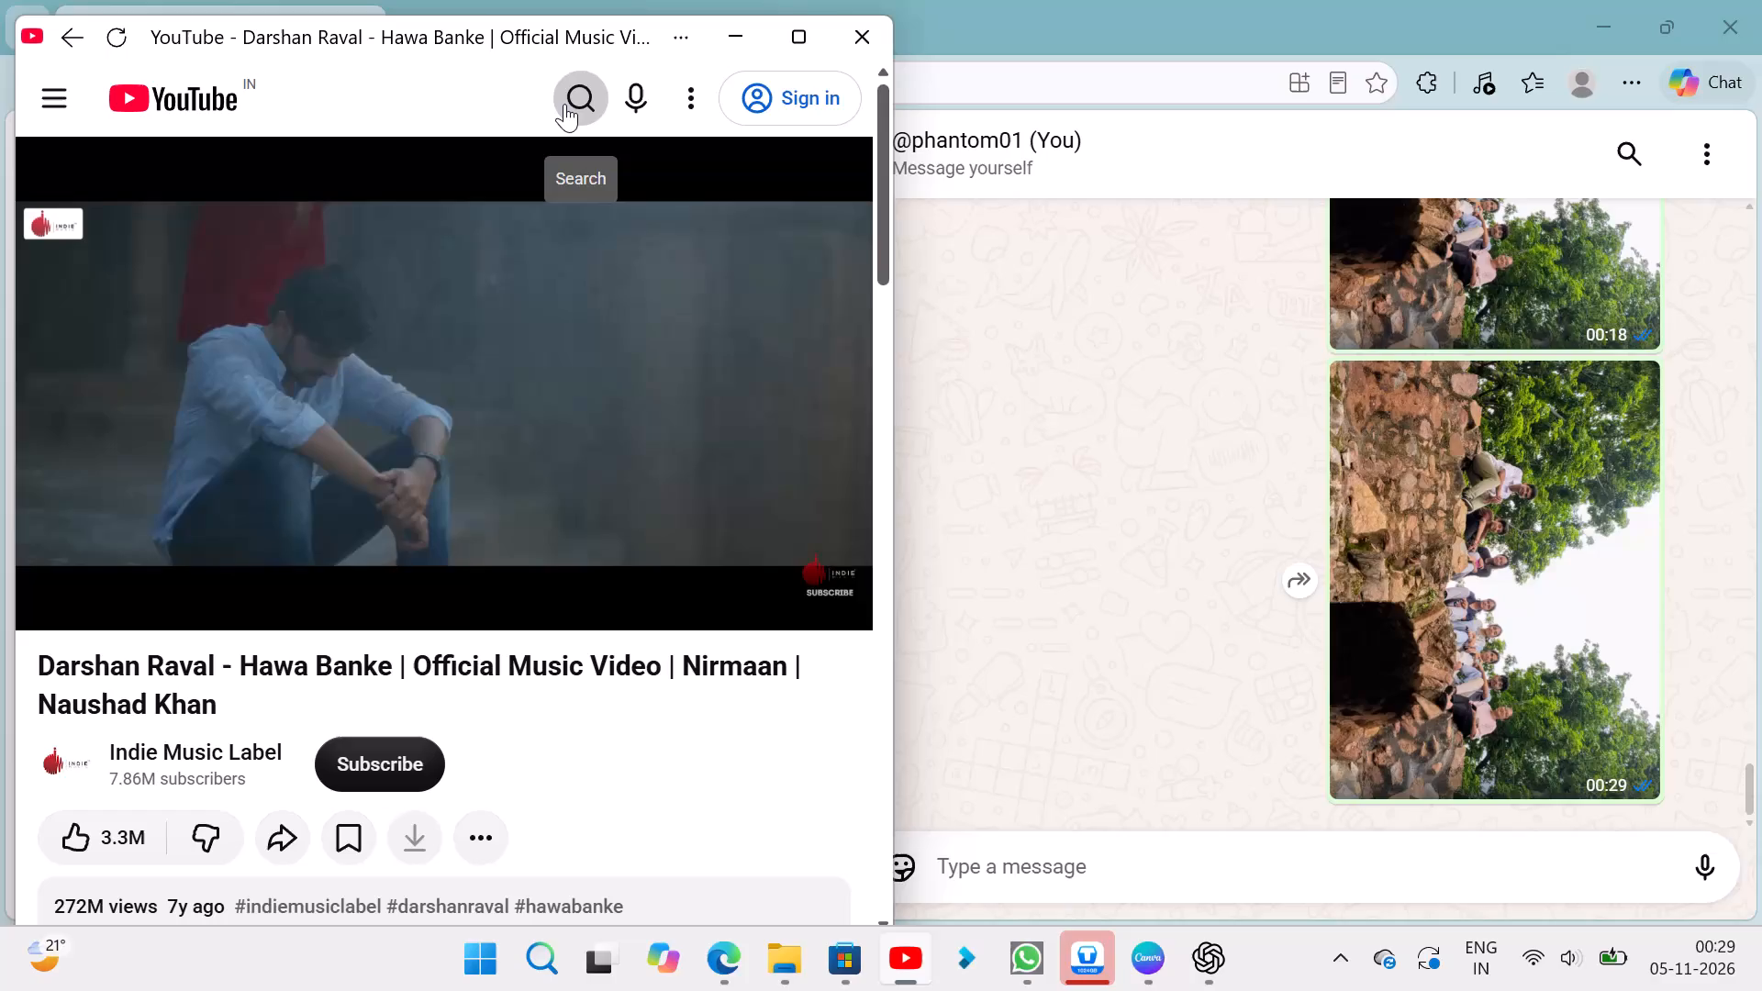
Replace the existing video search with "aati" and run the suggested query "aati ho toh baarish lete aana".
click(565, 77)
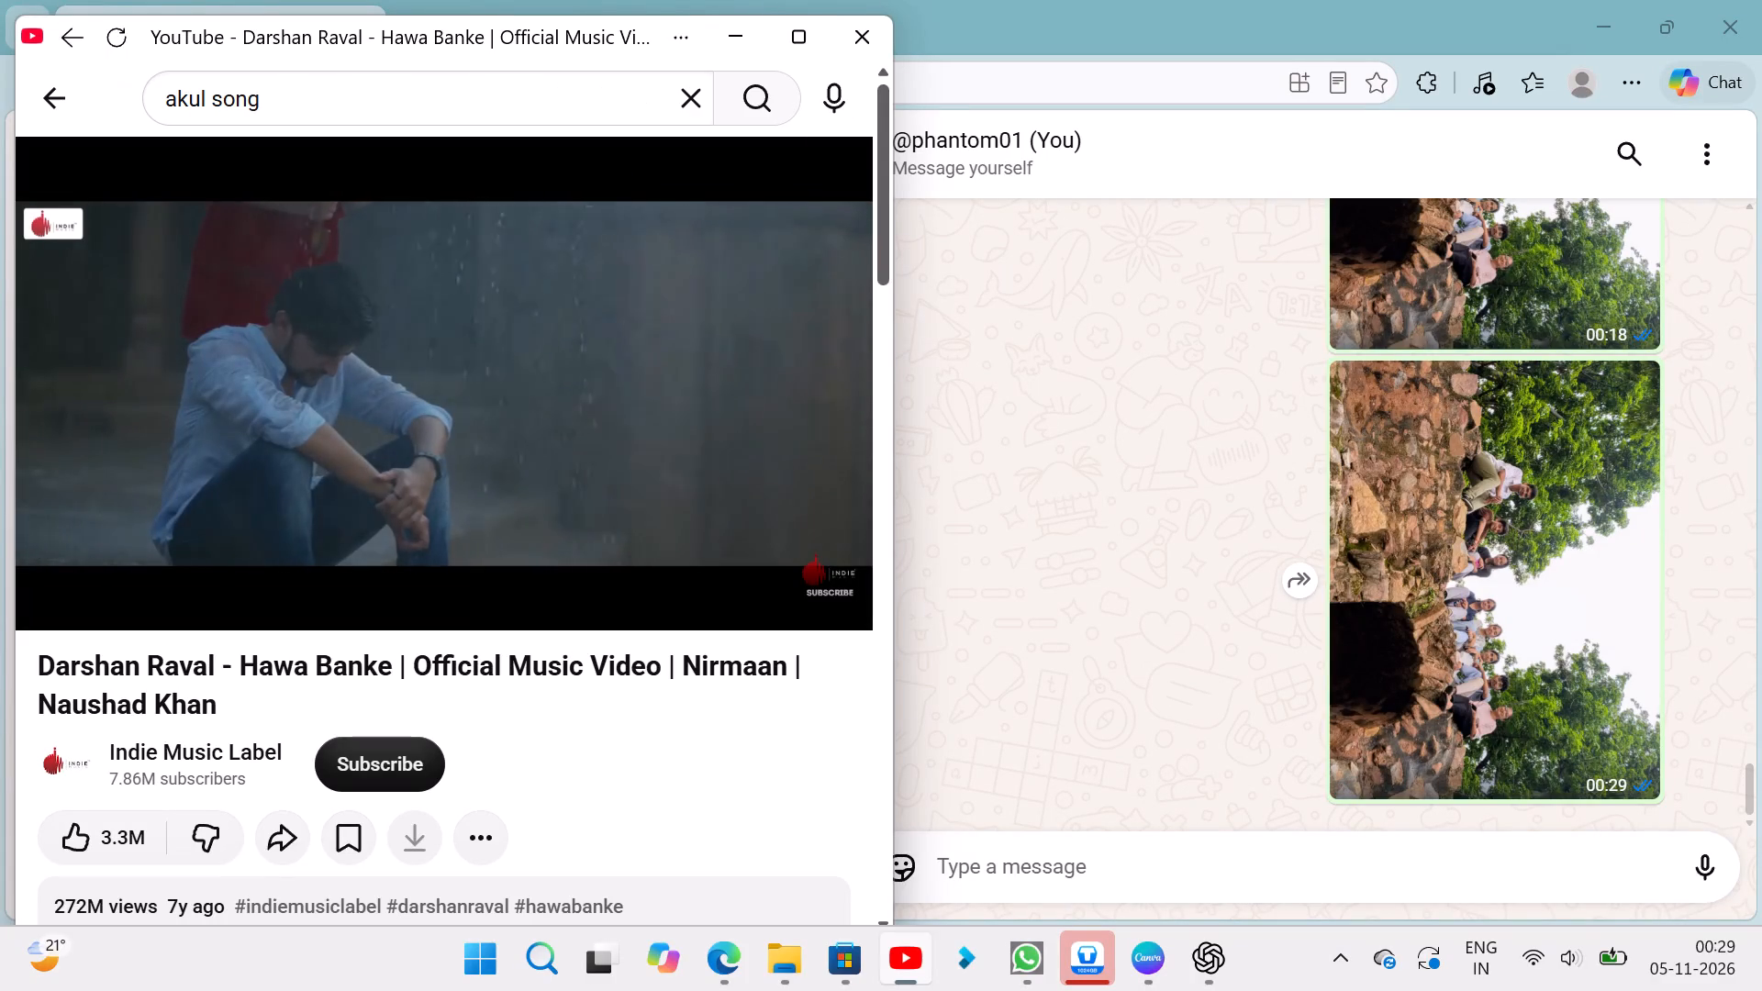
click(563, 102)
click(678, 93)
text(aati)
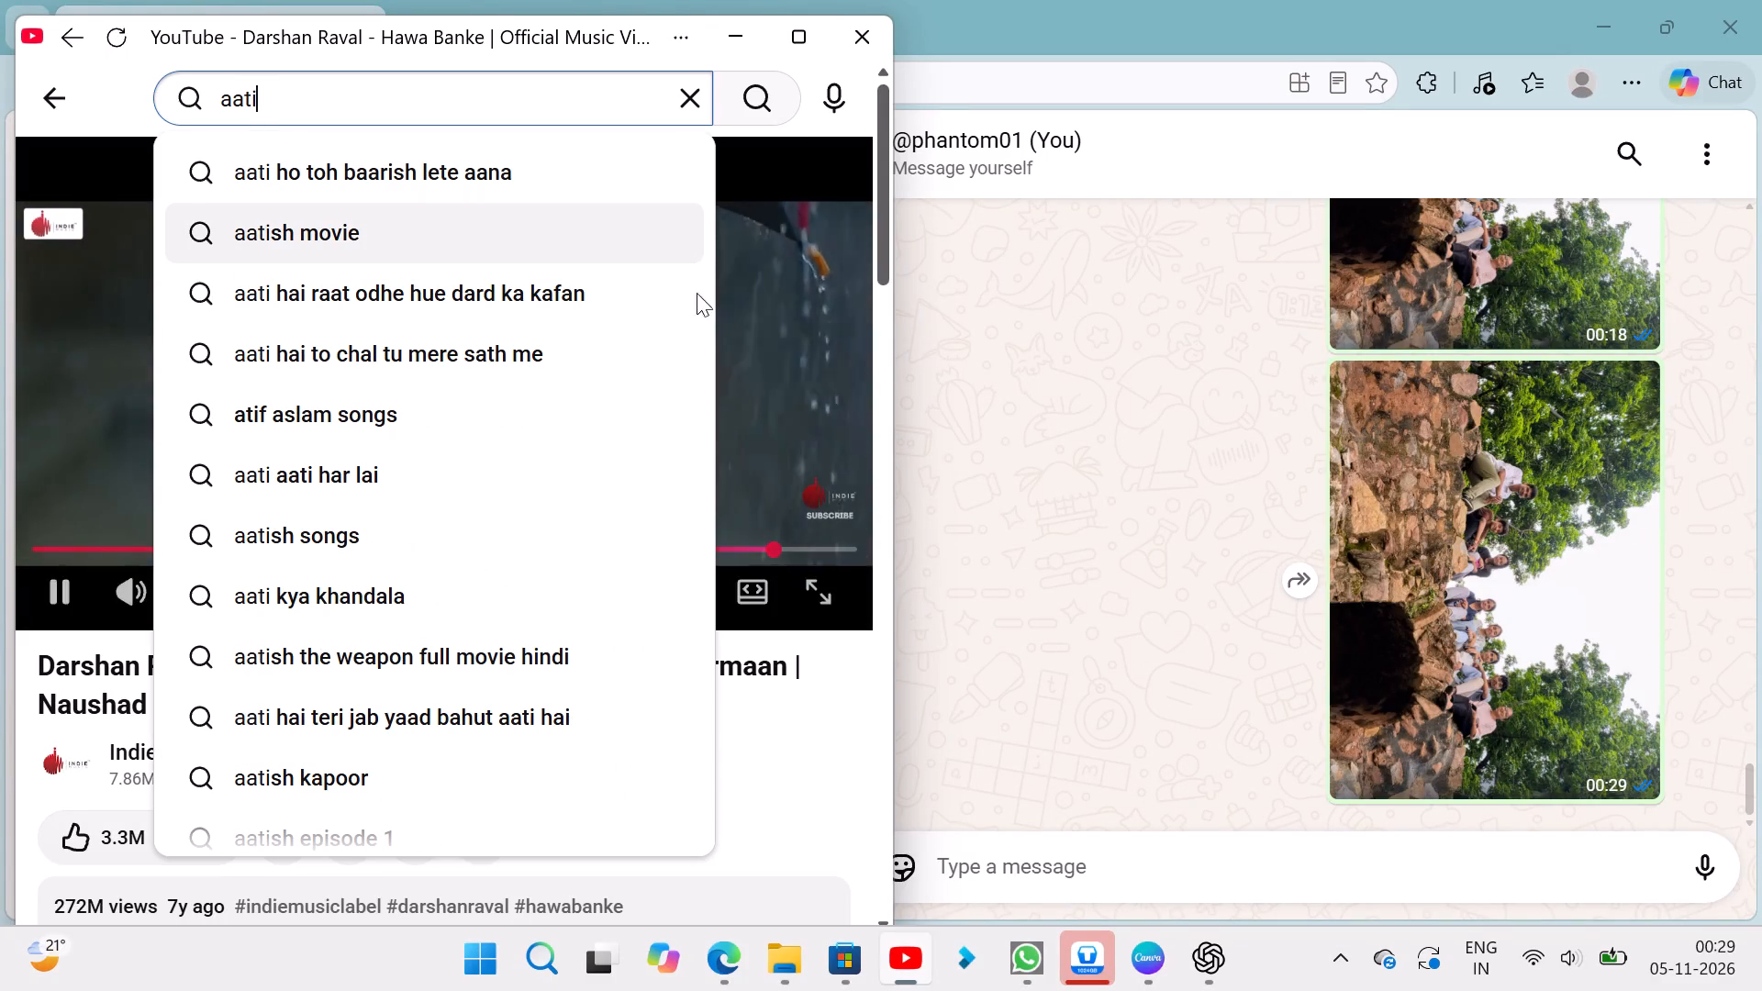
click(540, 164)
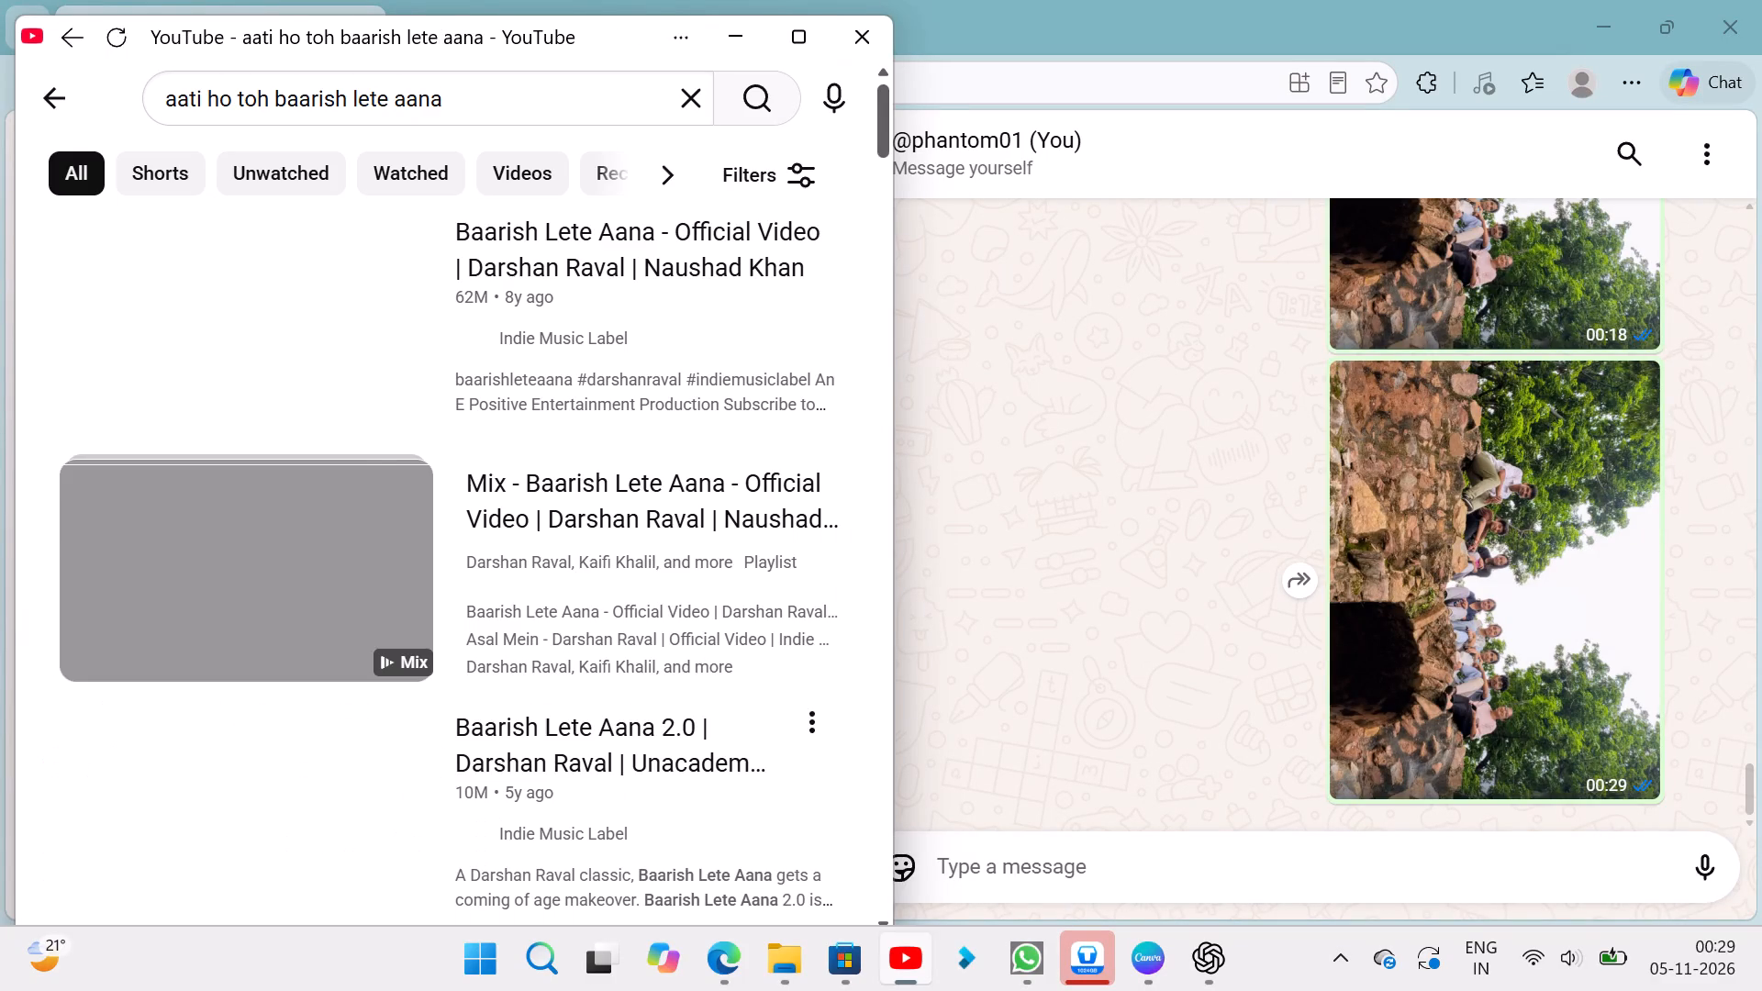
Play the "Baarish Lete Aana - Official Video" by Darshan Raval from the search results.
click(352, 340)
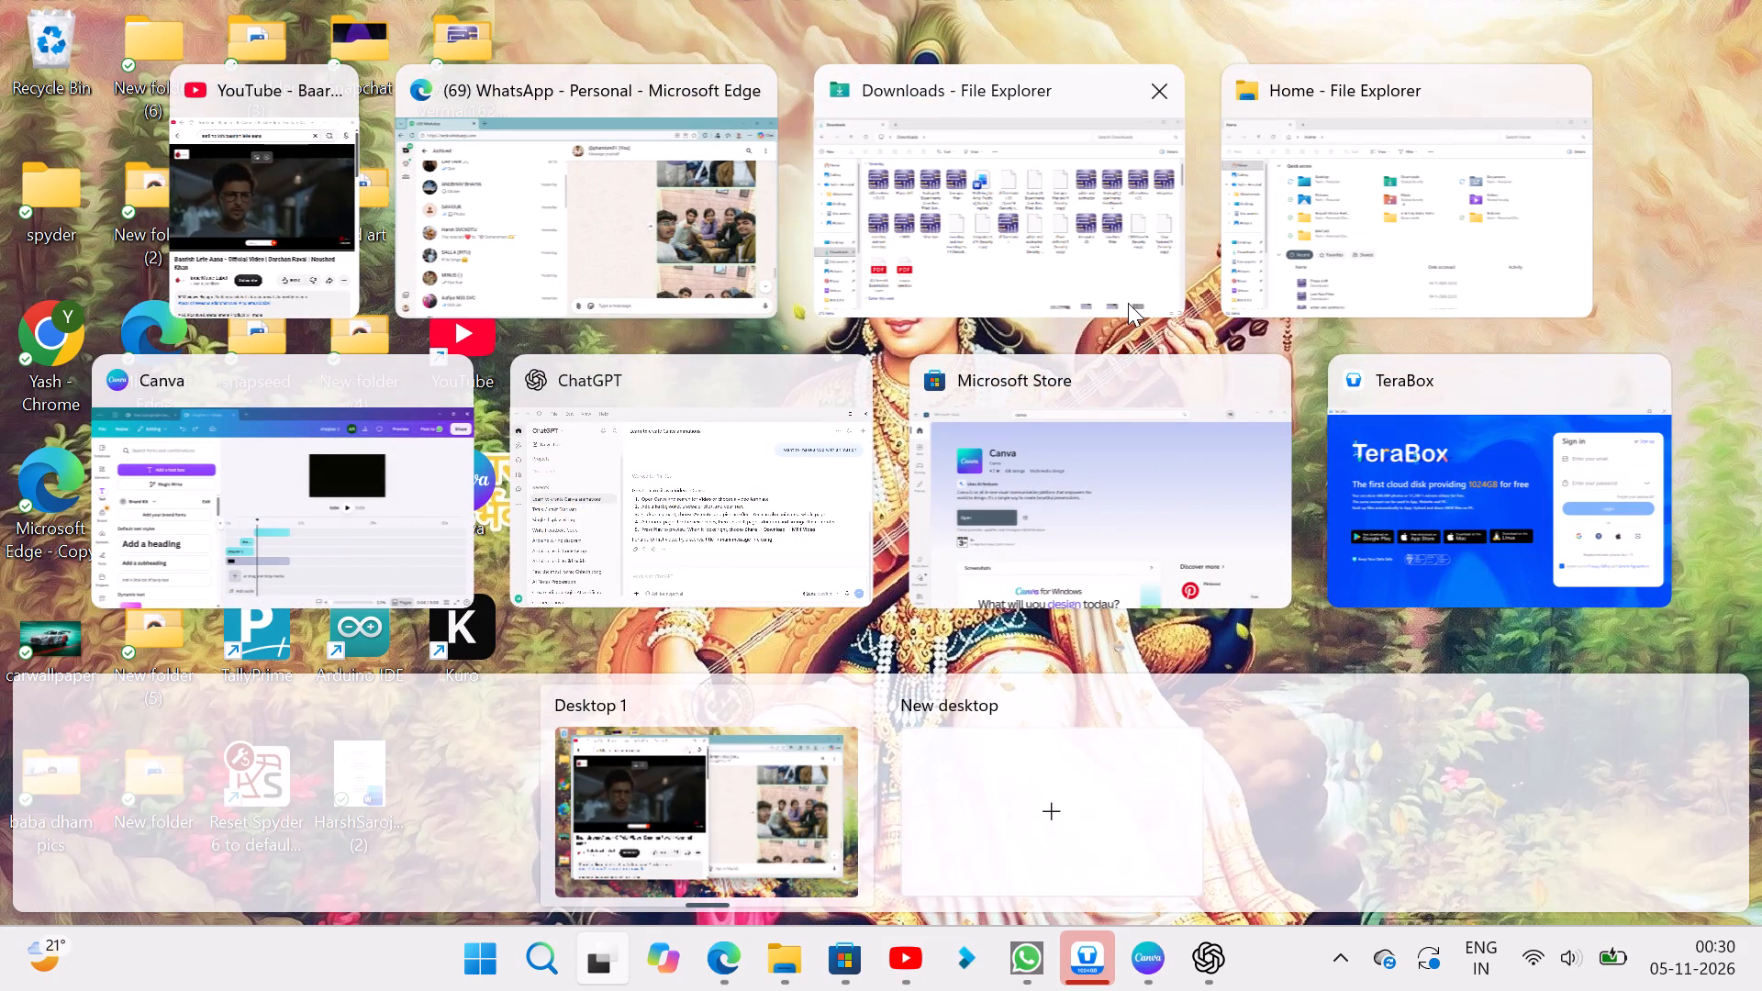
Close the Downloads File Explorer window from the overview of open windows.
click(1140, 77)
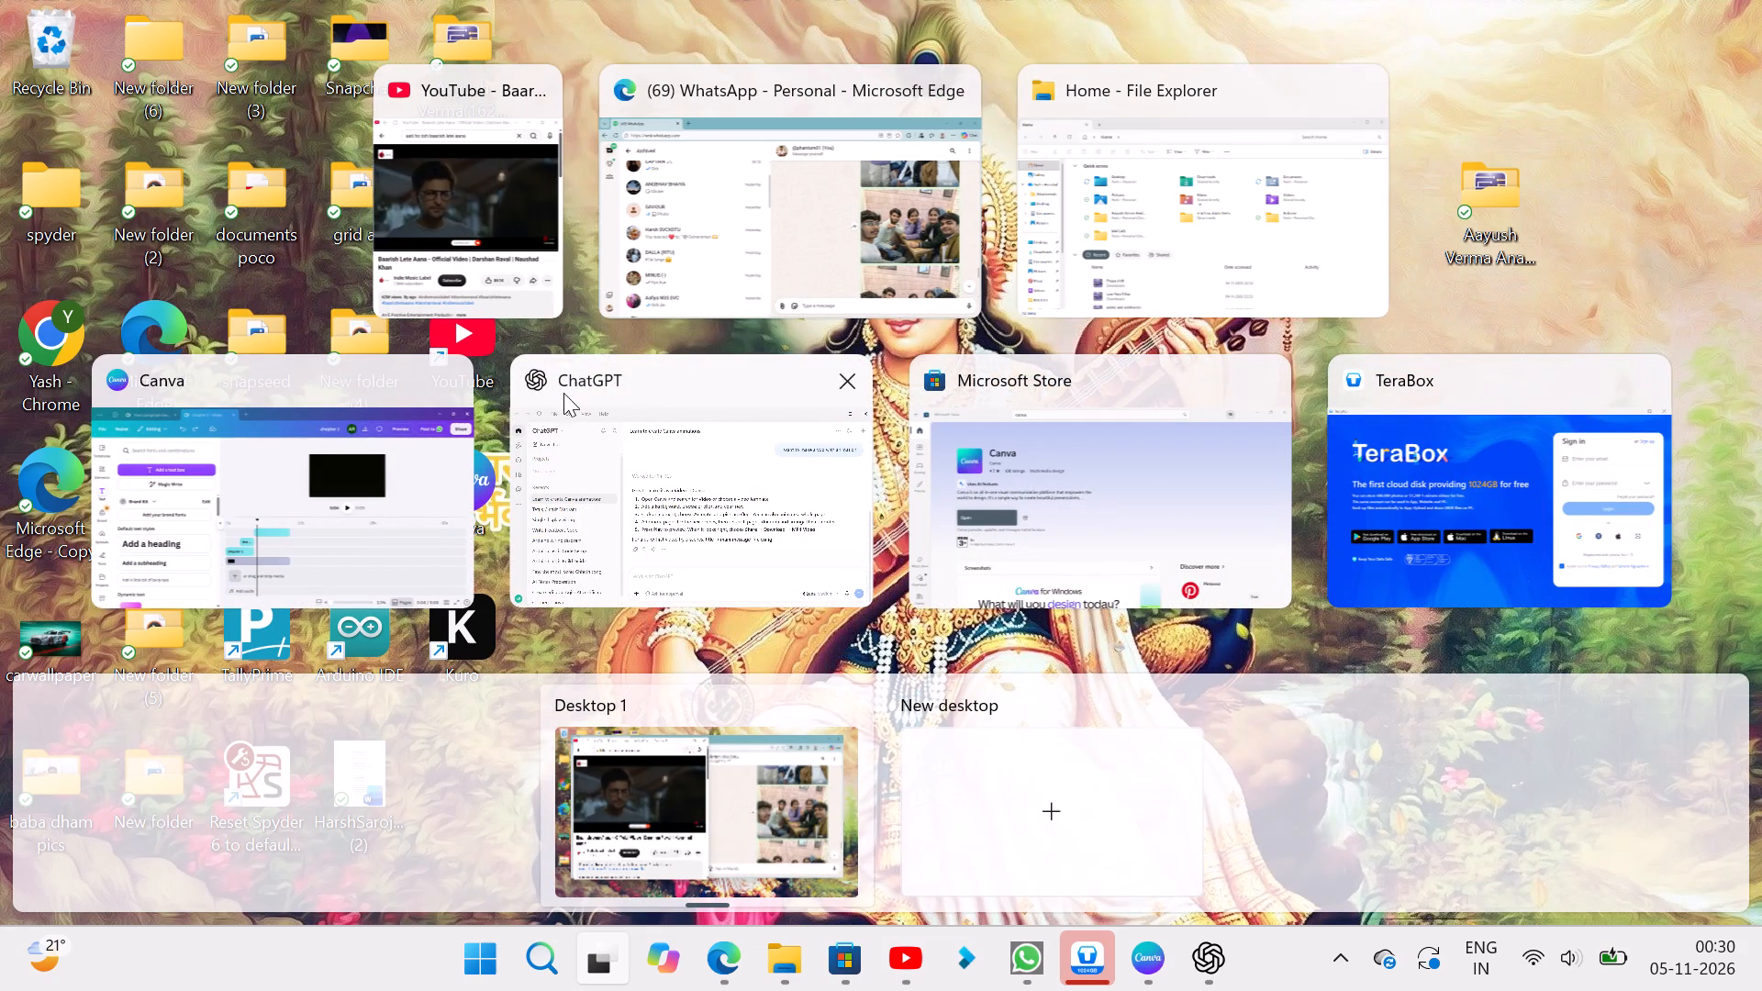
Switch to Canva with the "chapter 1" video project open.
click(413, 463)
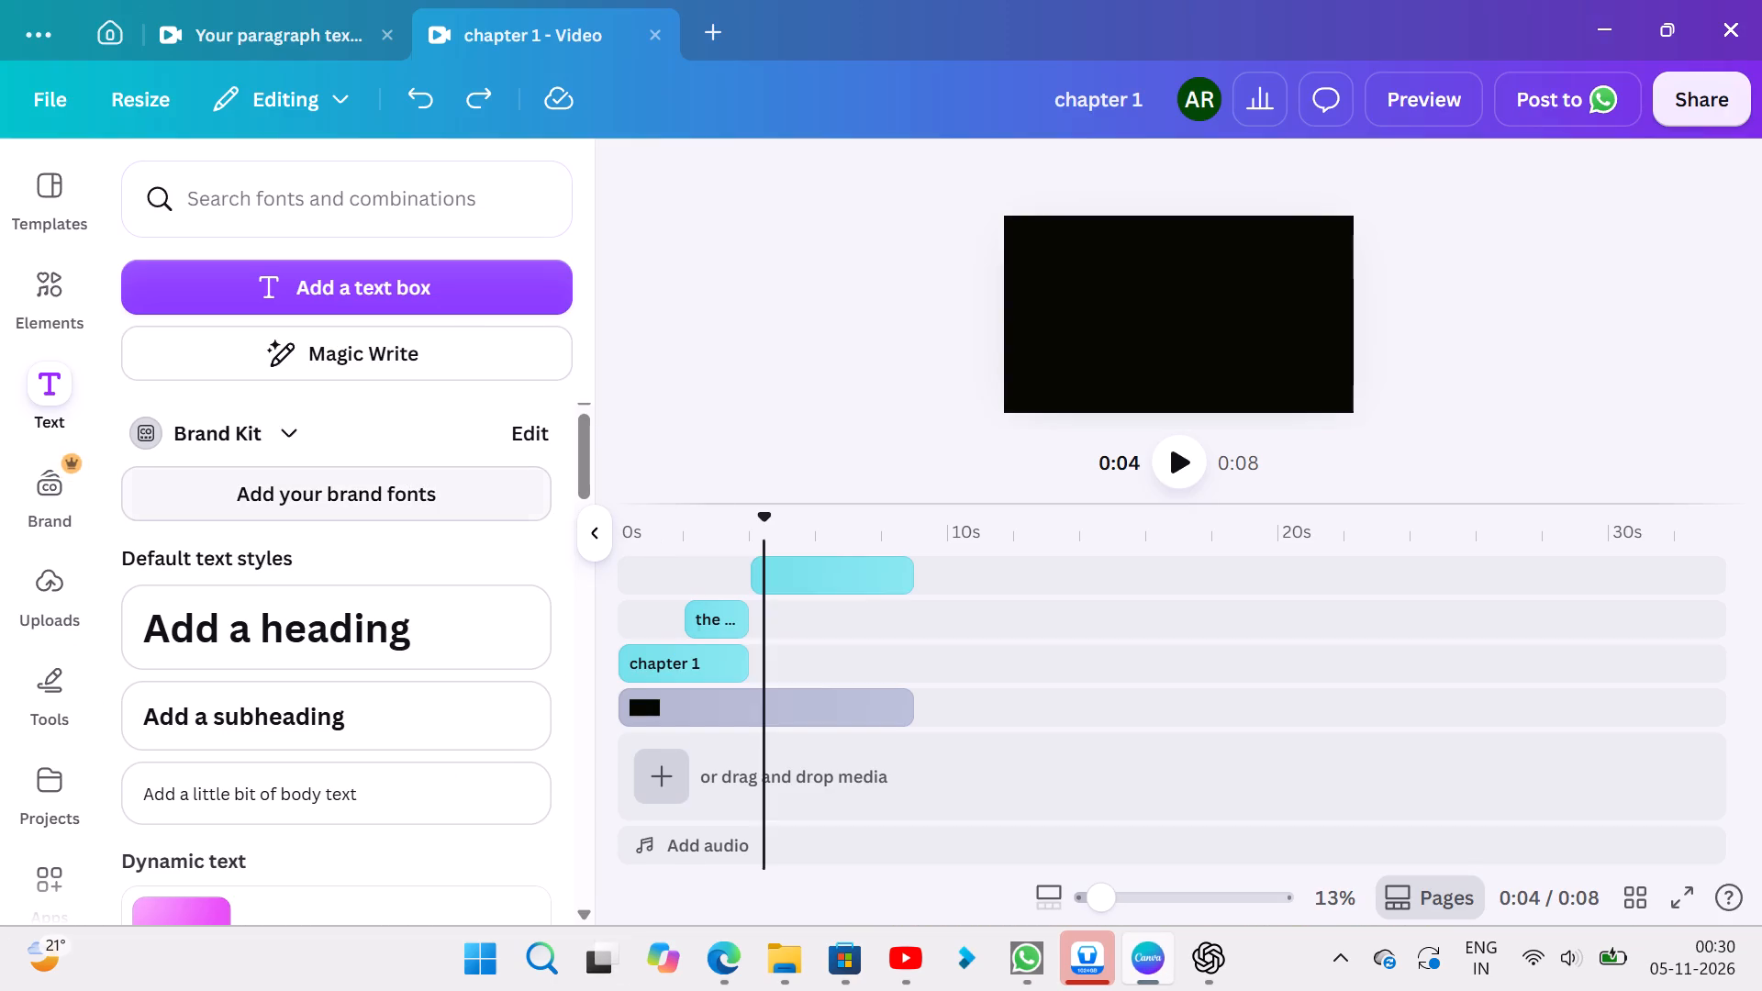
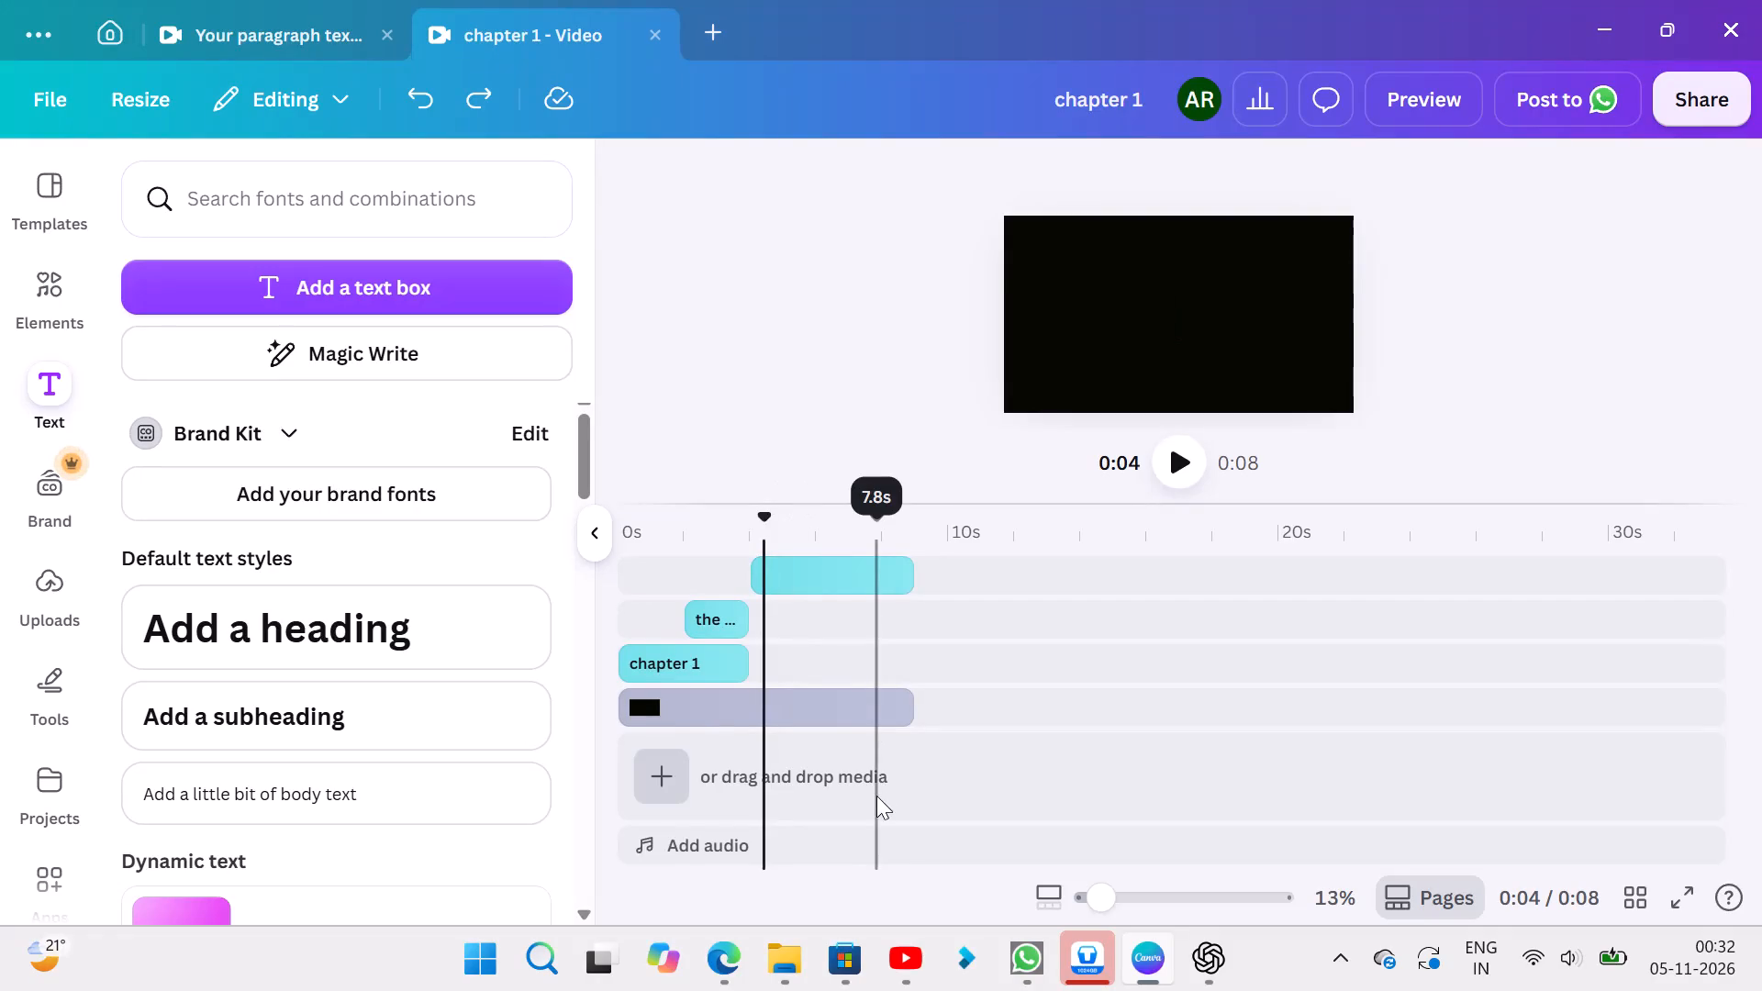
Switch to YouTube and open the Ammy Virk "Qismat (Full Video)" from the recommendations below the current song.
click(897, 948)
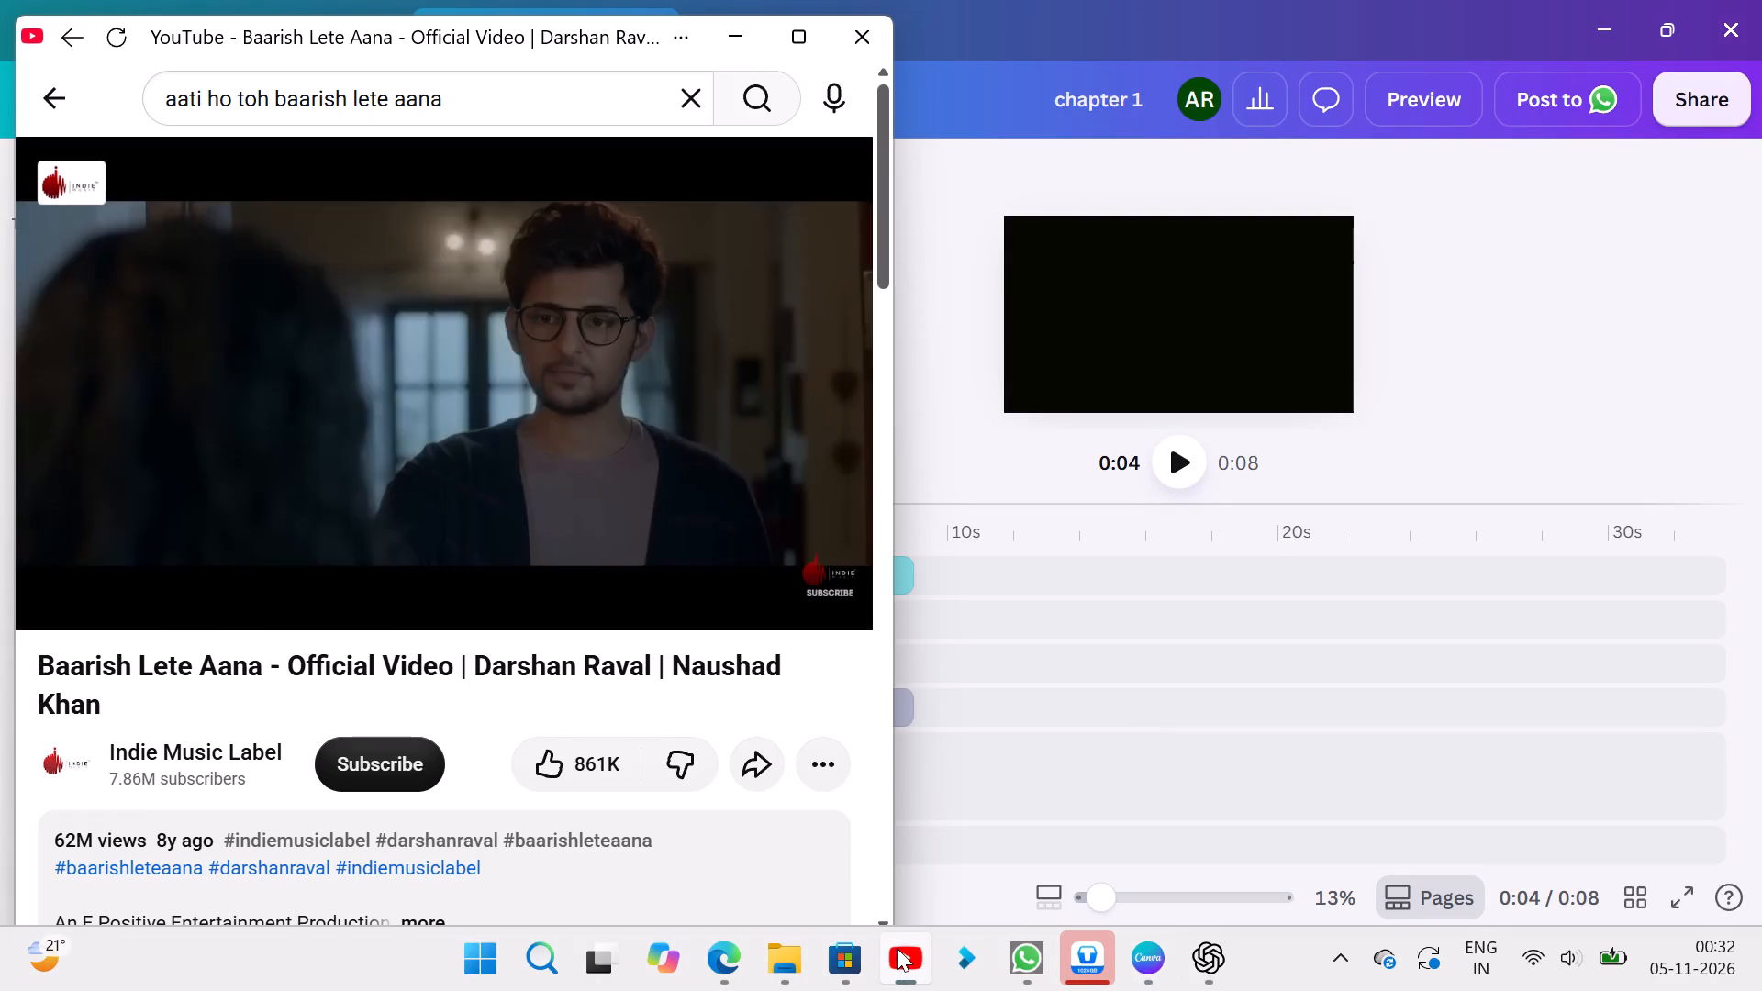
scroll(544, 532, down, 5)
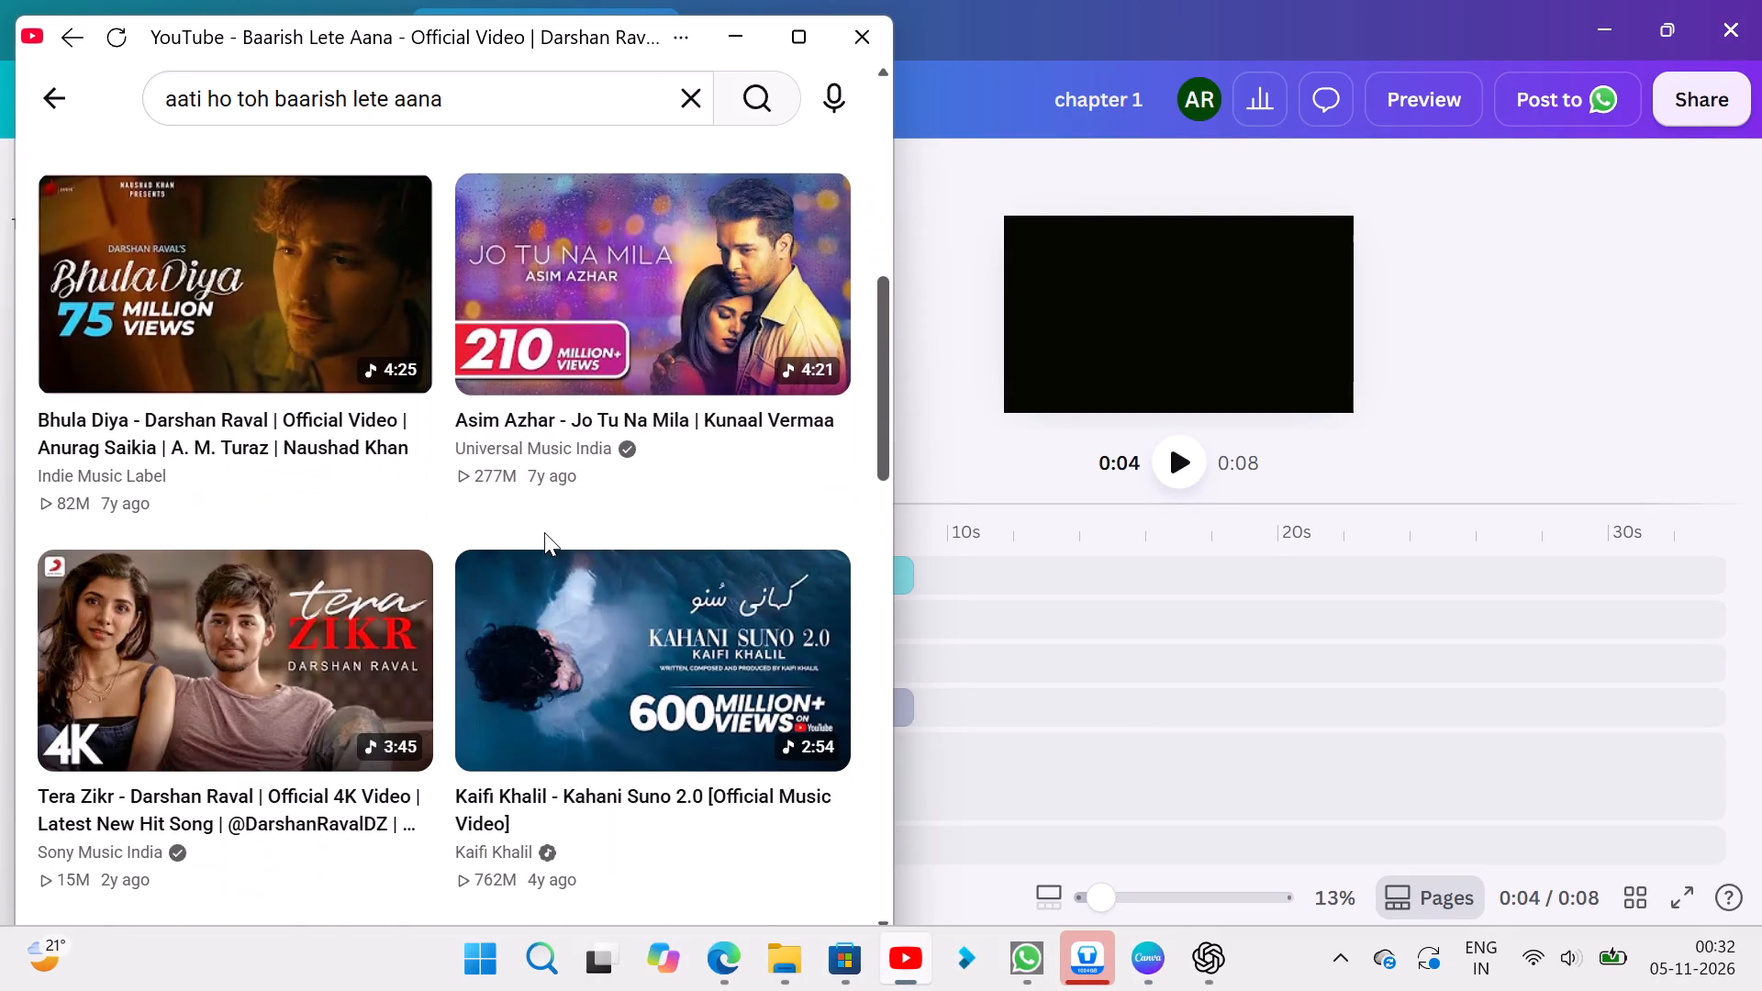
scroll(544, 532, down, 2)
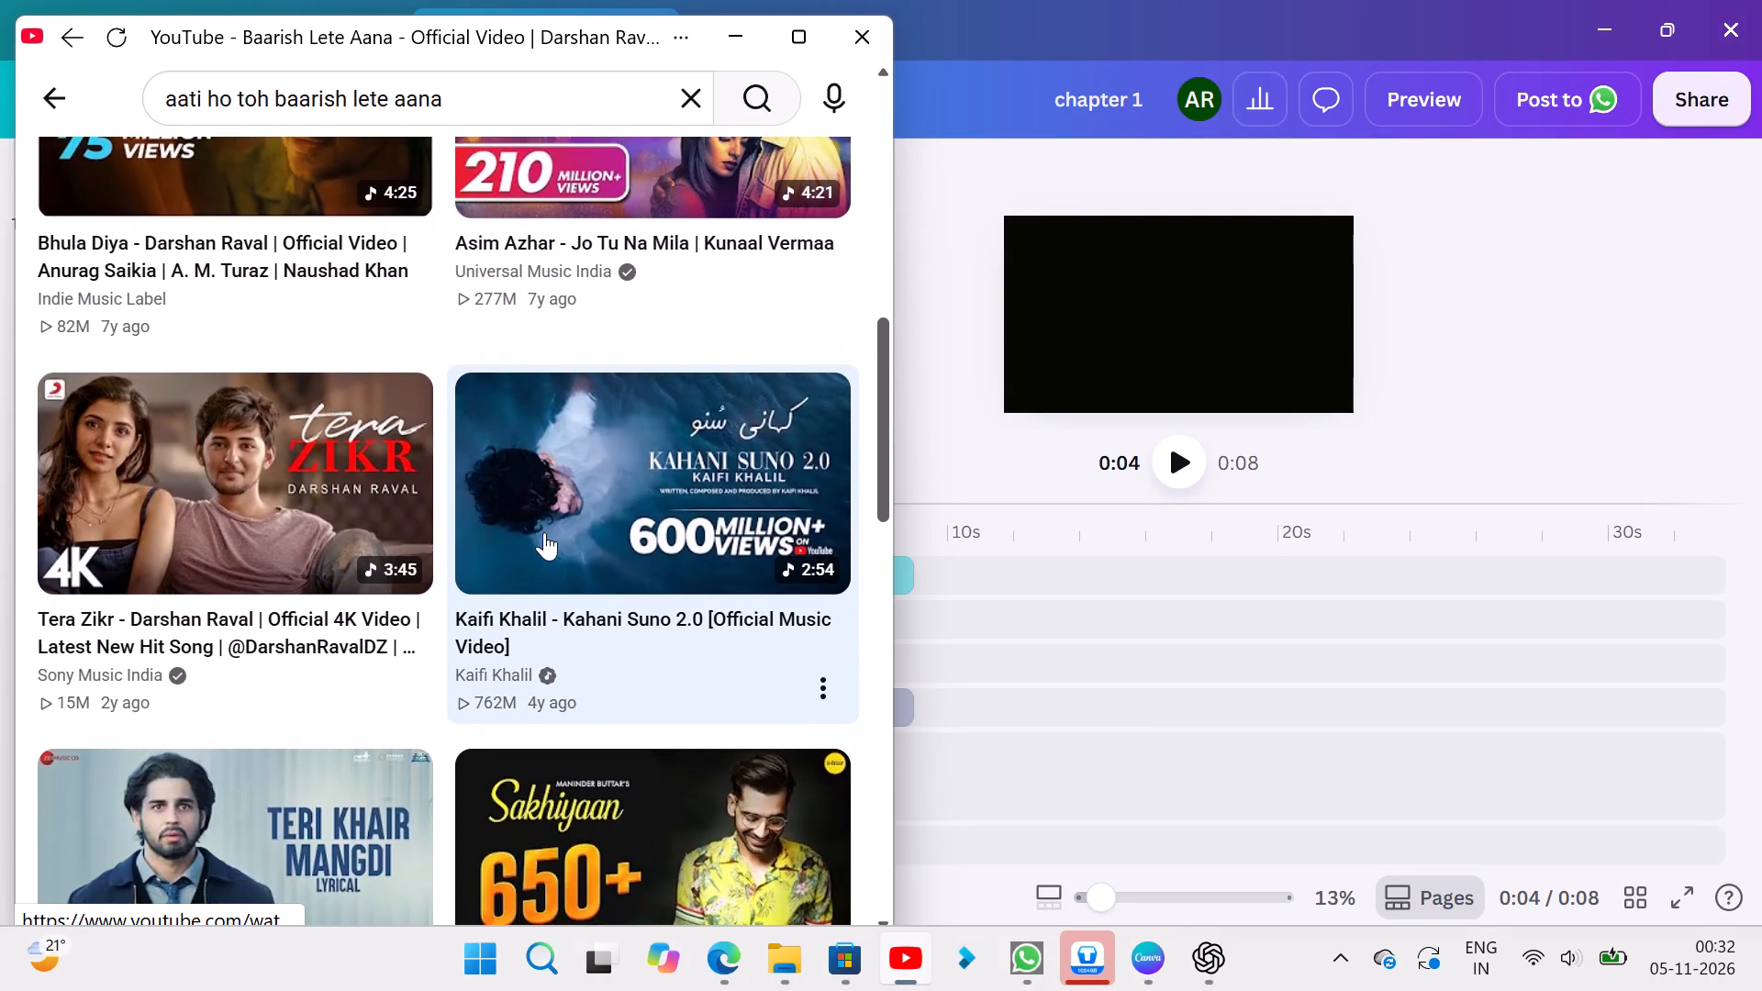
scroll(544, 532, down, 5)
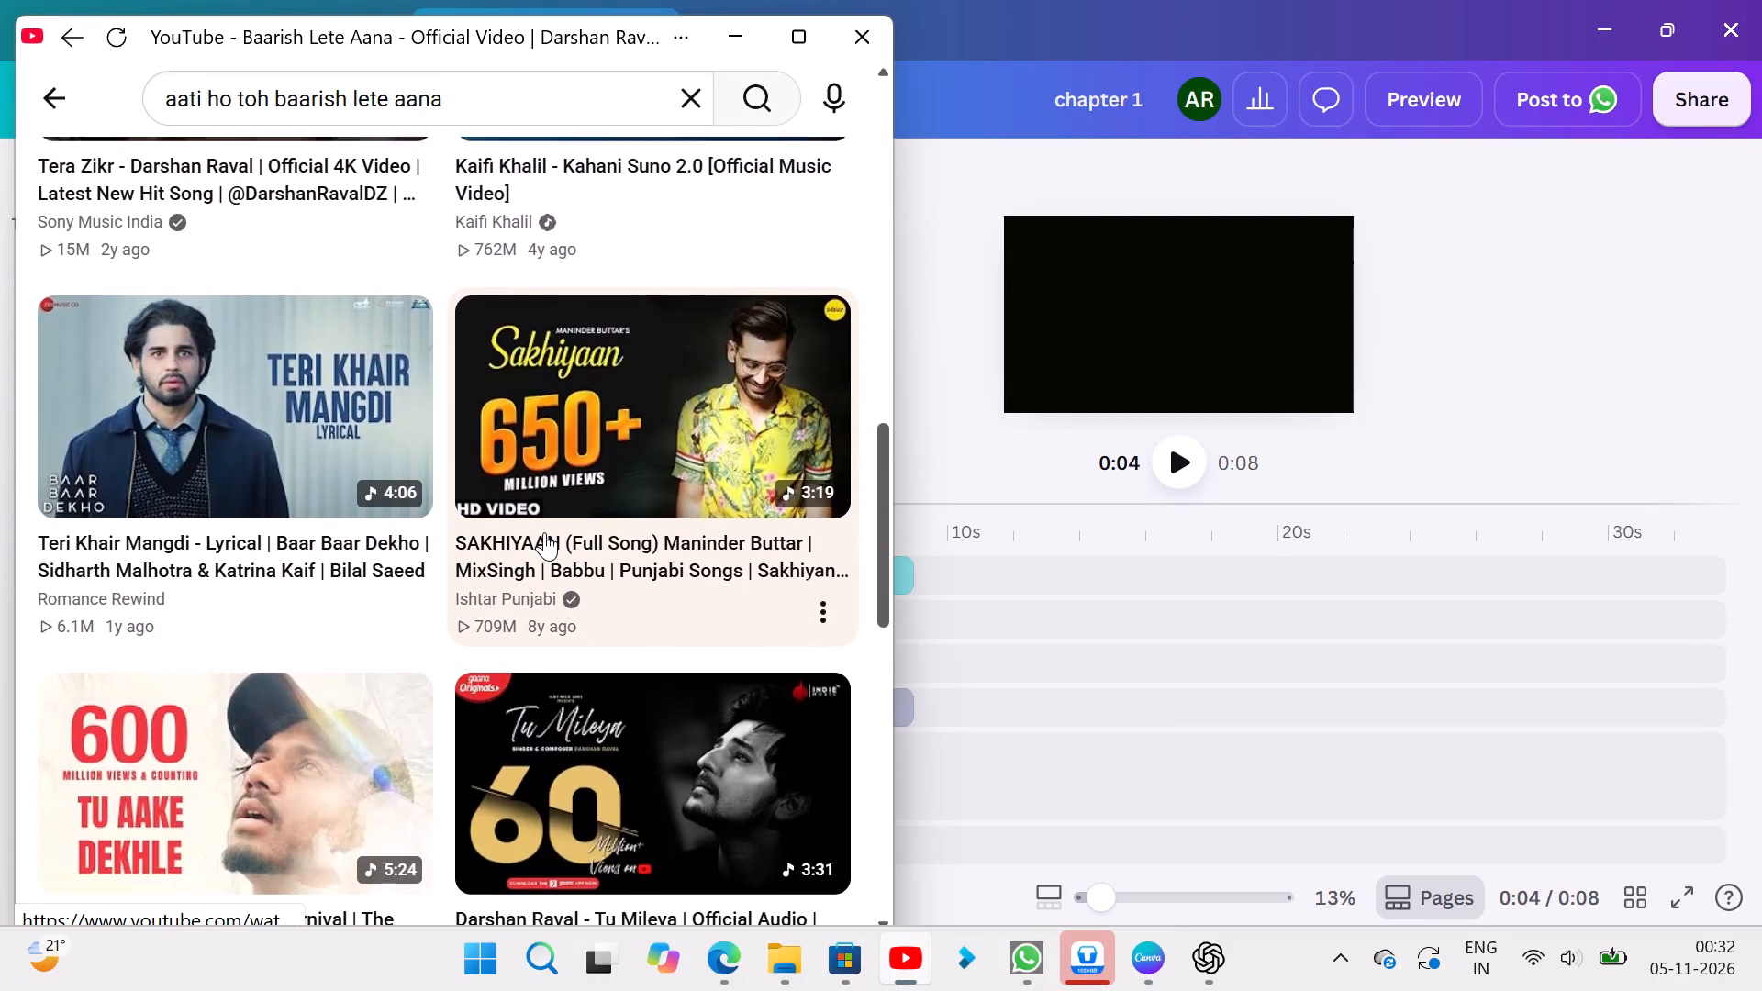
scroll(544, 532, down, 3)
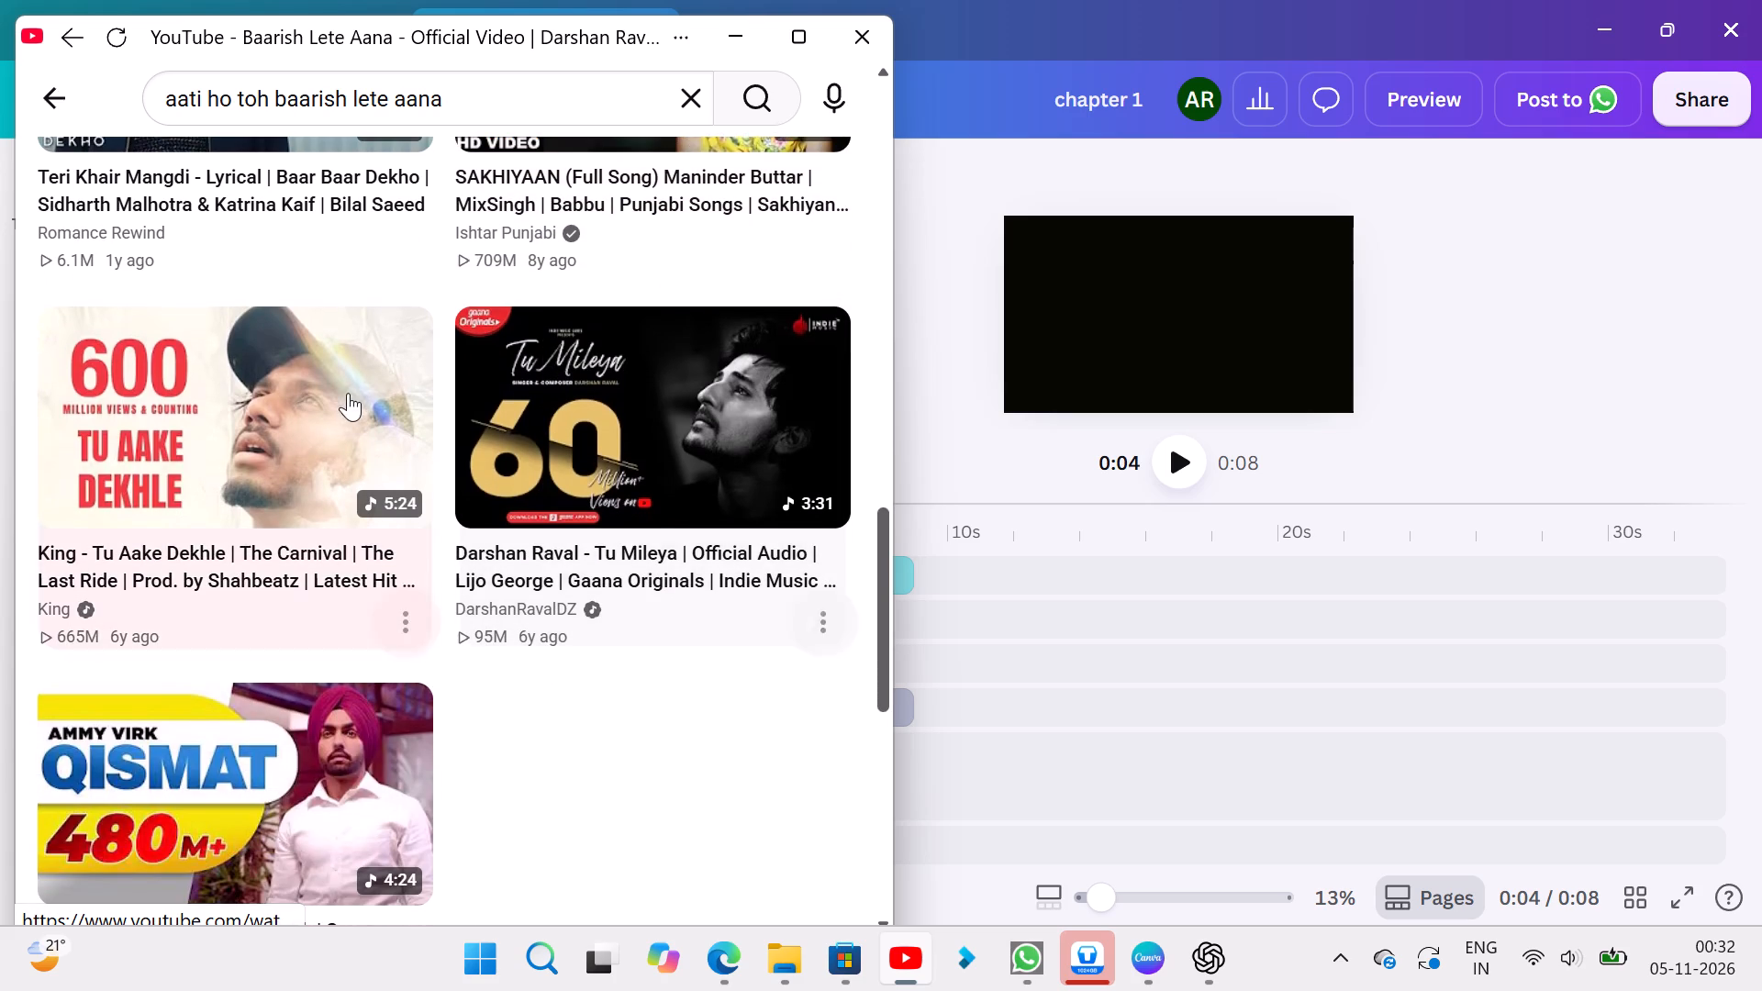
scroll(297, 677, down, 2)
click(320, 497)
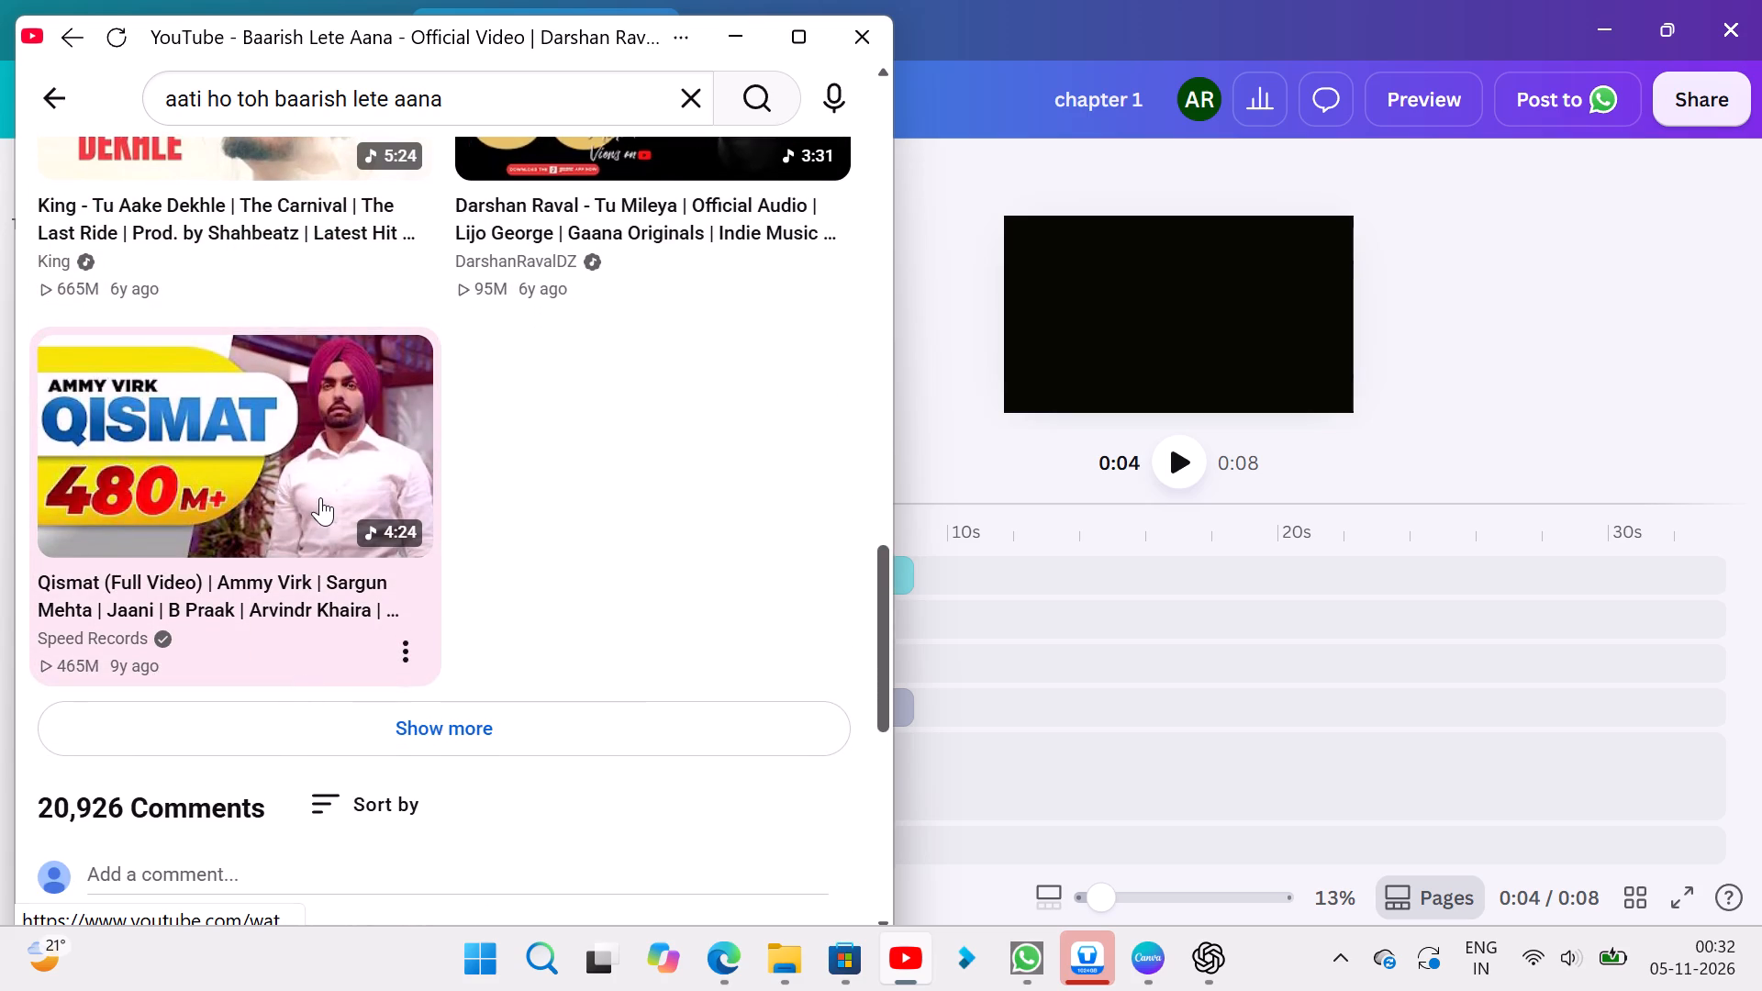
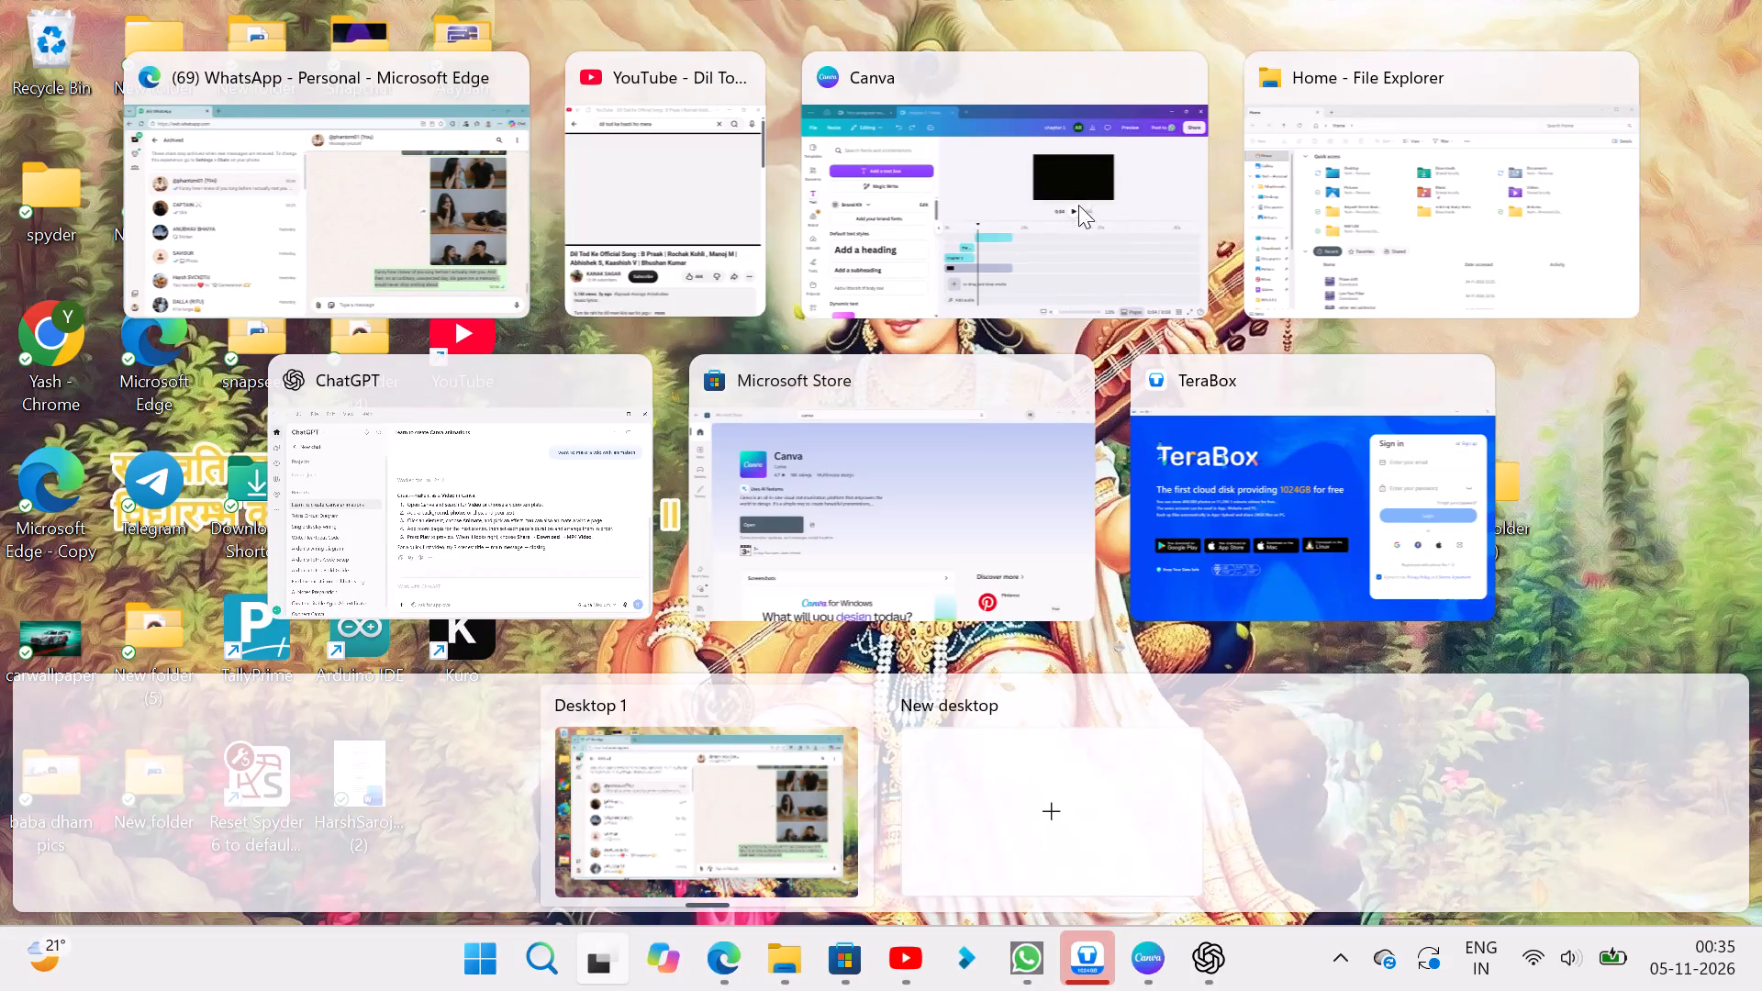
Switch to the Canva window with the "chapter 1" video open.
click(1085, 240)
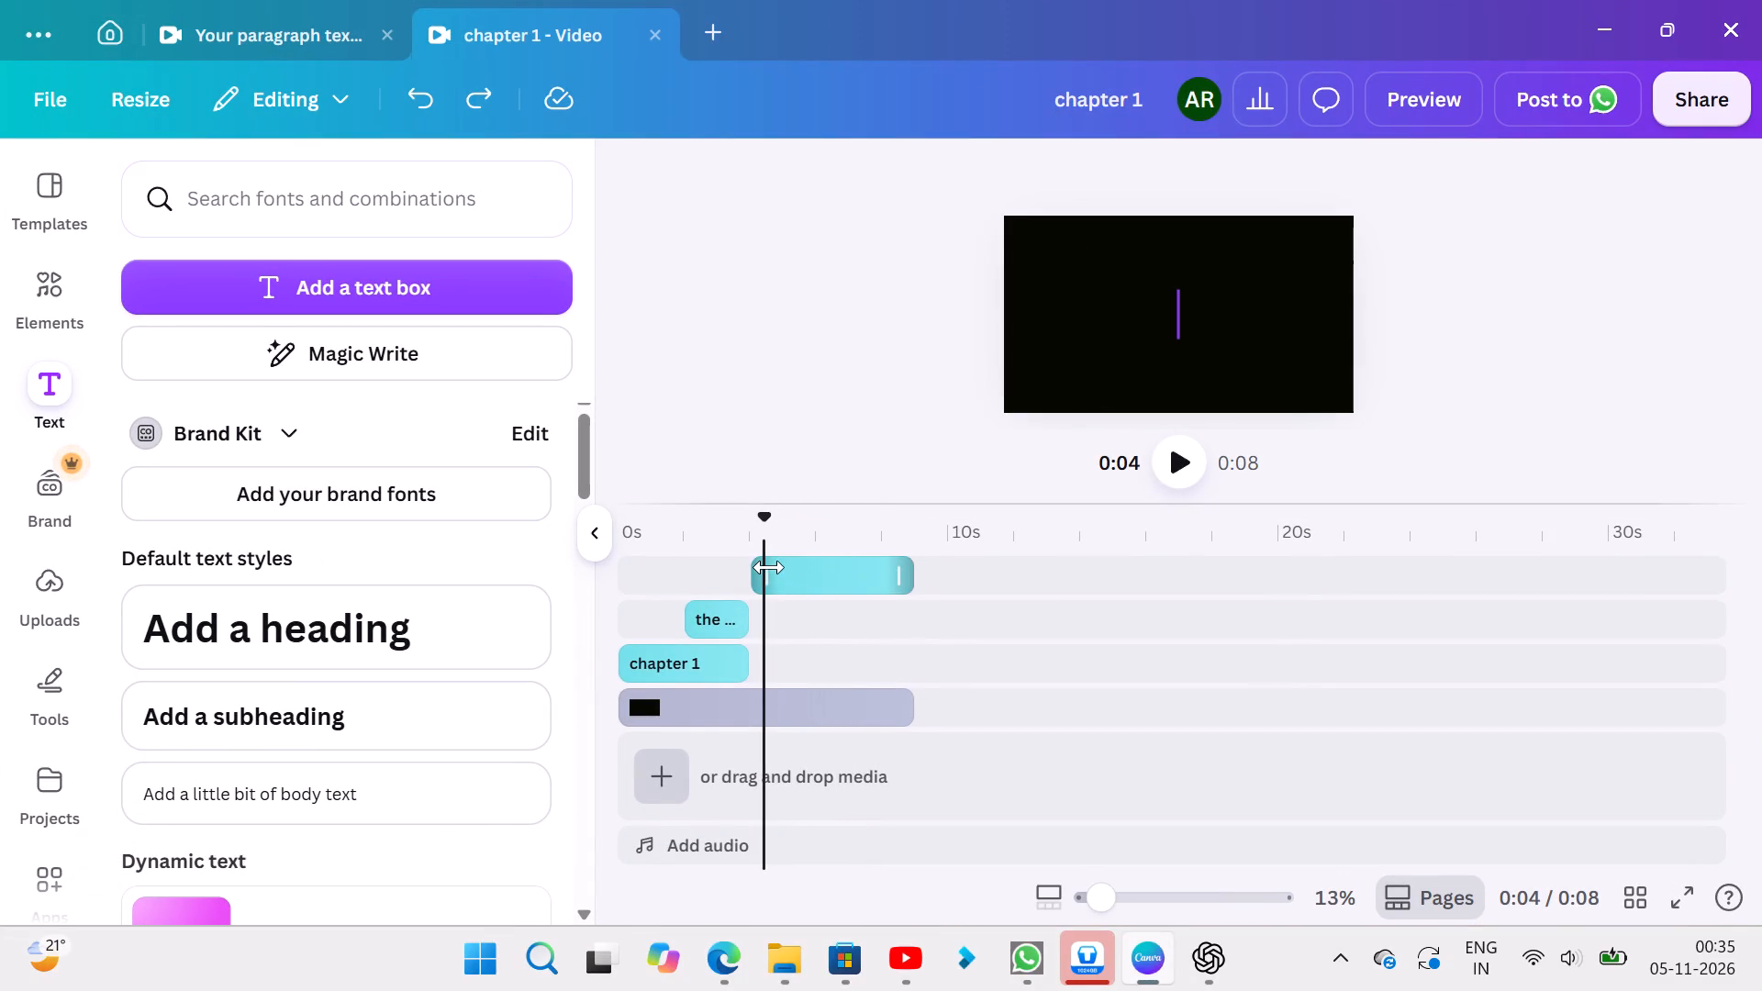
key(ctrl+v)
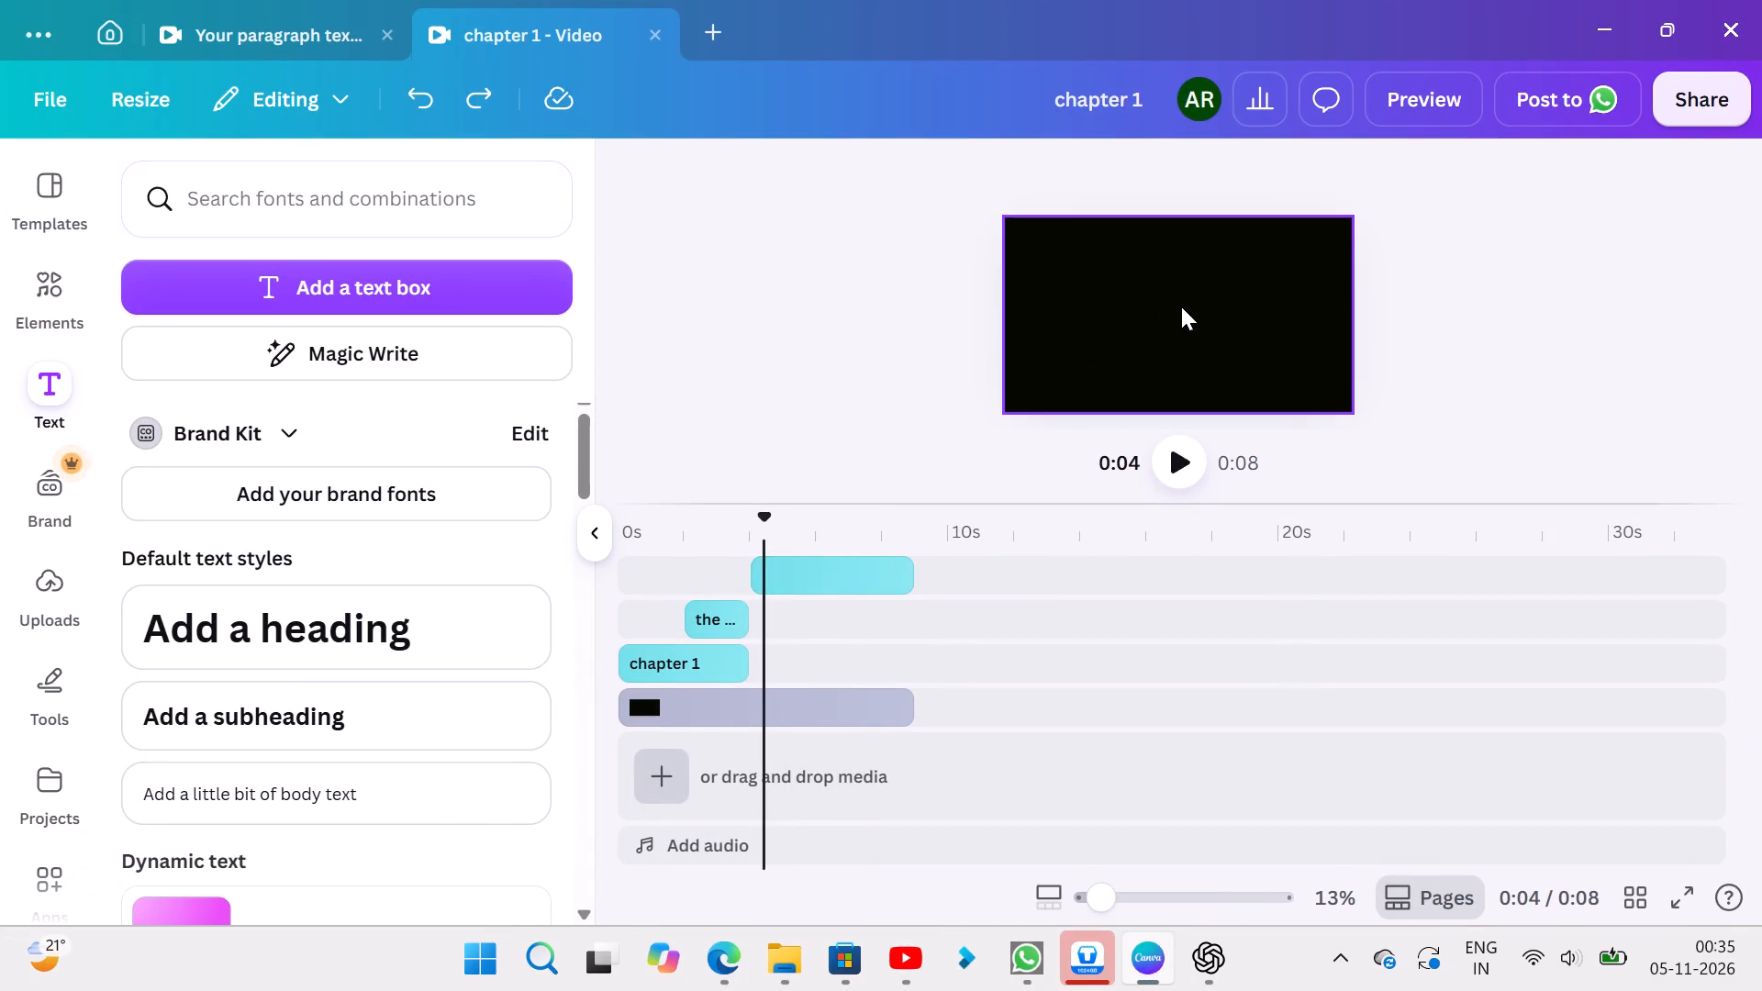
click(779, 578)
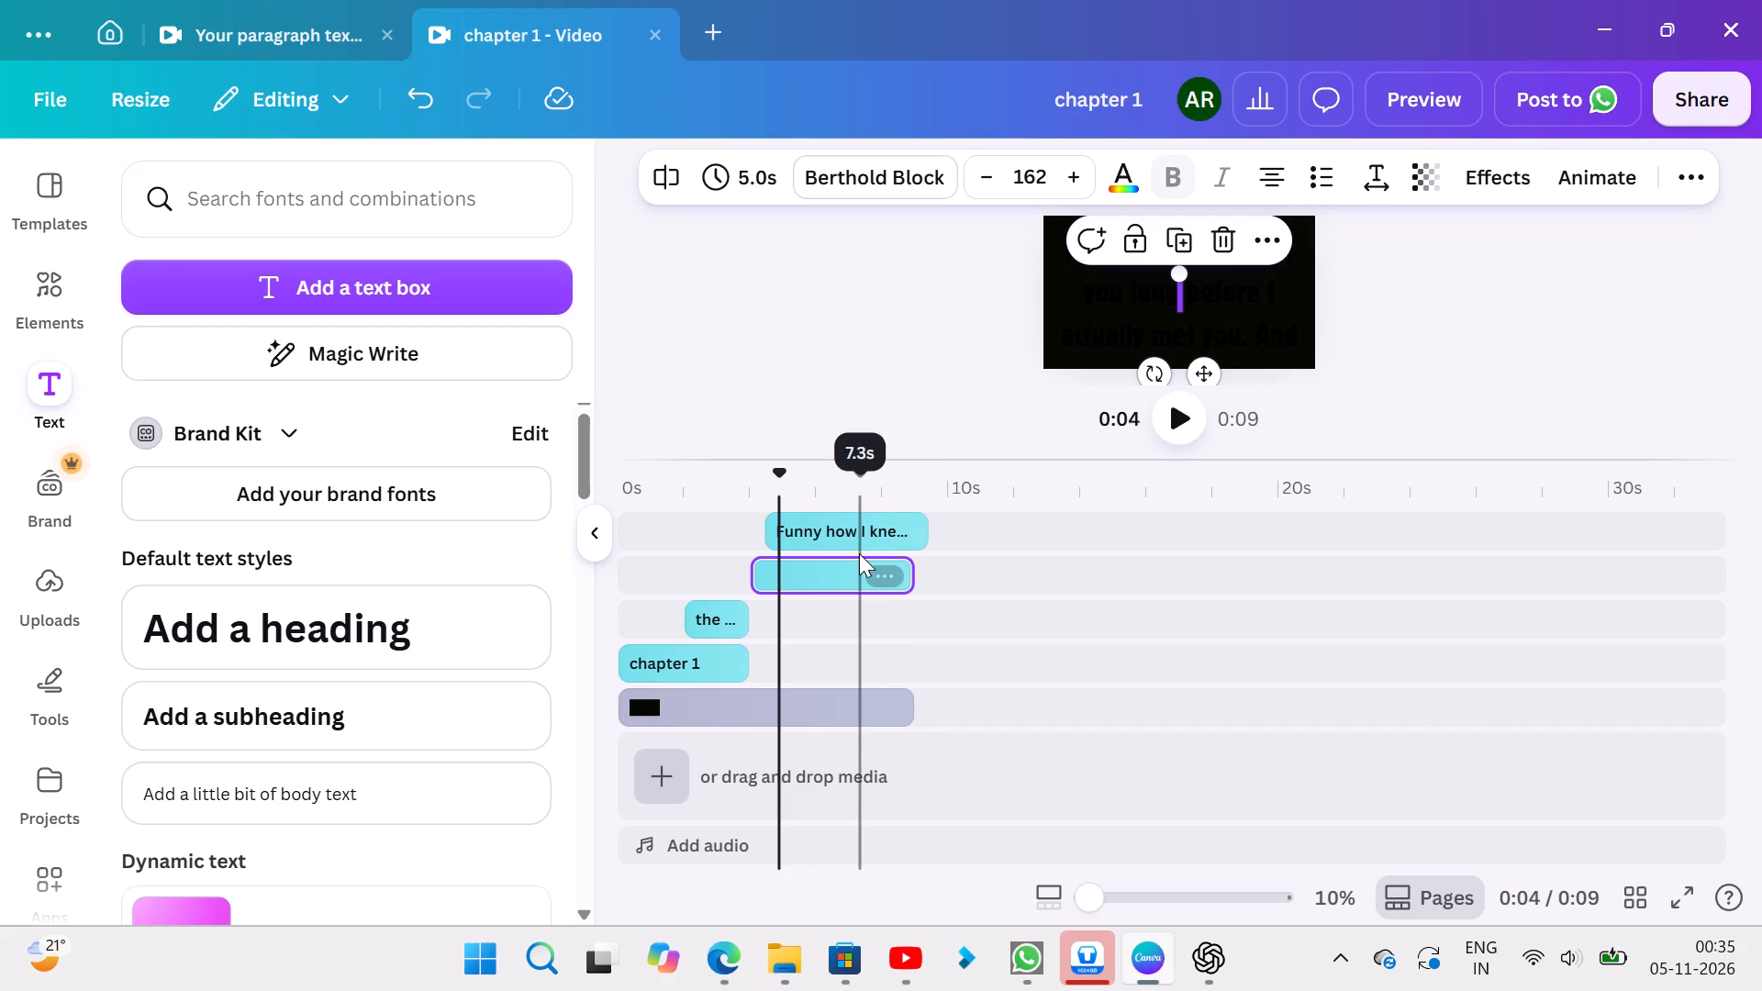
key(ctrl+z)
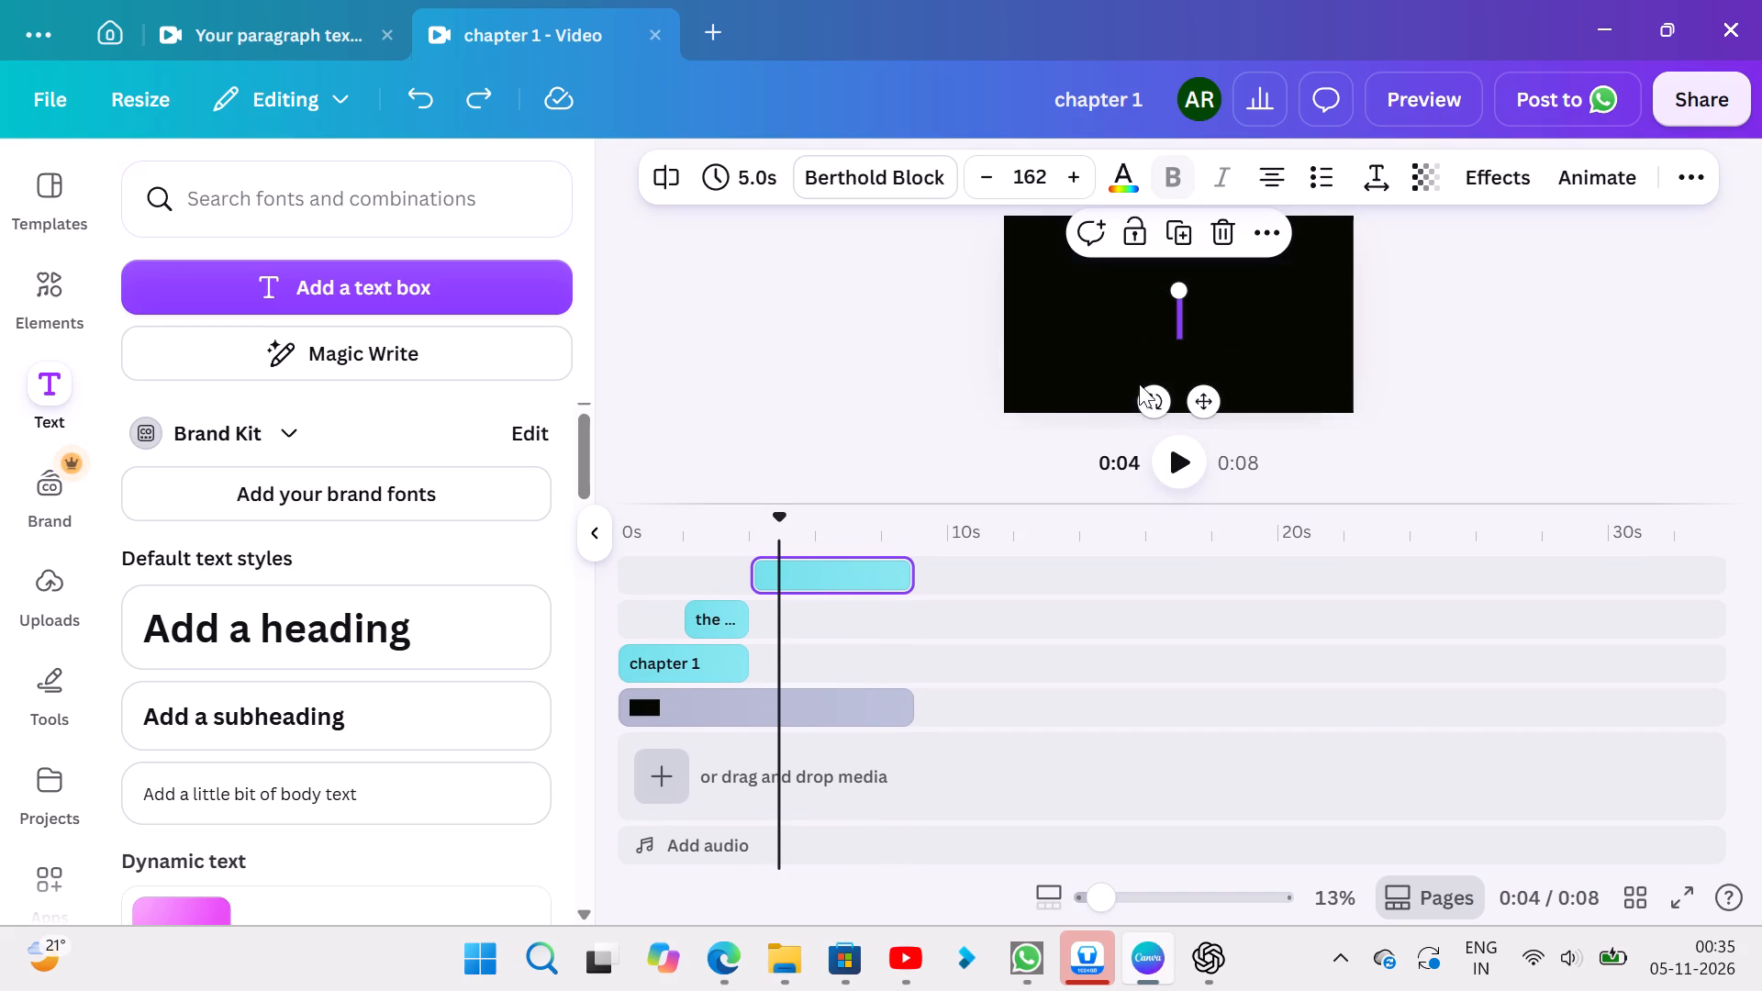
Paste the copied paragraph beginning "Funny how I knew of you long before I" into the video at 0:04.
key(ctrl+v)
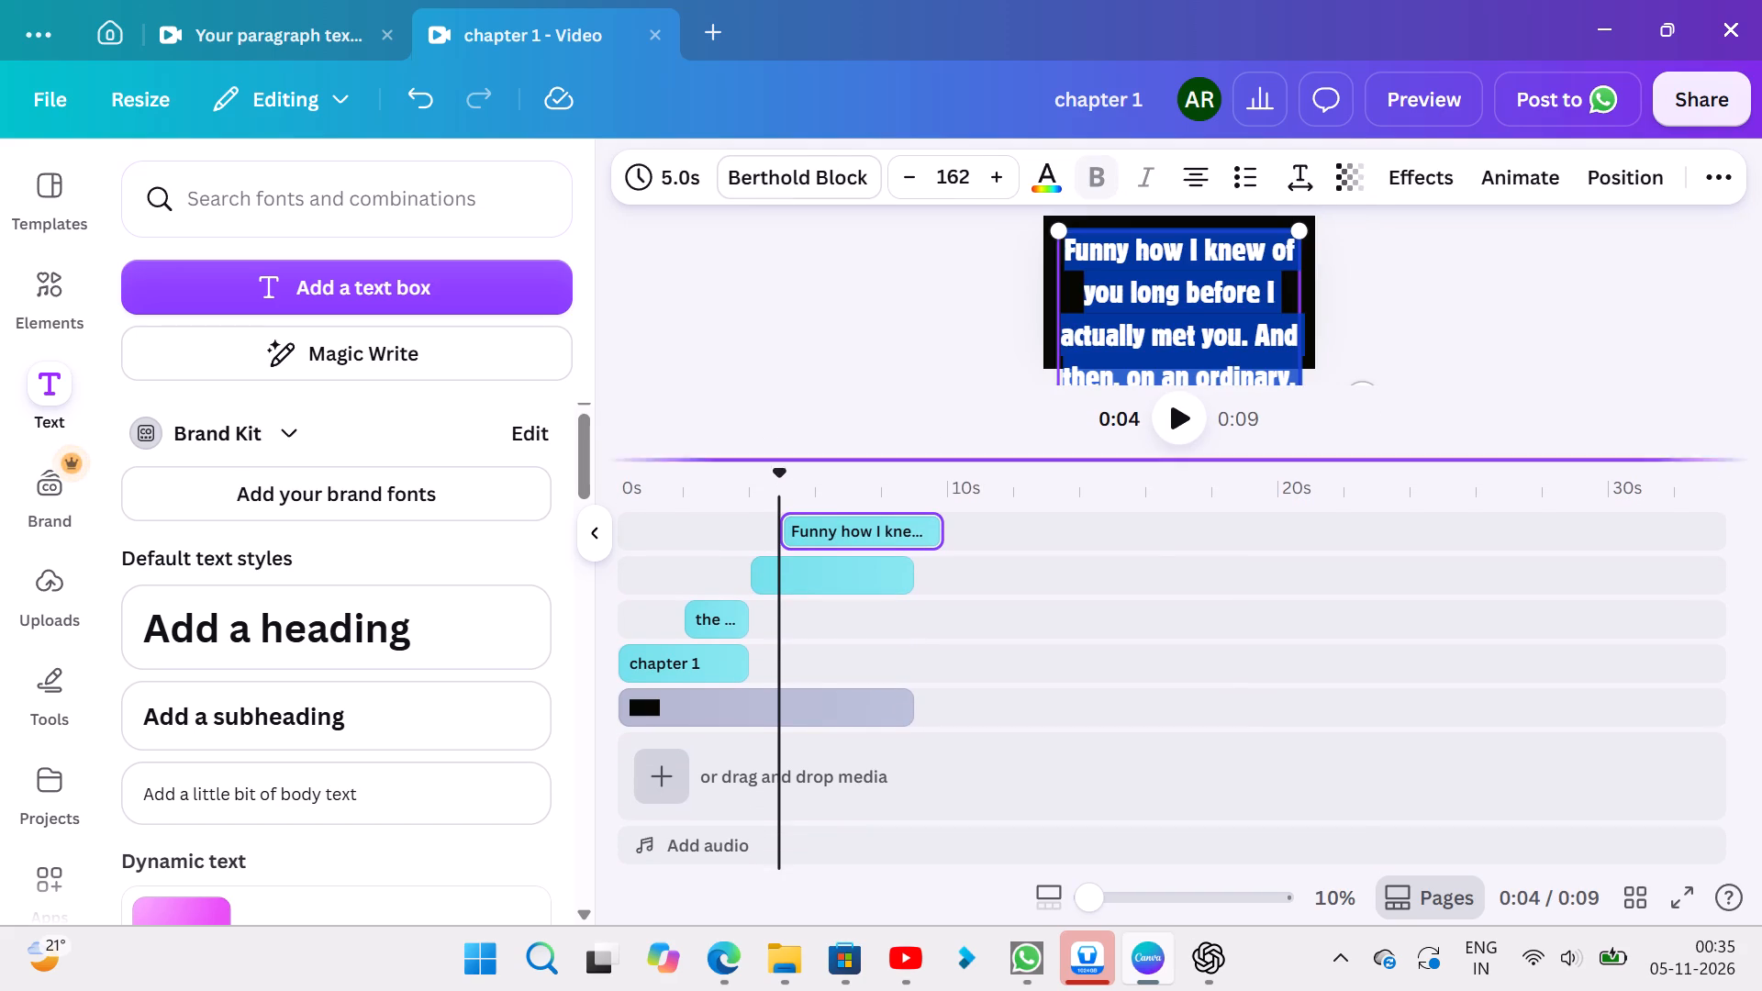
Scale the pasted paragraph down to font size 123, then move it up inside the black frame and widen its box slightly.
scroll(1126, 546, up, 1)
scroll(999, 325, up, 1)
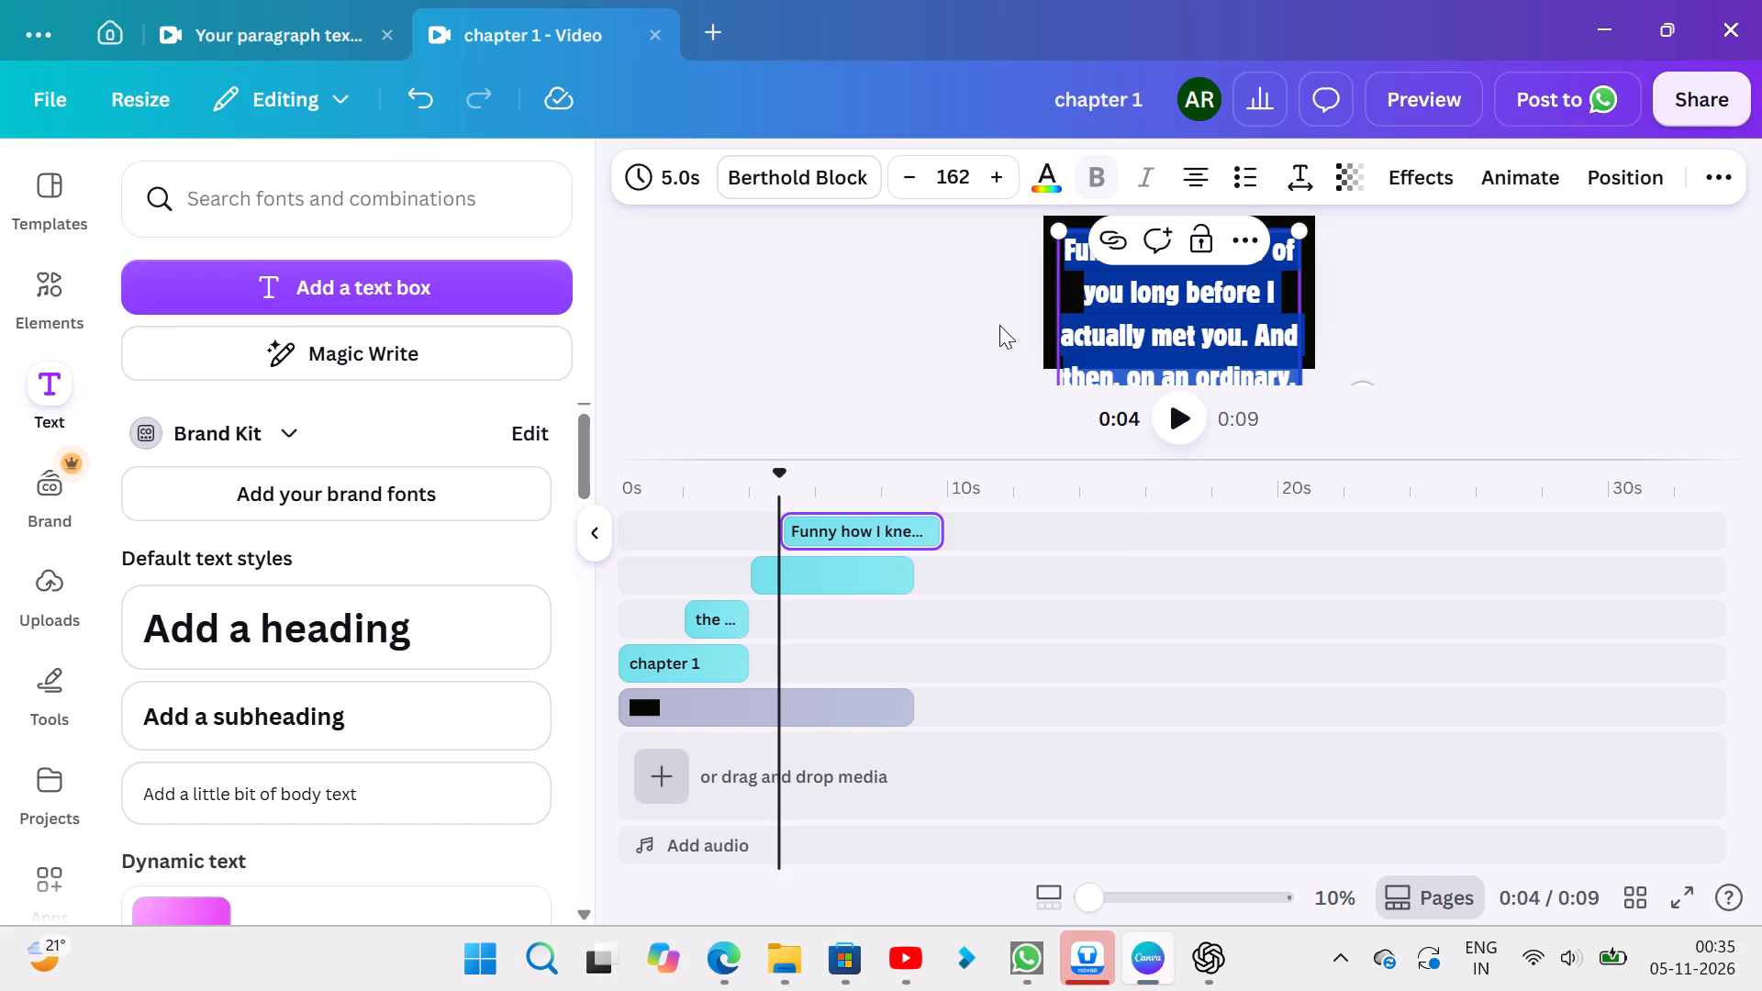
scroll(999, 325, up, 1)
drag(1299, 224, 1231, 297)
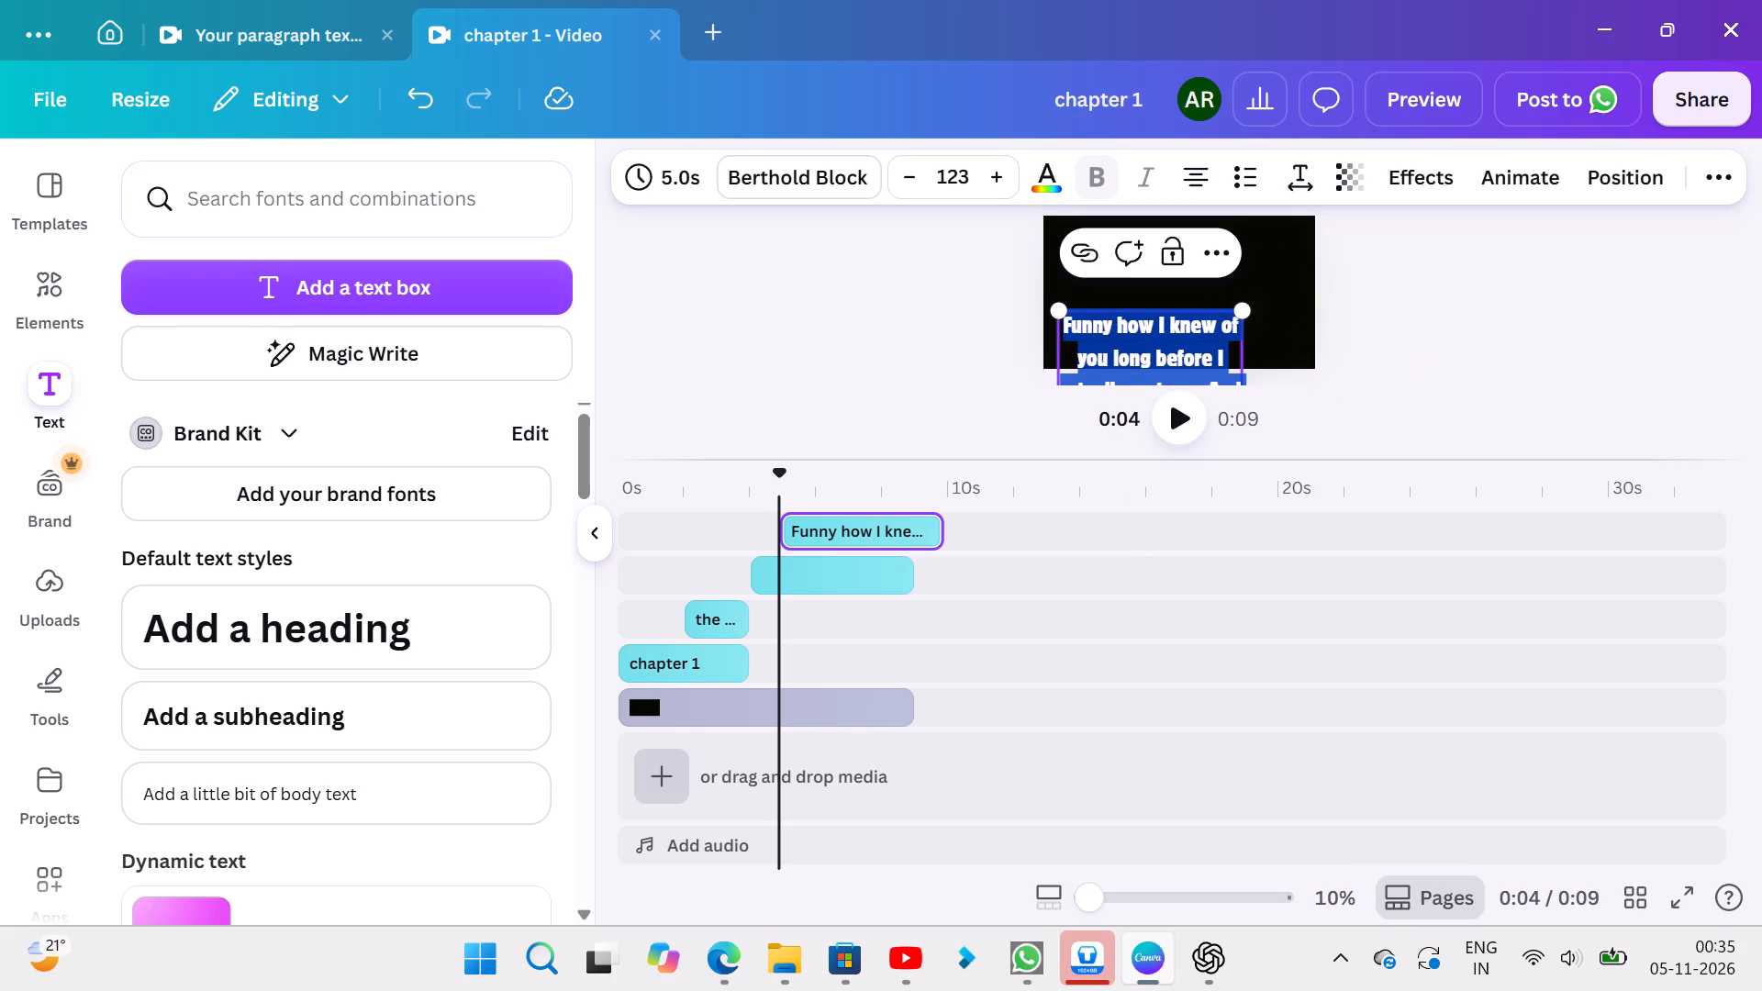
click(1460, 293)
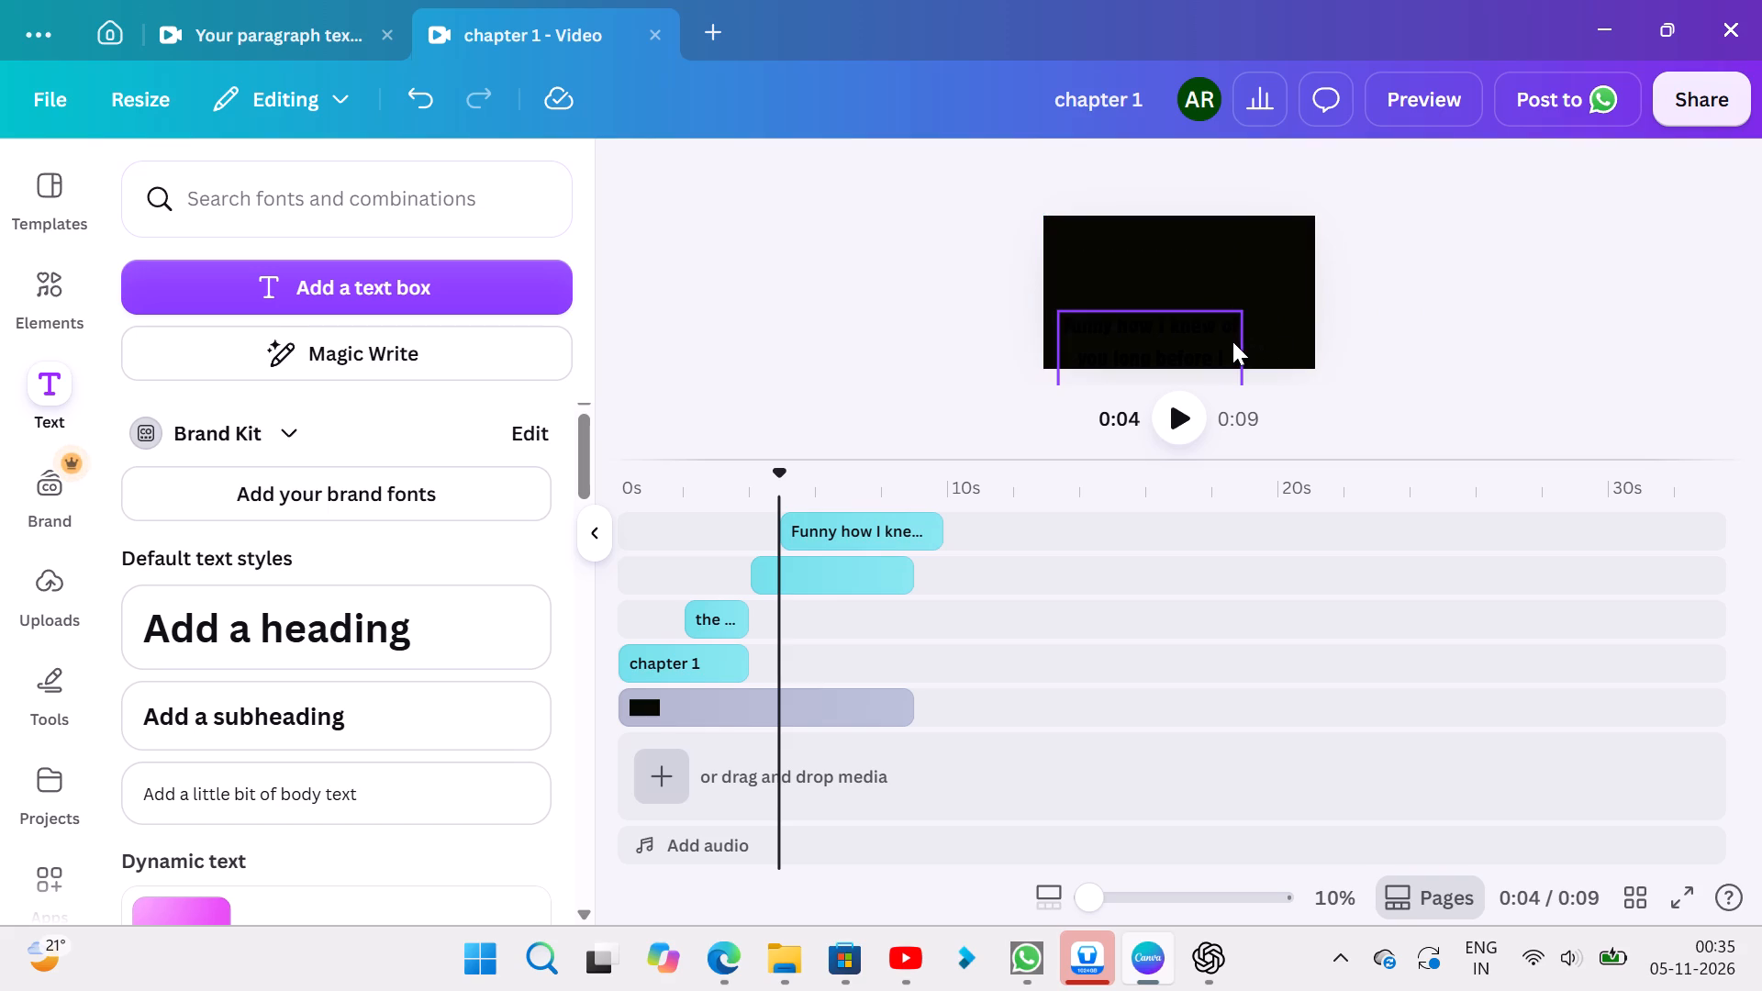
drag(1232, 341, 1251, 252)
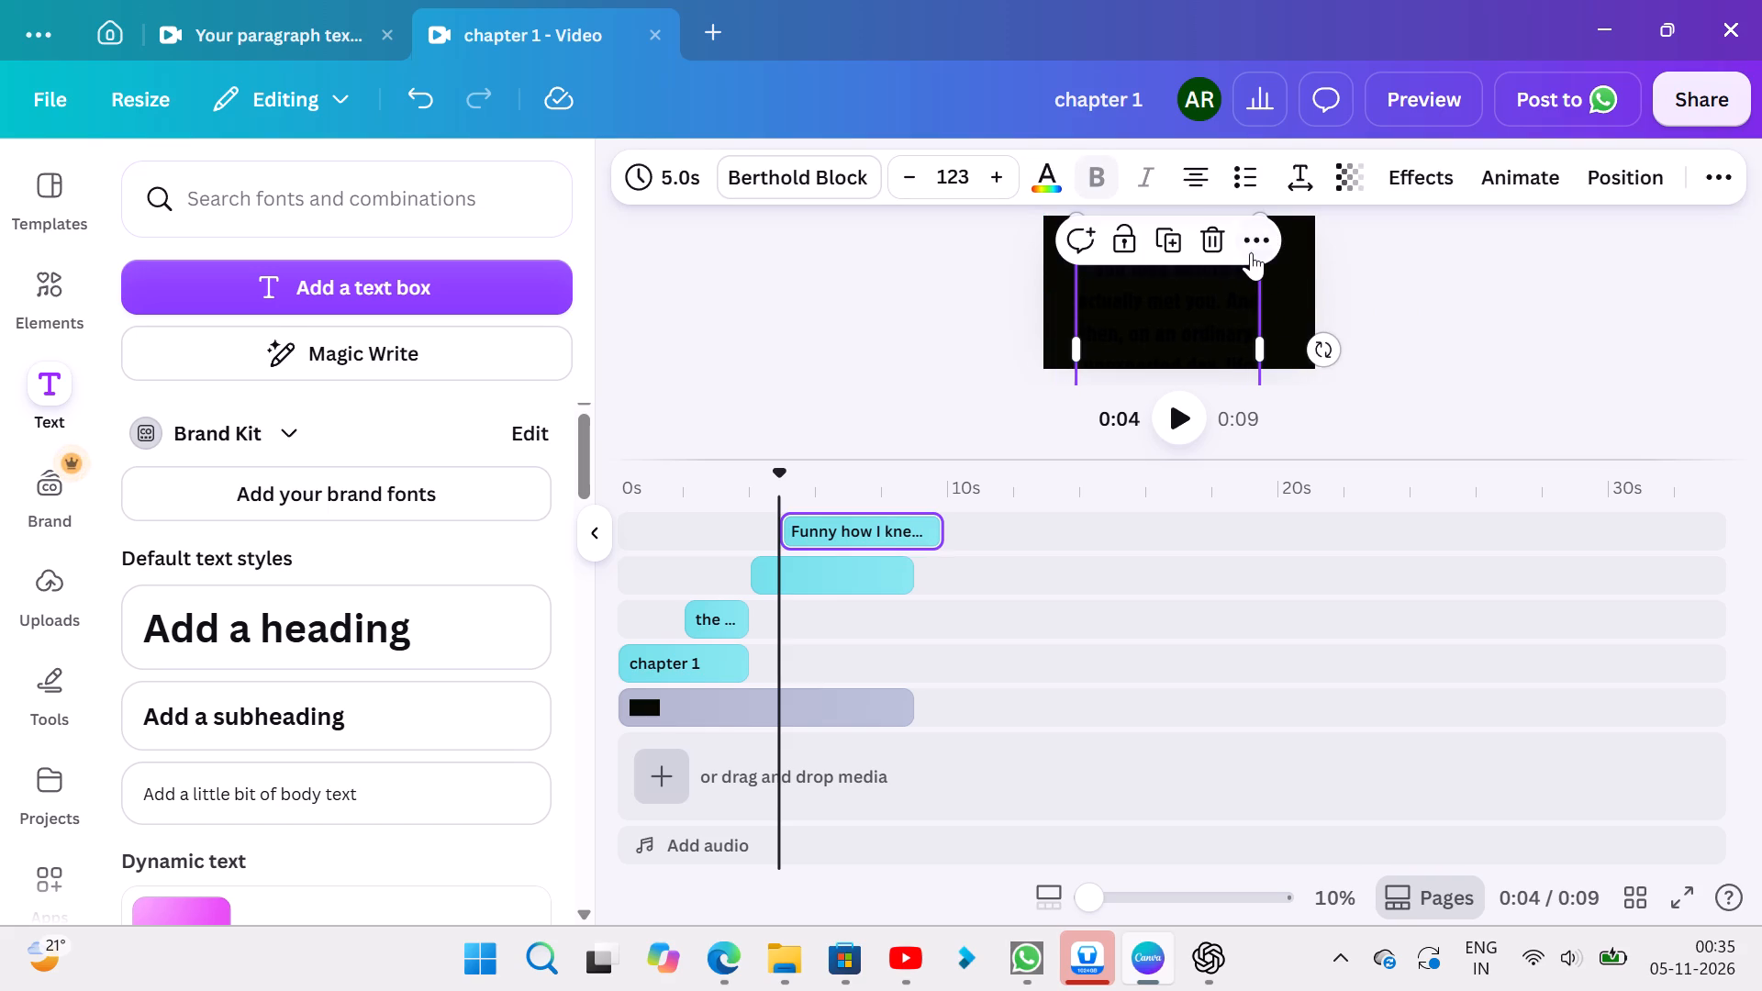
click(1416, 283)
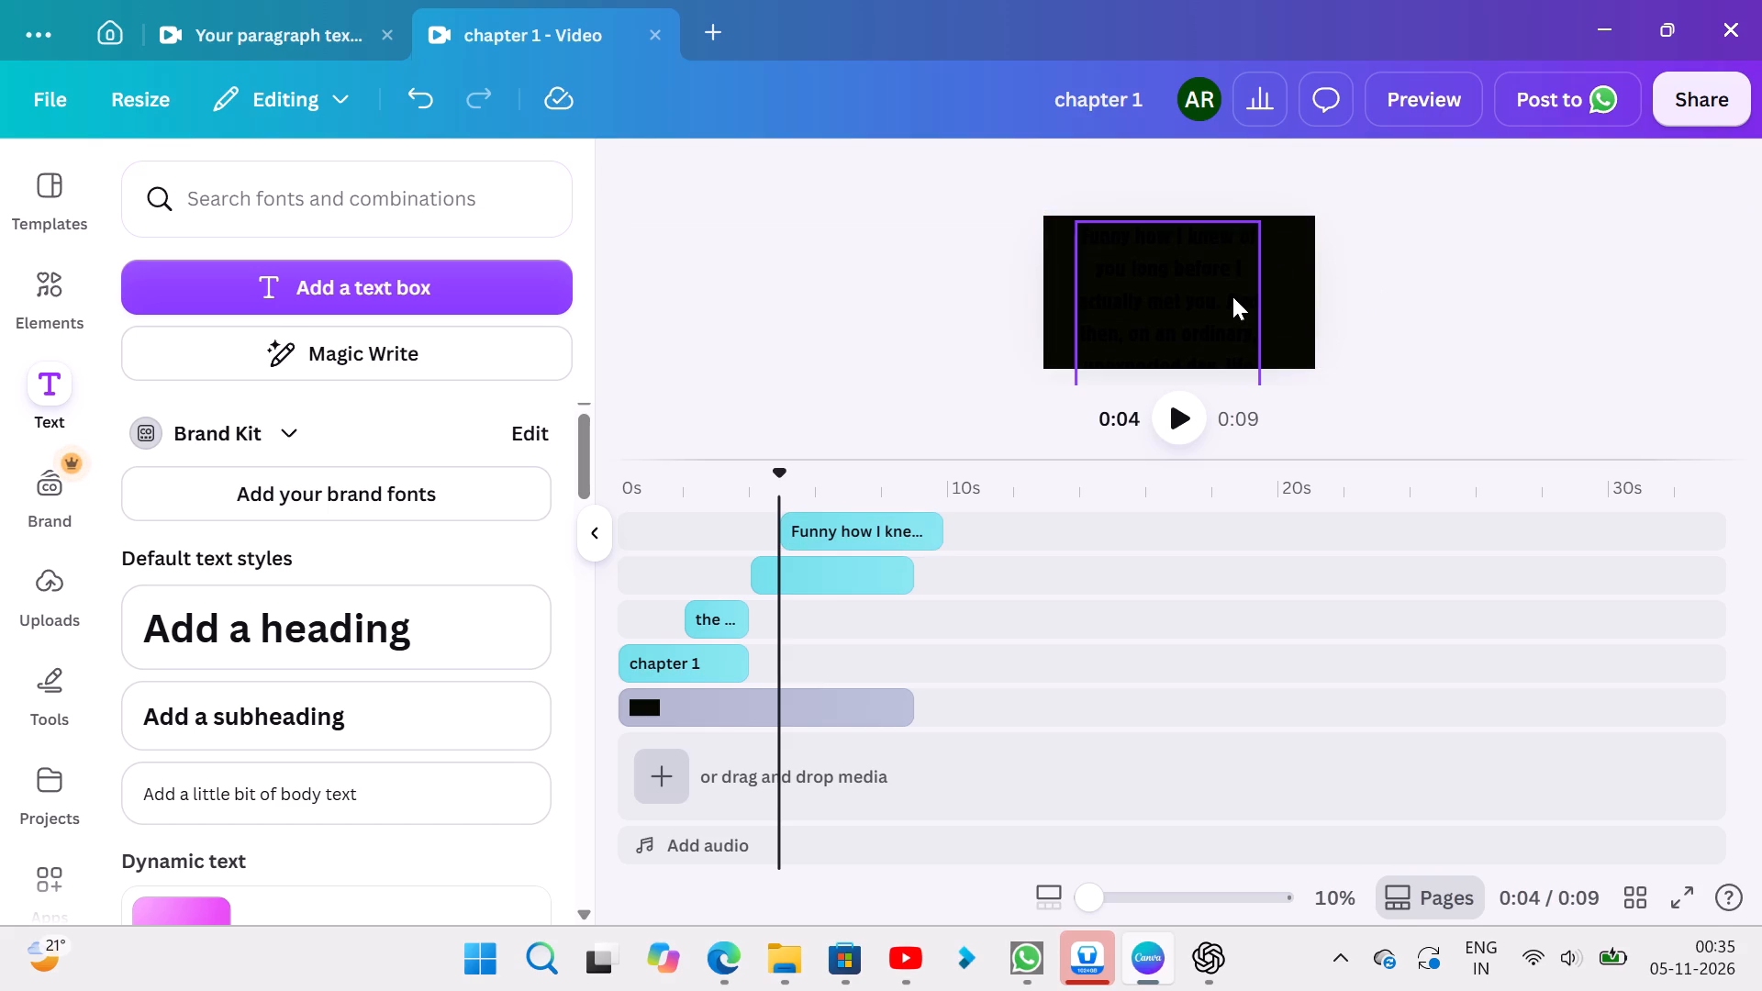
click(1231, 296)
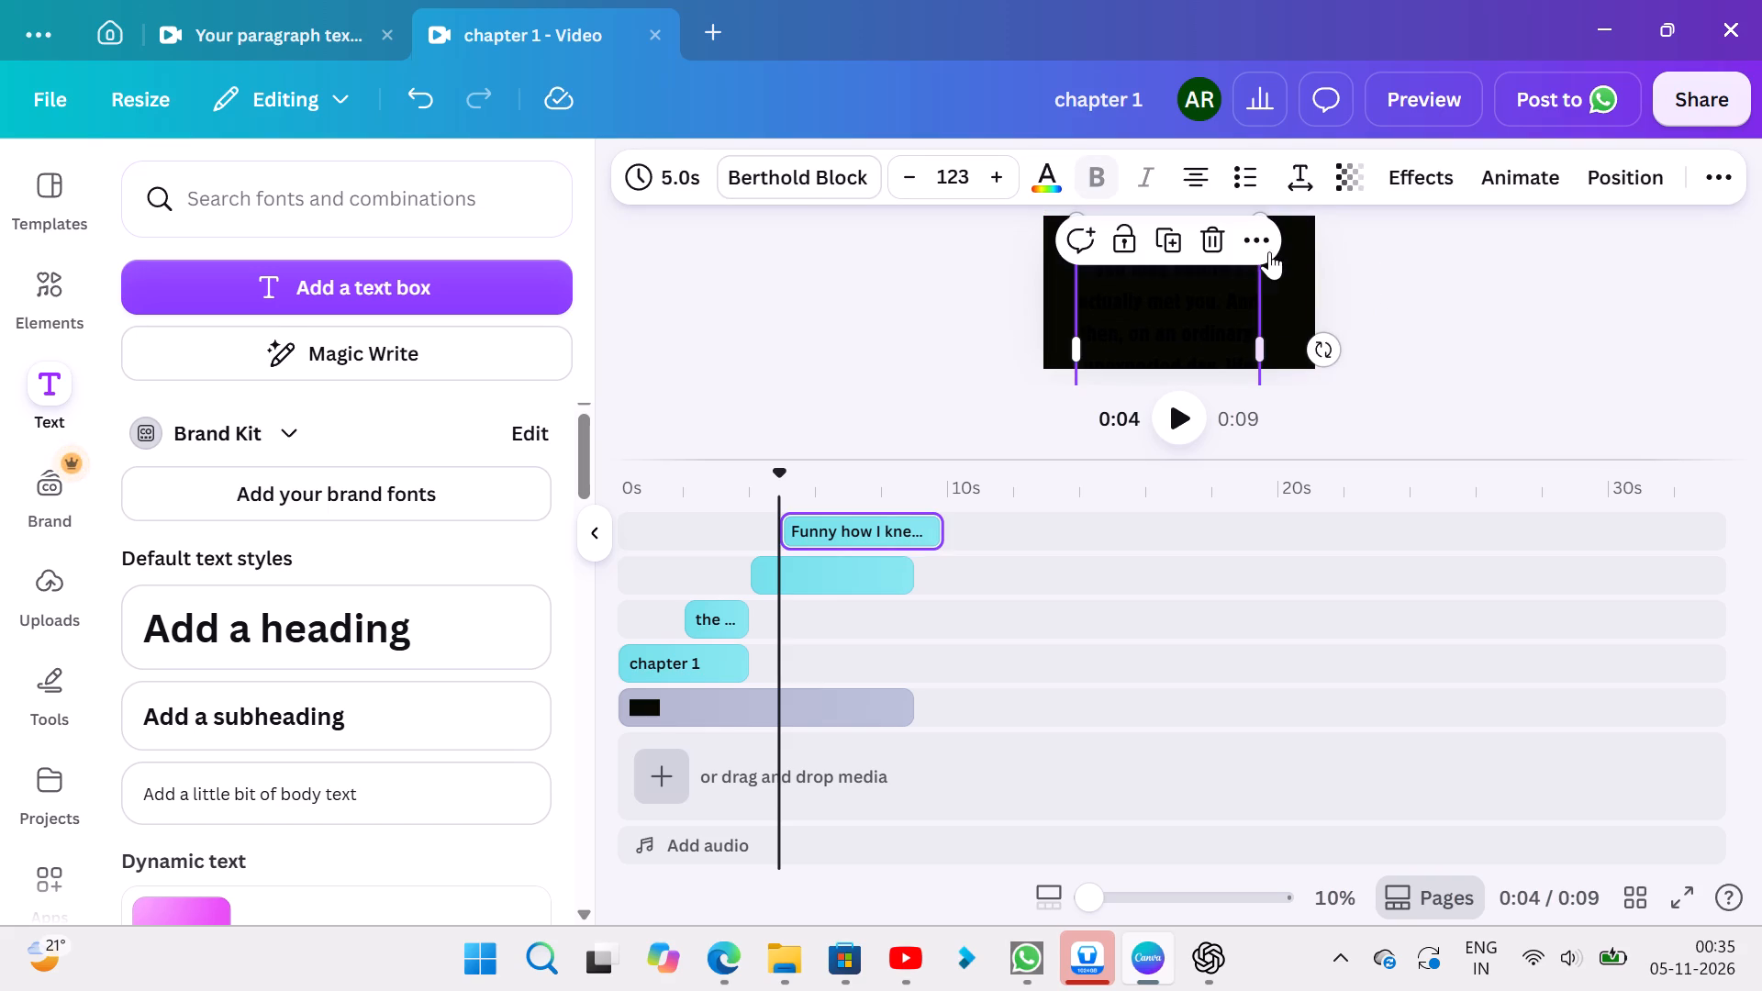
drag(1266, 354, 1285, 305)
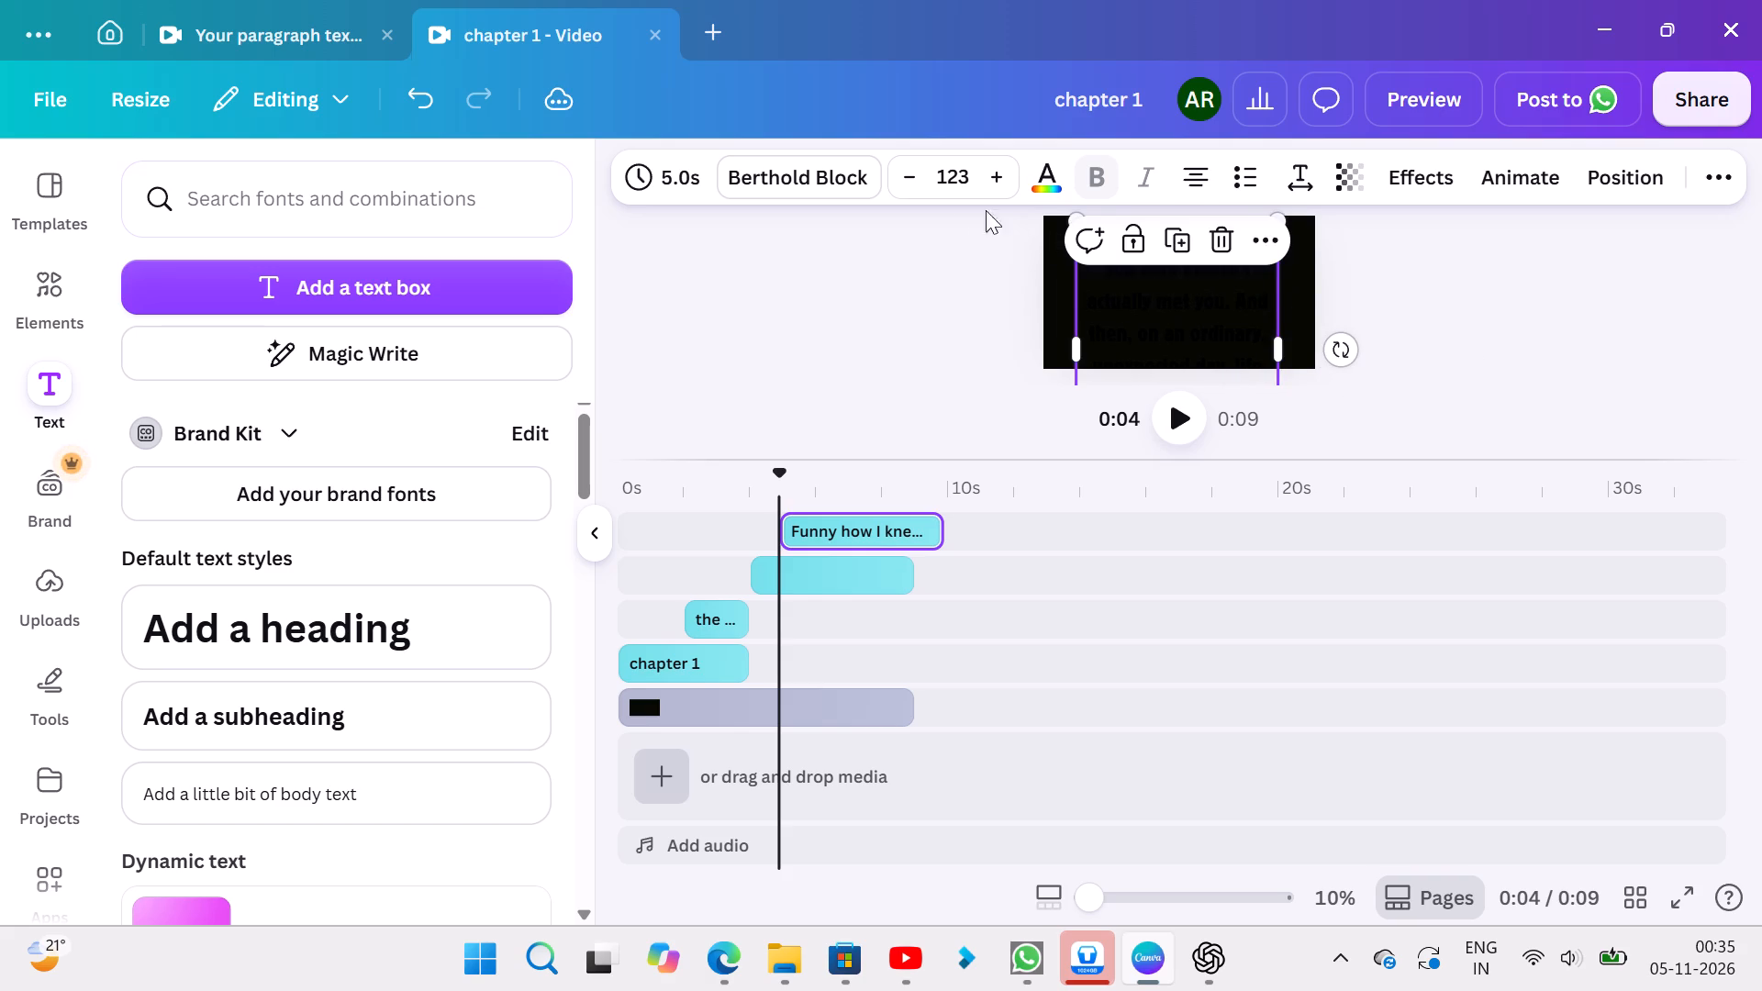
Reduce the "Funny how I knew" paragraph's font size to 83.4.
triple_click(920, 176)
triple_click(920, 176)
triple_click(920, 176)
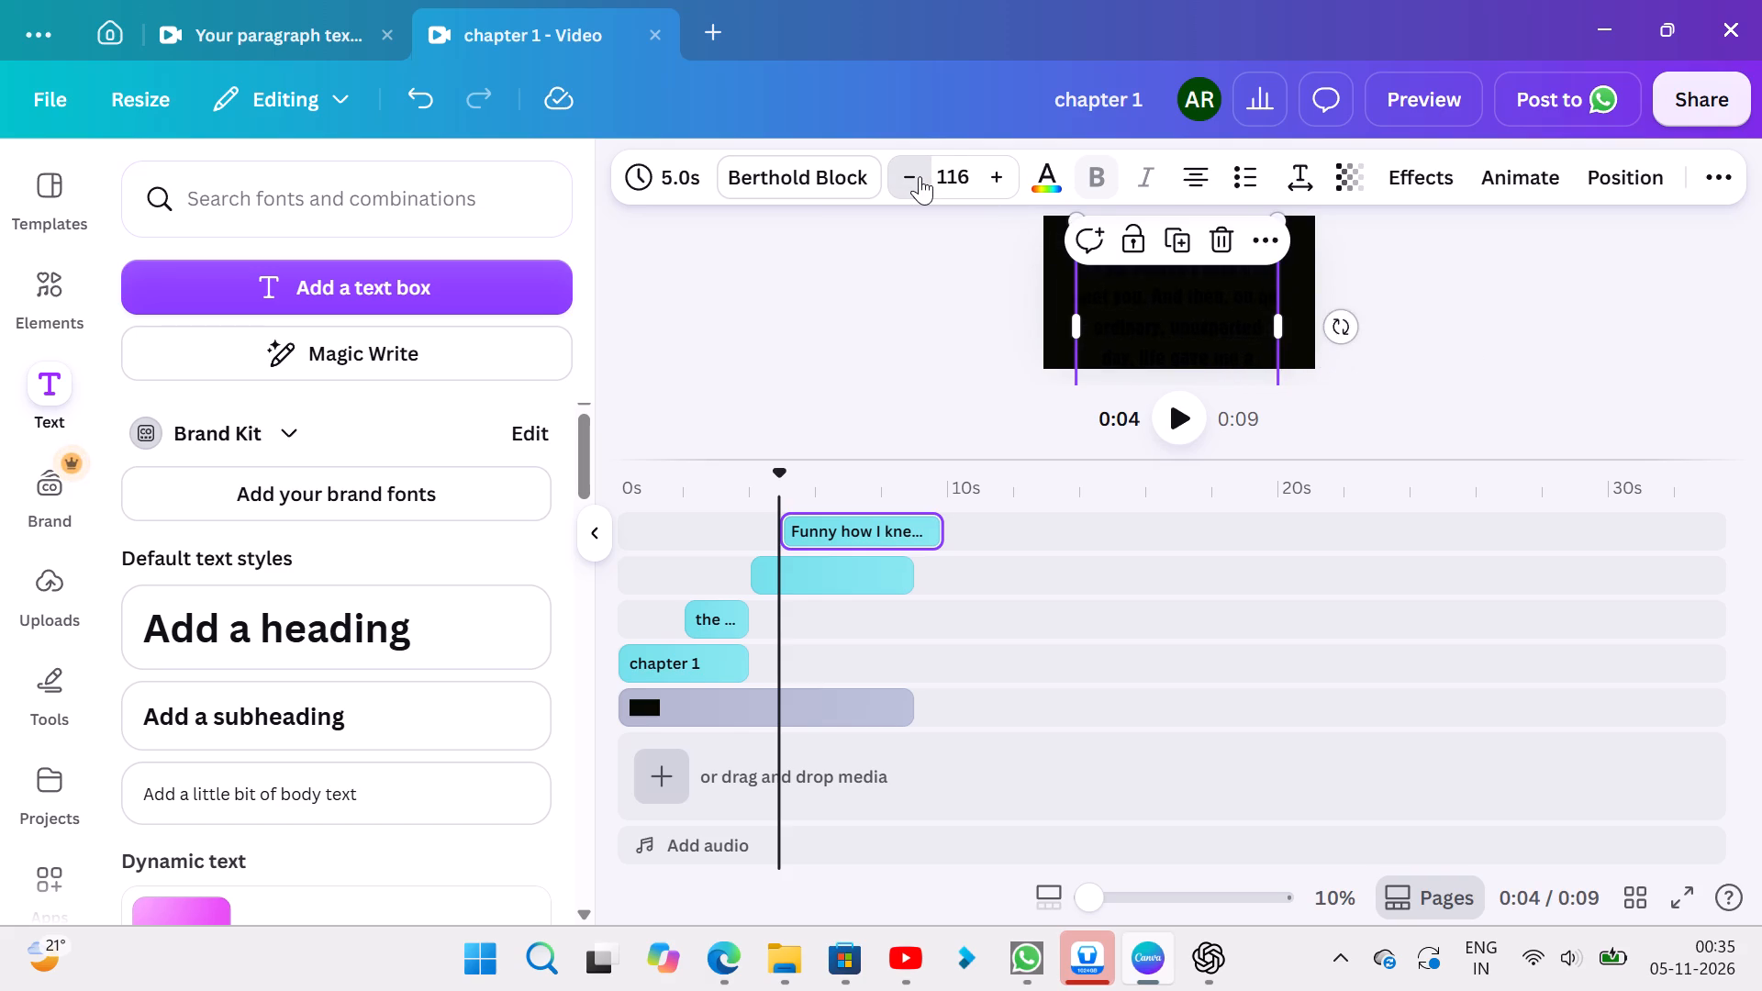
triple_click(920, 176)
triple_click(920, 176)
triple_click(920, 176)
triple_click(920, 176)
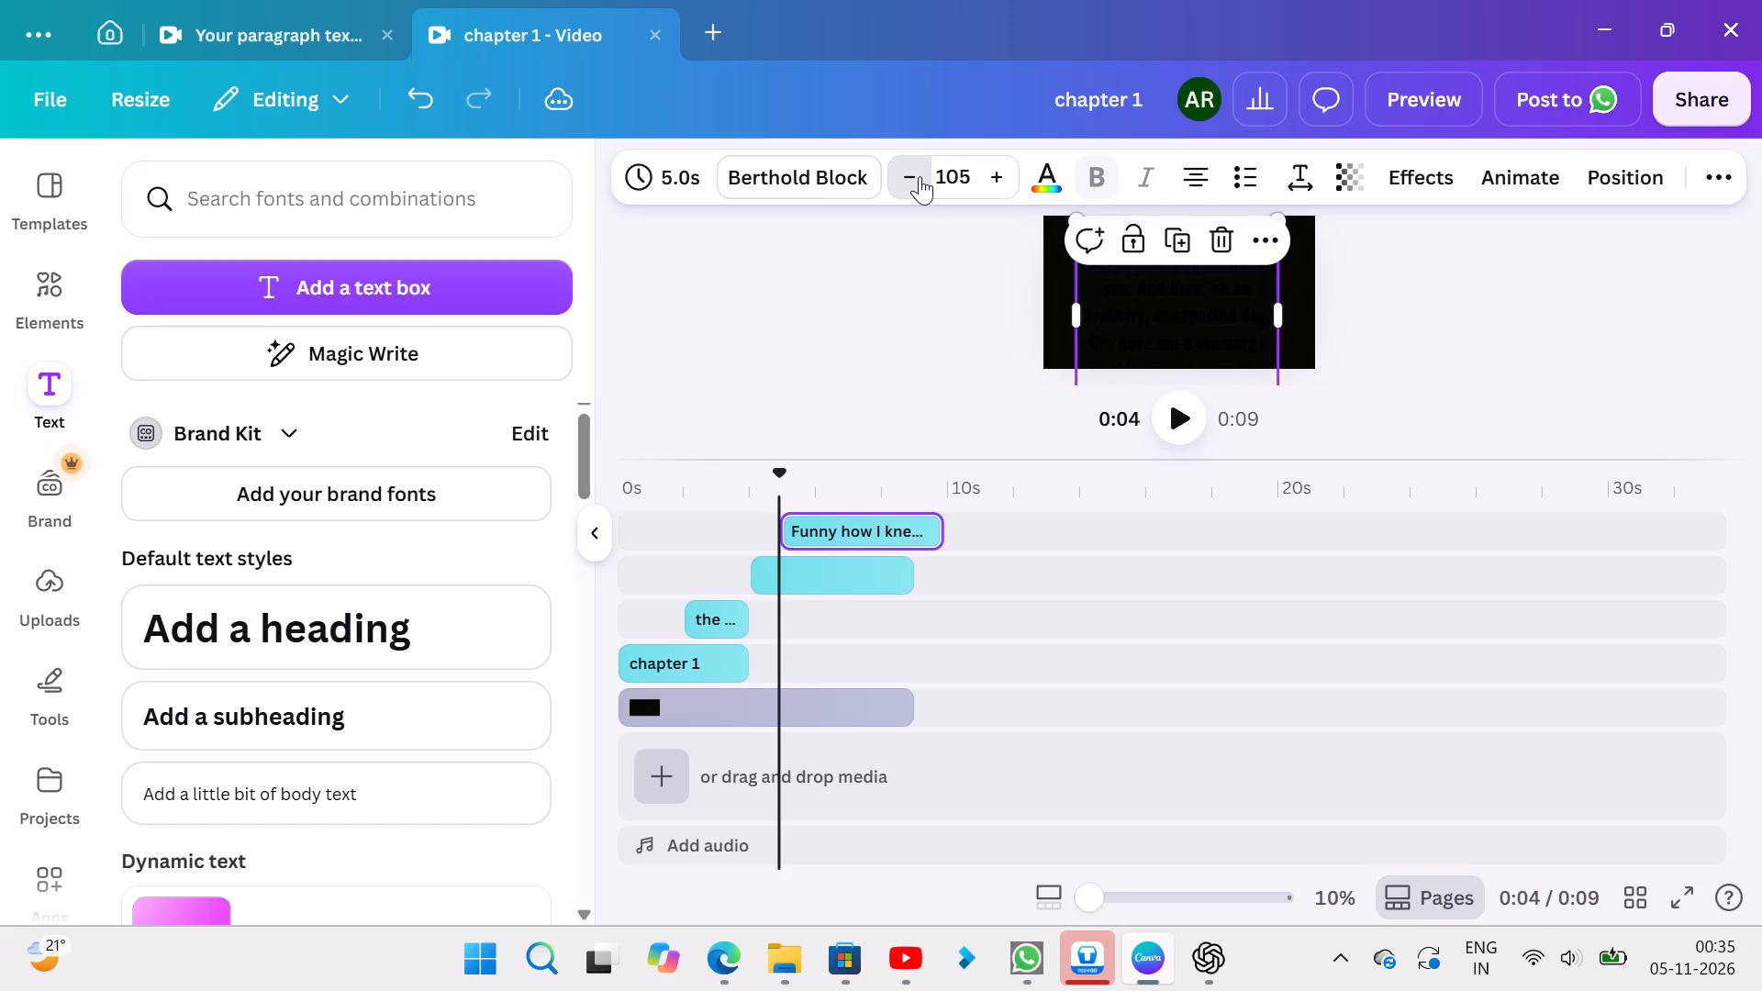
triple_click(920, 176)
triple_click(920, 176)
triple_click(920, 176)
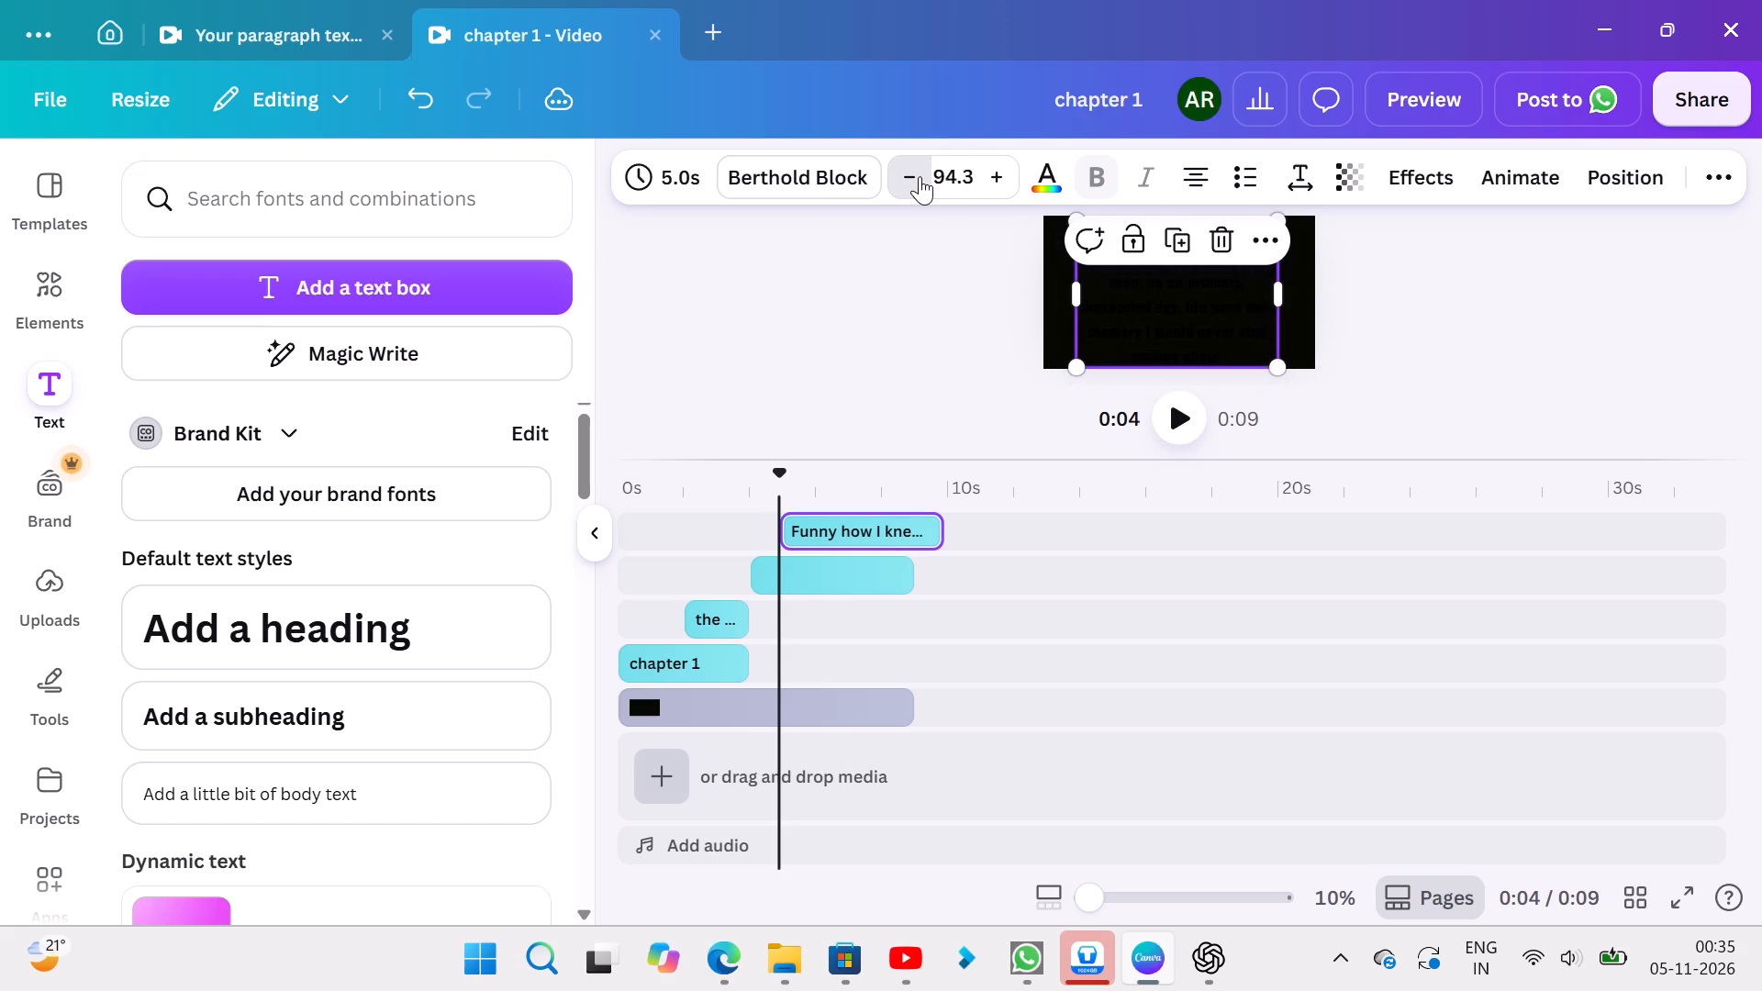
triple_click(920, 176)
triple_click(920, 176)
triple_click(920, 176)
click(920, 176)
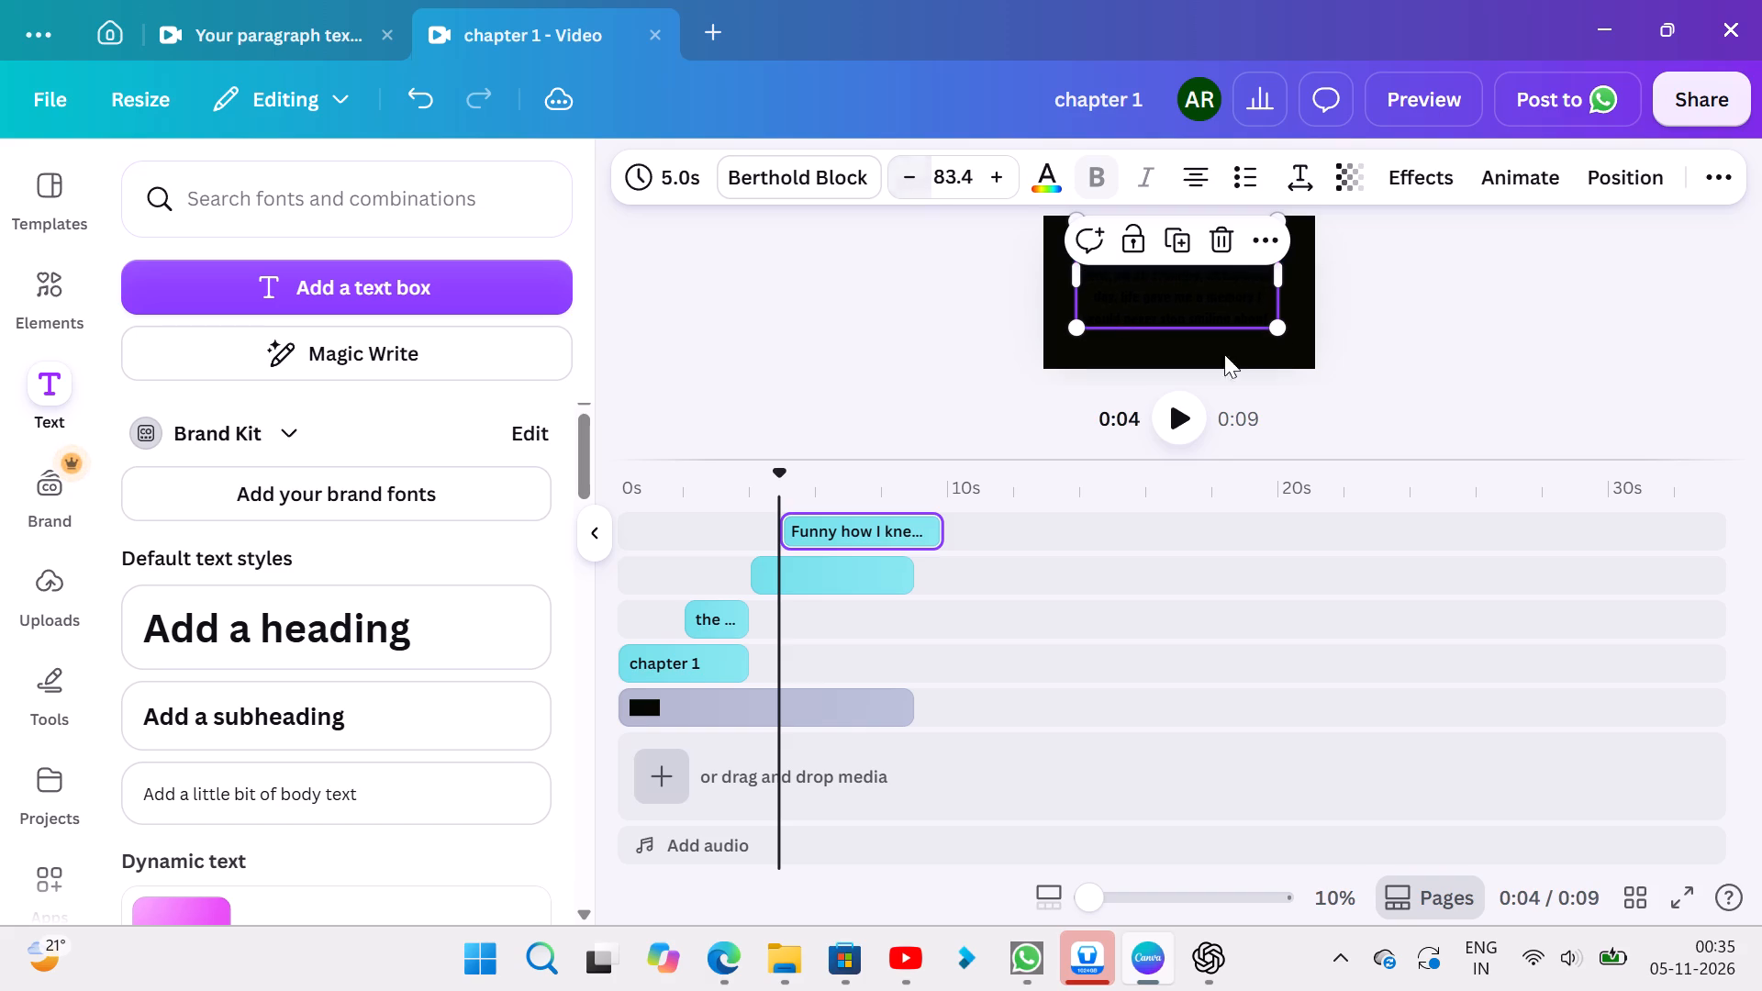
click(1544, 390)
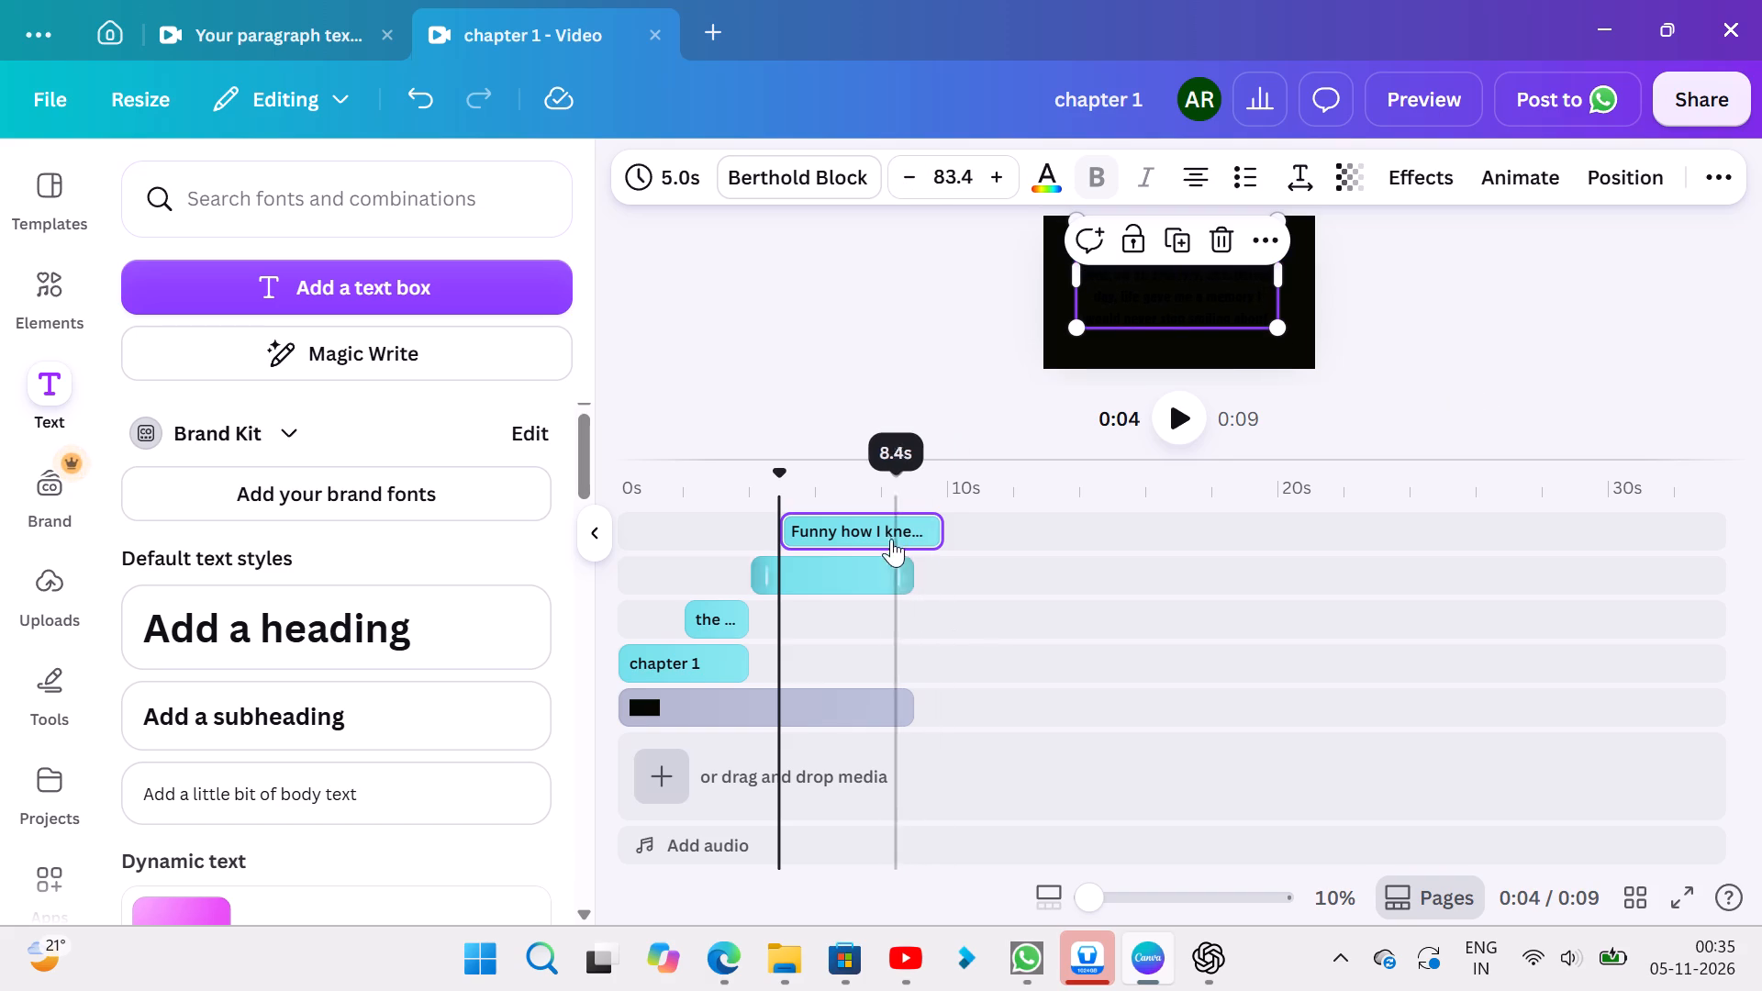
Change the text colour of the "Funny how I knew" paragraph to white.
click(890, 531)
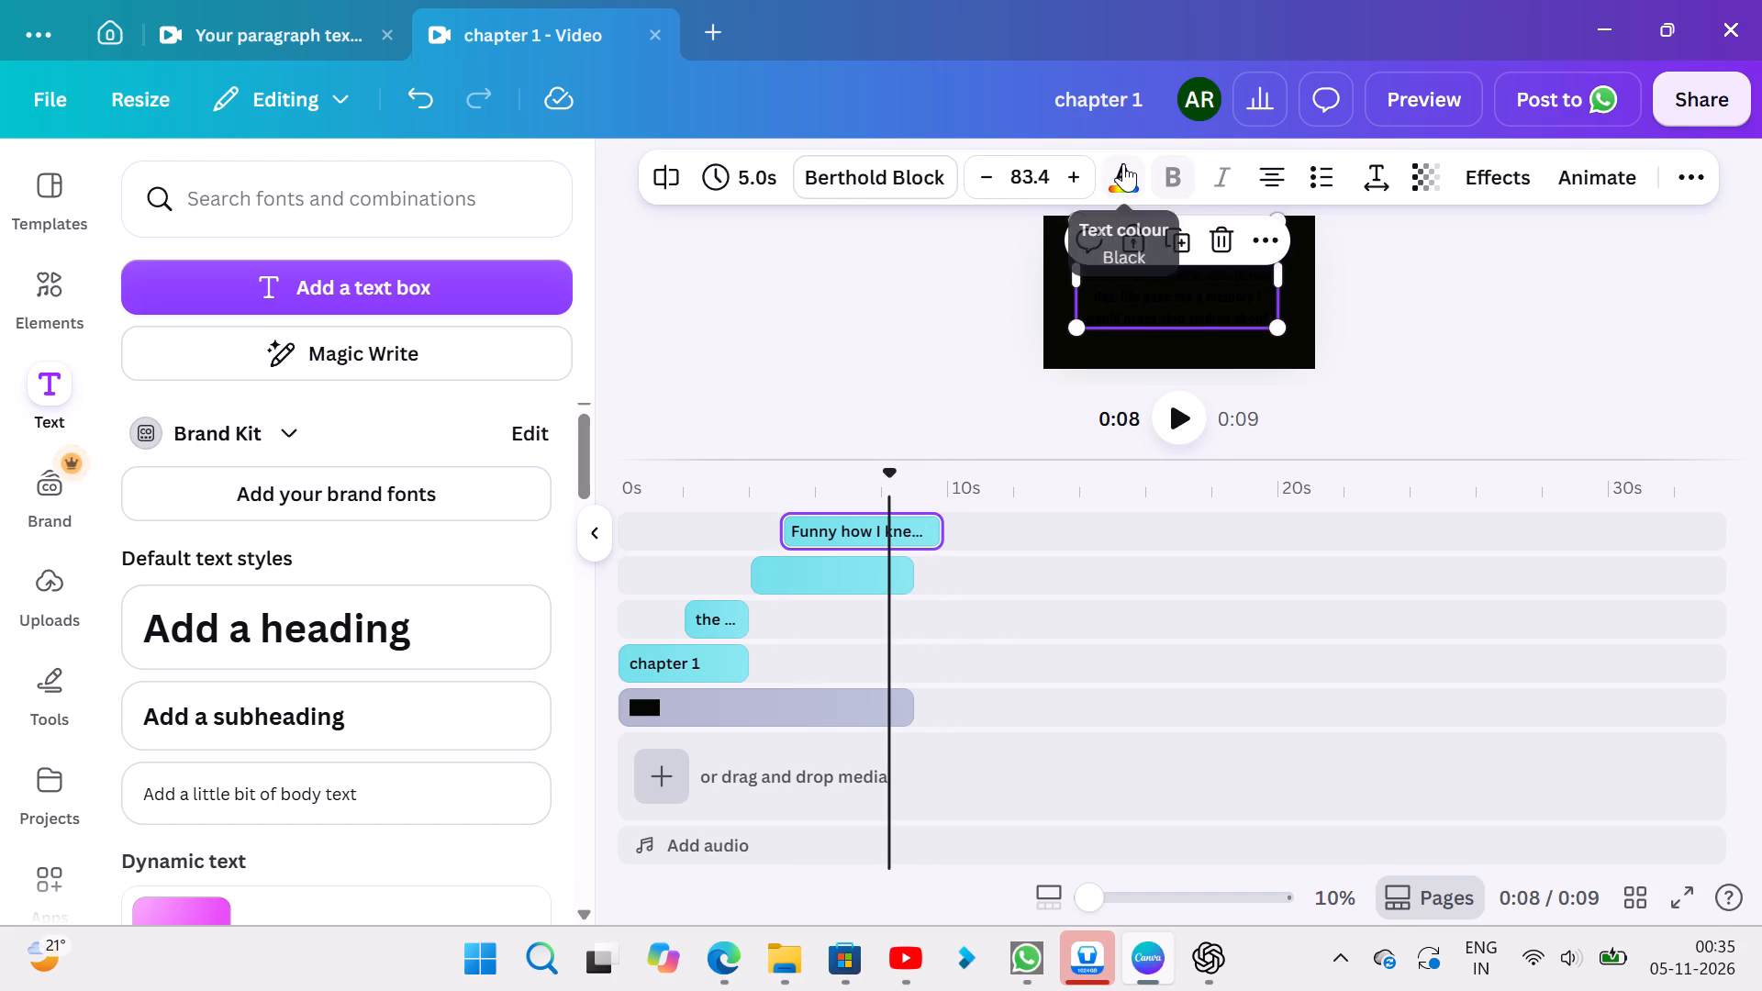
click(1123, 163)
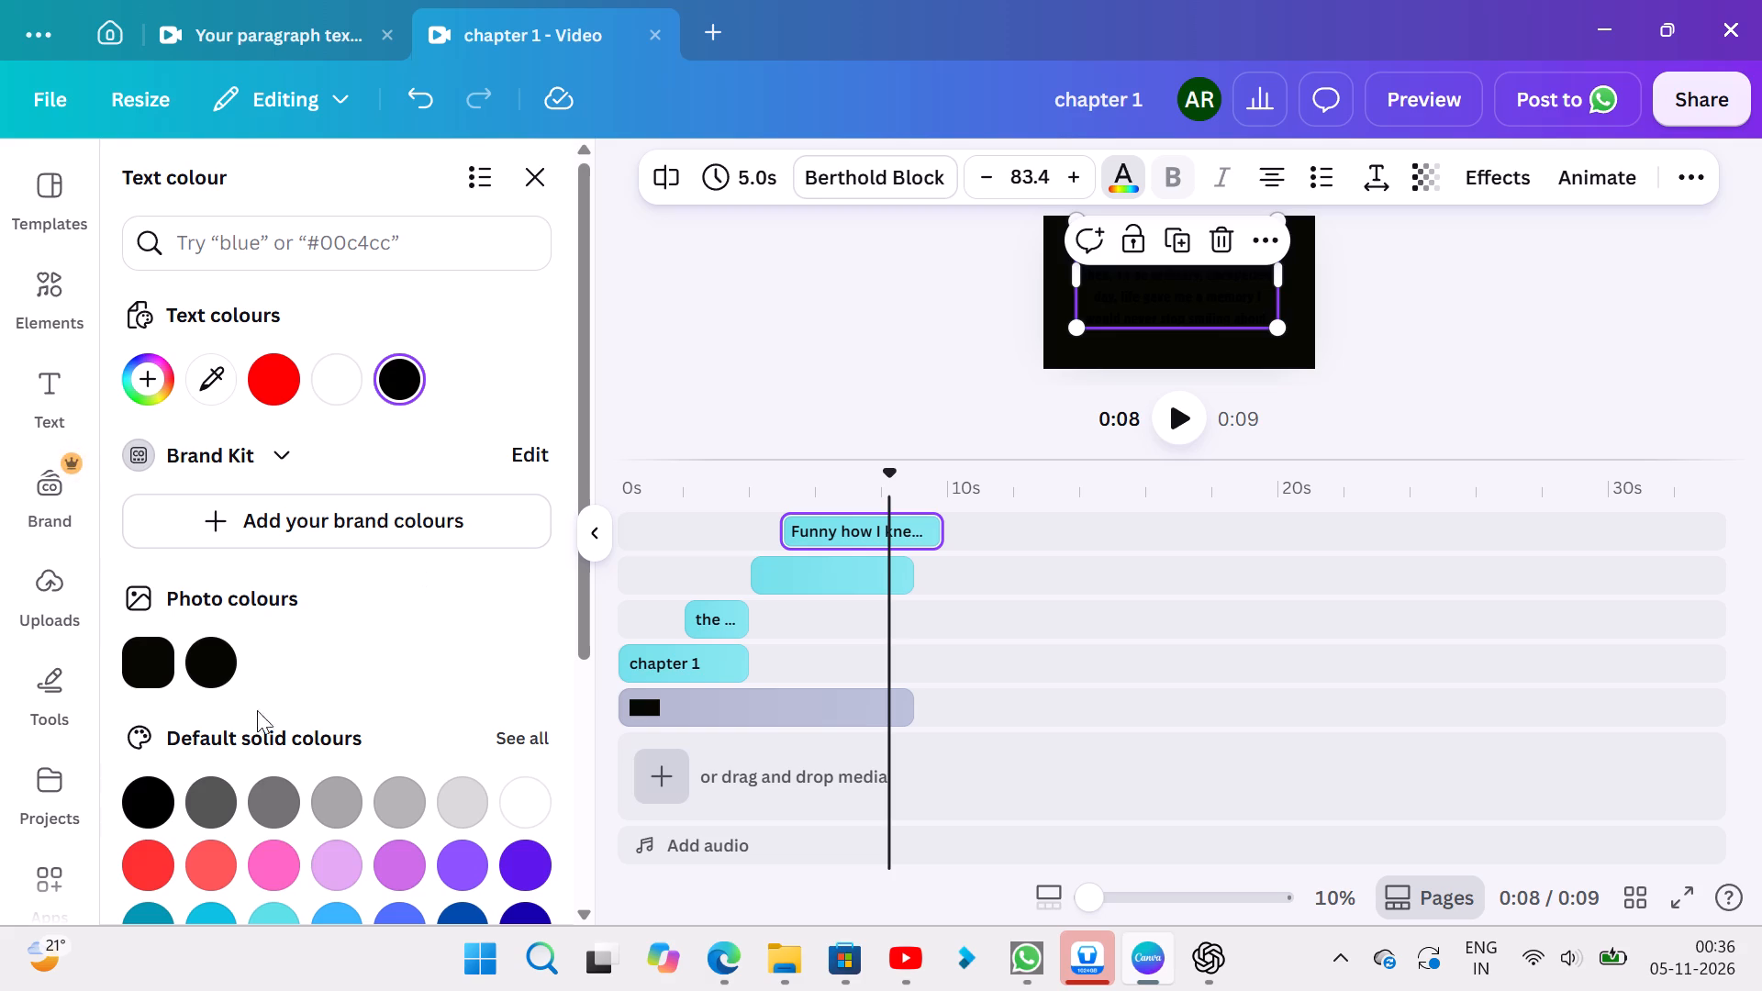
click(538, 811)
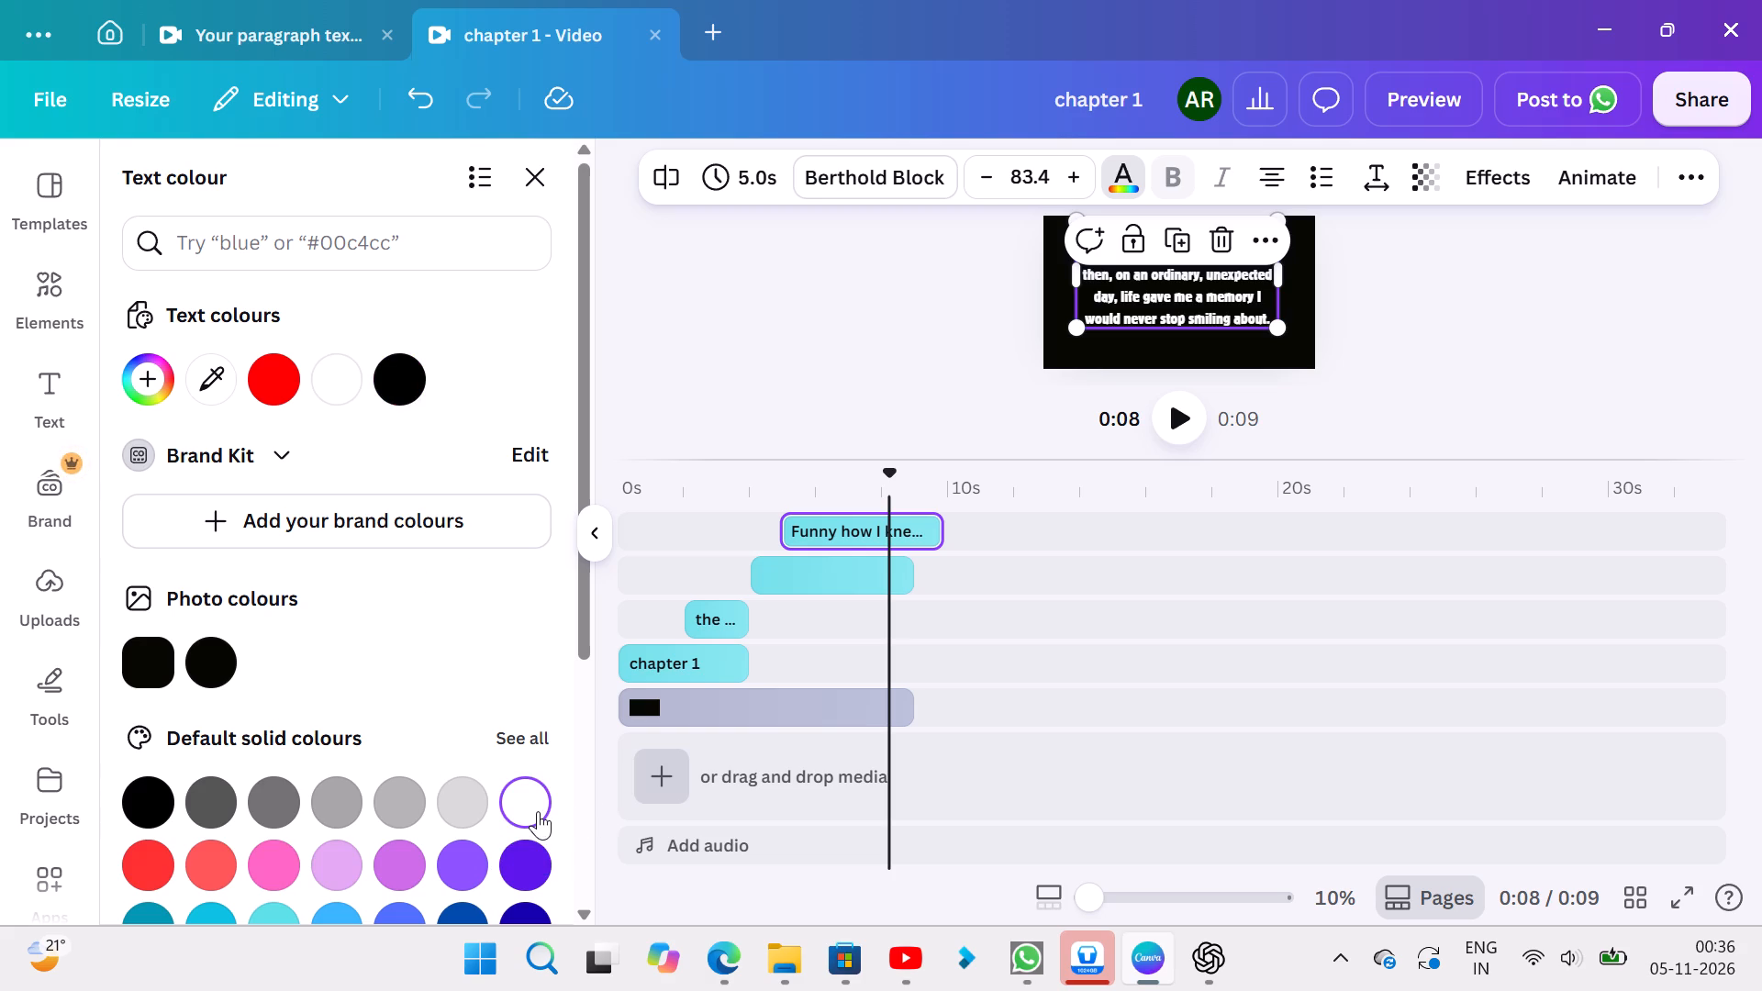
click(822, 281)
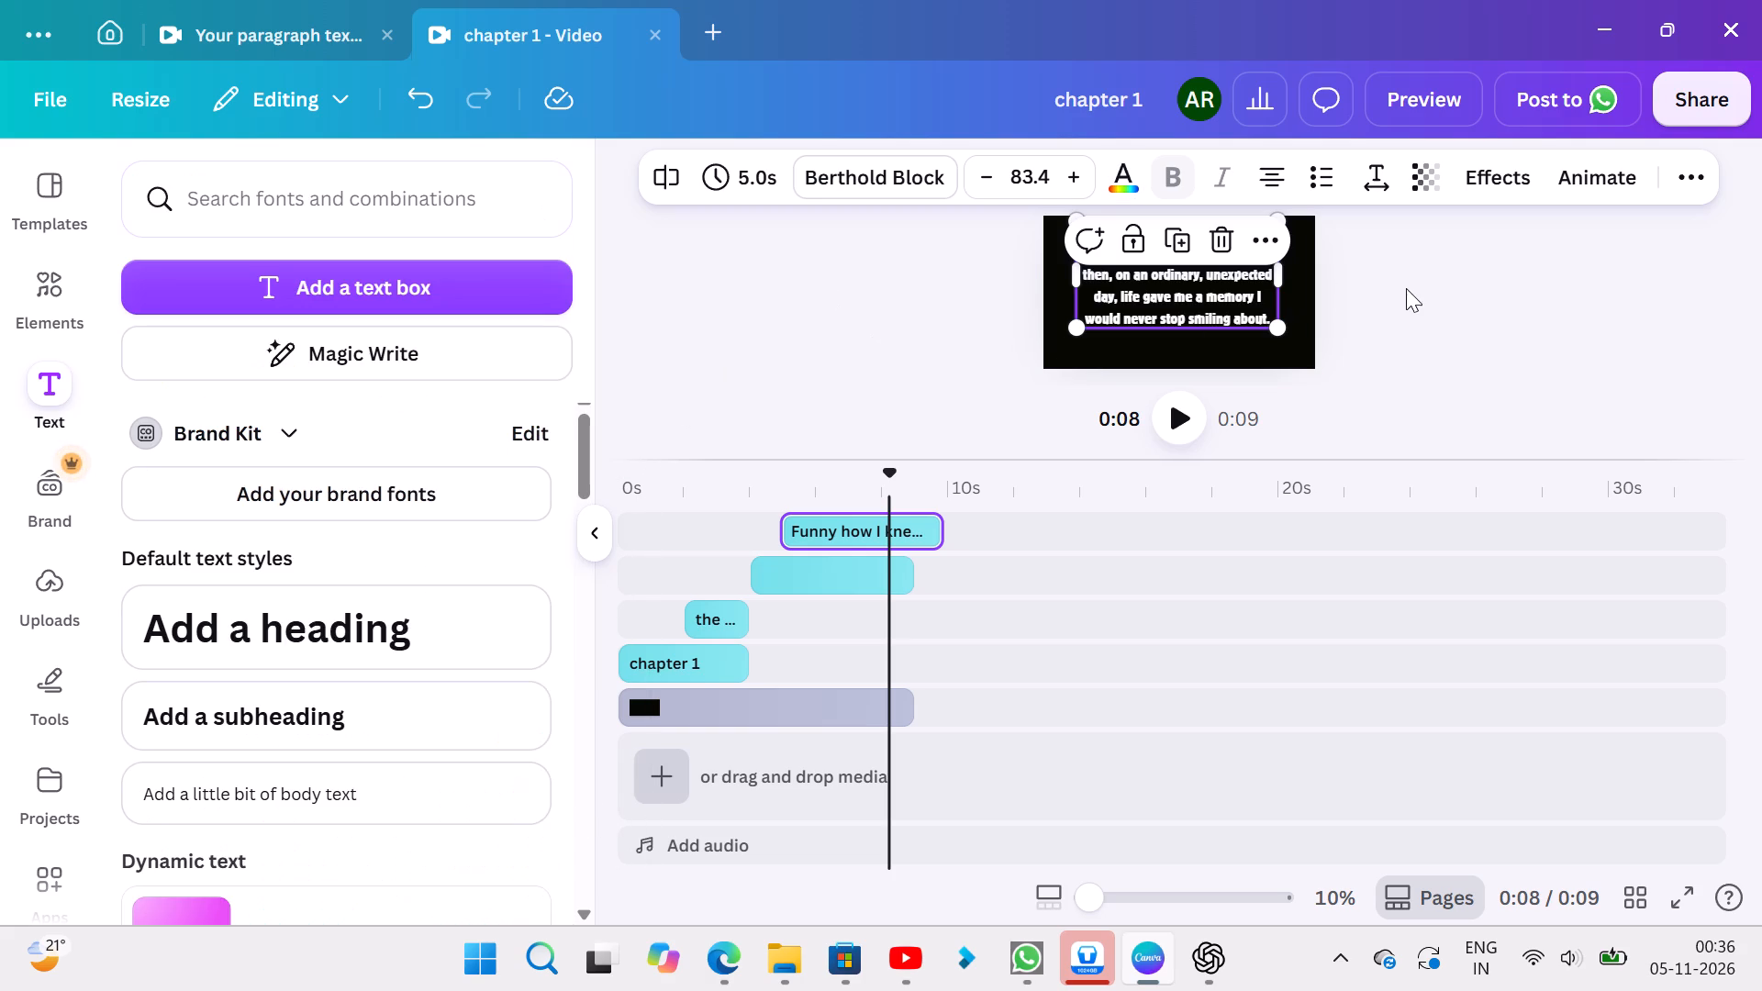
Scale the white paragraph down to font size 70.3 and position it near the middle of the black frame.
click(1406, 288)
drag(1206, 285, 1204, 306)
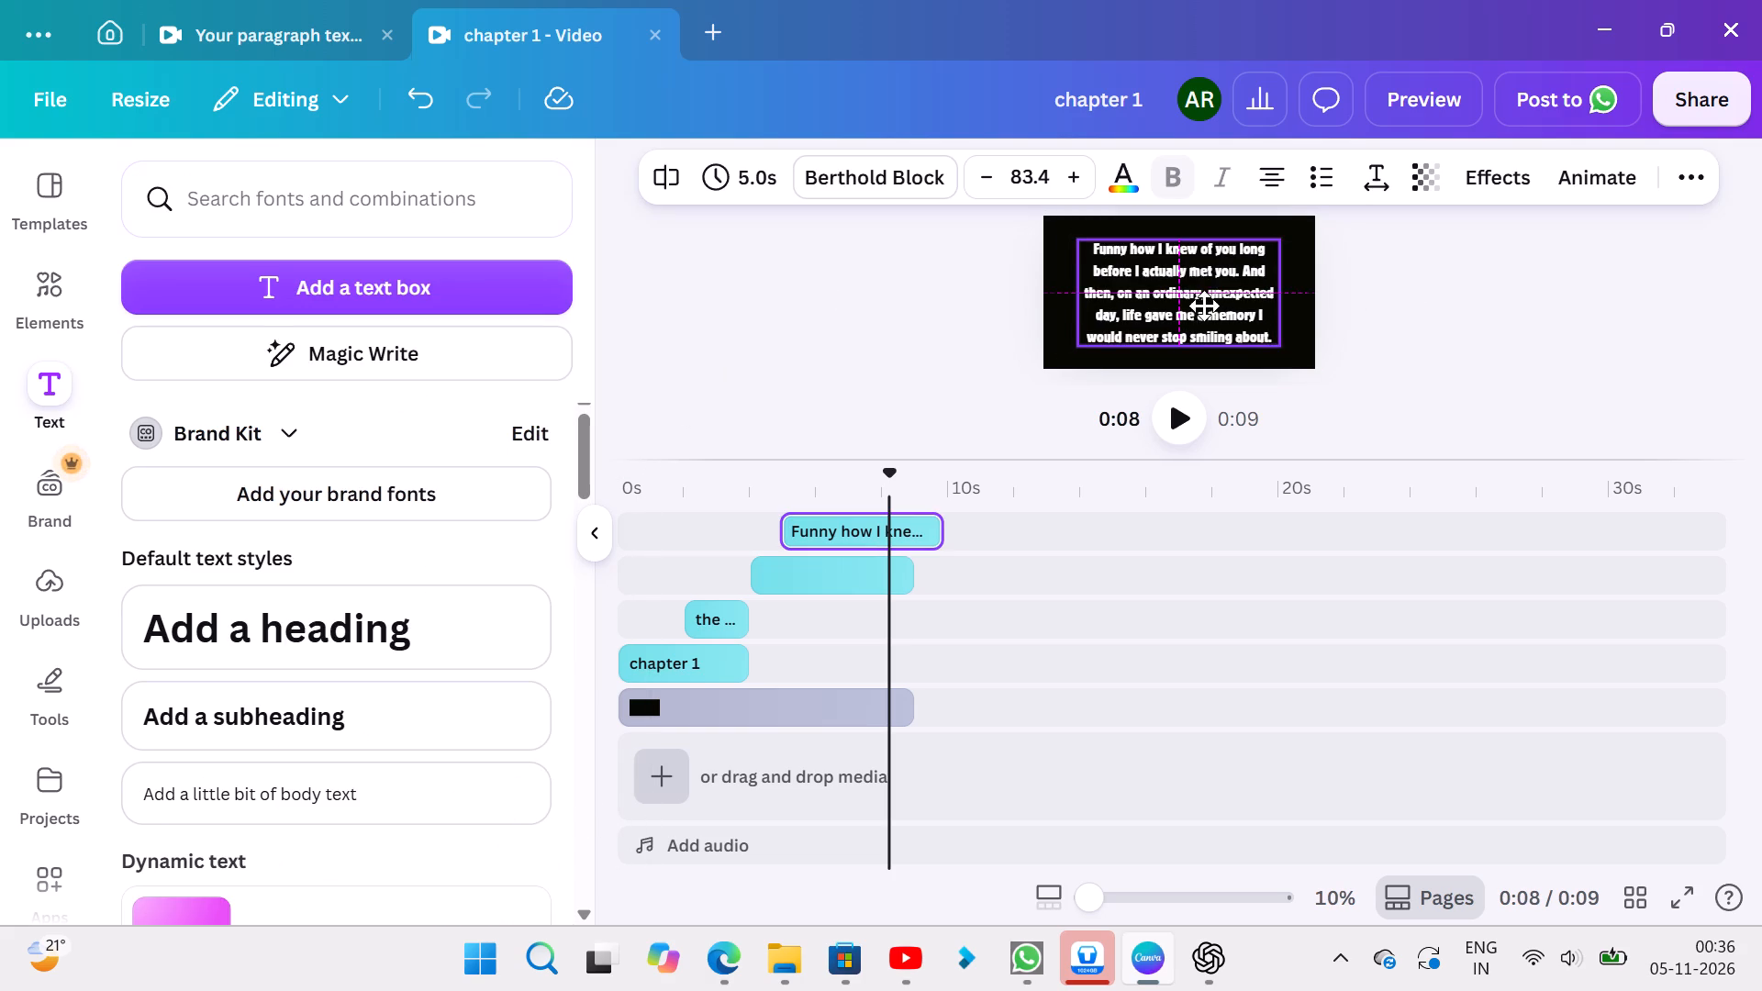
drag(1204, 306, 1205, 294)
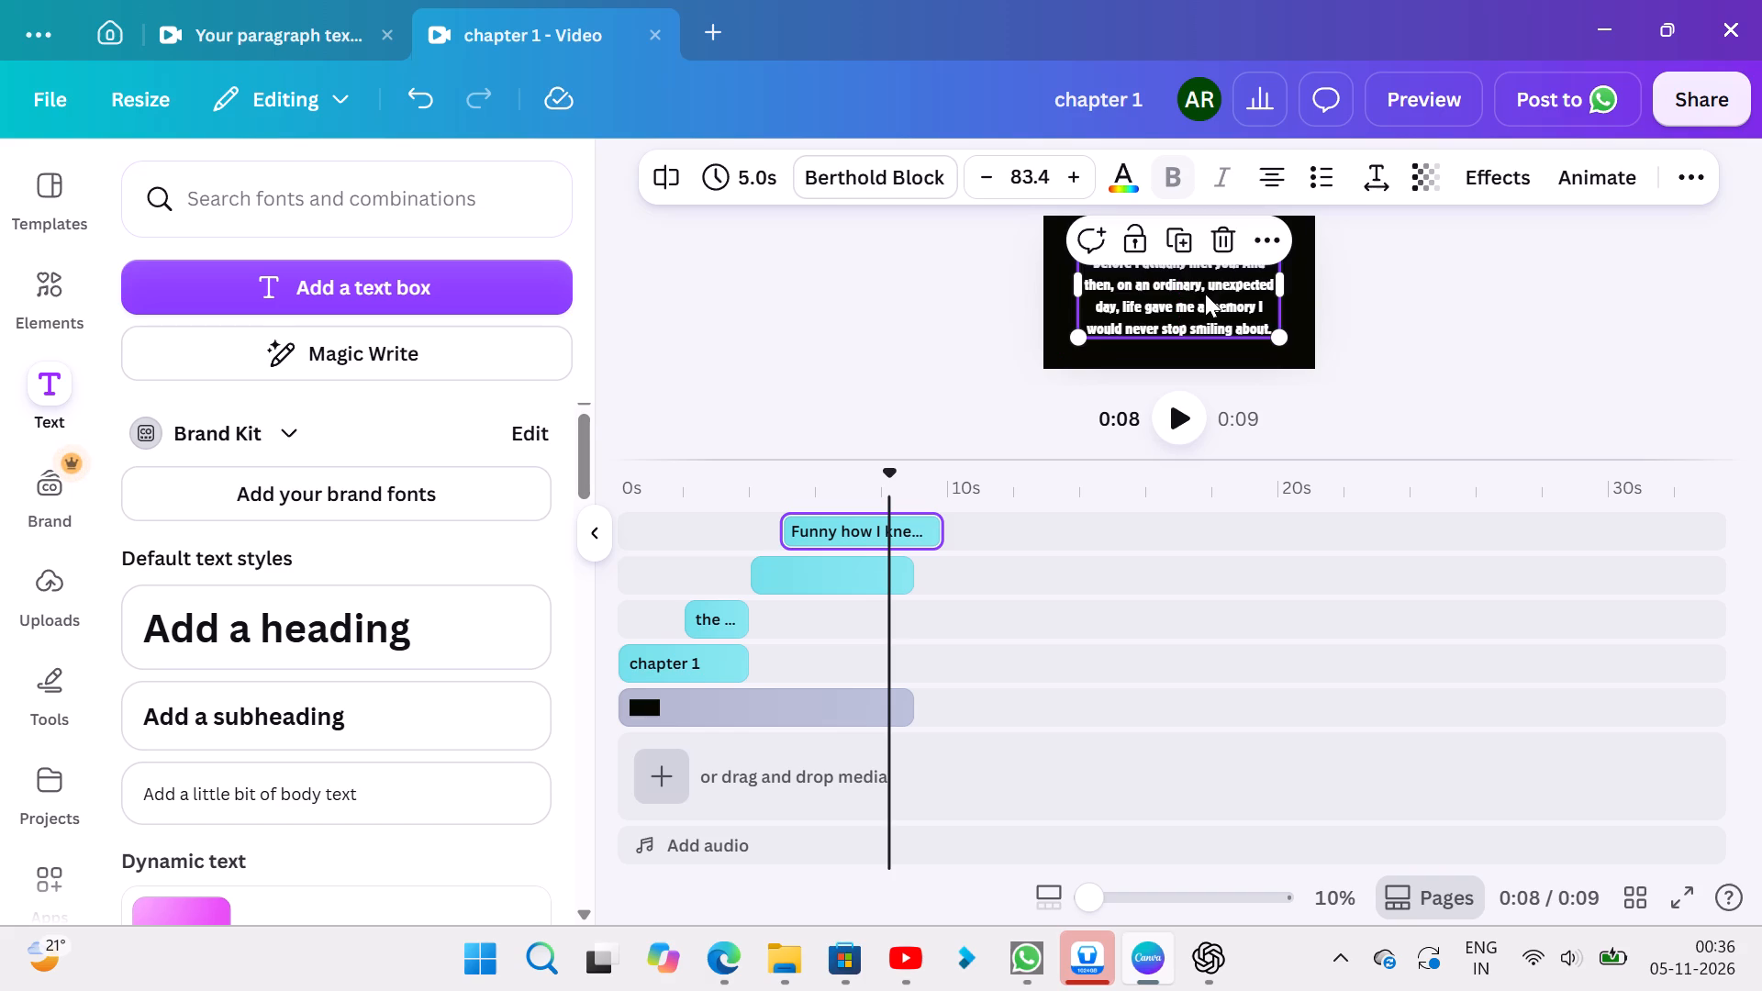
click(1473, 281)
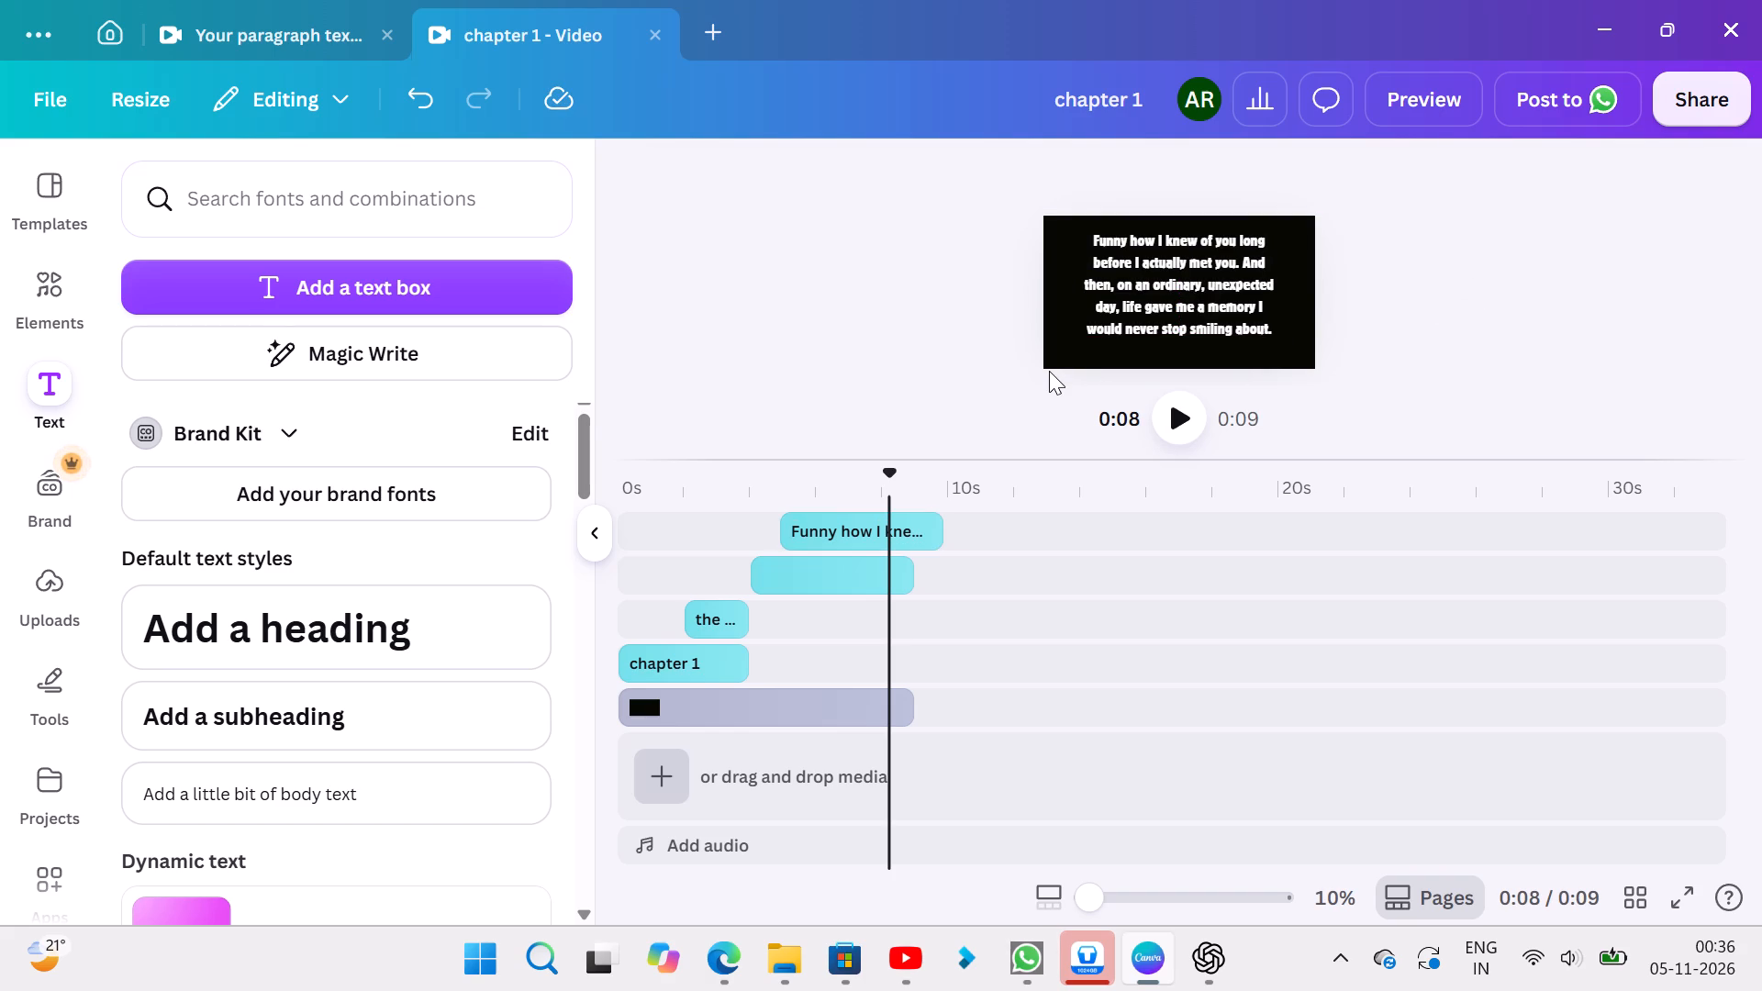
drag(1212, 282, 1212, 292)
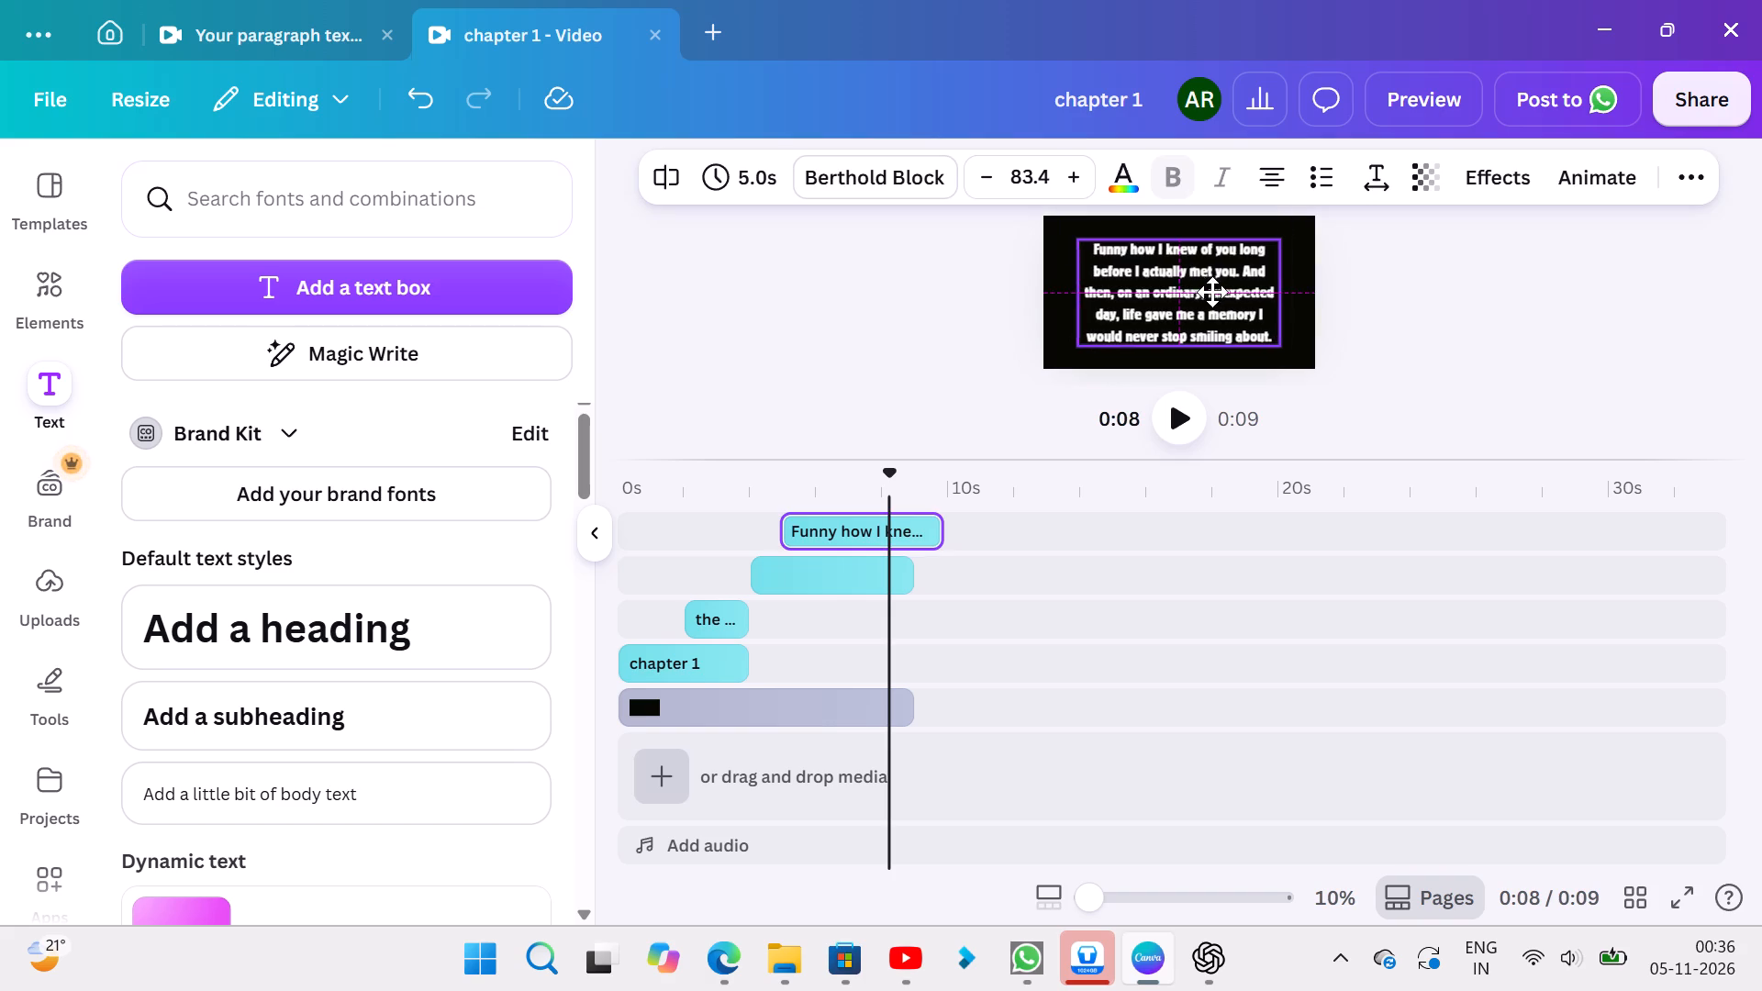
drag(1212, 292, 1205, 290)
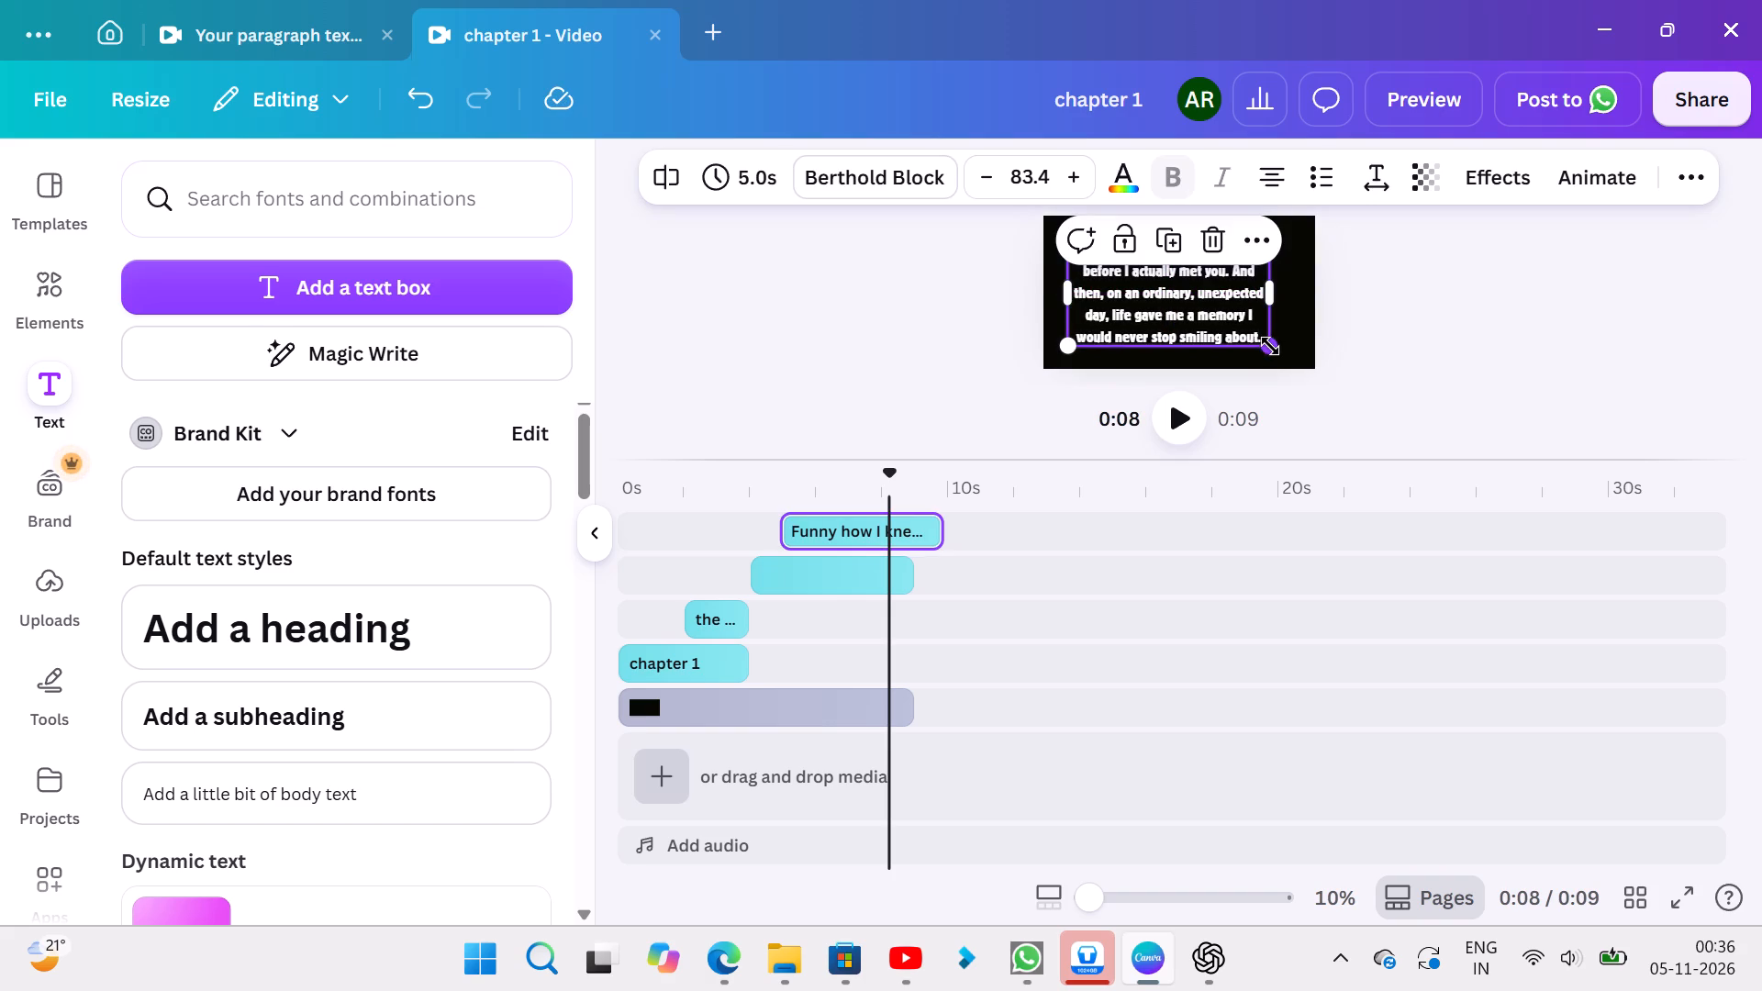
drag(1270, 346, 1240, 327)
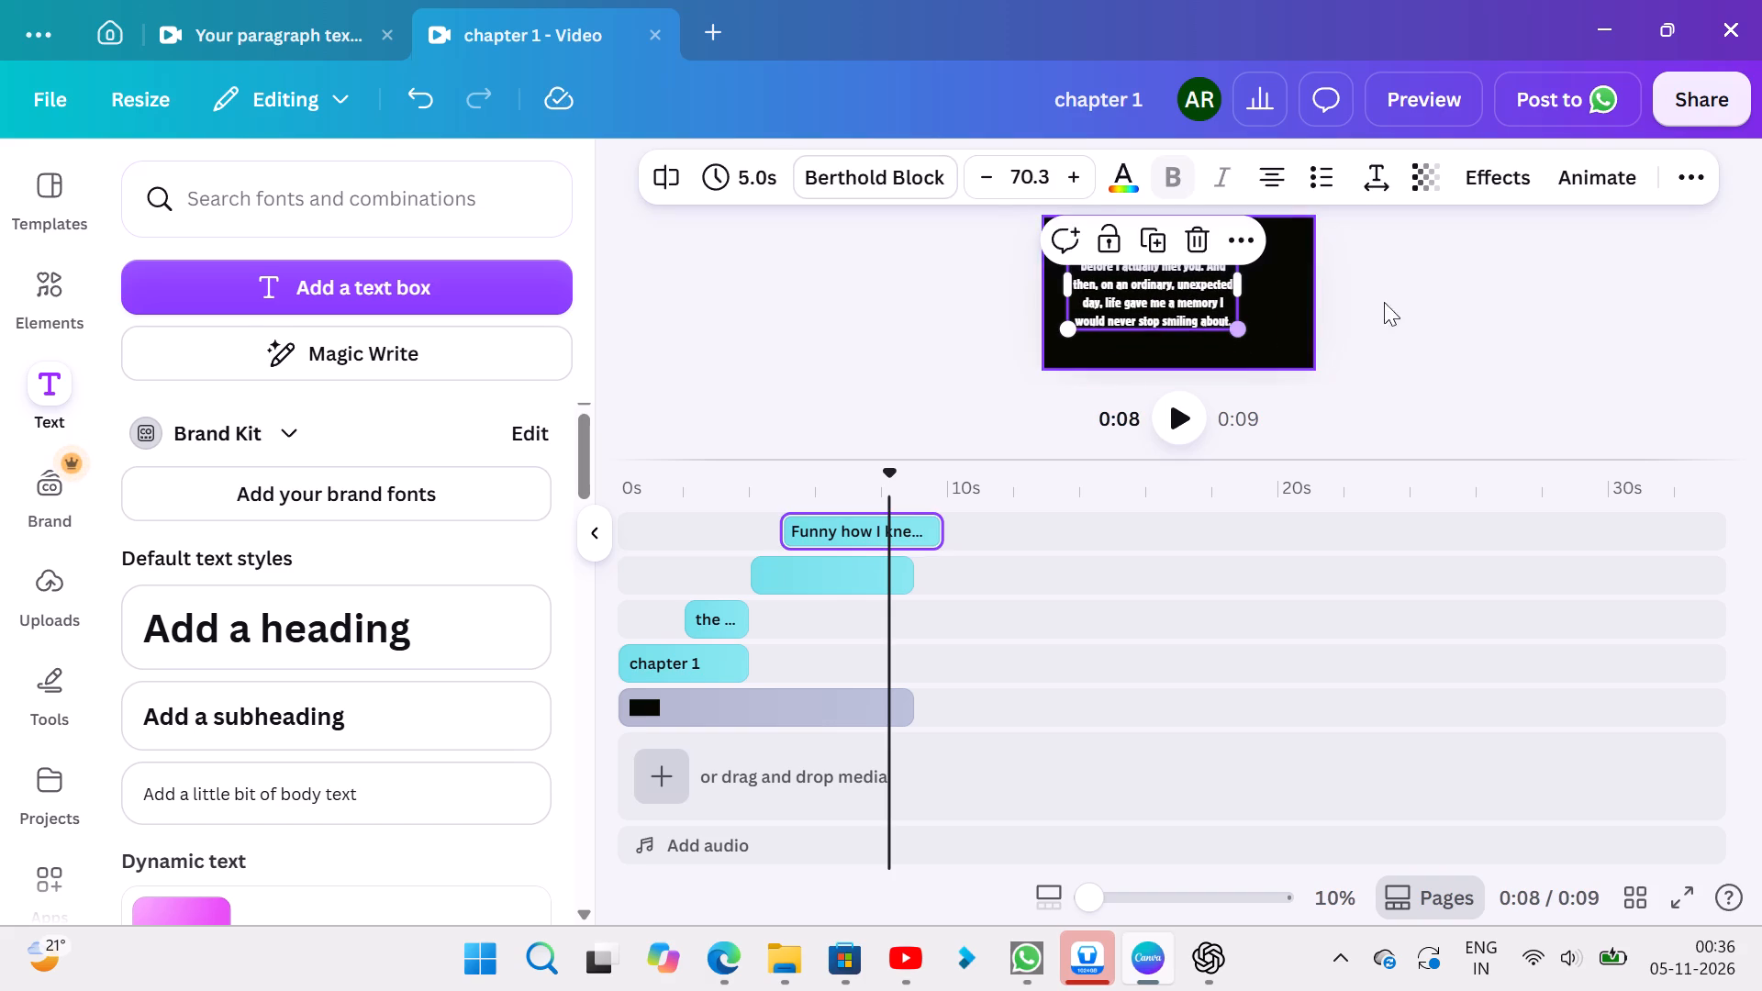
click(1441, 301)
drag(1176, 300, 1205, 310)
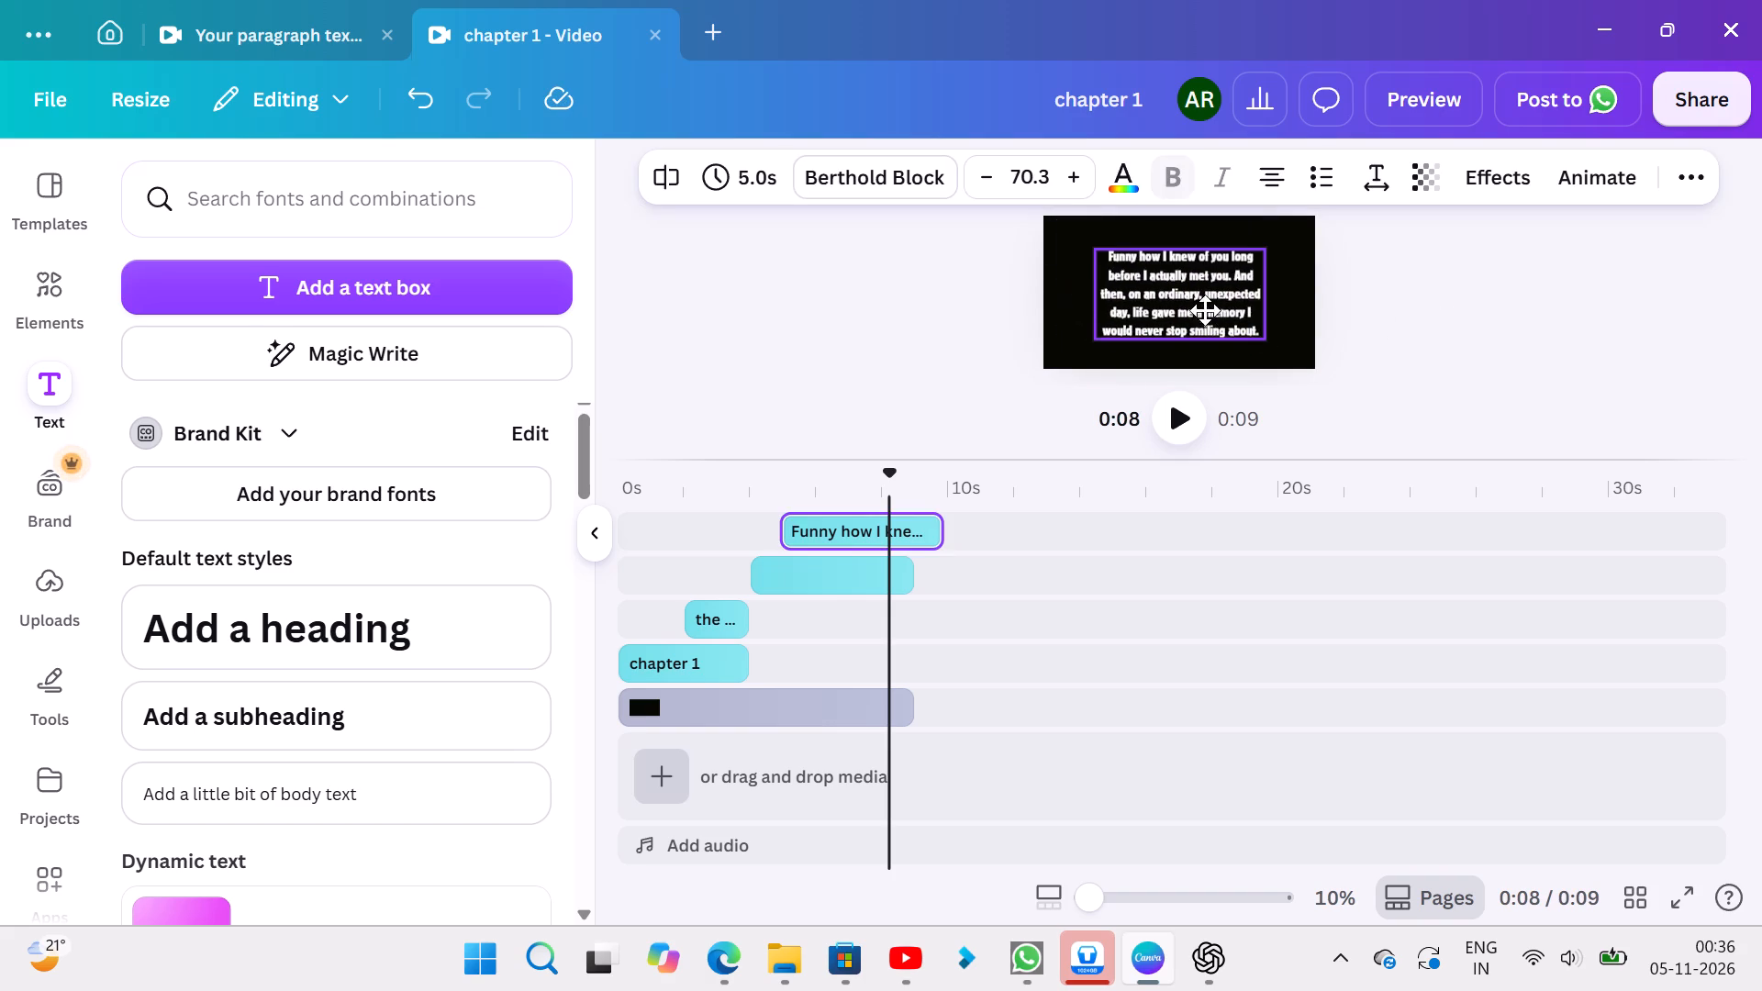
drag(1205, 310, 1199, 304)
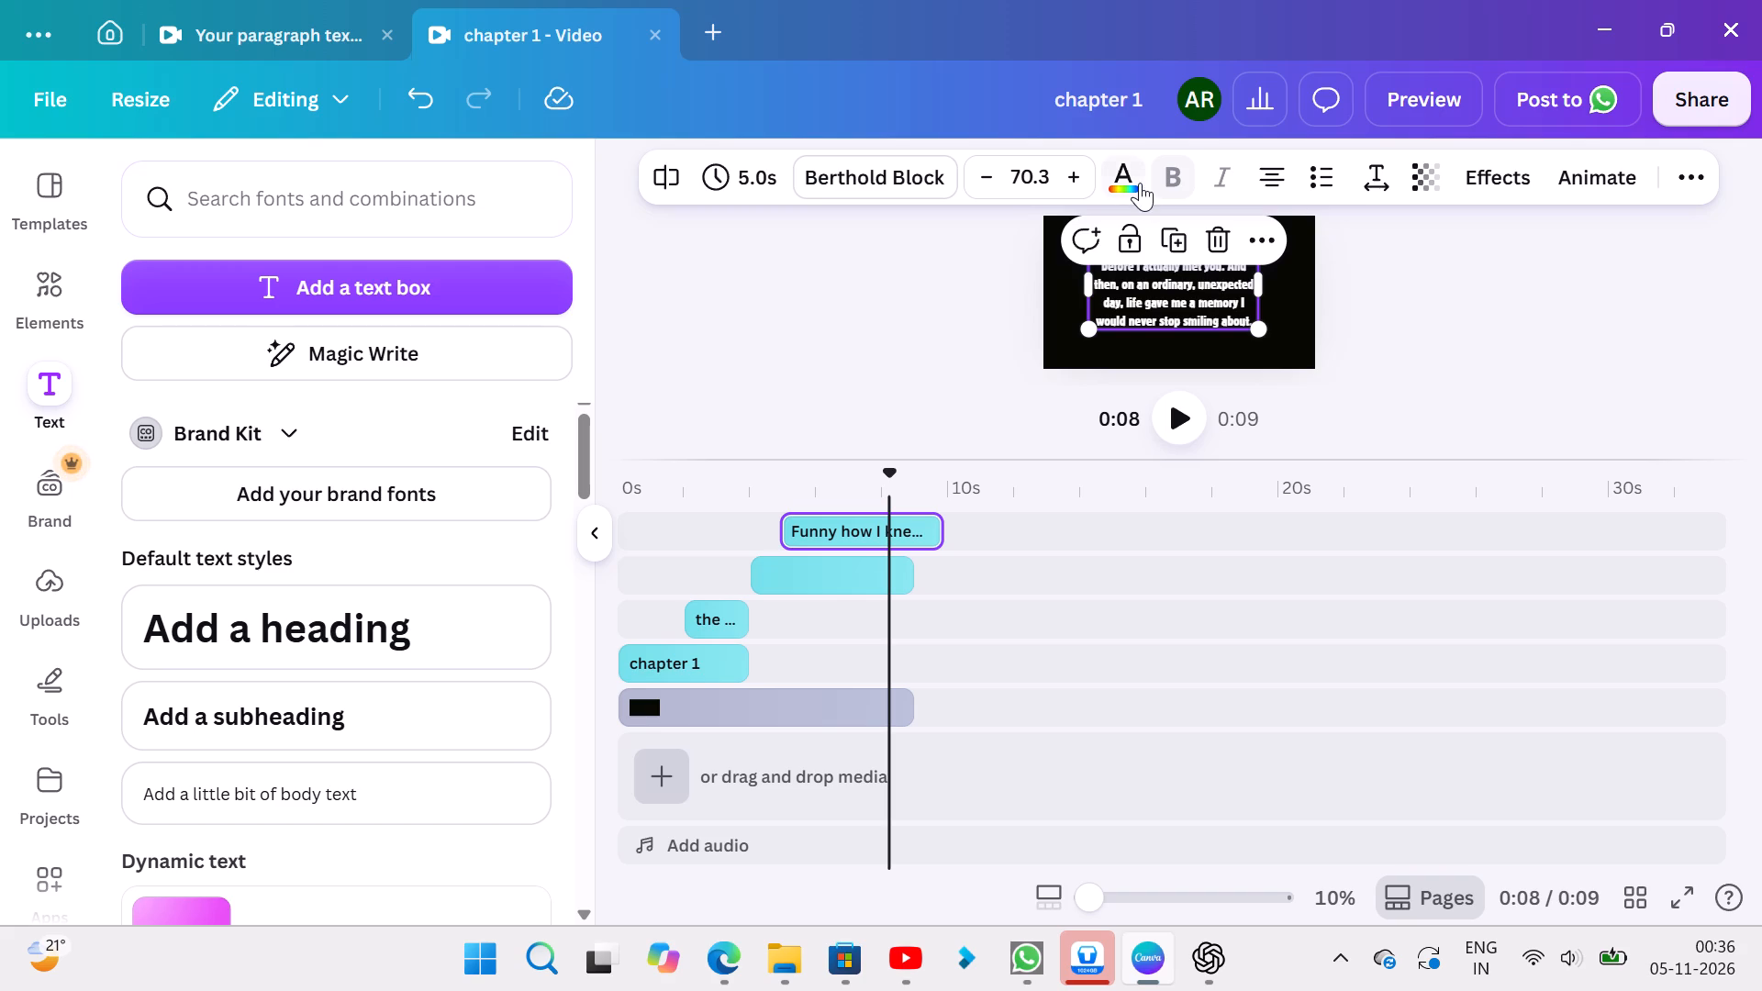
Leave the Handwriting font category and change the "Funny how I knew" paragraph's font to Garet.
click(1131, 180)
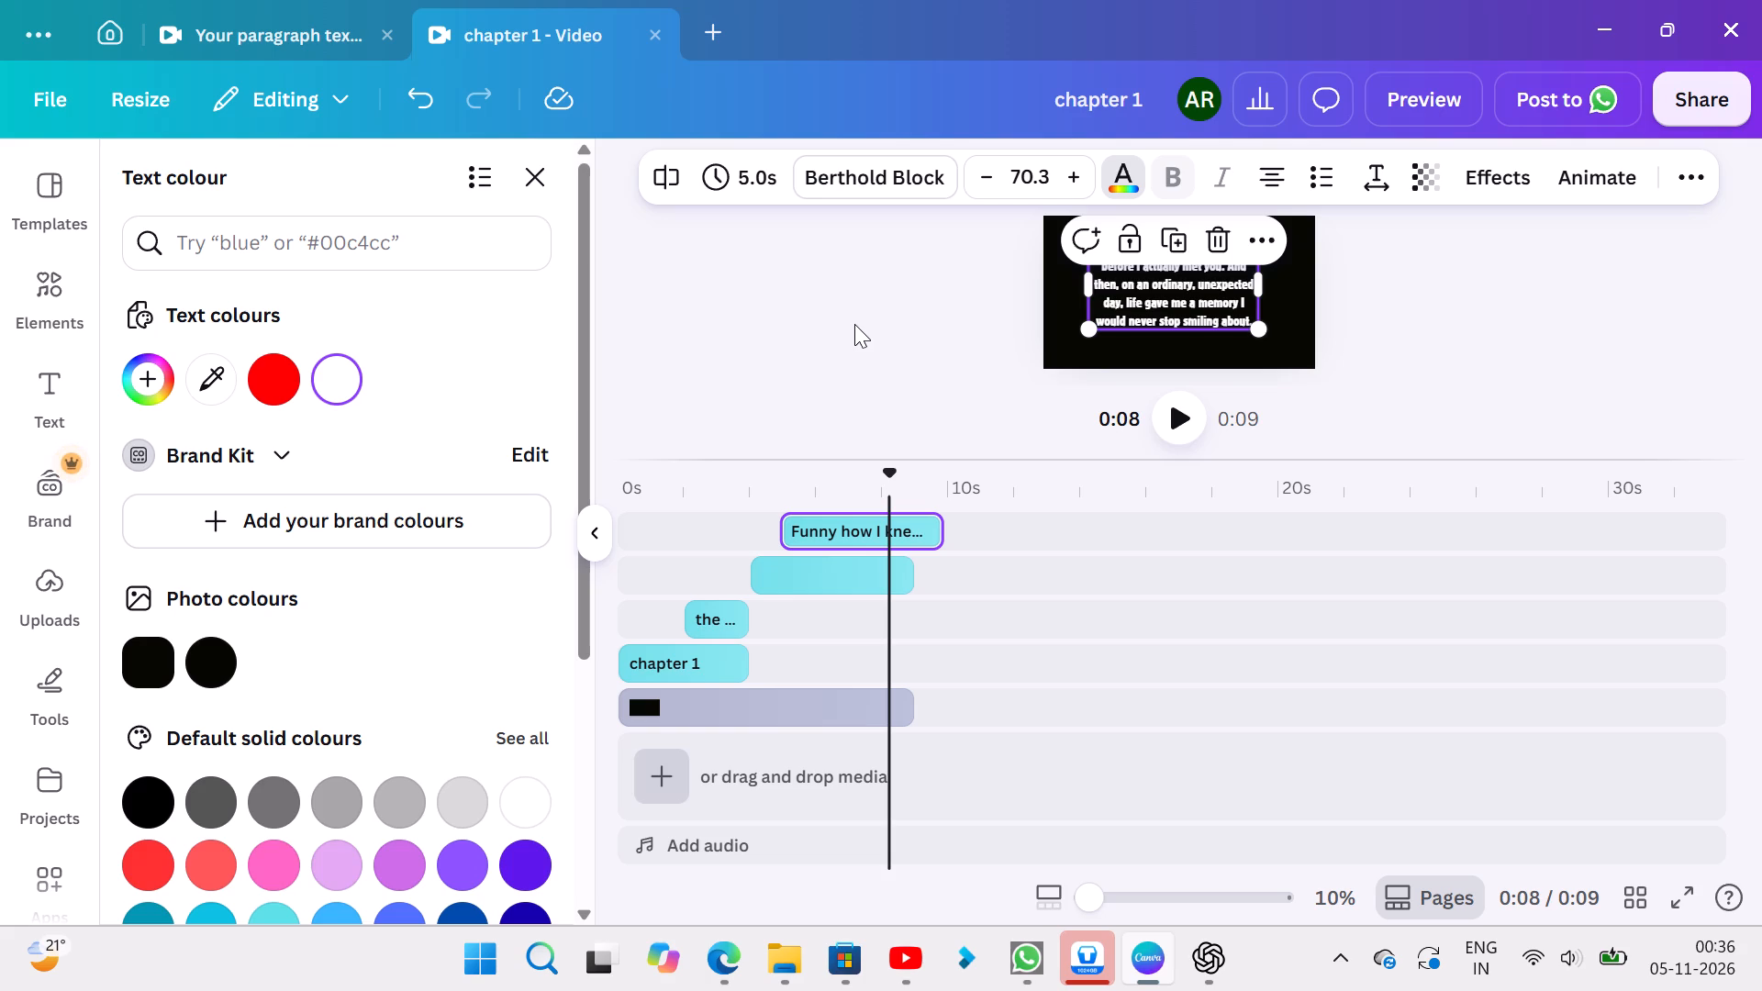
click(886, 176)
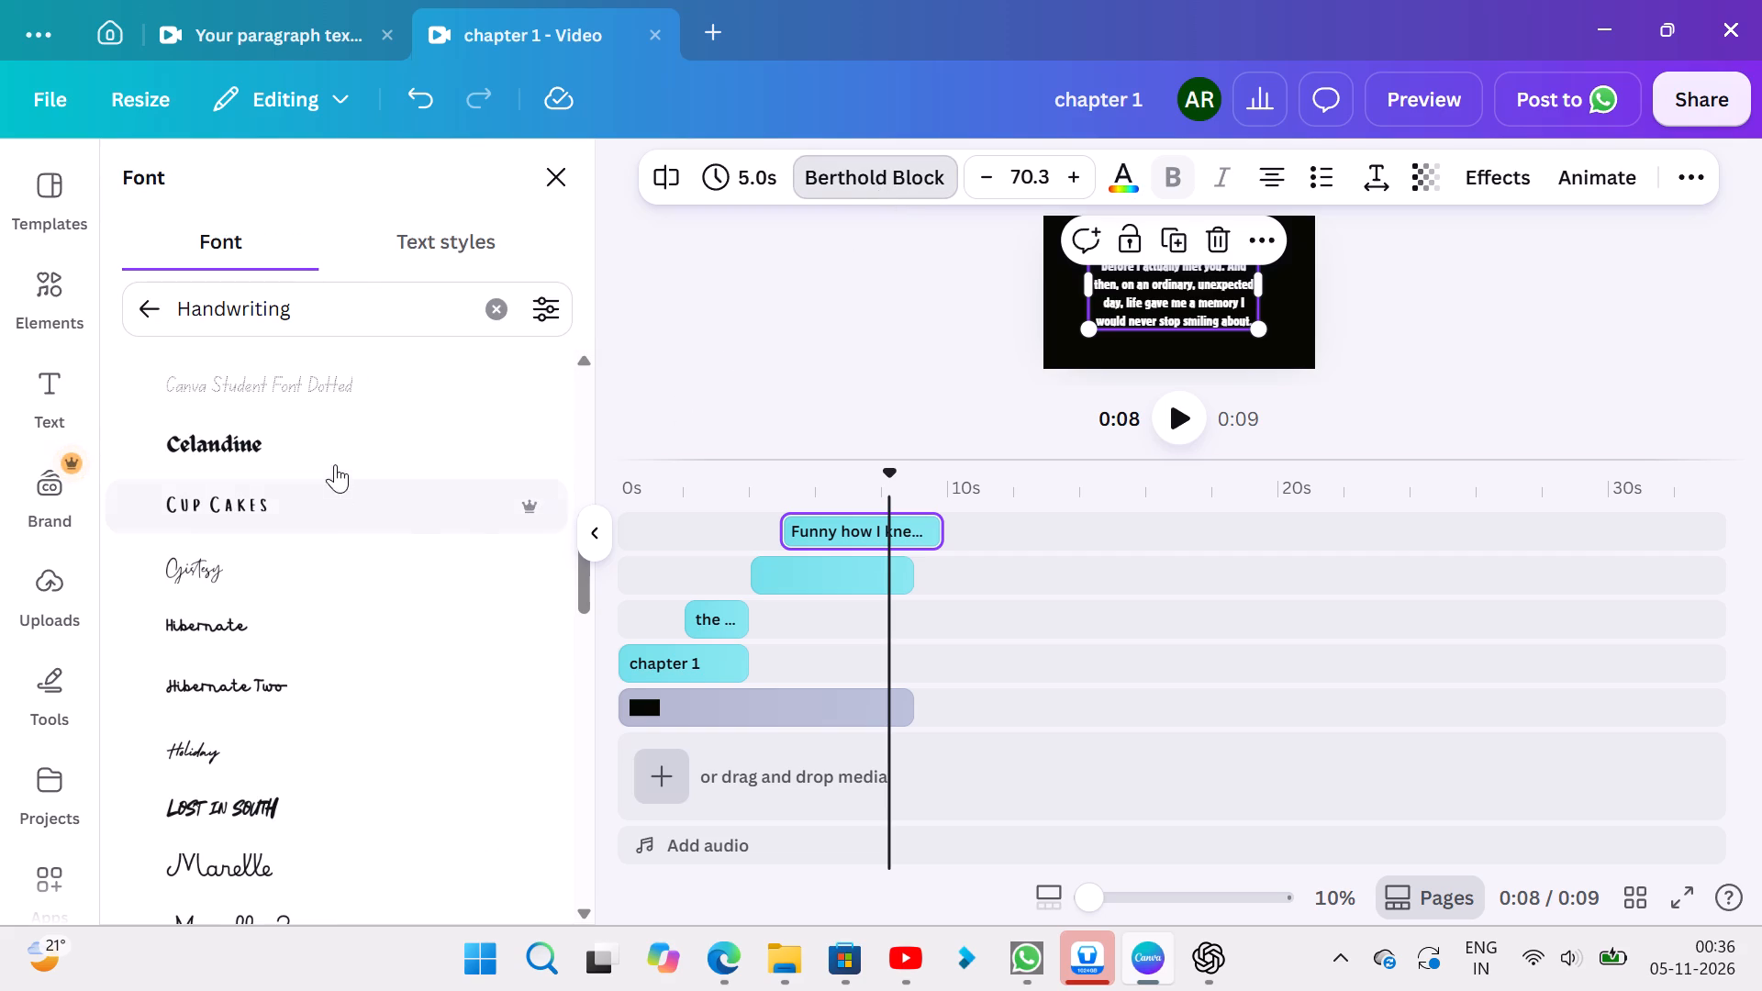
click(164, 310)
click(164, 310)
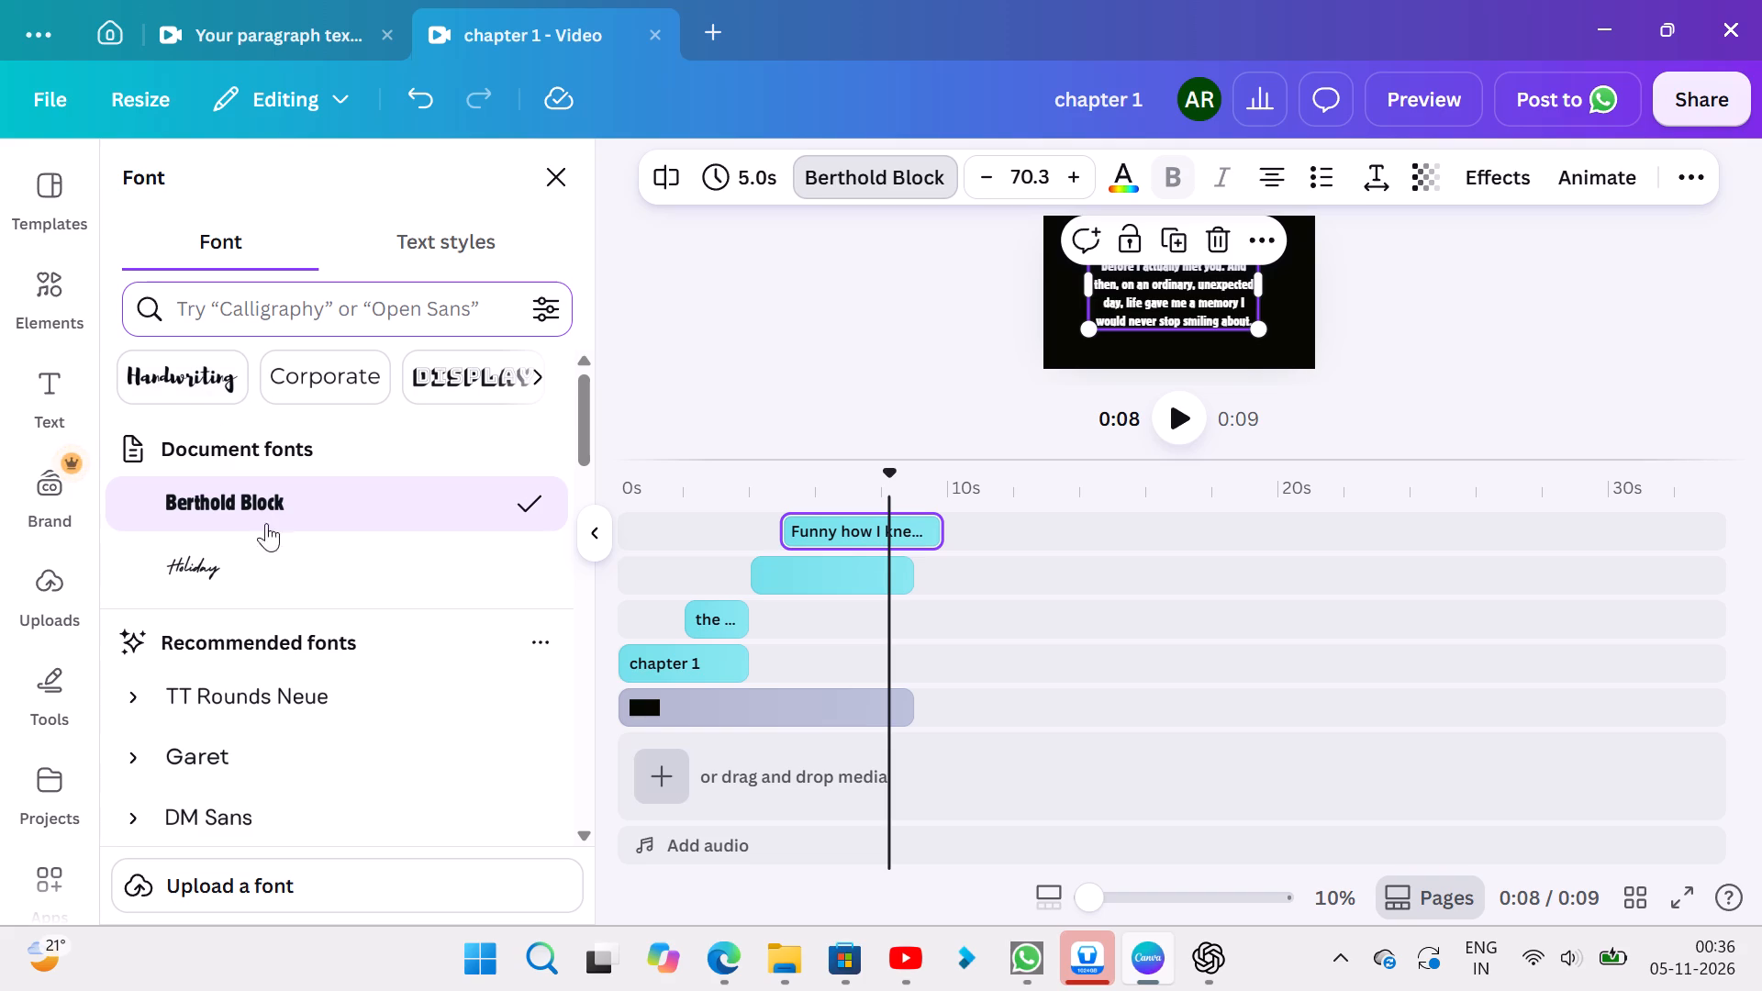
click(310, 760)
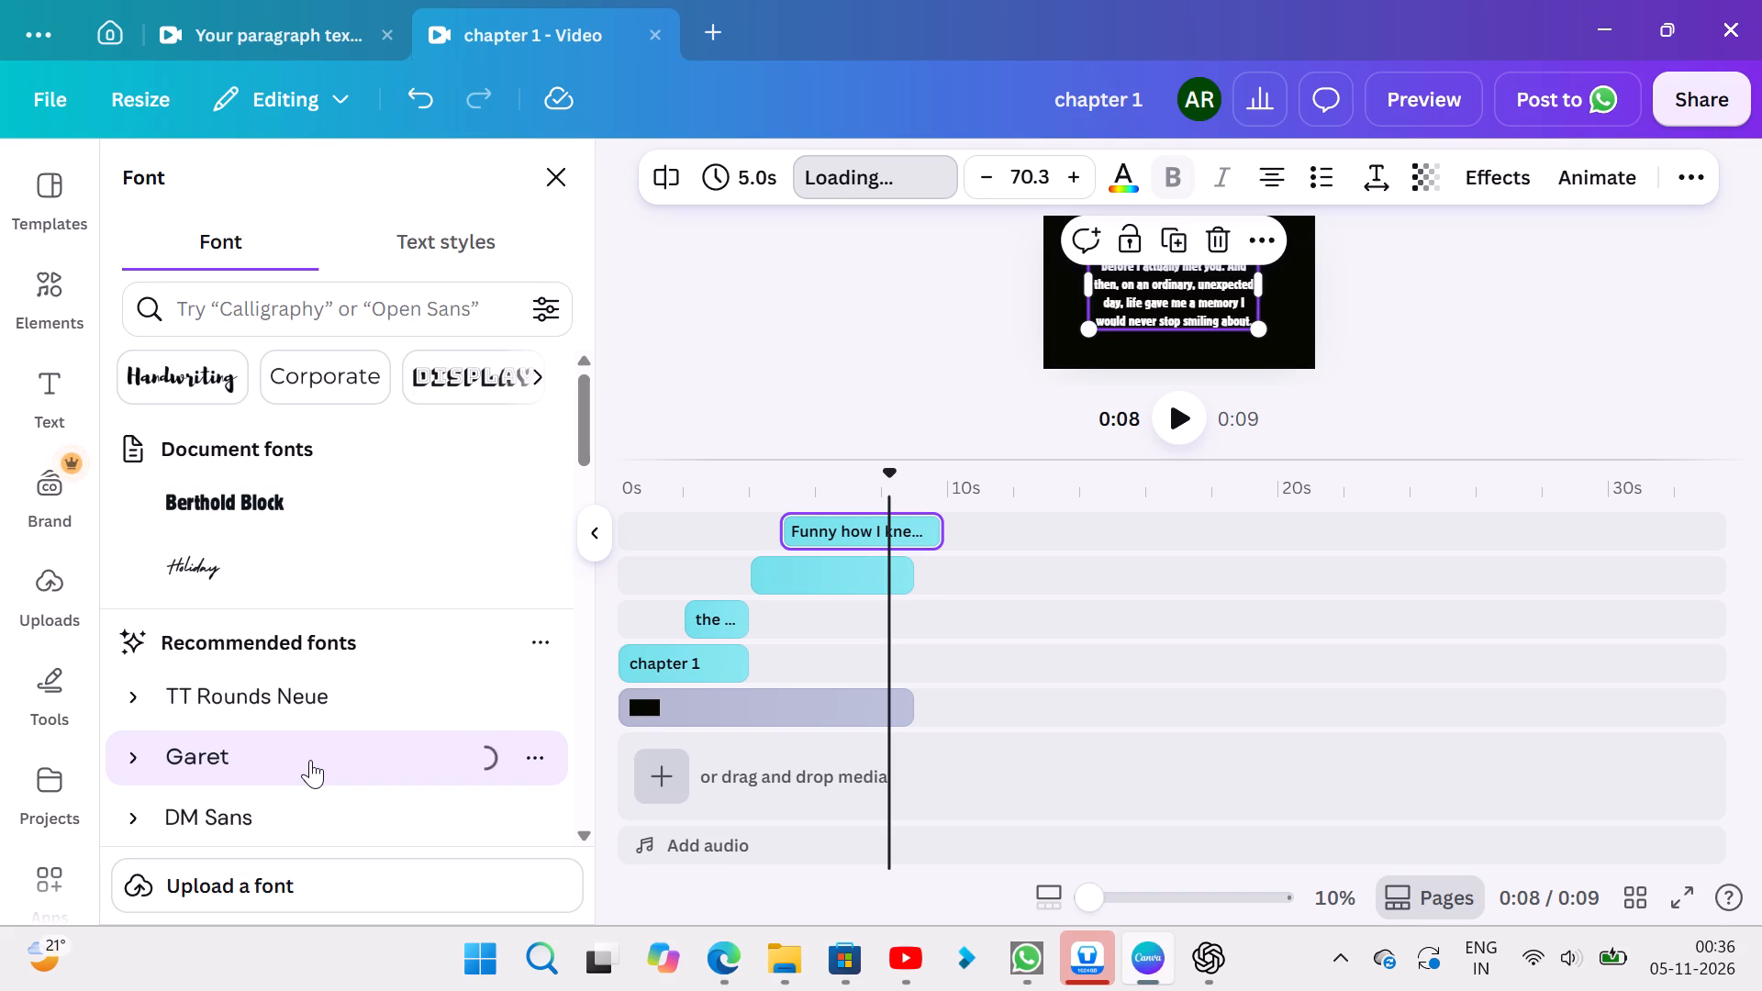
scroll(313, 770, down, 2)
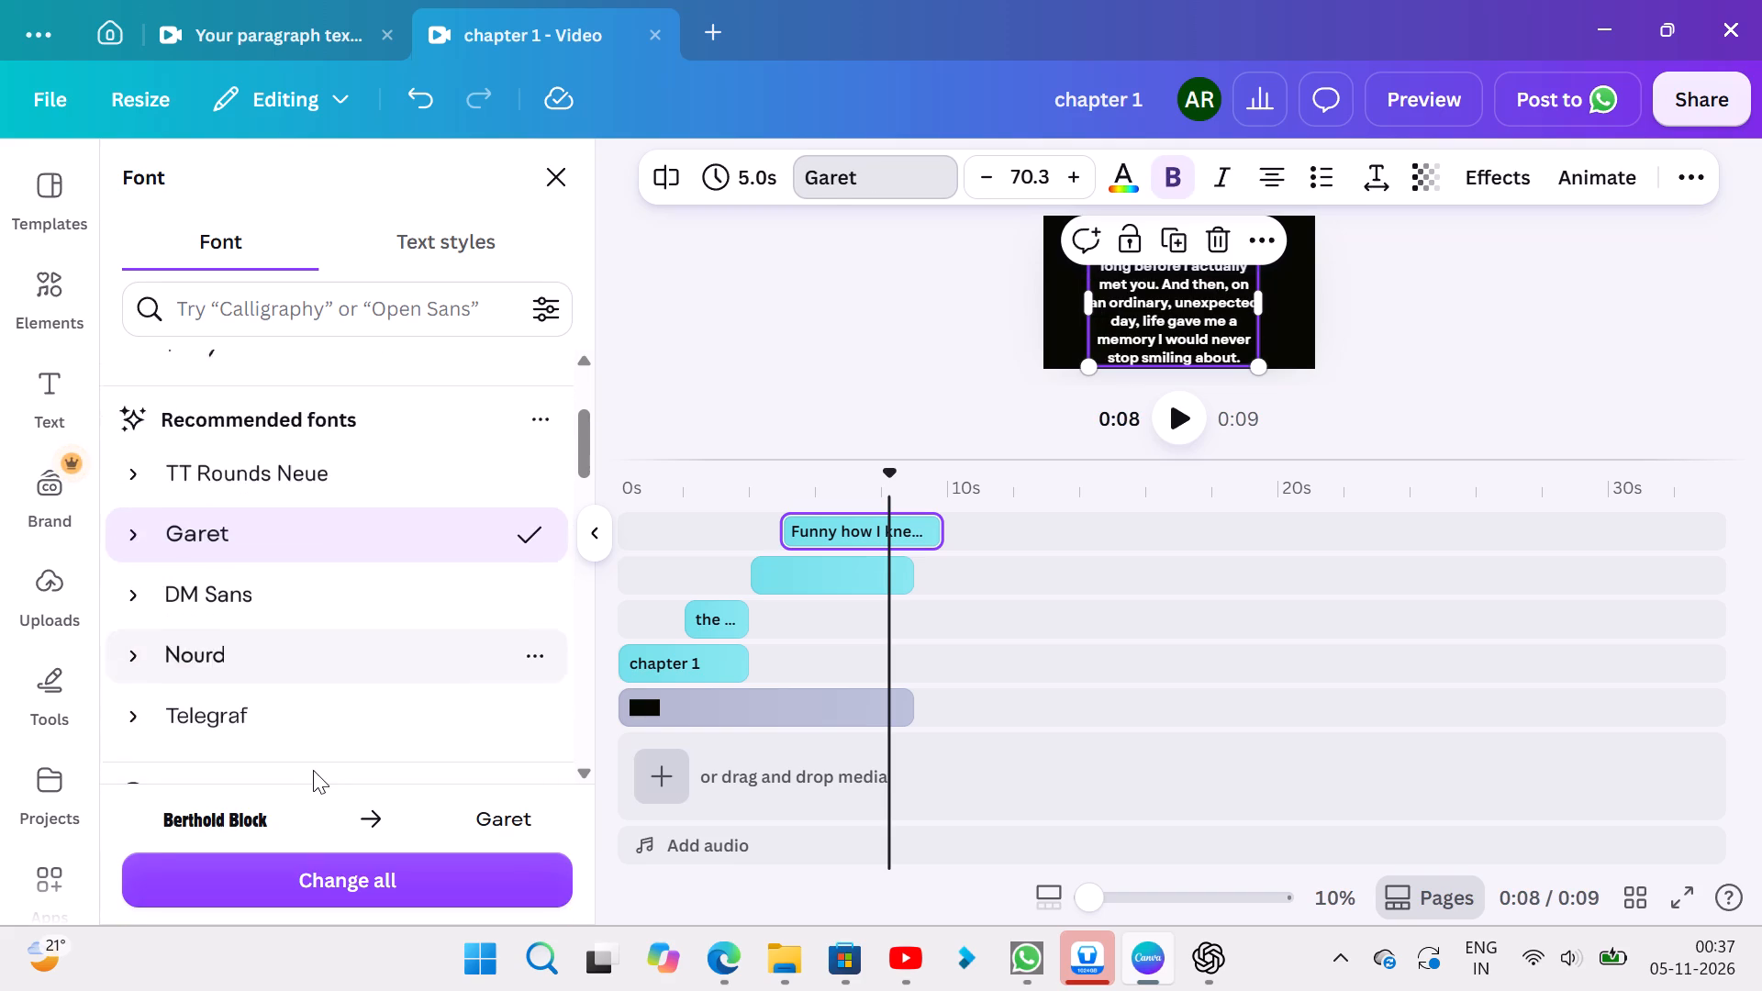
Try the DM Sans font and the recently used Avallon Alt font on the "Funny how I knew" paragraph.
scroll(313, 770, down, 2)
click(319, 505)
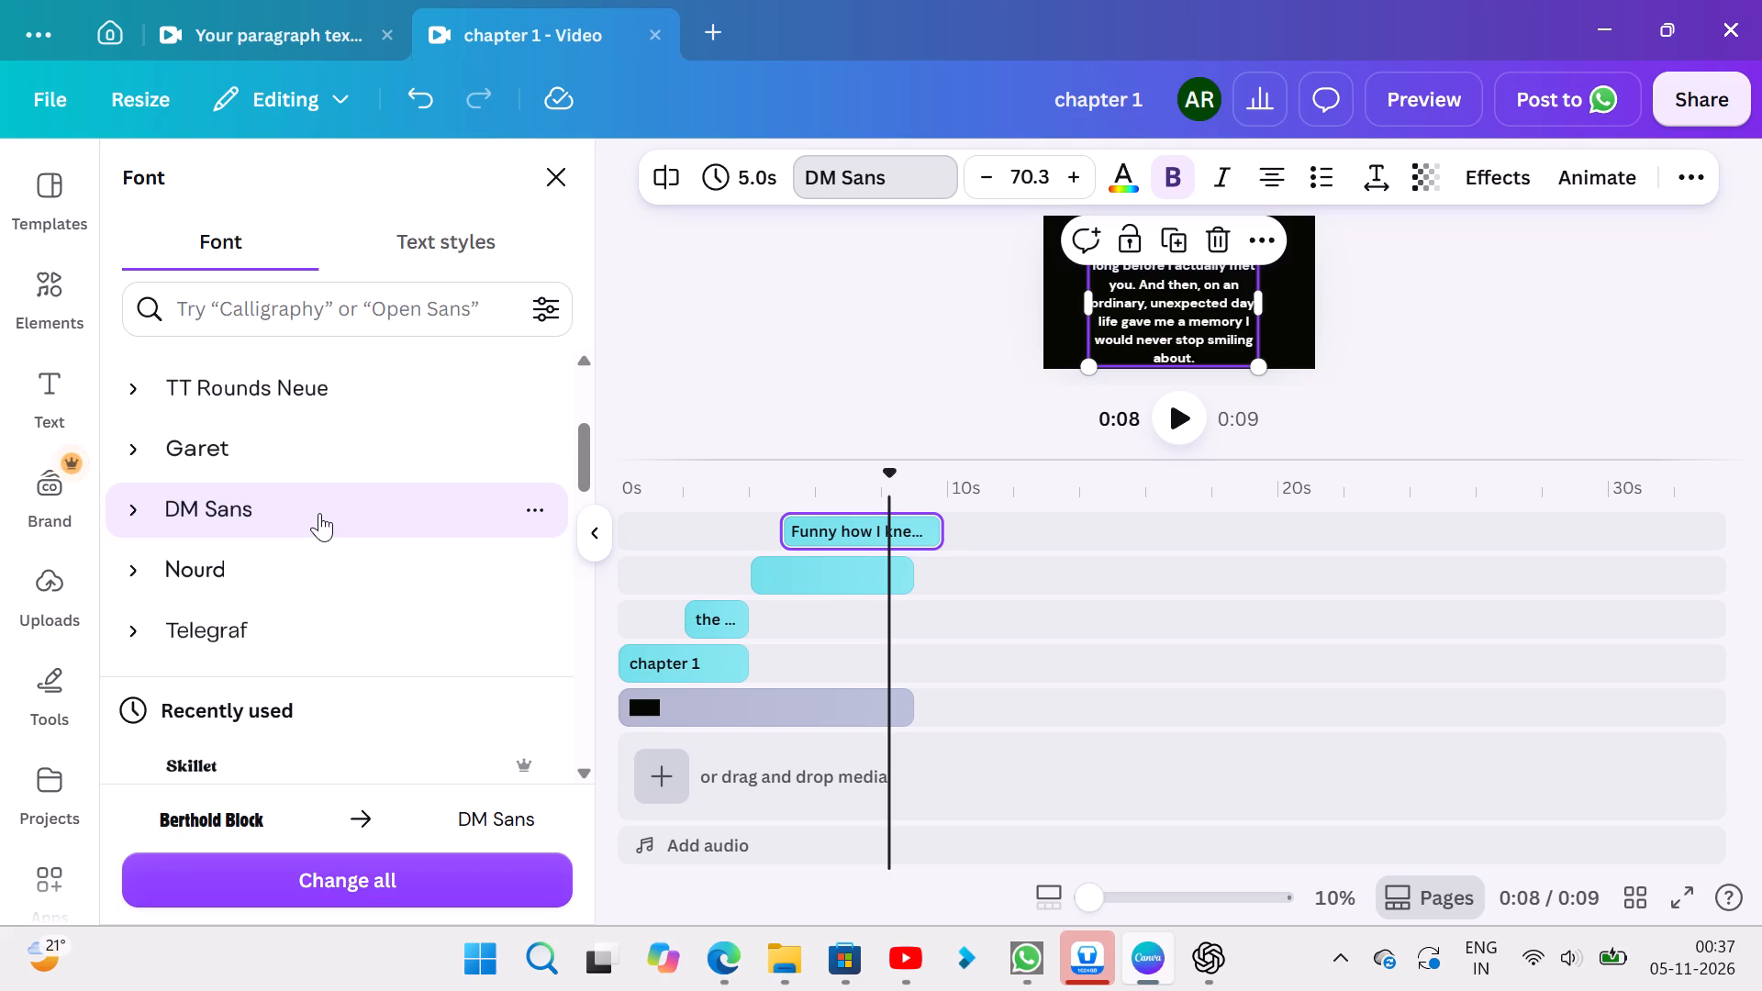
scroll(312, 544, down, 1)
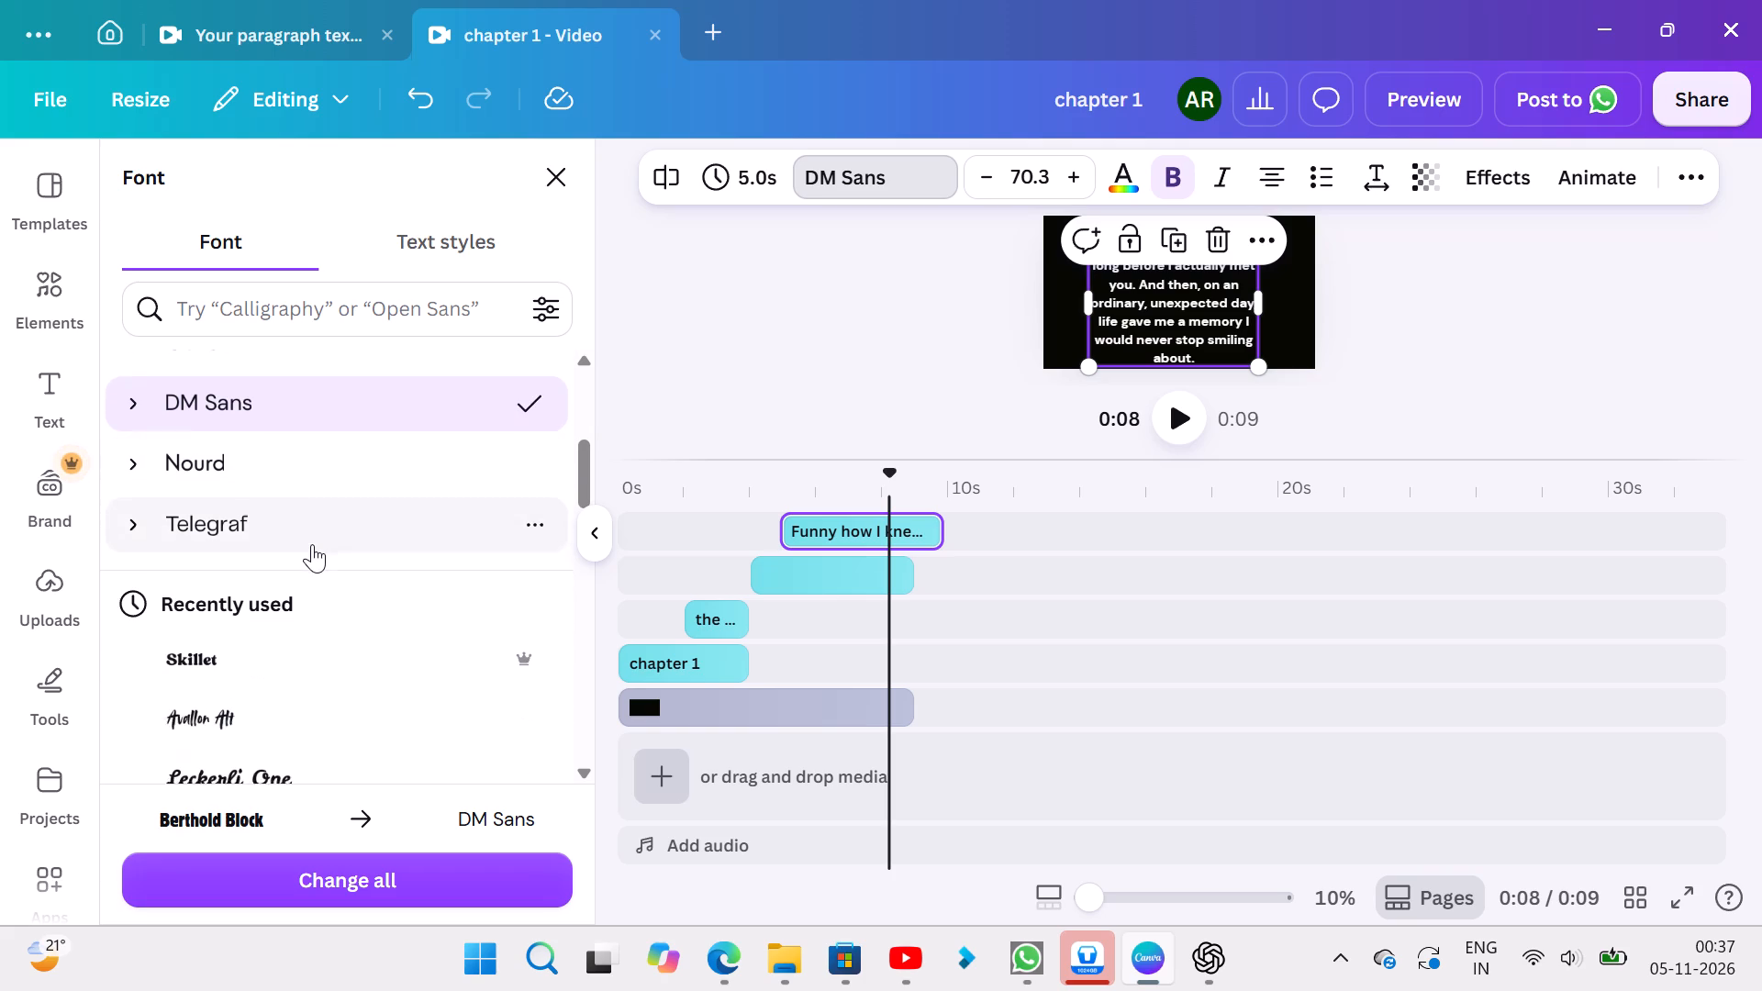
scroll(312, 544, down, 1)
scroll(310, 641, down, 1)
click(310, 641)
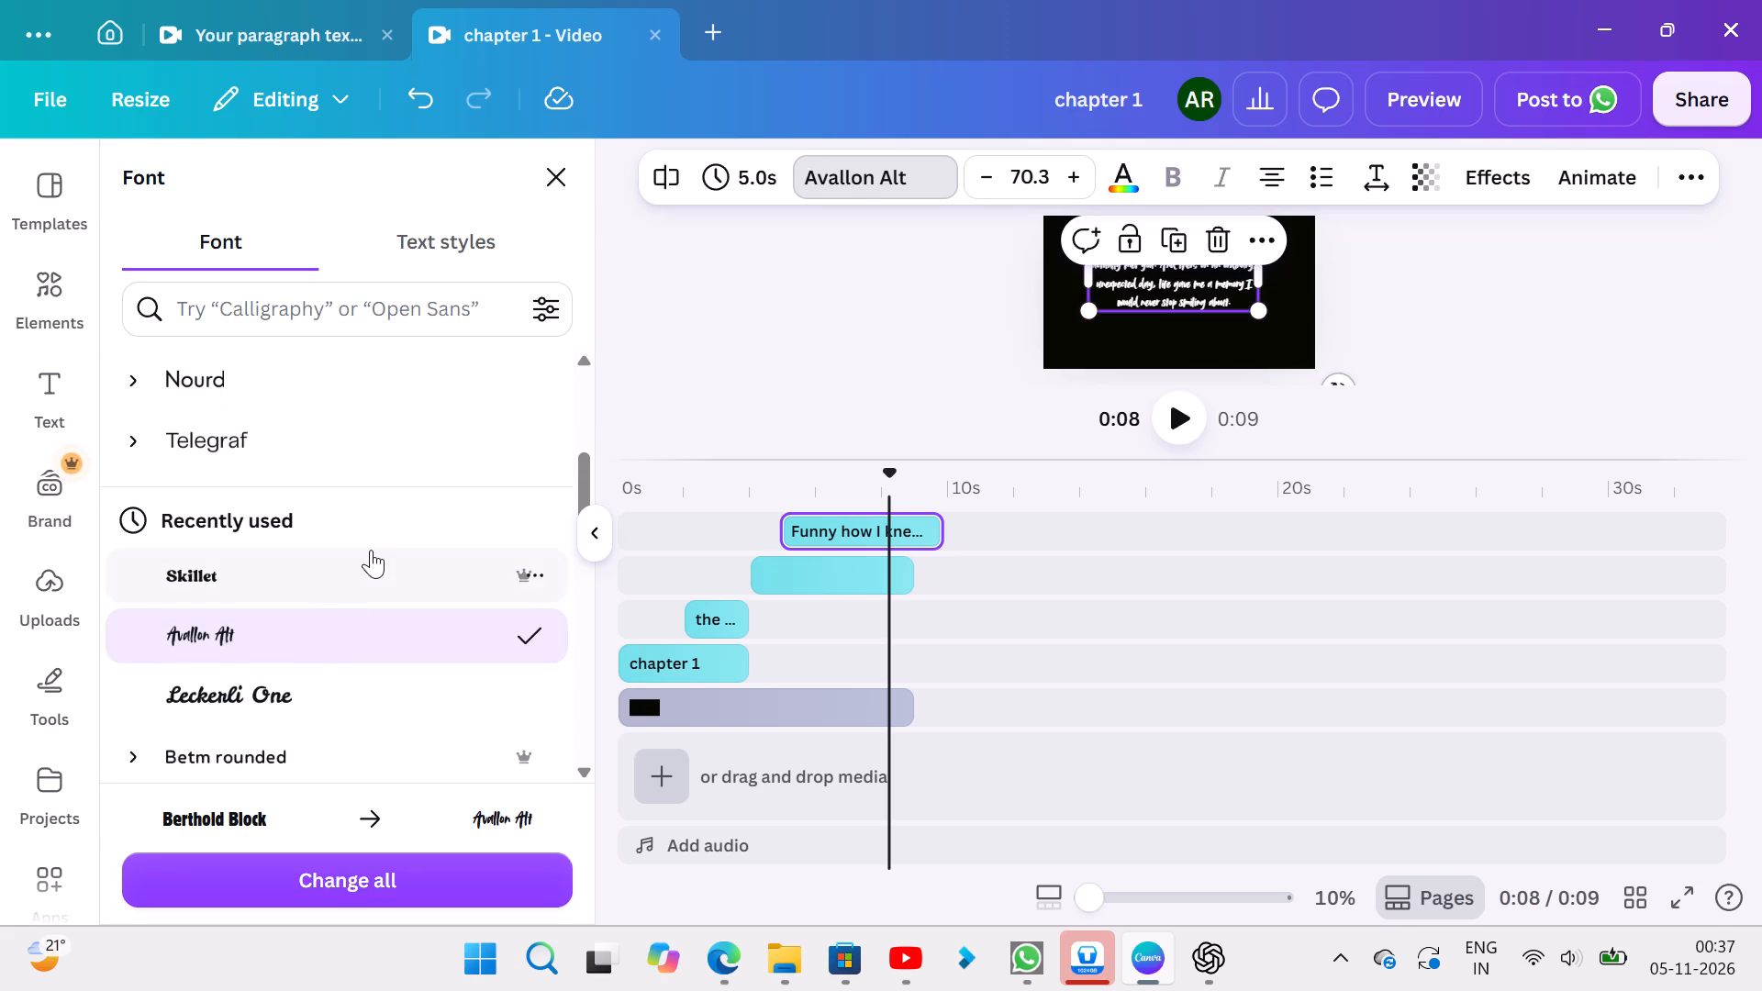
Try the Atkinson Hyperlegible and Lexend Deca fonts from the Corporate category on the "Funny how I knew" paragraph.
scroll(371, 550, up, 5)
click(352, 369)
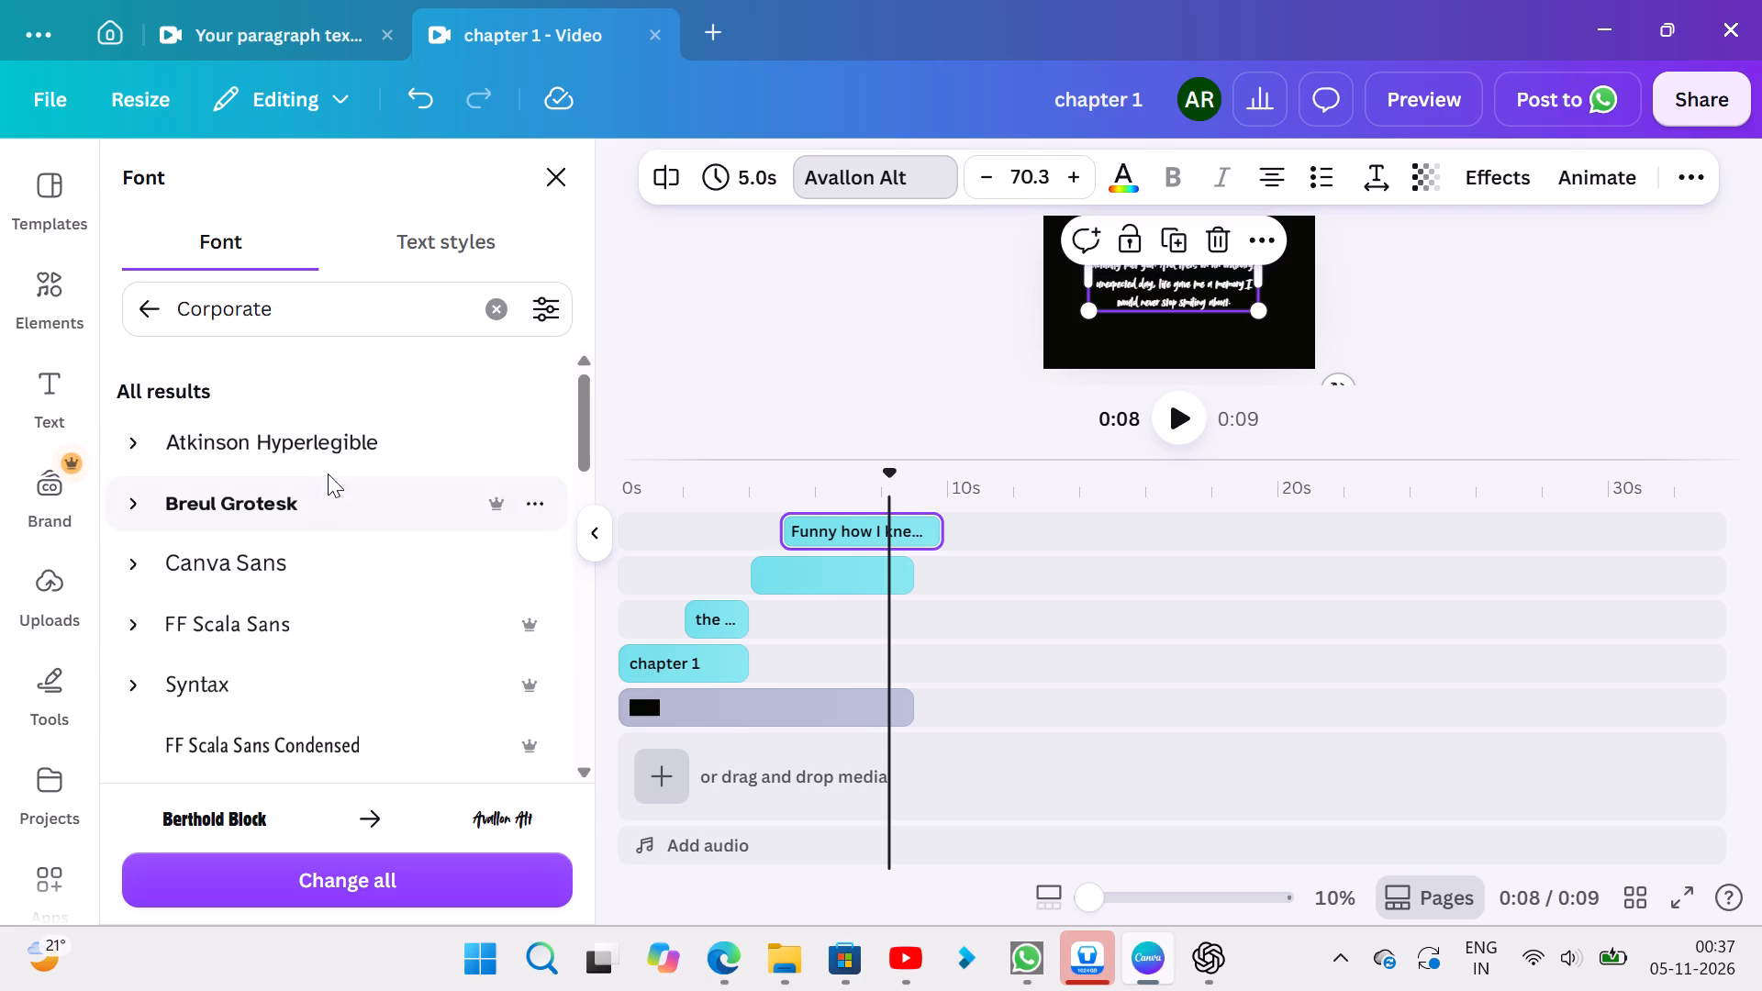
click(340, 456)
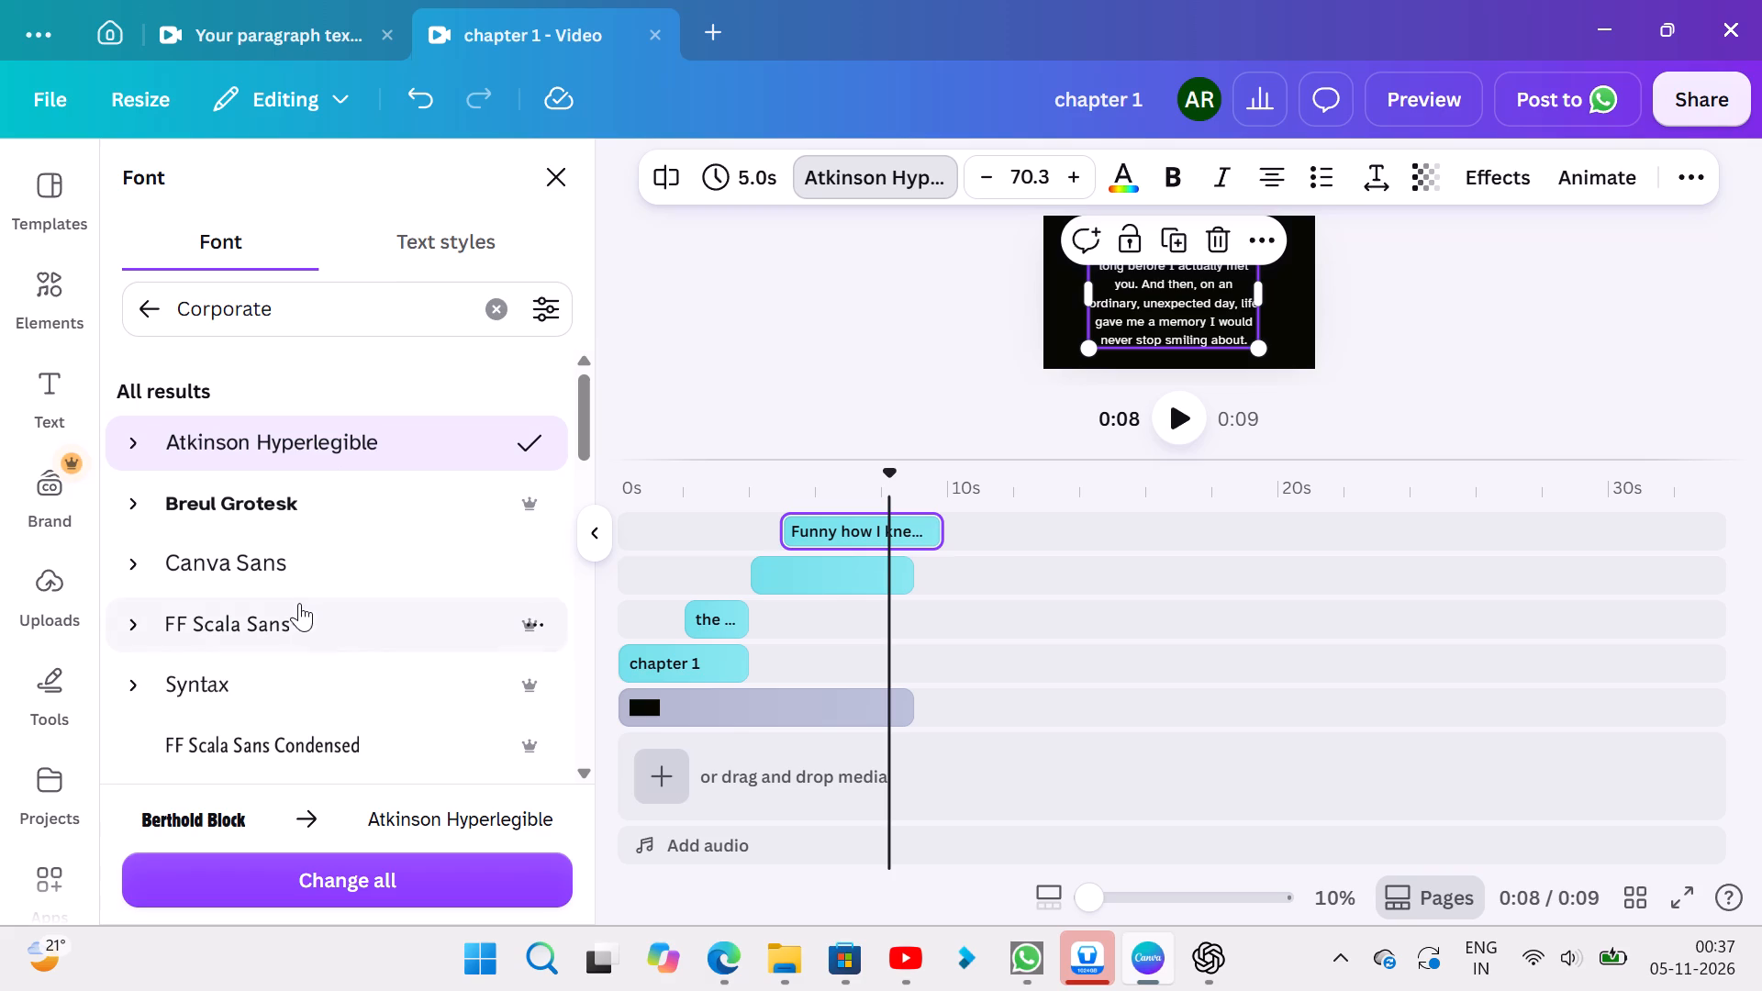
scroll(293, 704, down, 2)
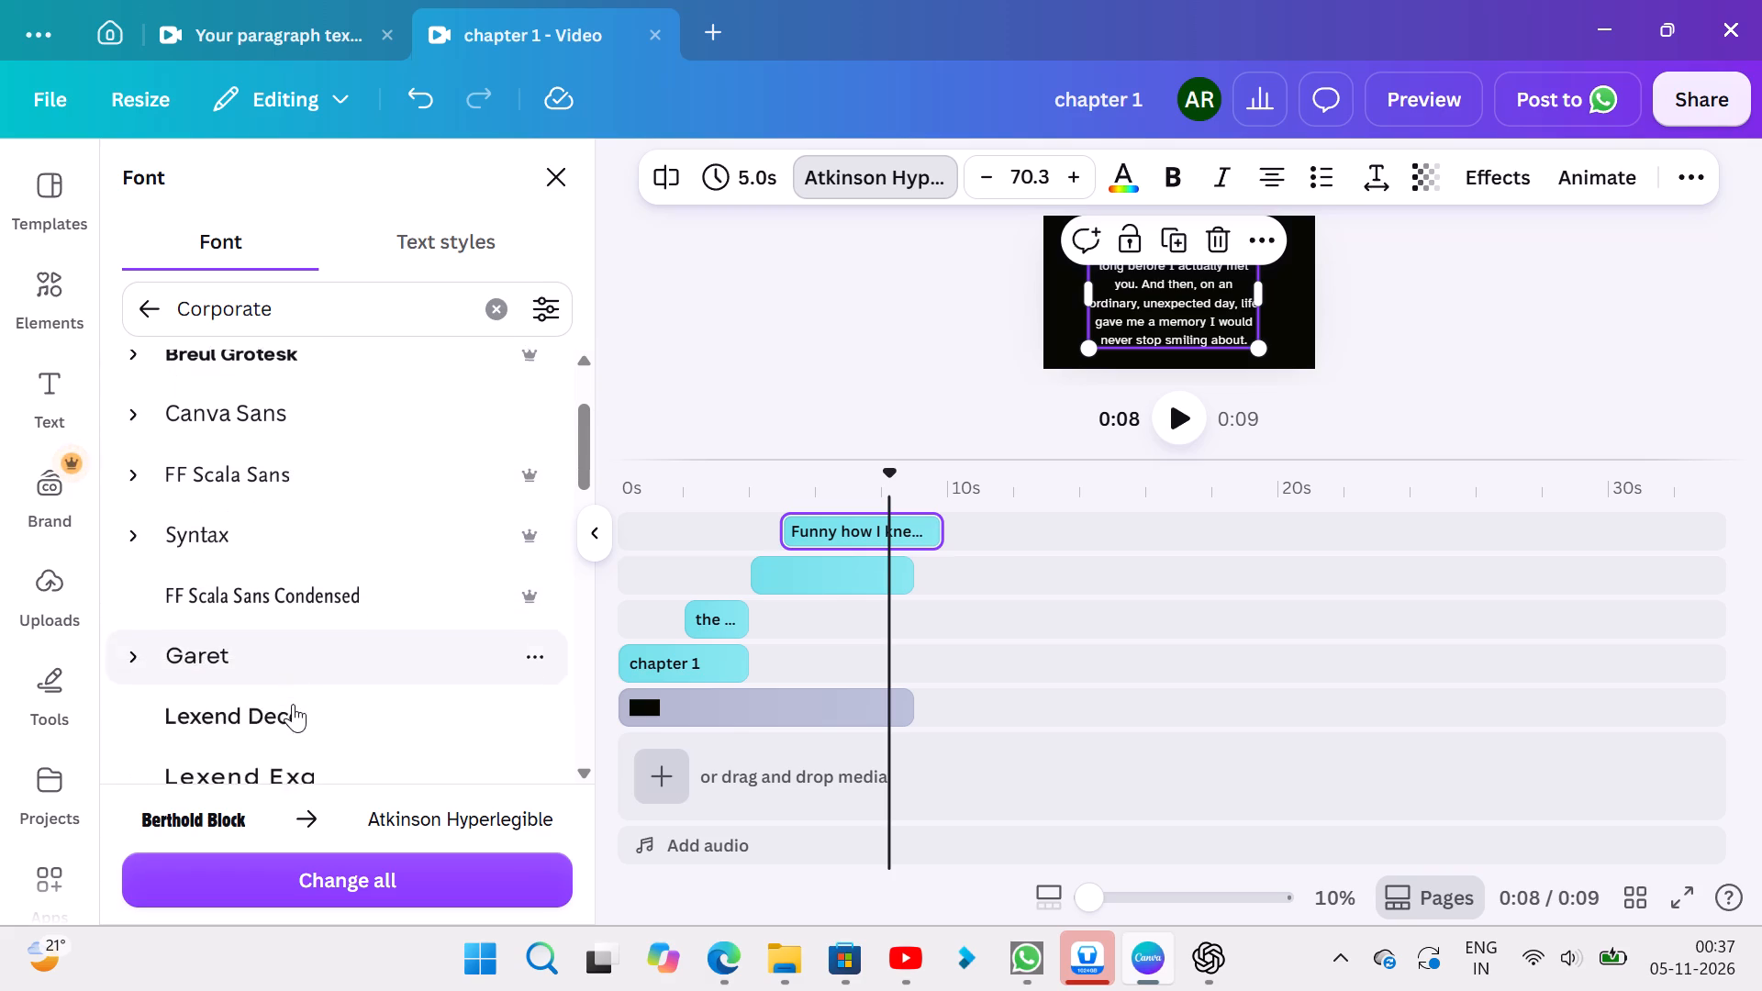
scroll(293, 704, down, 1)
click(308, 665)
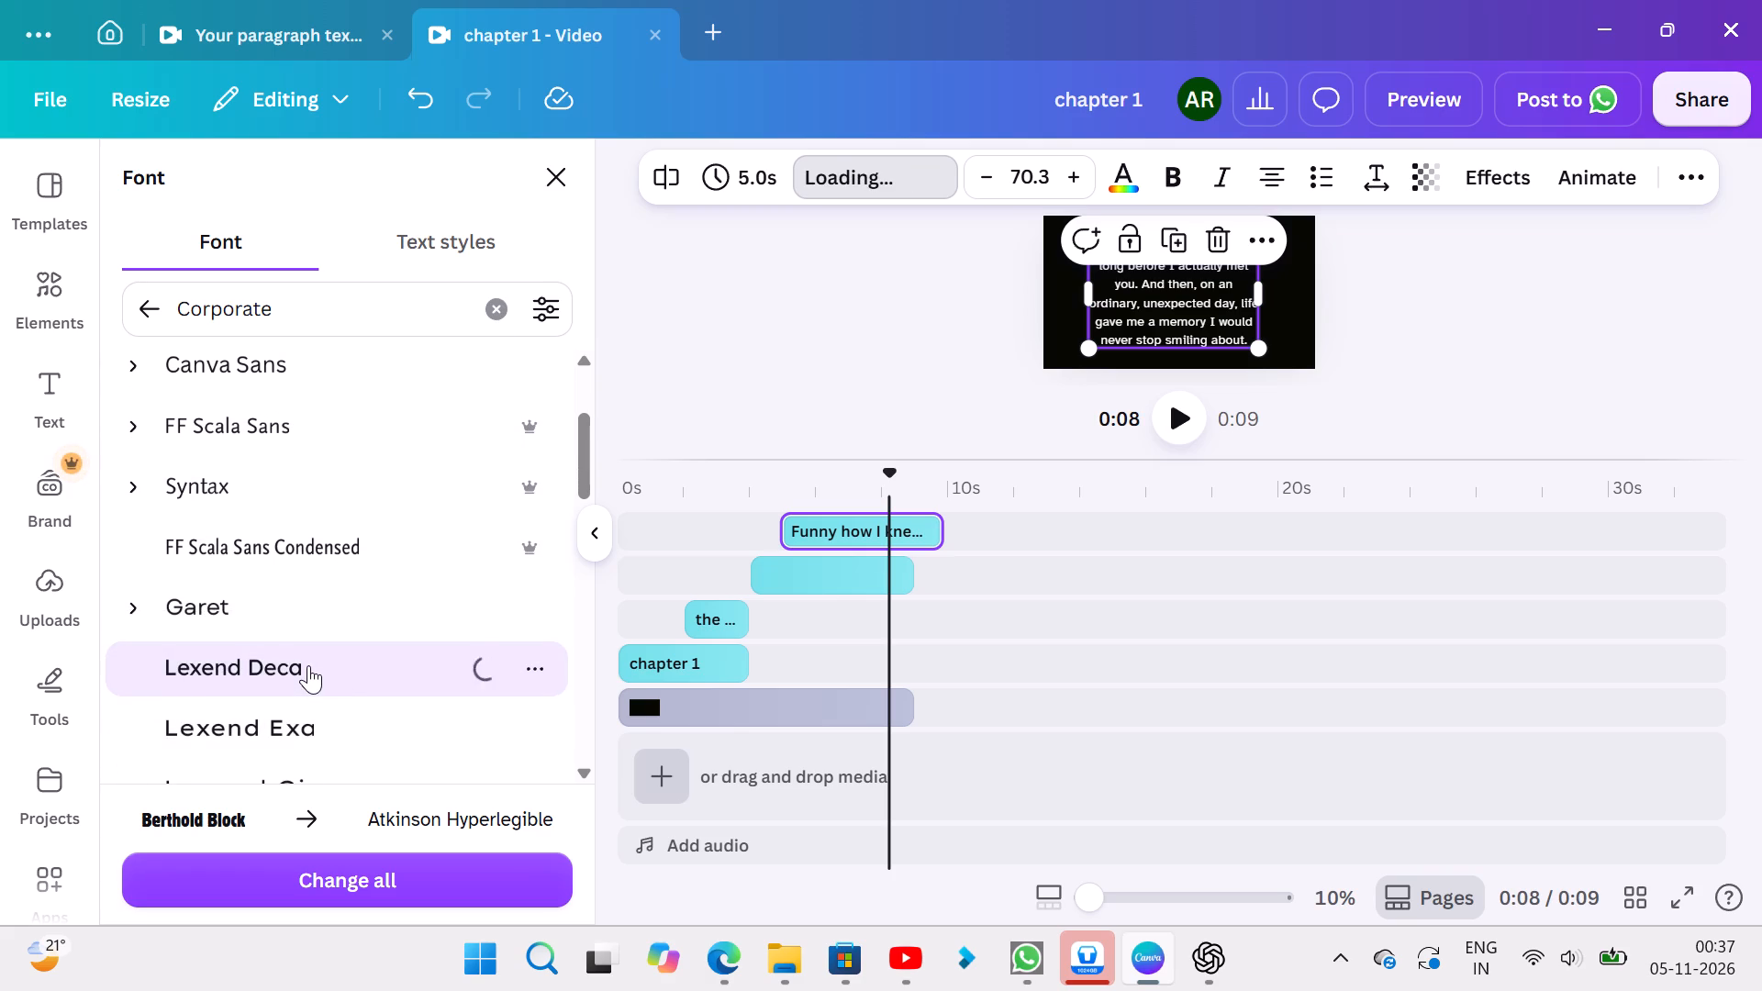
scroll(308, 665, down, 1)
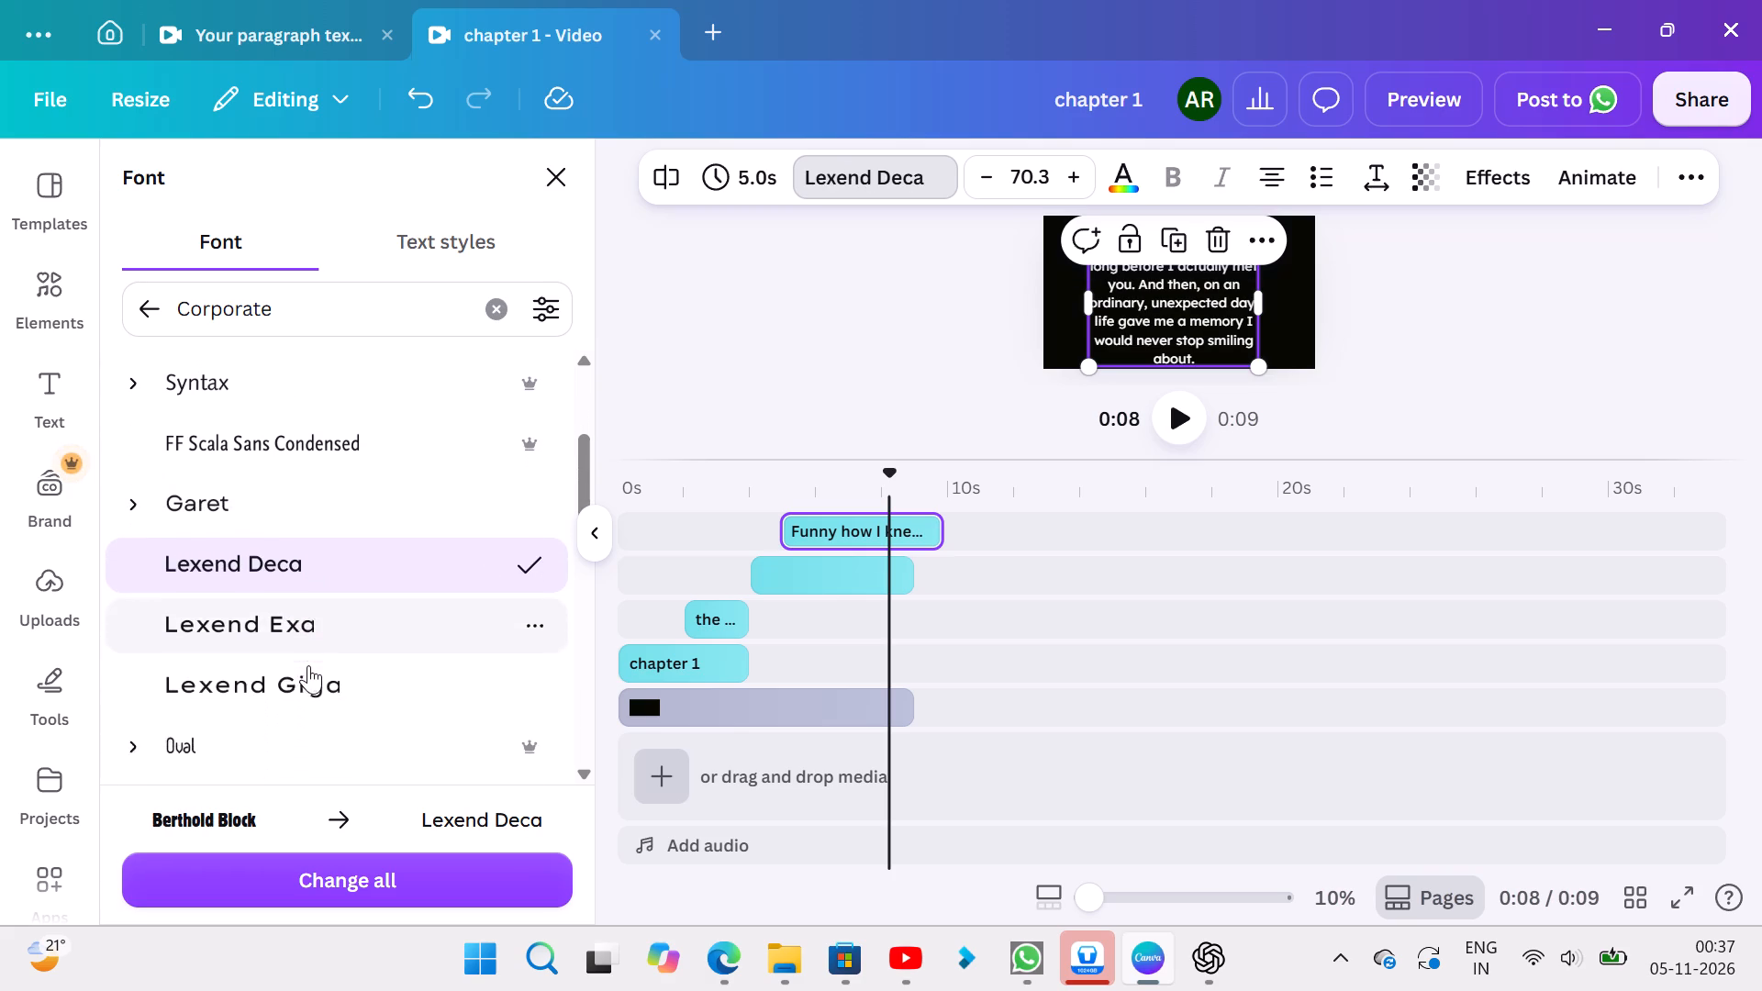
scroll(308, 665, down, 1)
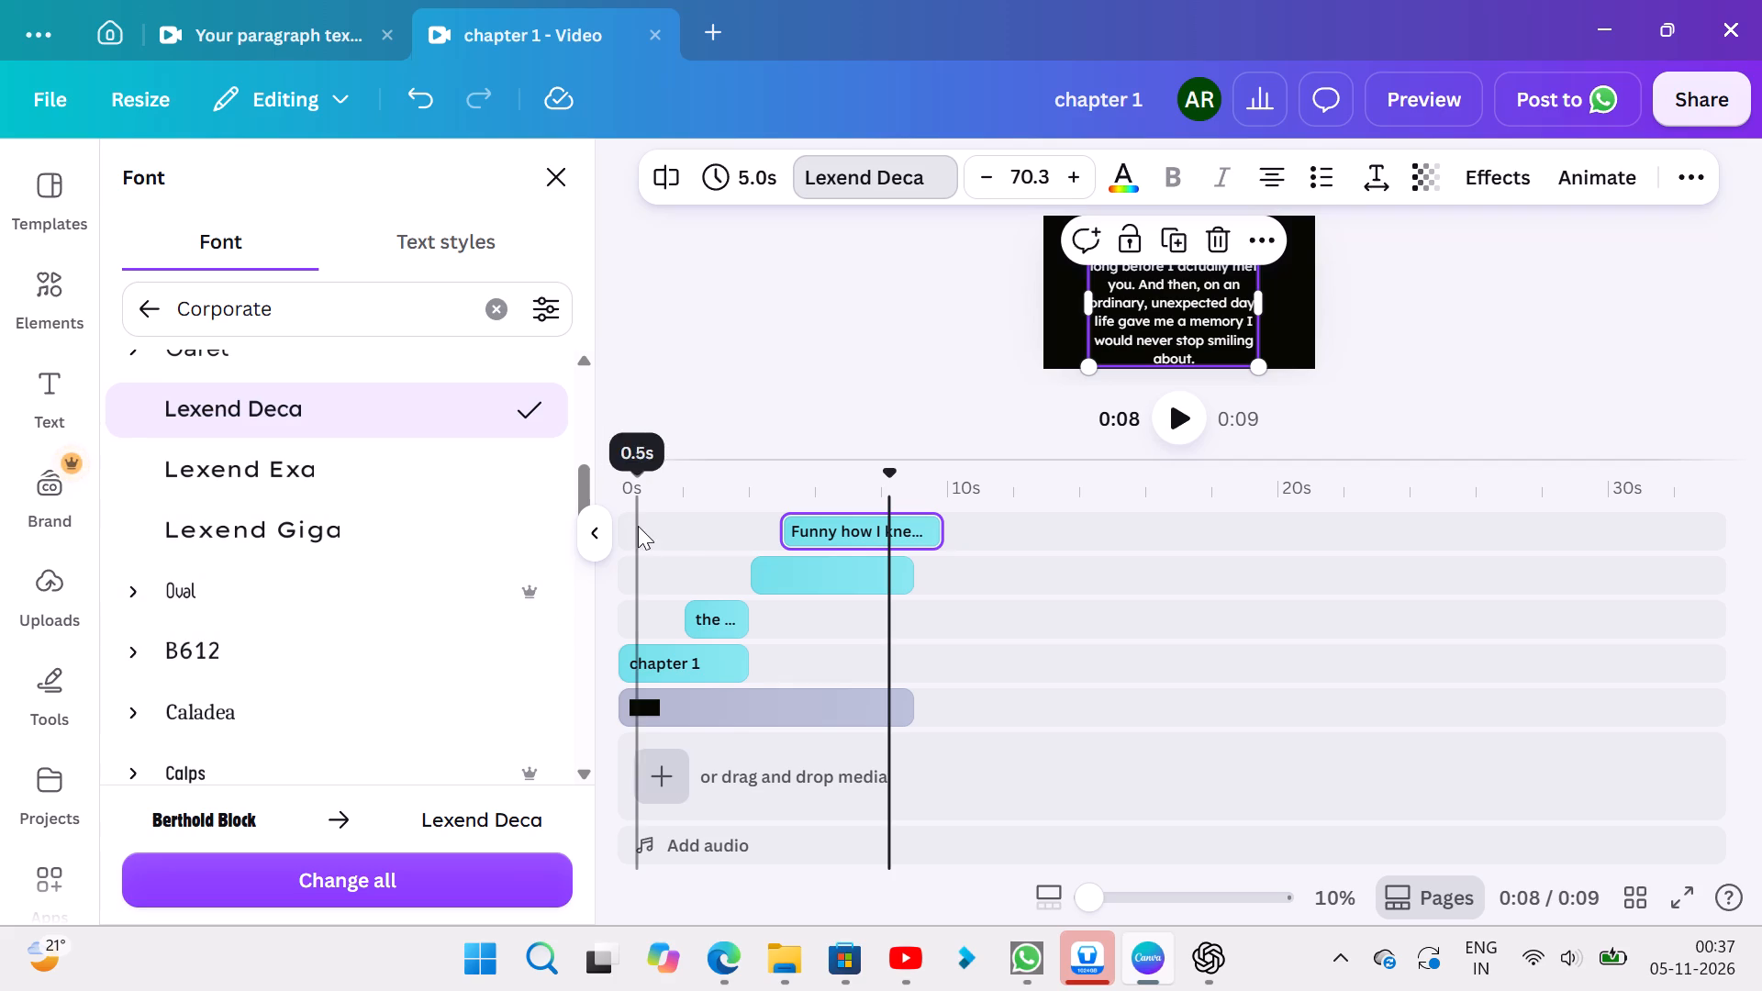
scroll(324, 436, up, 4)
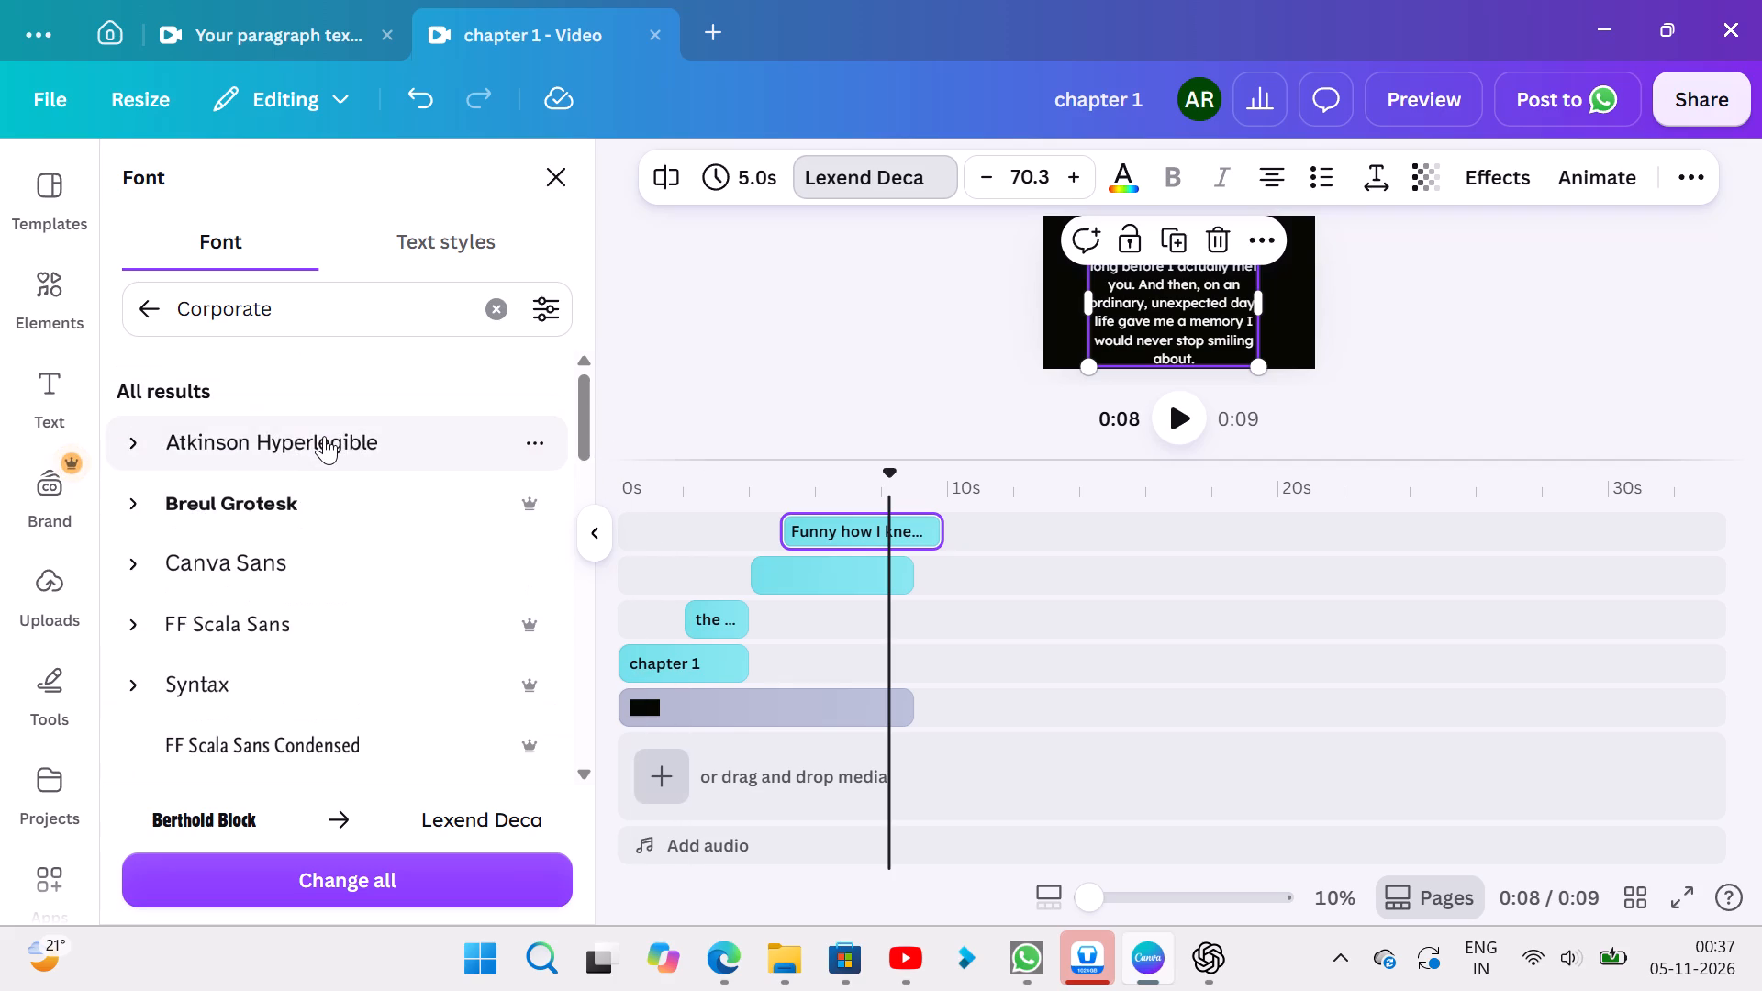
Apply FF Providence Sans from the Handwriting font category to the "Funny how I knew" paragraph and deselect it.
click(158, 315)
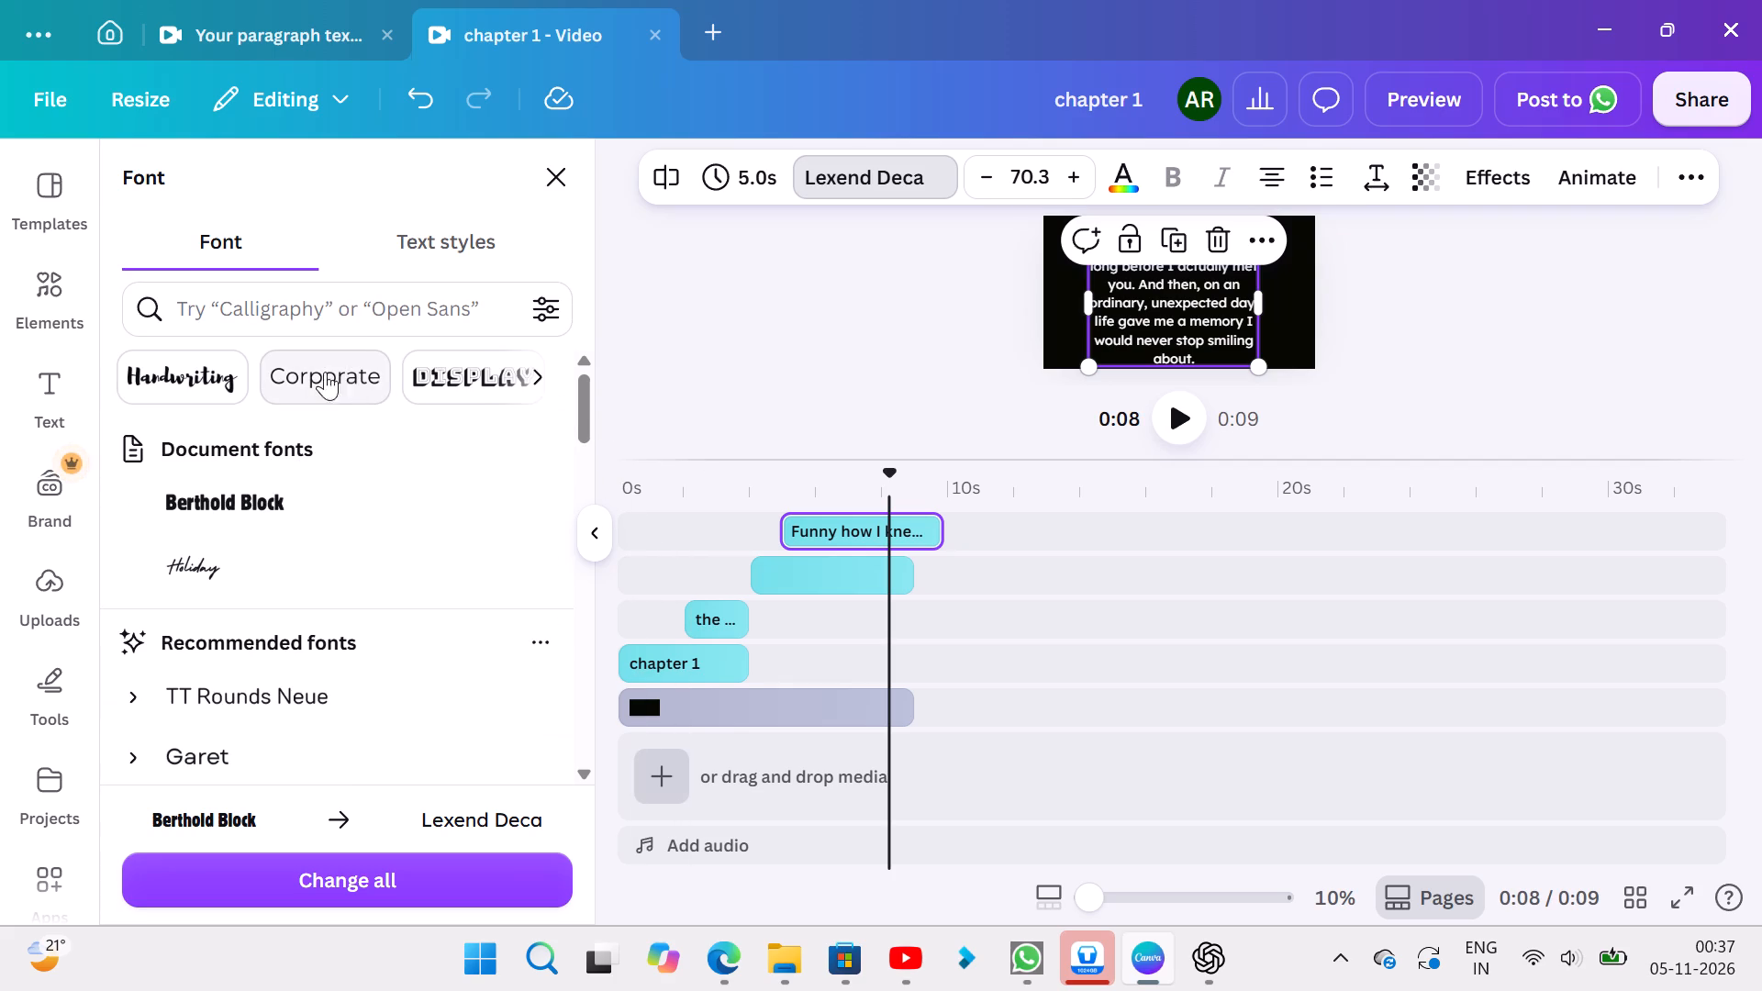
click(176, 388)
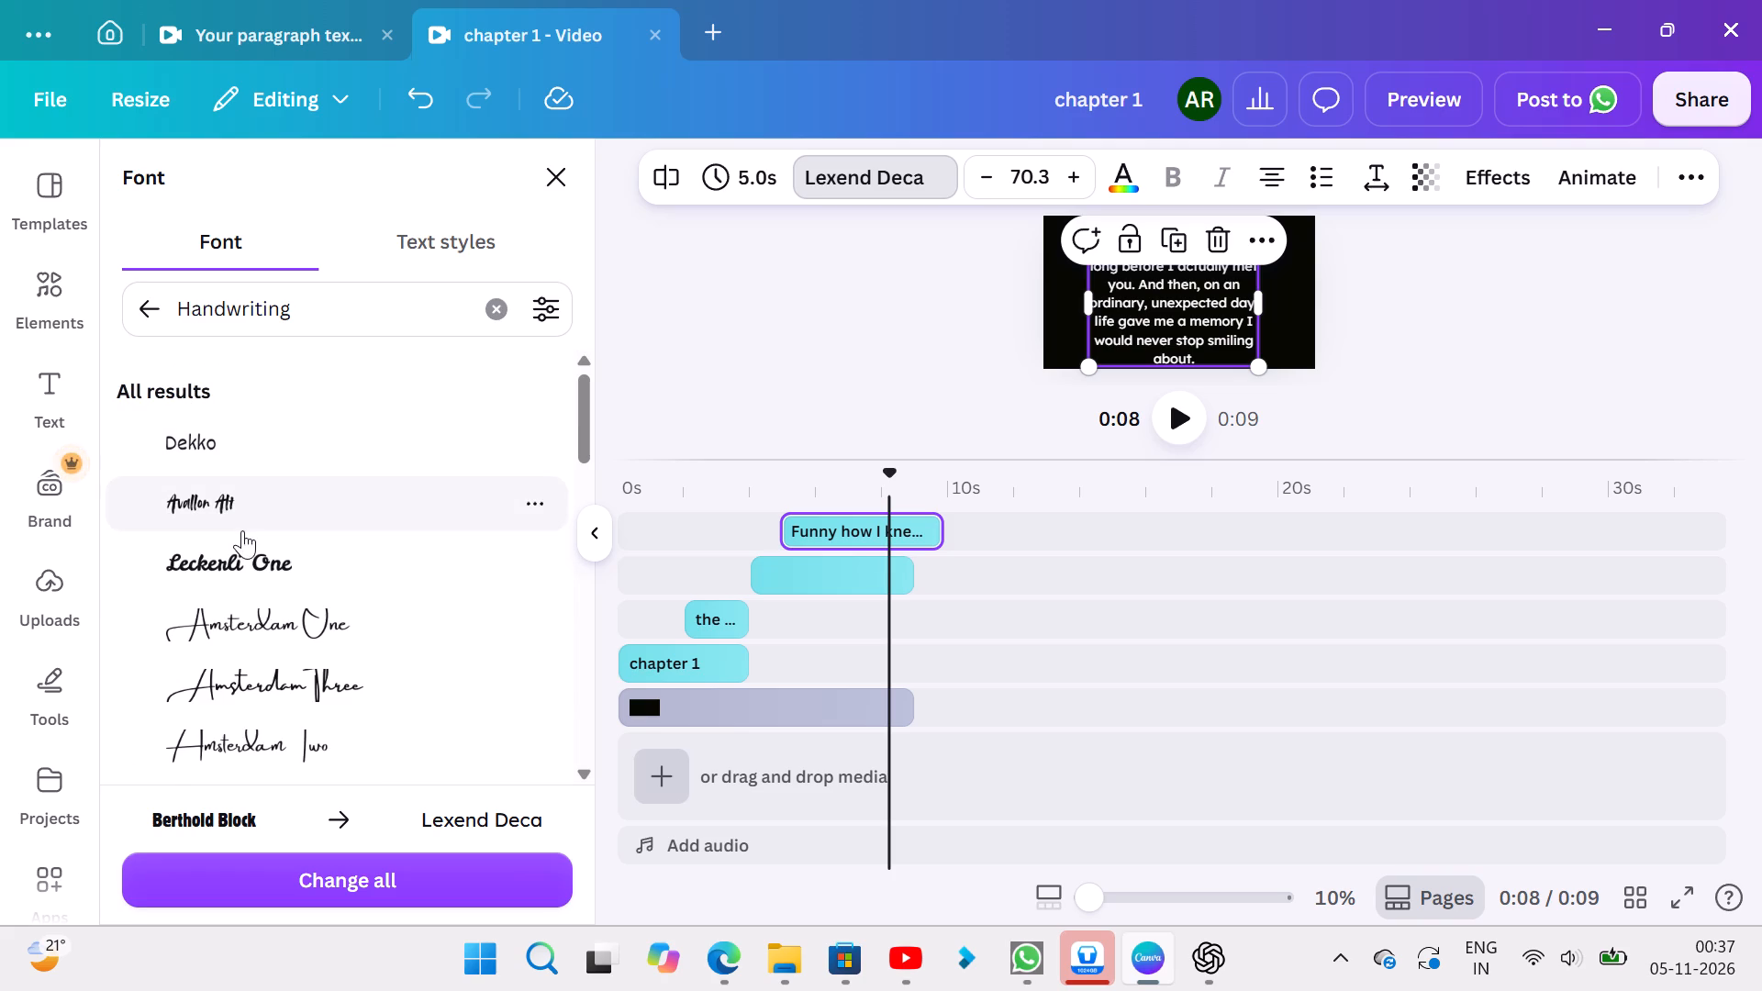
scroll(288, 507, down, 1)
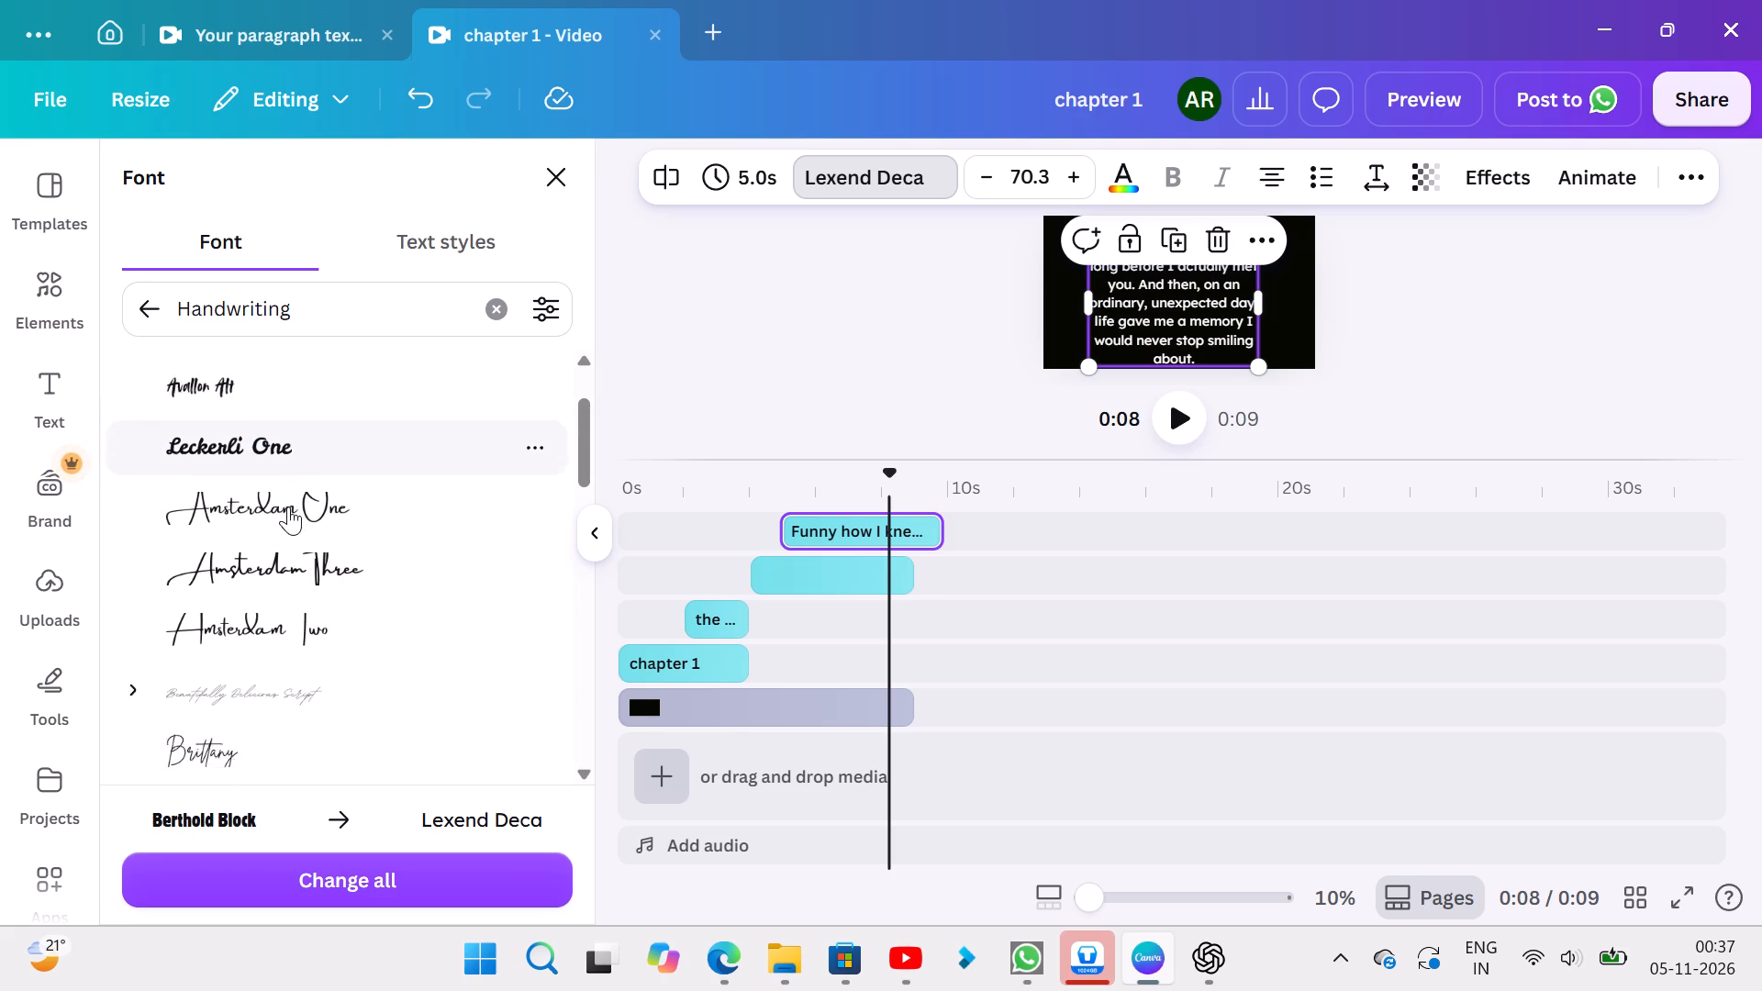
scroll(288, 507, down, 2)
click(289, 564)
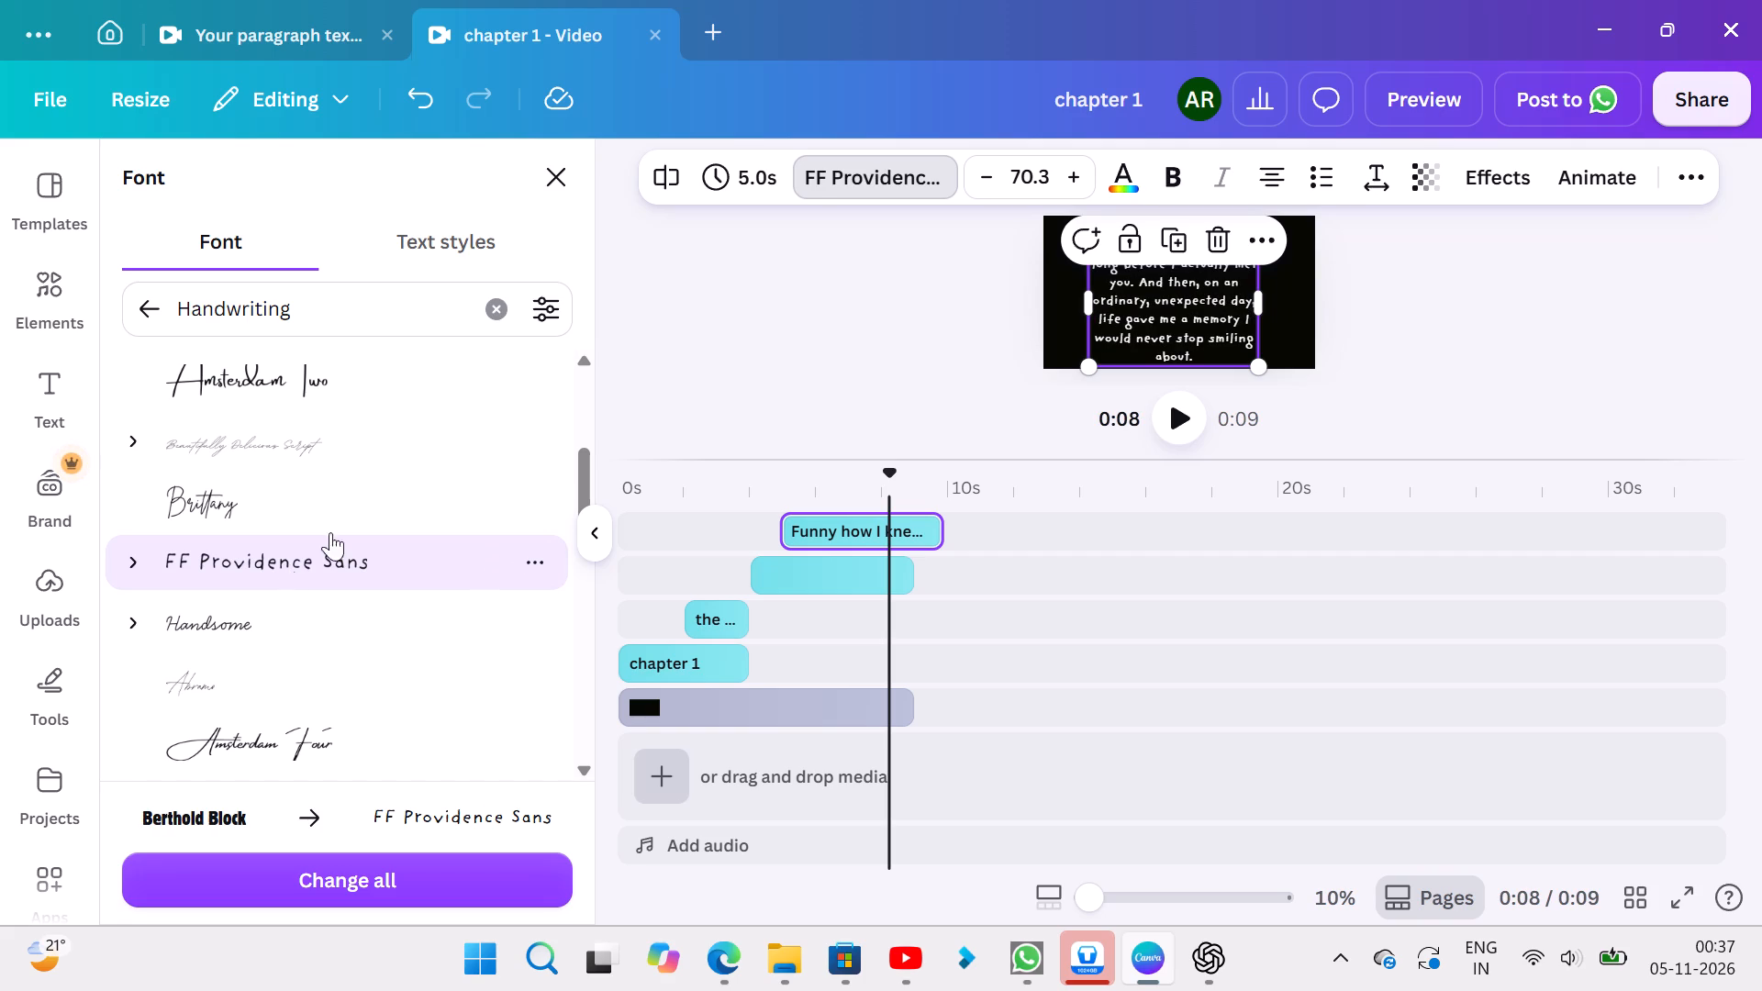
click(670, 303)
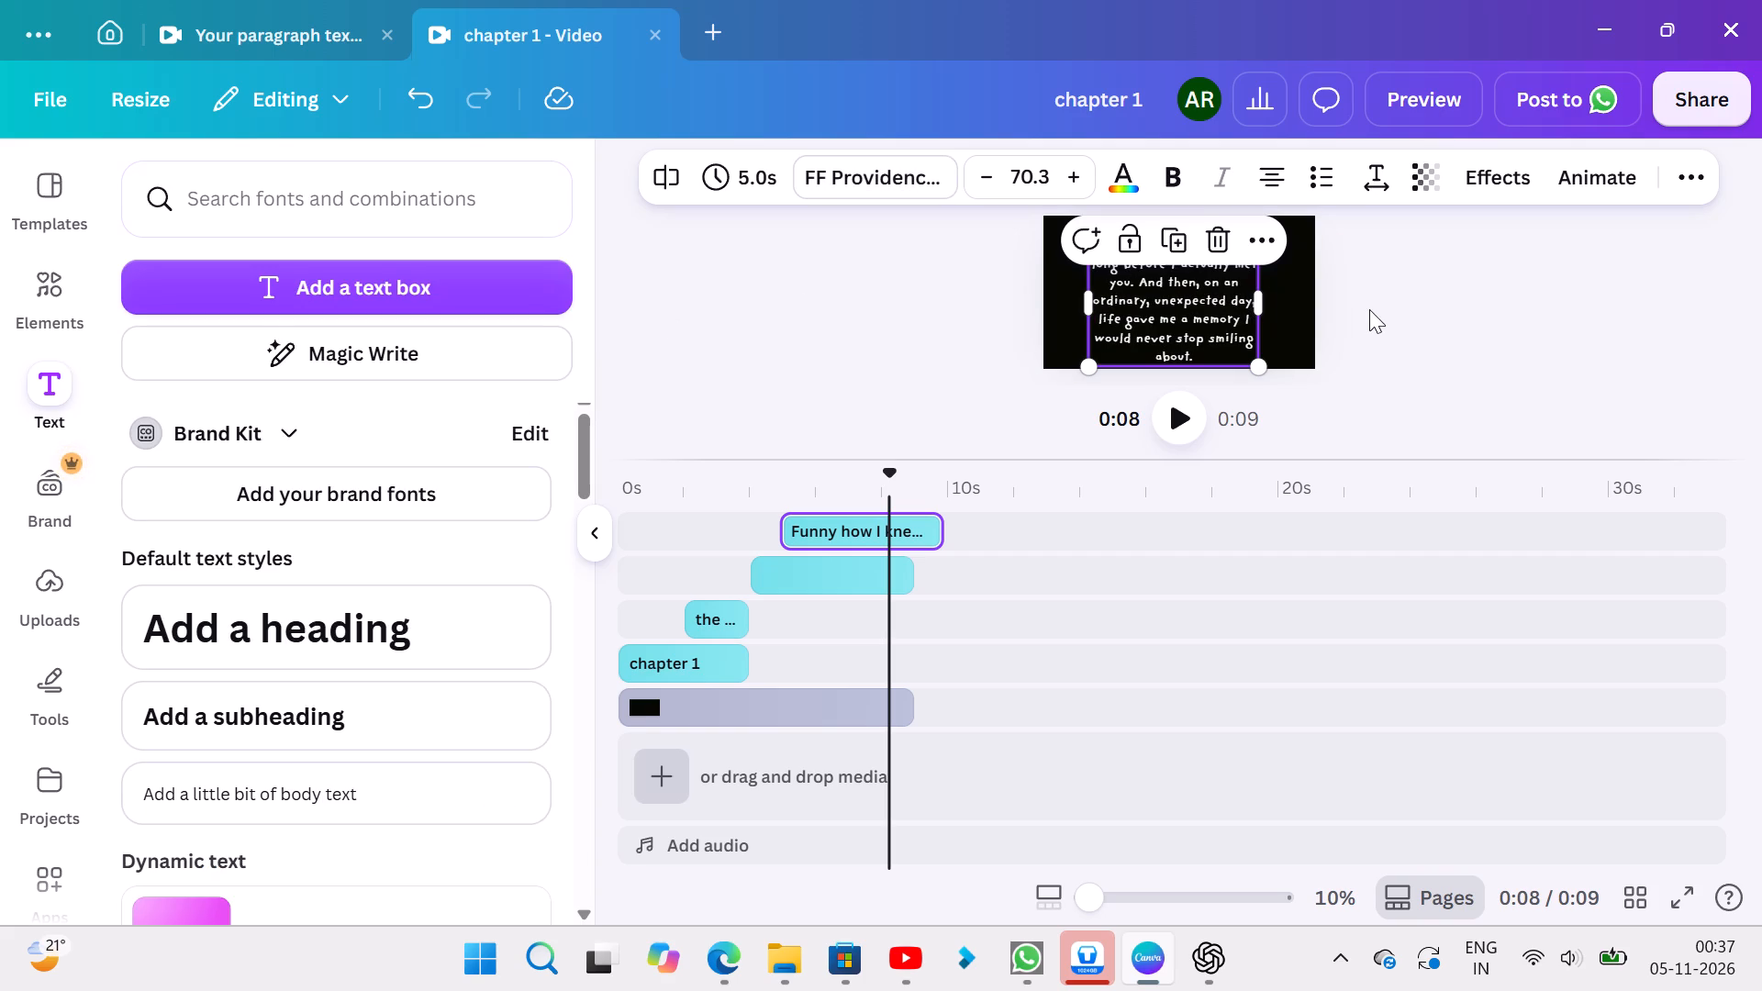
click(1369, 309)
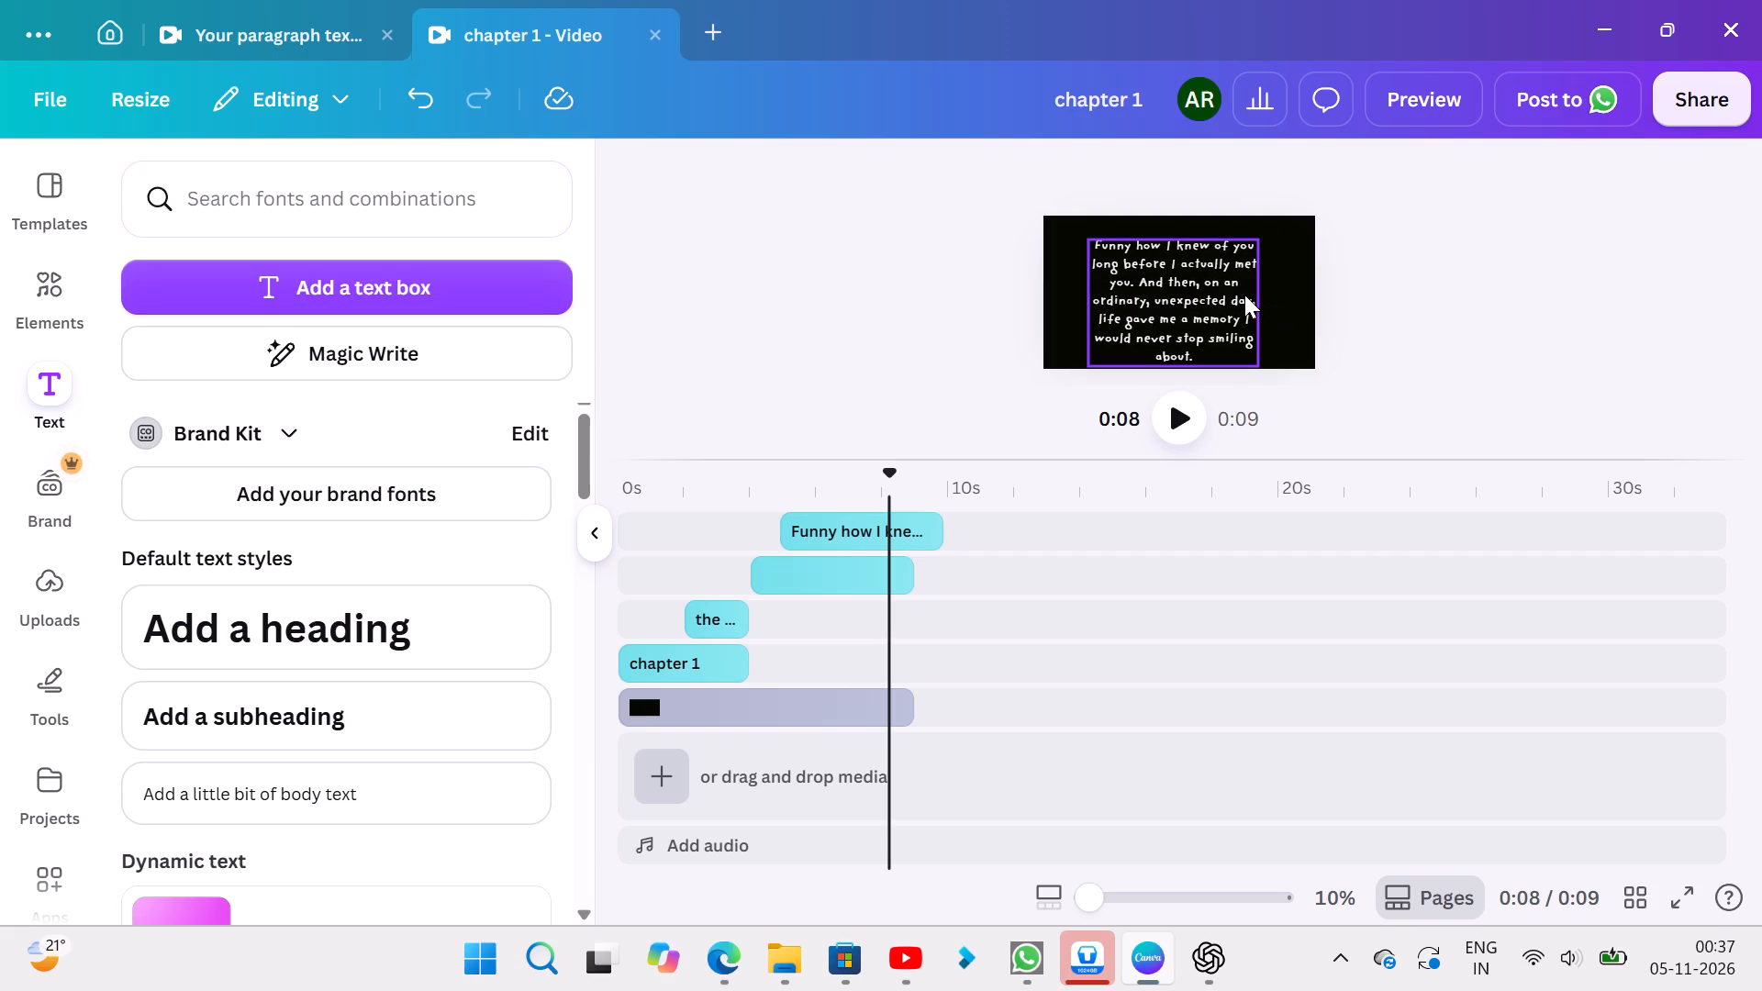
Move the "Funny how I knew" paragraph slightly higher in the black frame.
click(1243, 295)
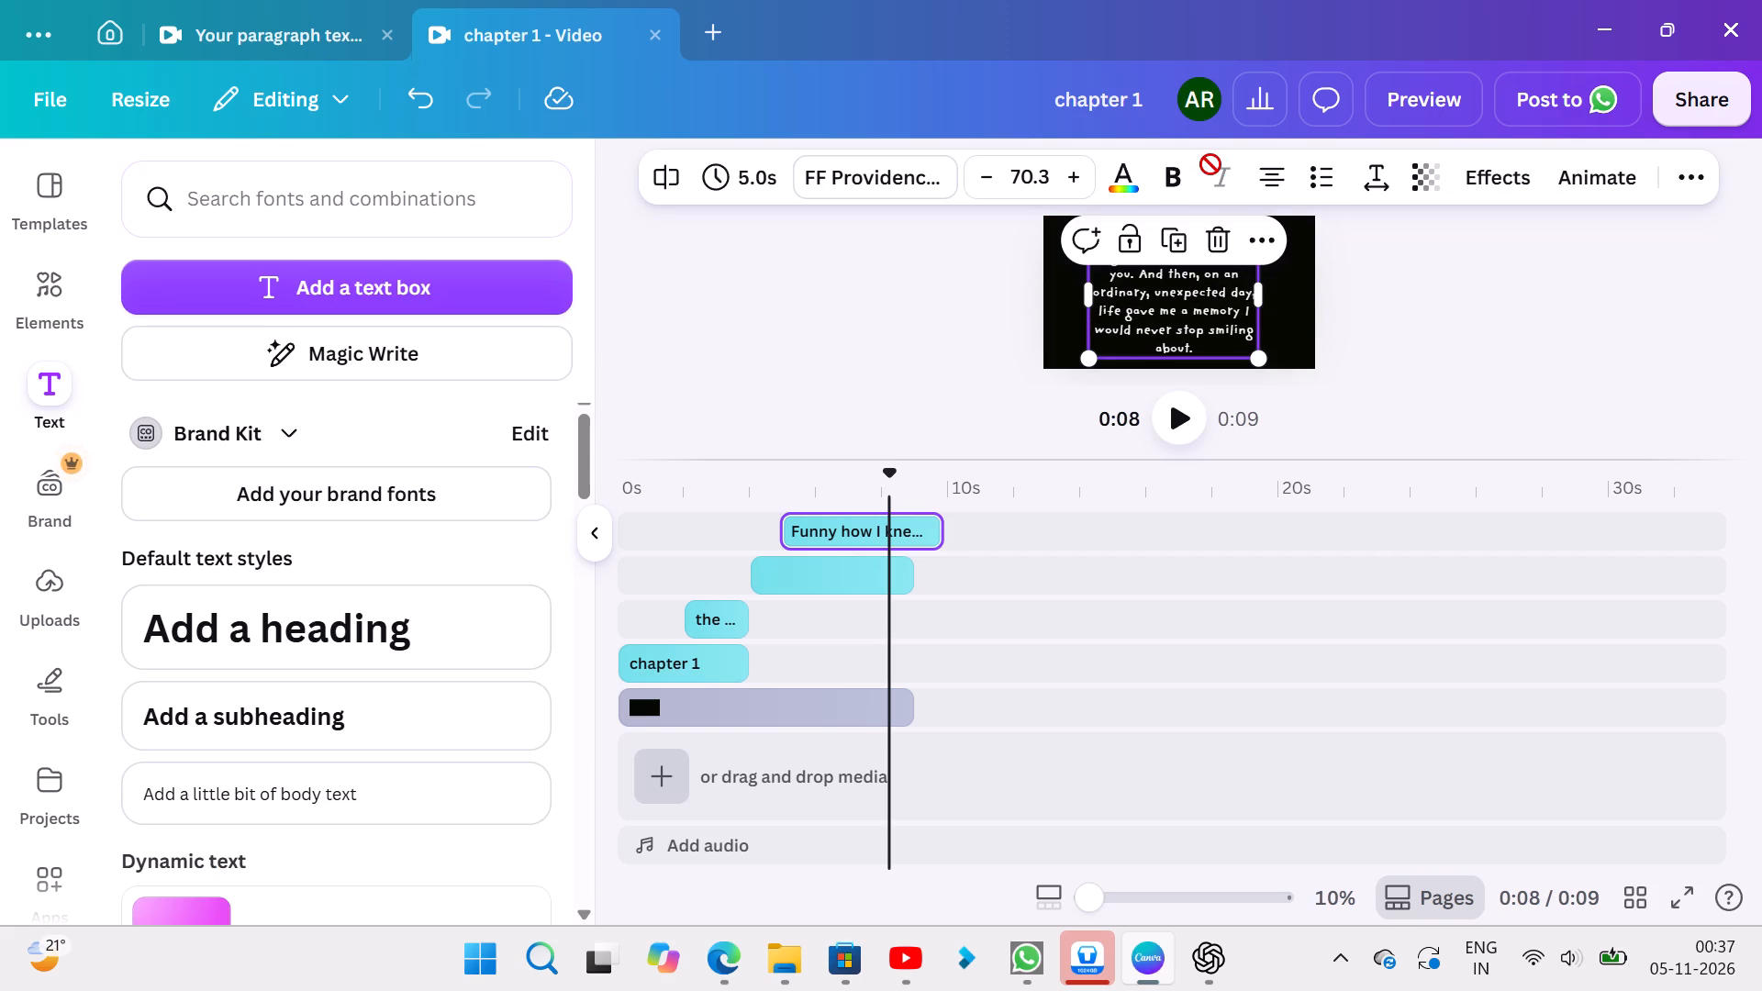
click(1221, 181)
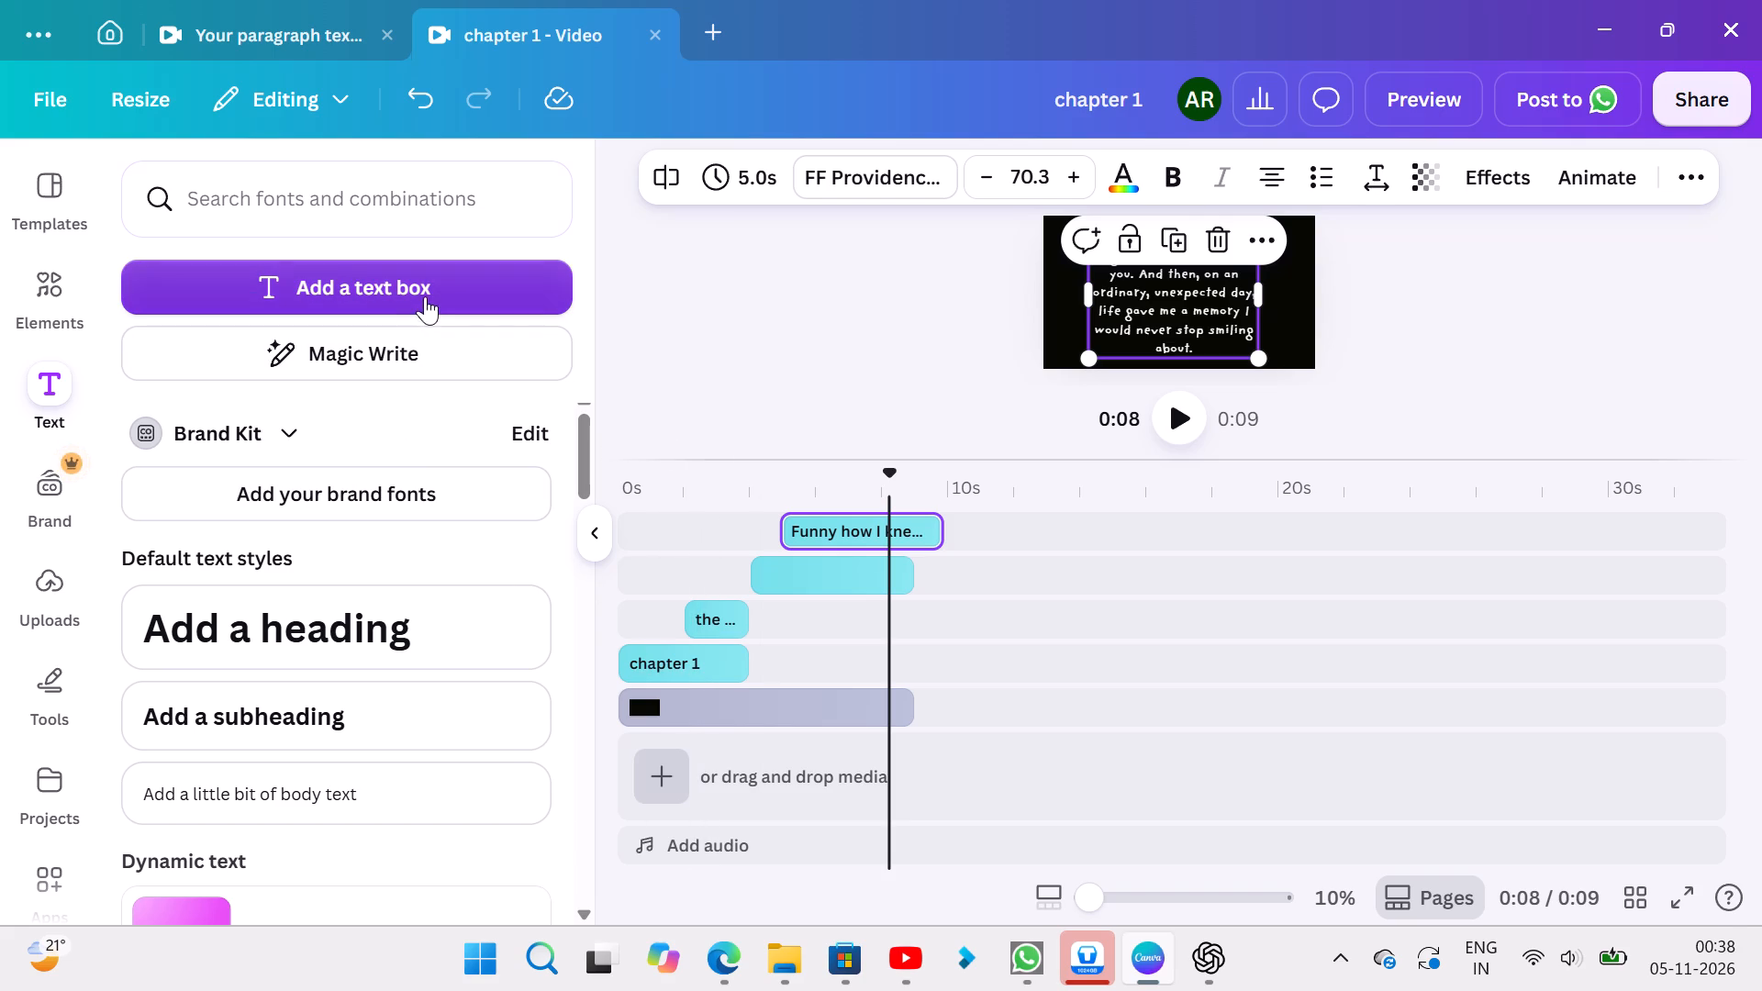
Look through the Handwriting category for an alternative font for the "Funny how I knew" paragraph.
click(811, 174)
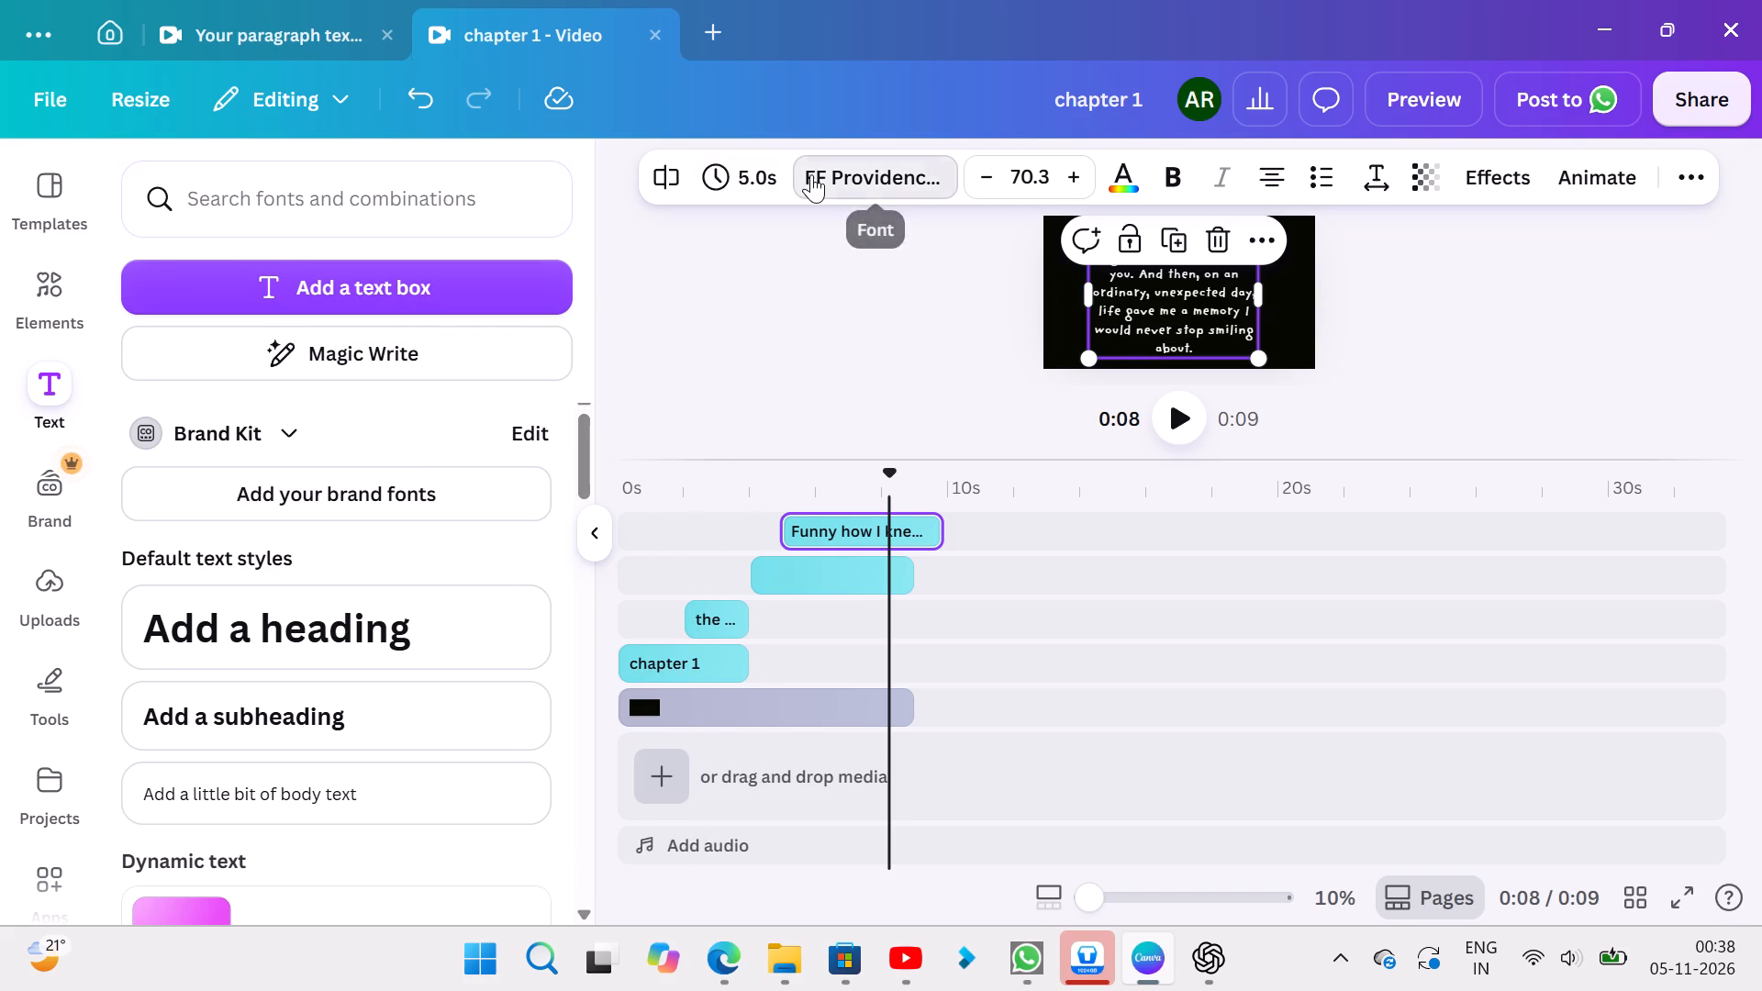
scroll(470, 525, down, 2)
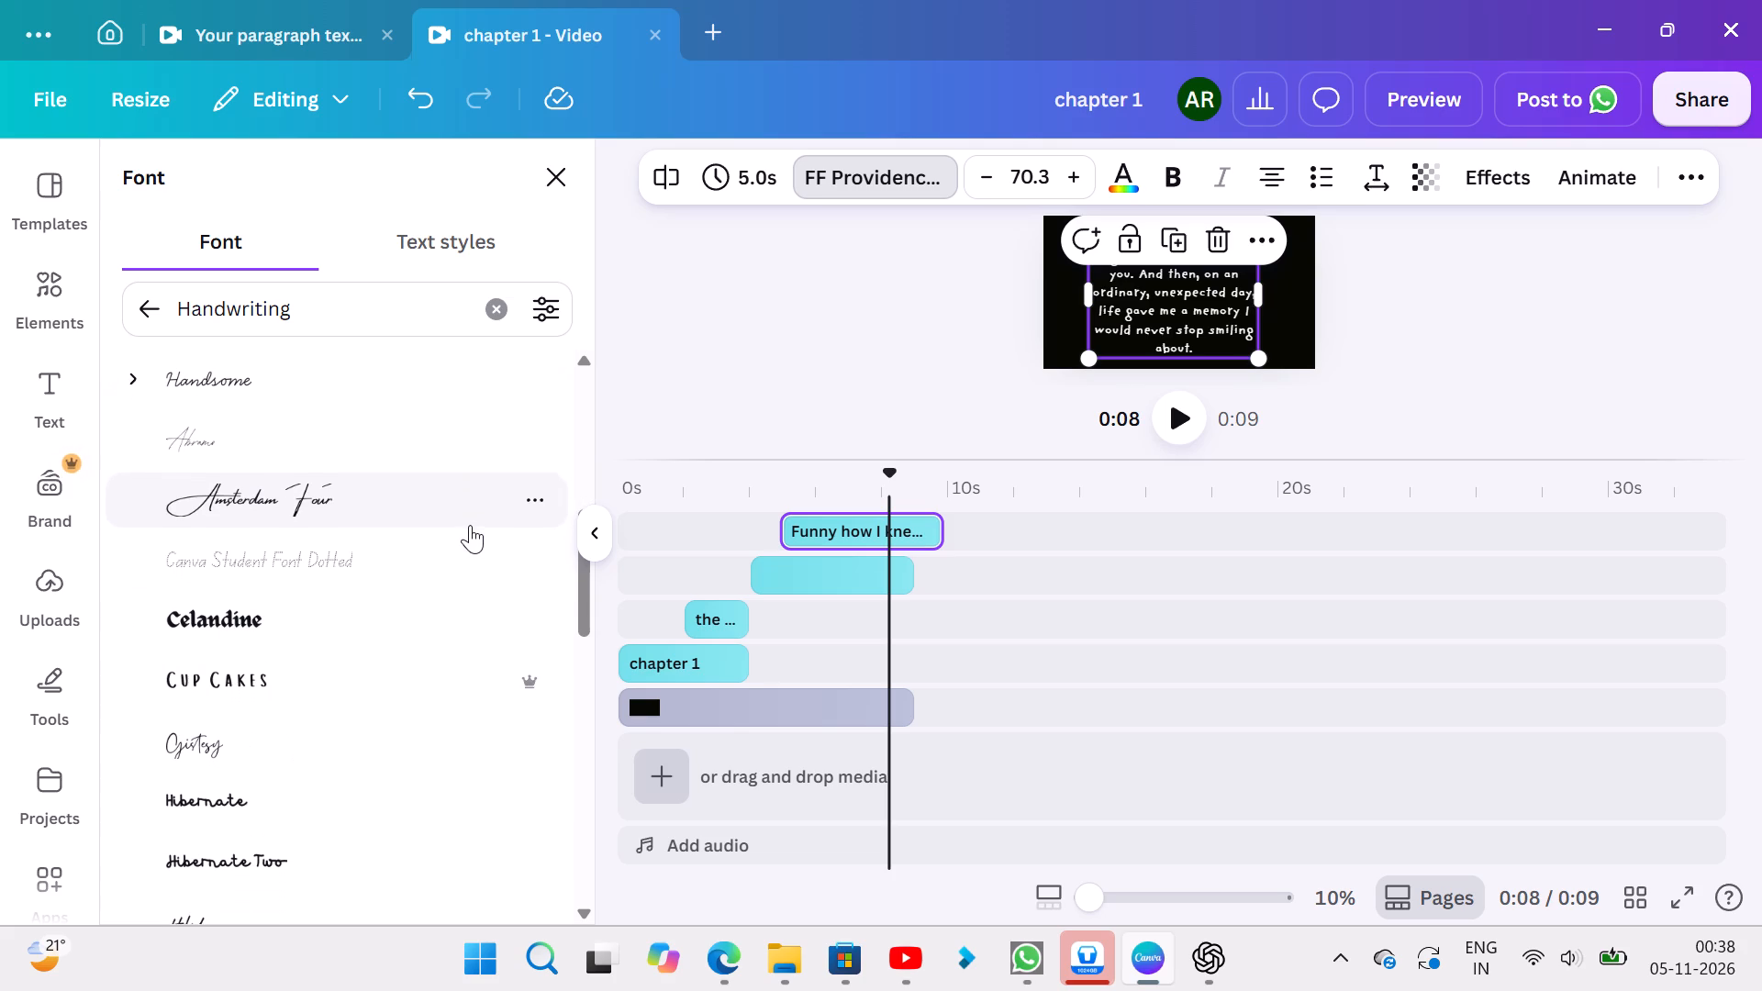
scroll(470, 525, down, 1)
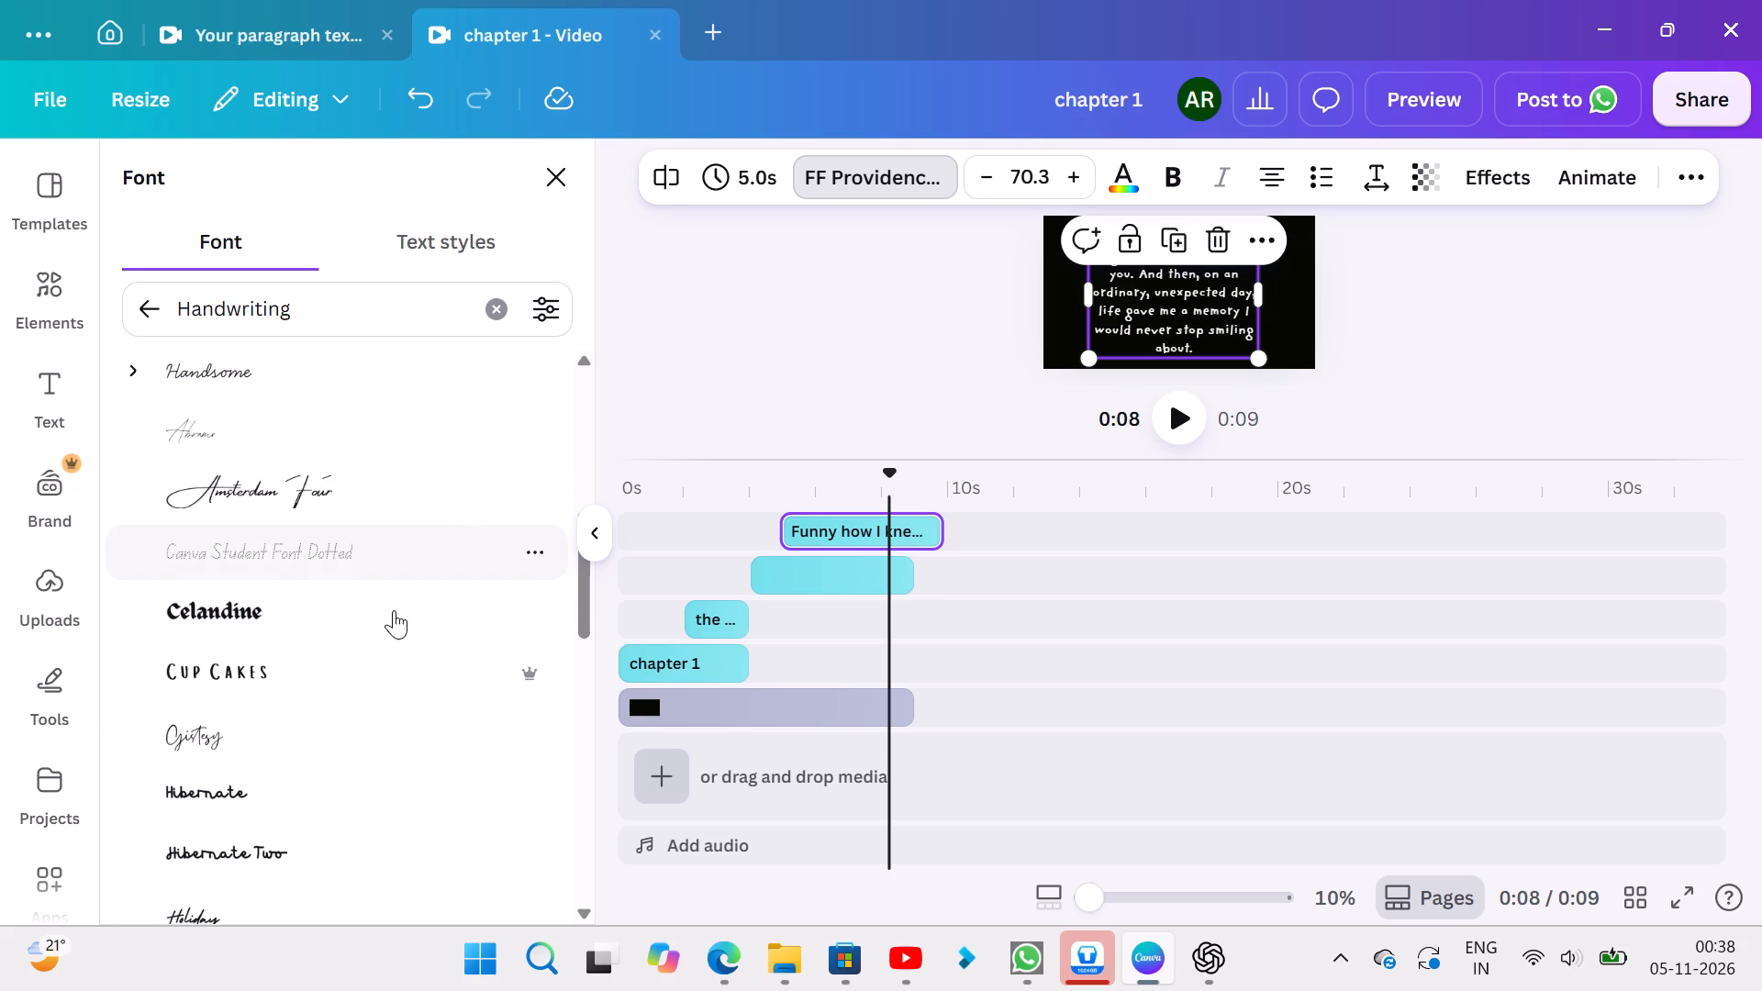
scroll(350, 679, down, 2)
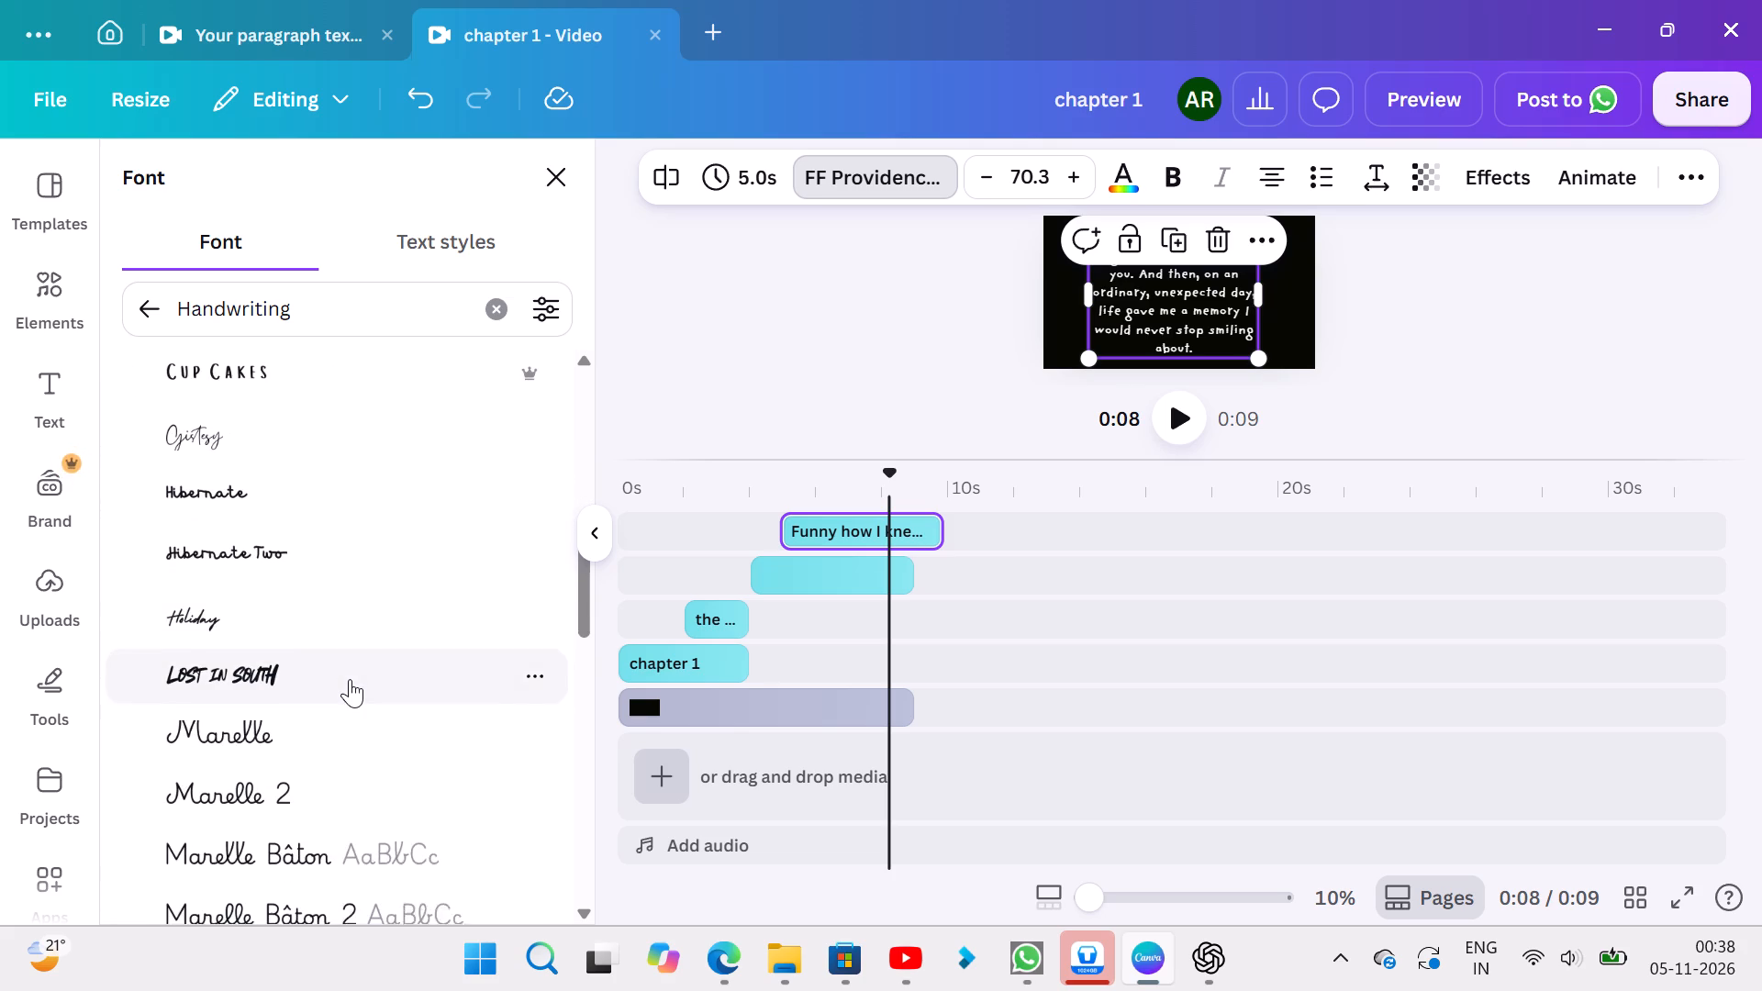
scroll(350, 679, down, 4)
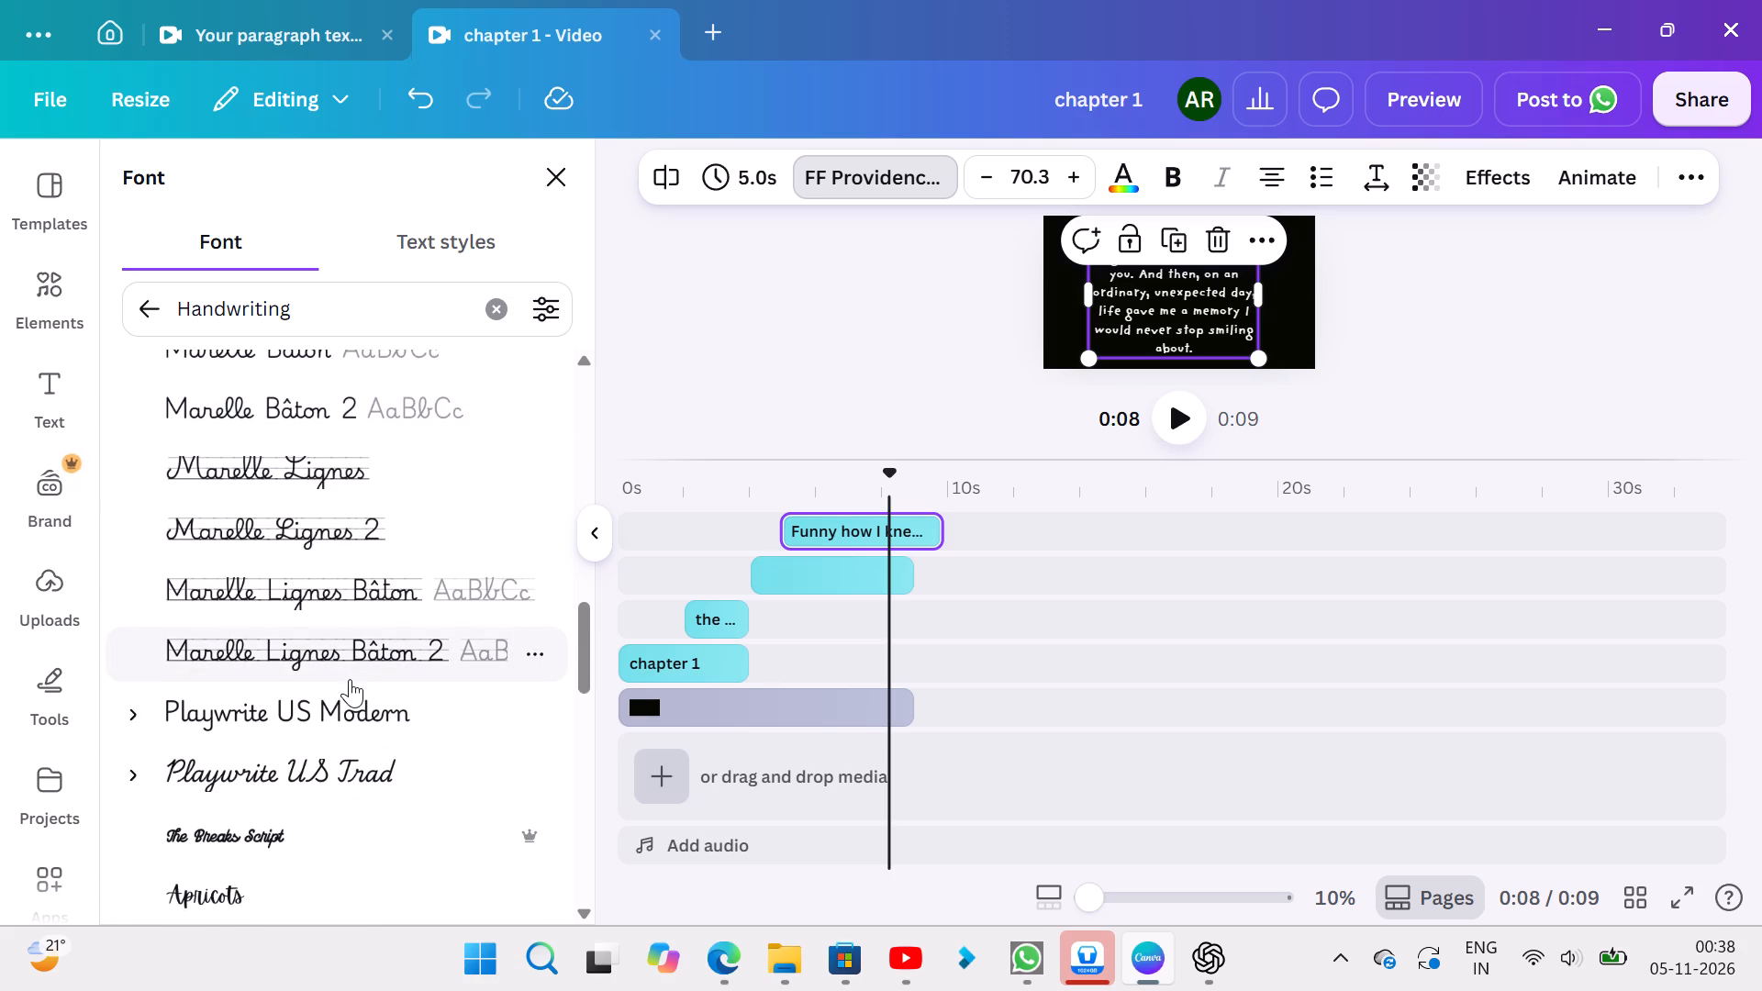
scroll(350, 679, down, 3)
scroll(350, 679, up, 2)
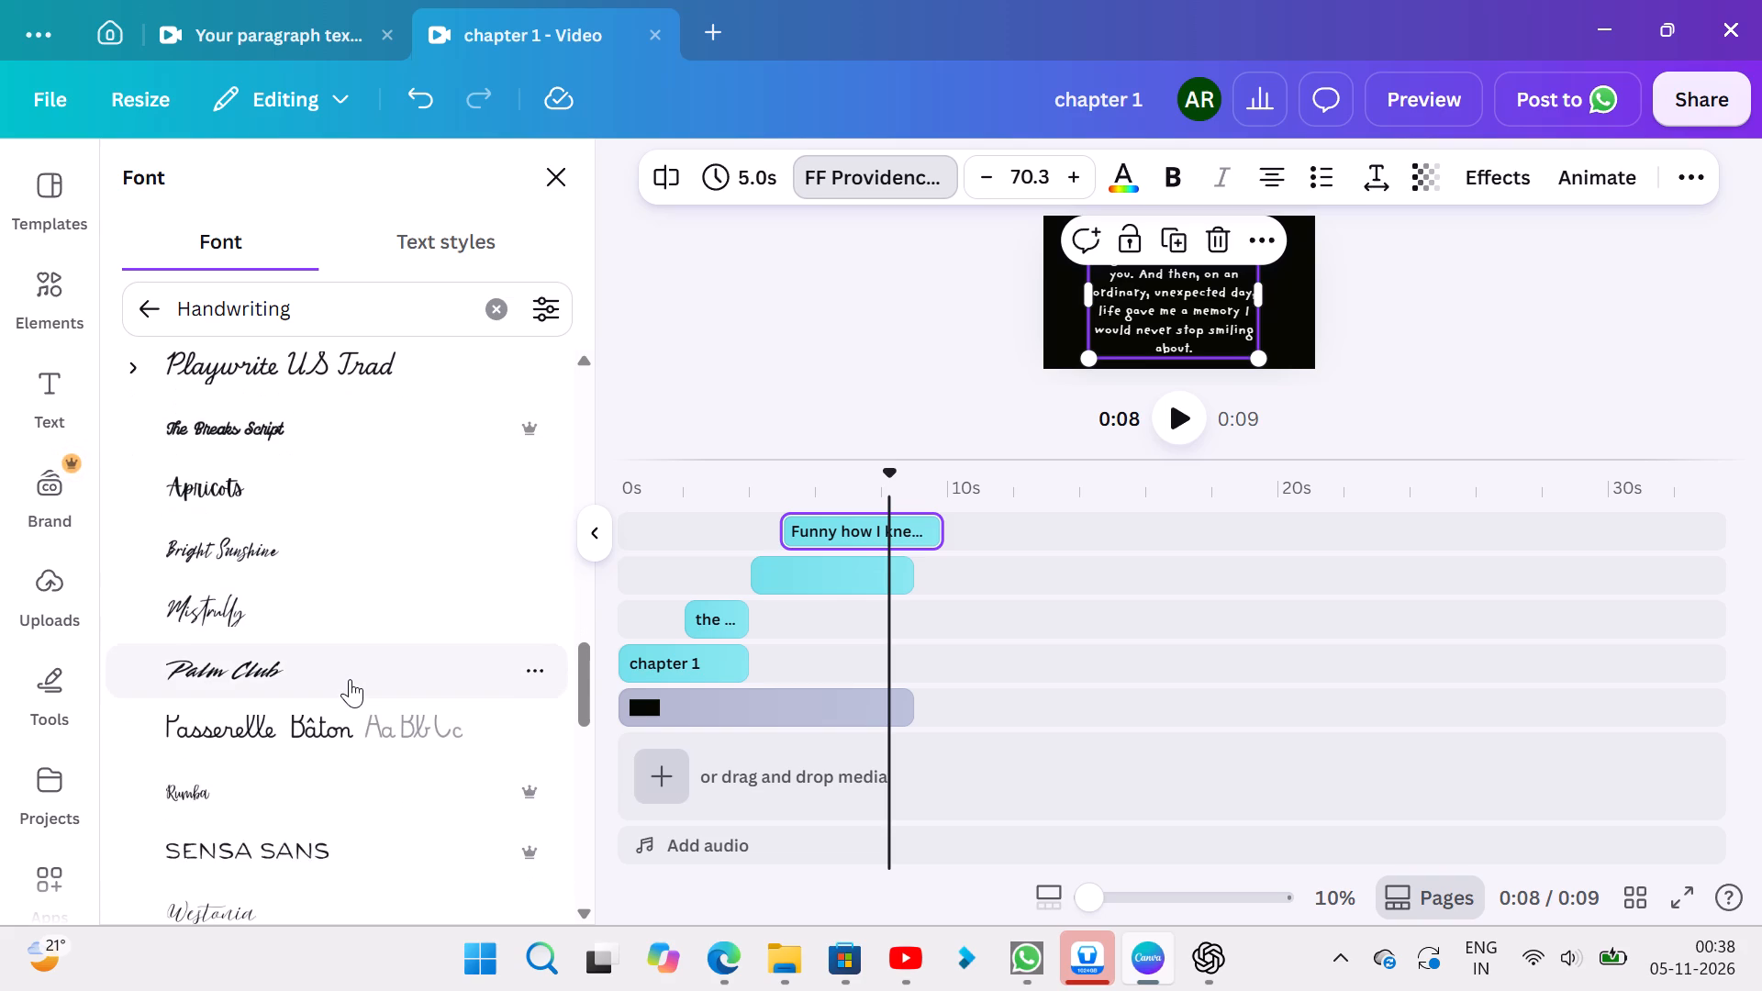
scroll(350, 679, up, 2)
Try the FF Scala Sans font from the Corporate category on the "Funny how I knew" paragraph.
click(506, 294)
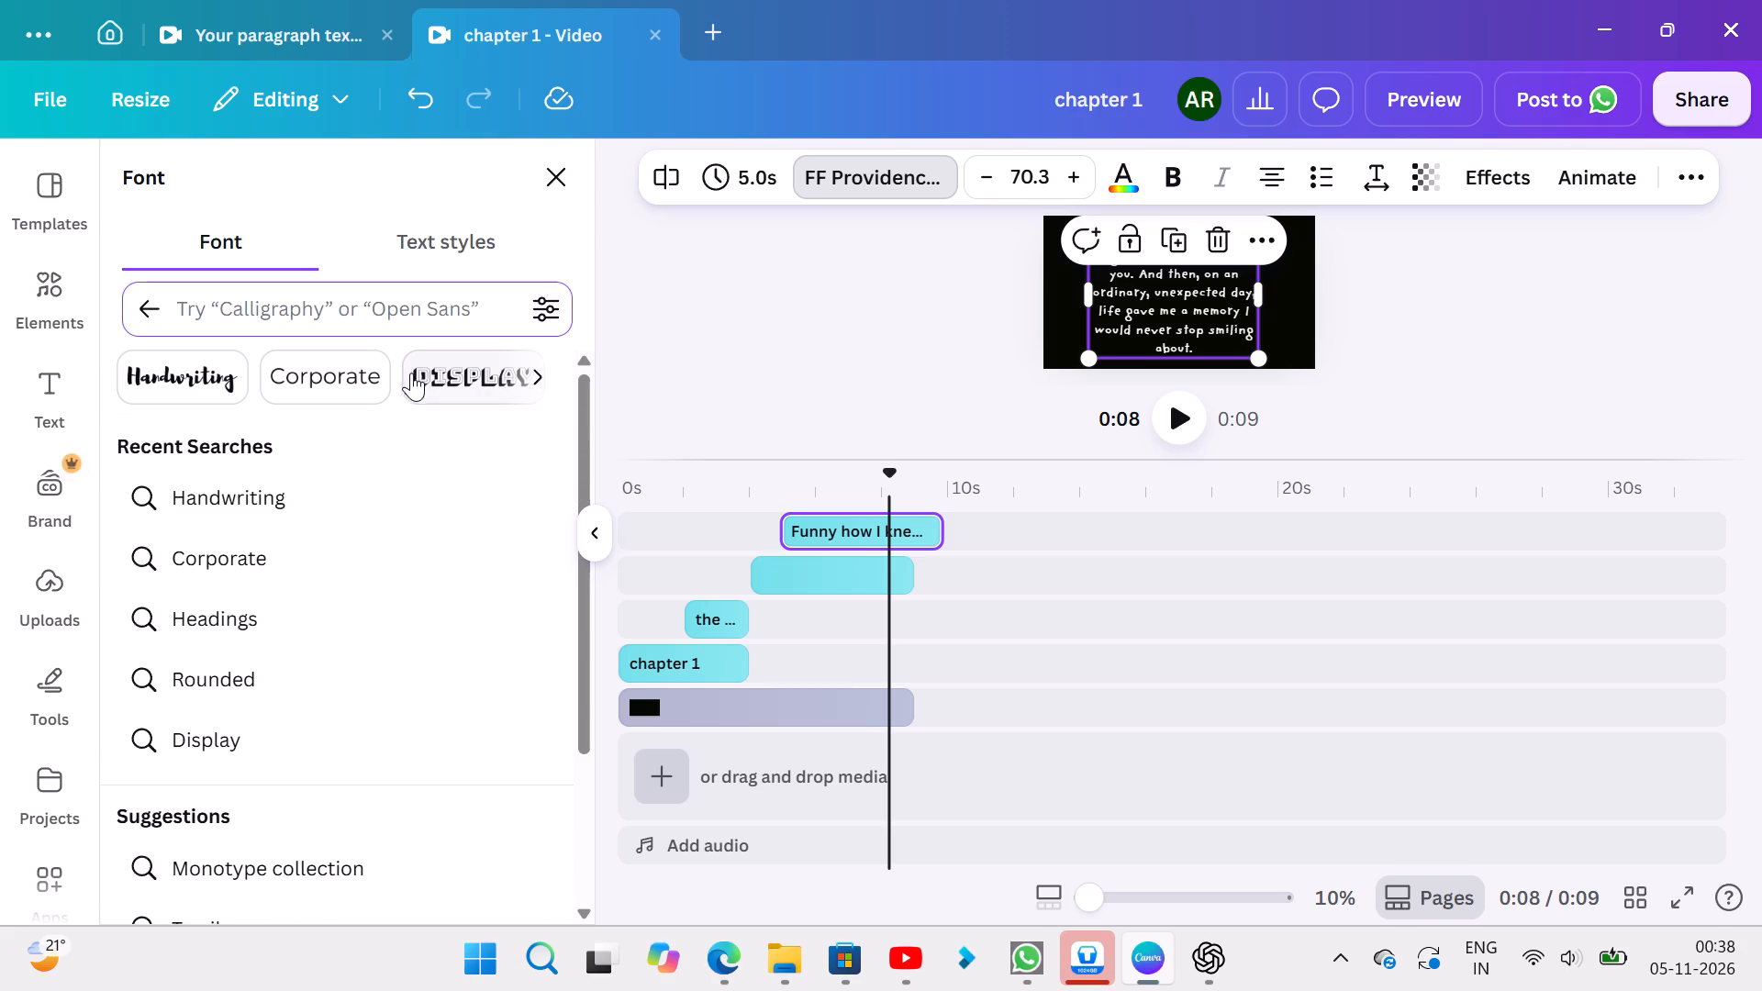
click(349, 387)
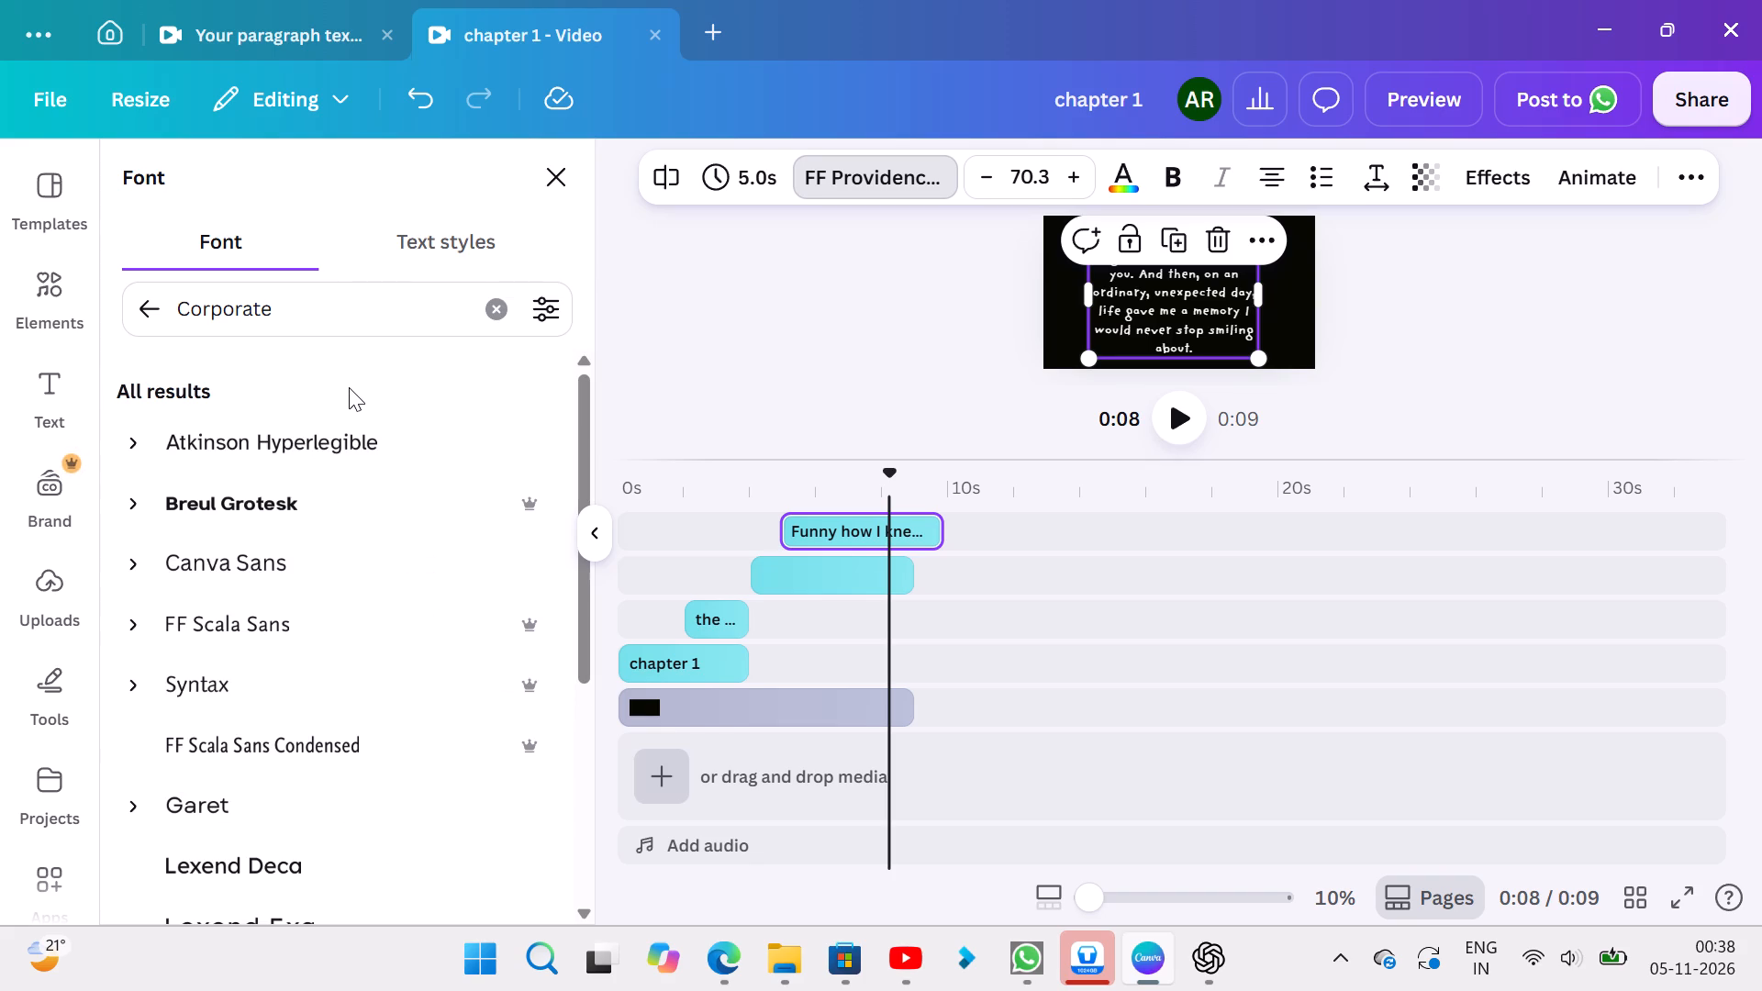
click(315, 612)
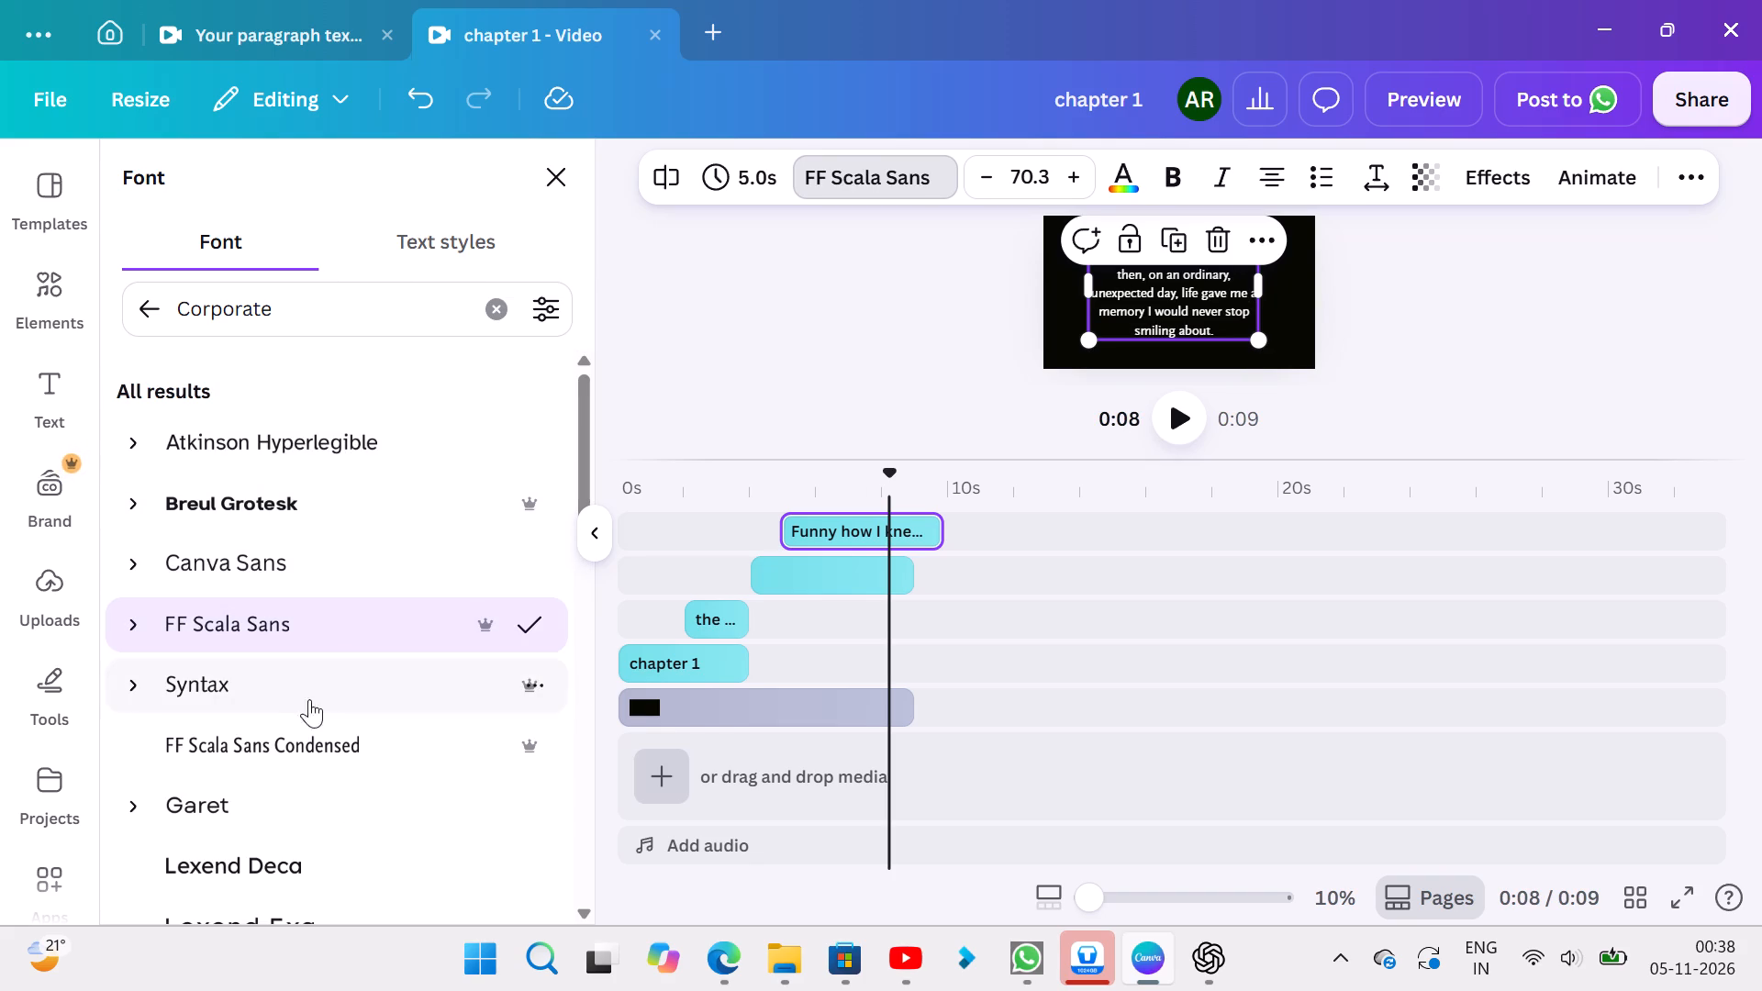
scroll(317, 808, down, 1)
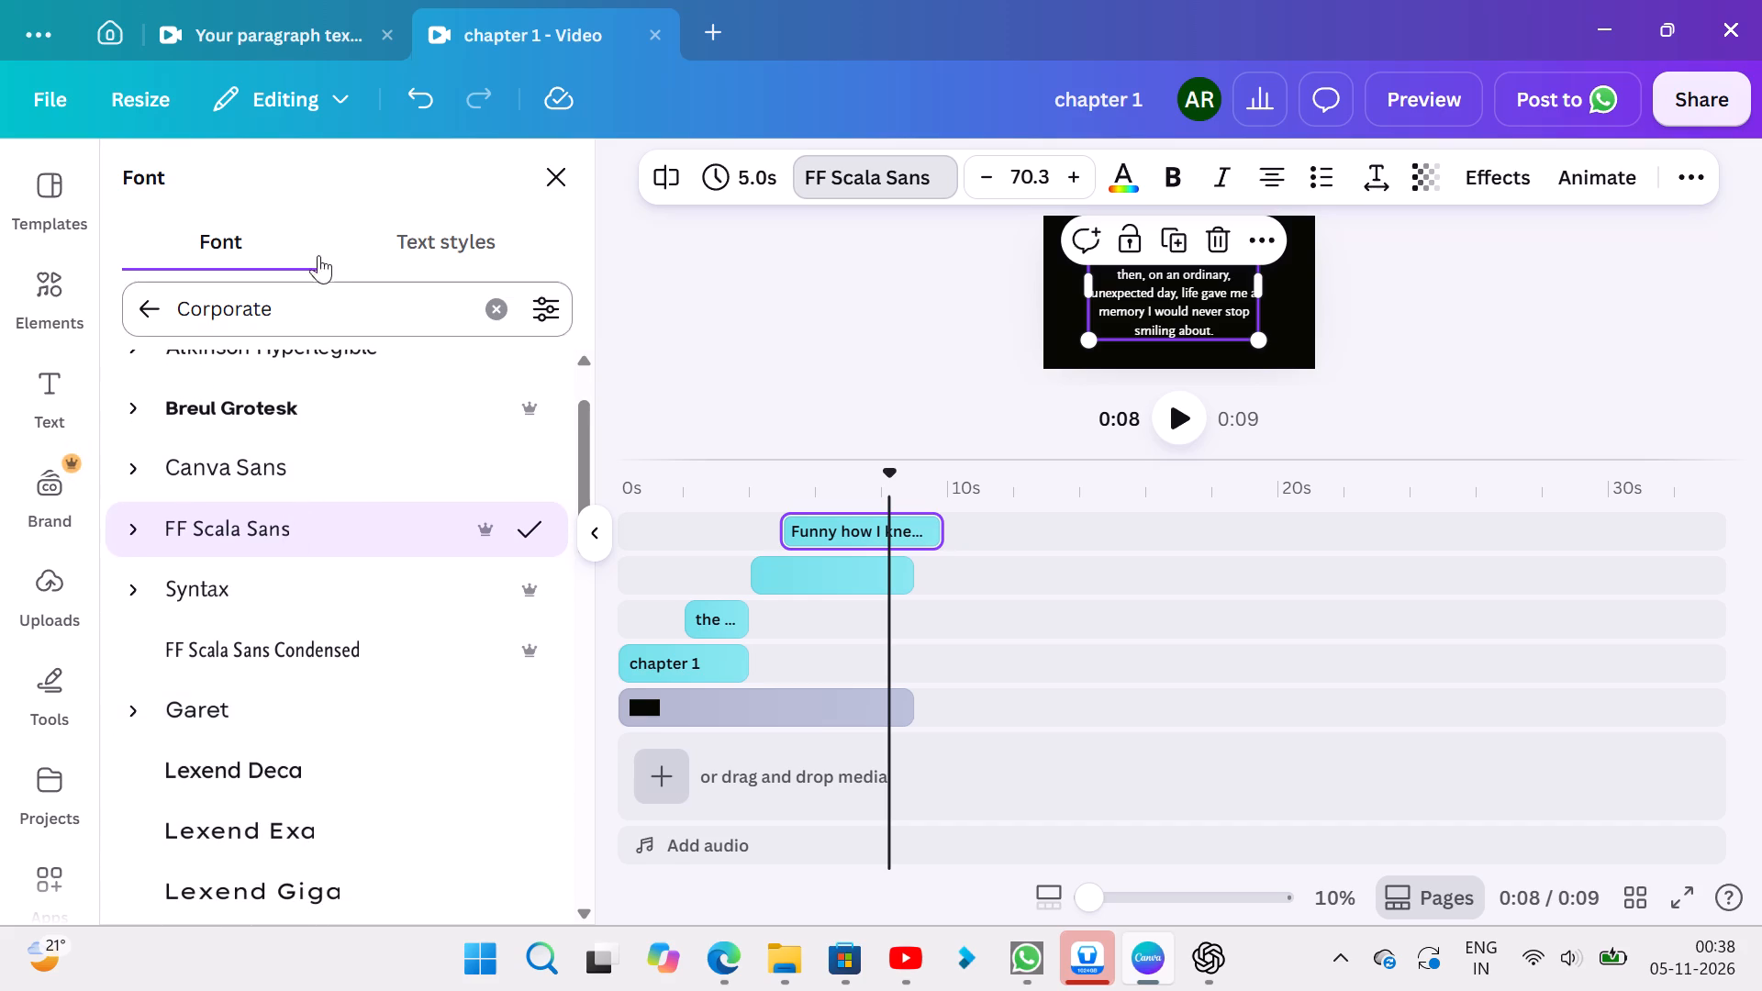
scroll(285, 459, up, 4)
Set the "Funny how I knew" paragraph's font to FF Providence Sans from the Handwriting category and deselect the text.
click(165, 320)
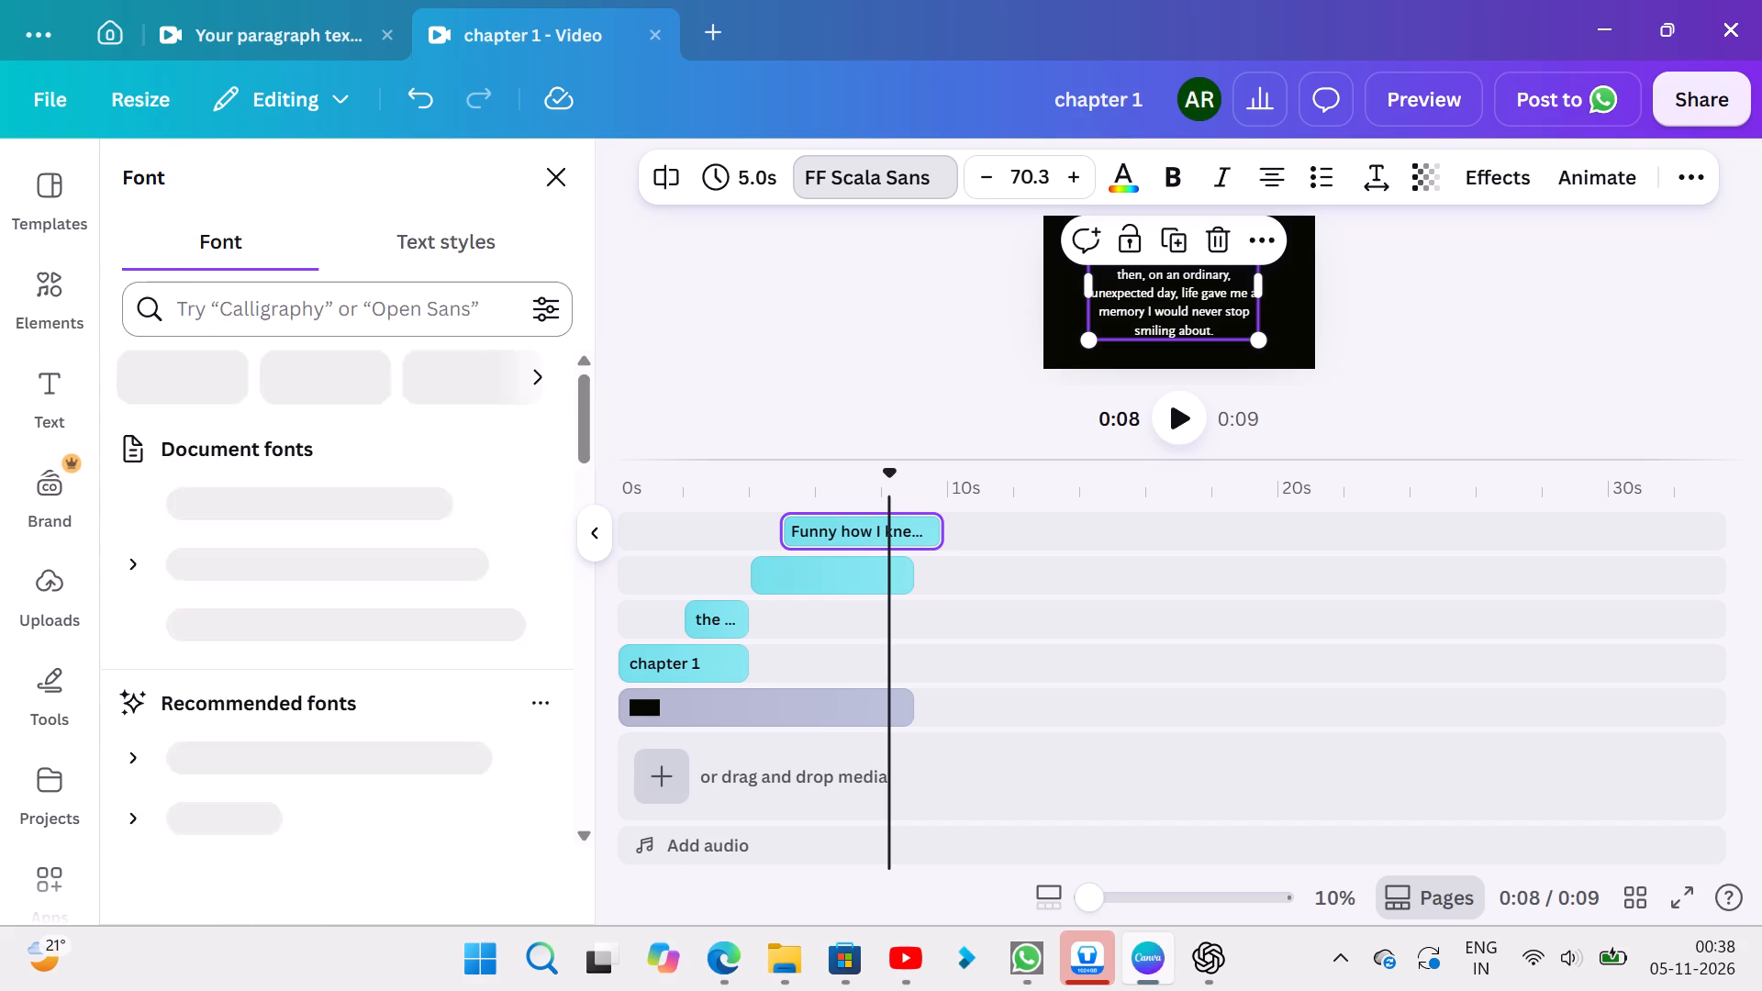
click(222, 364)
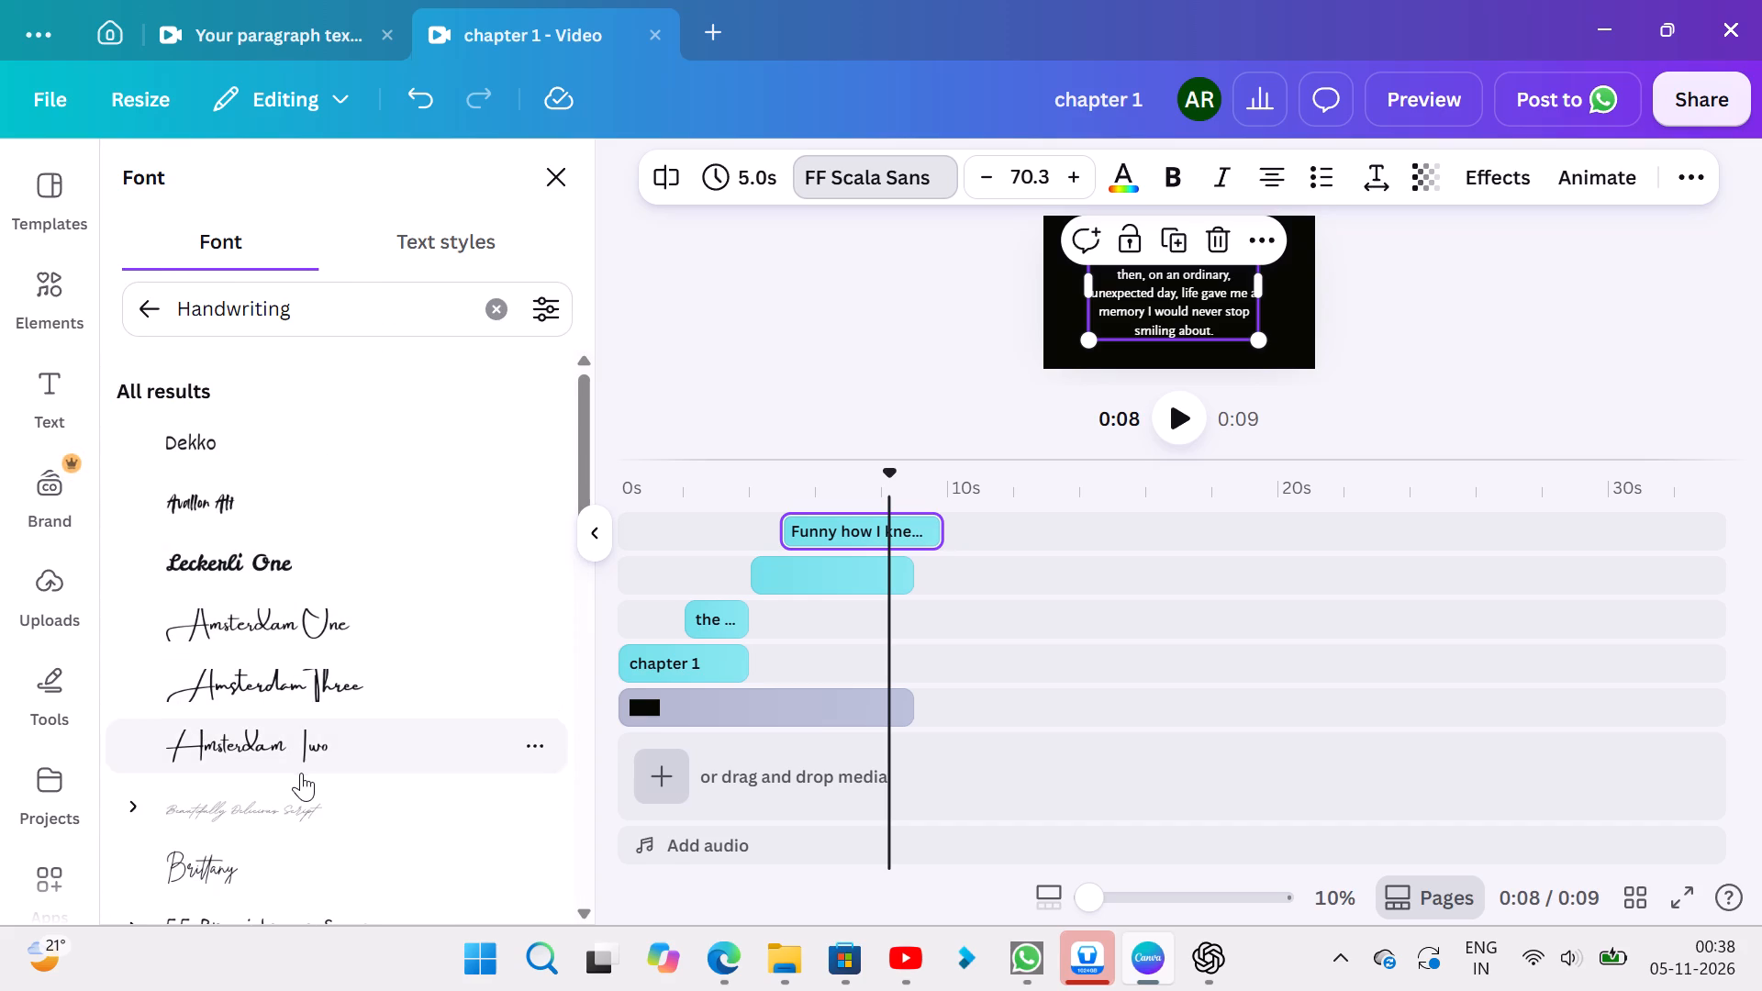
scroll(301, 773, down, 3)
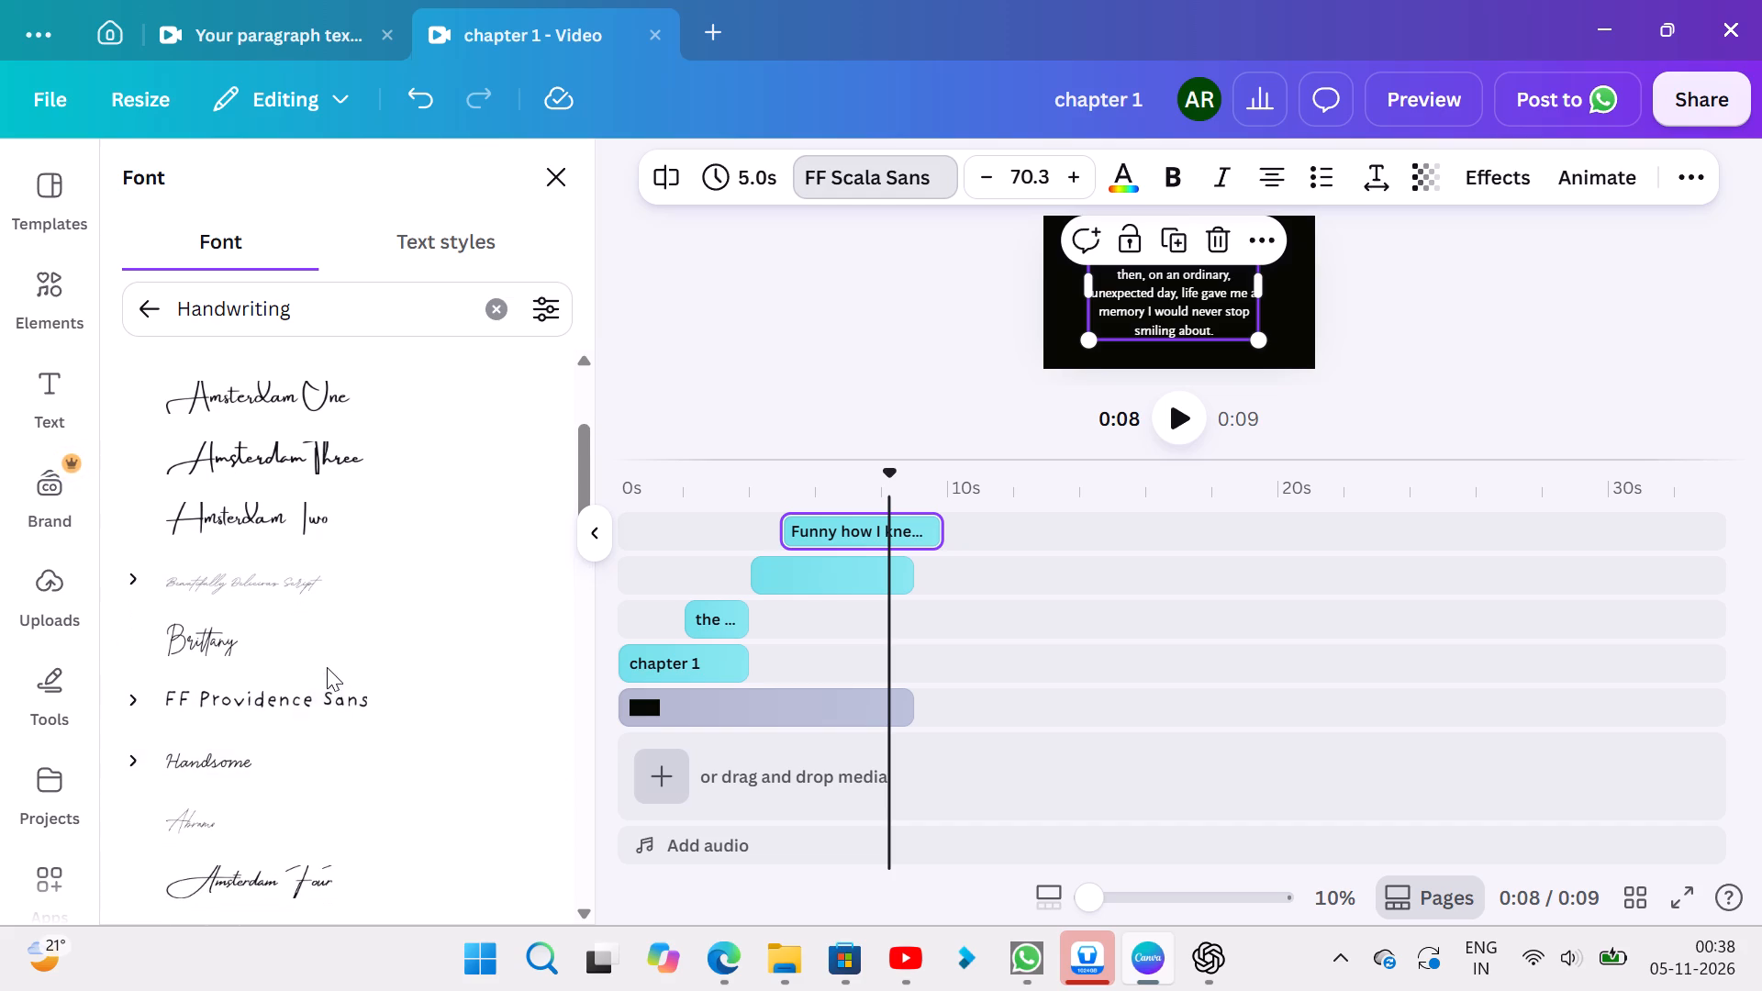
click(336, 685)
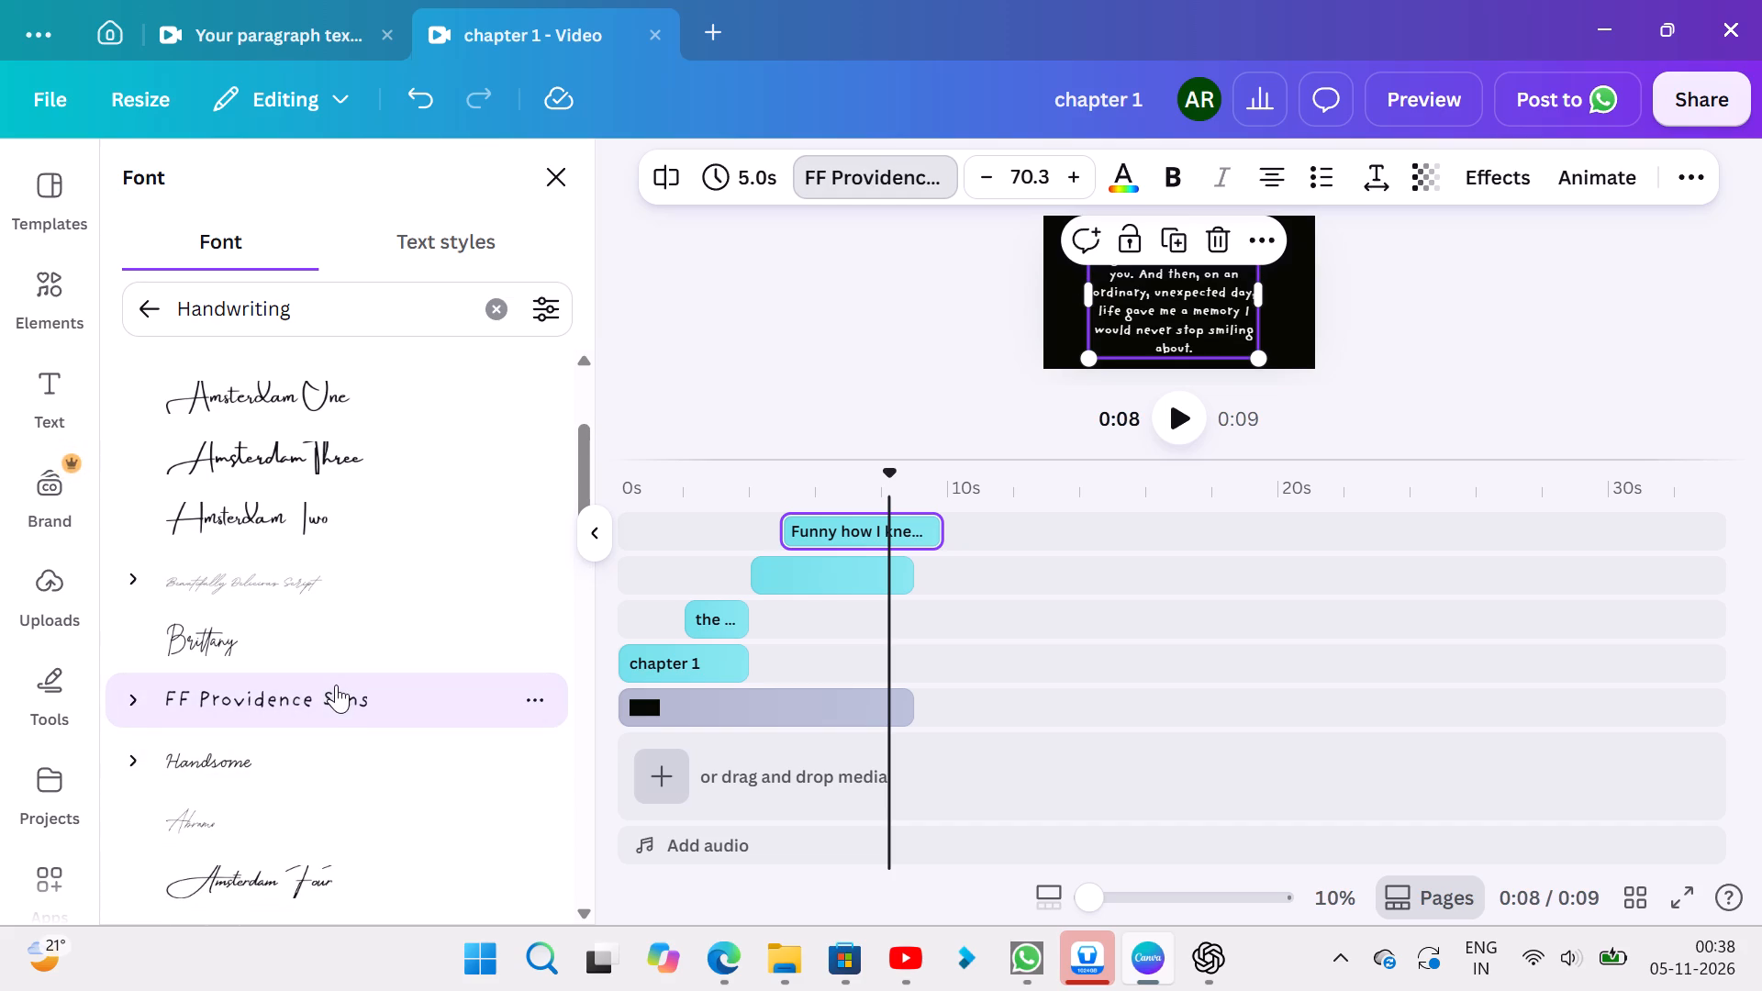
click(336, 685)
click(838, 291)
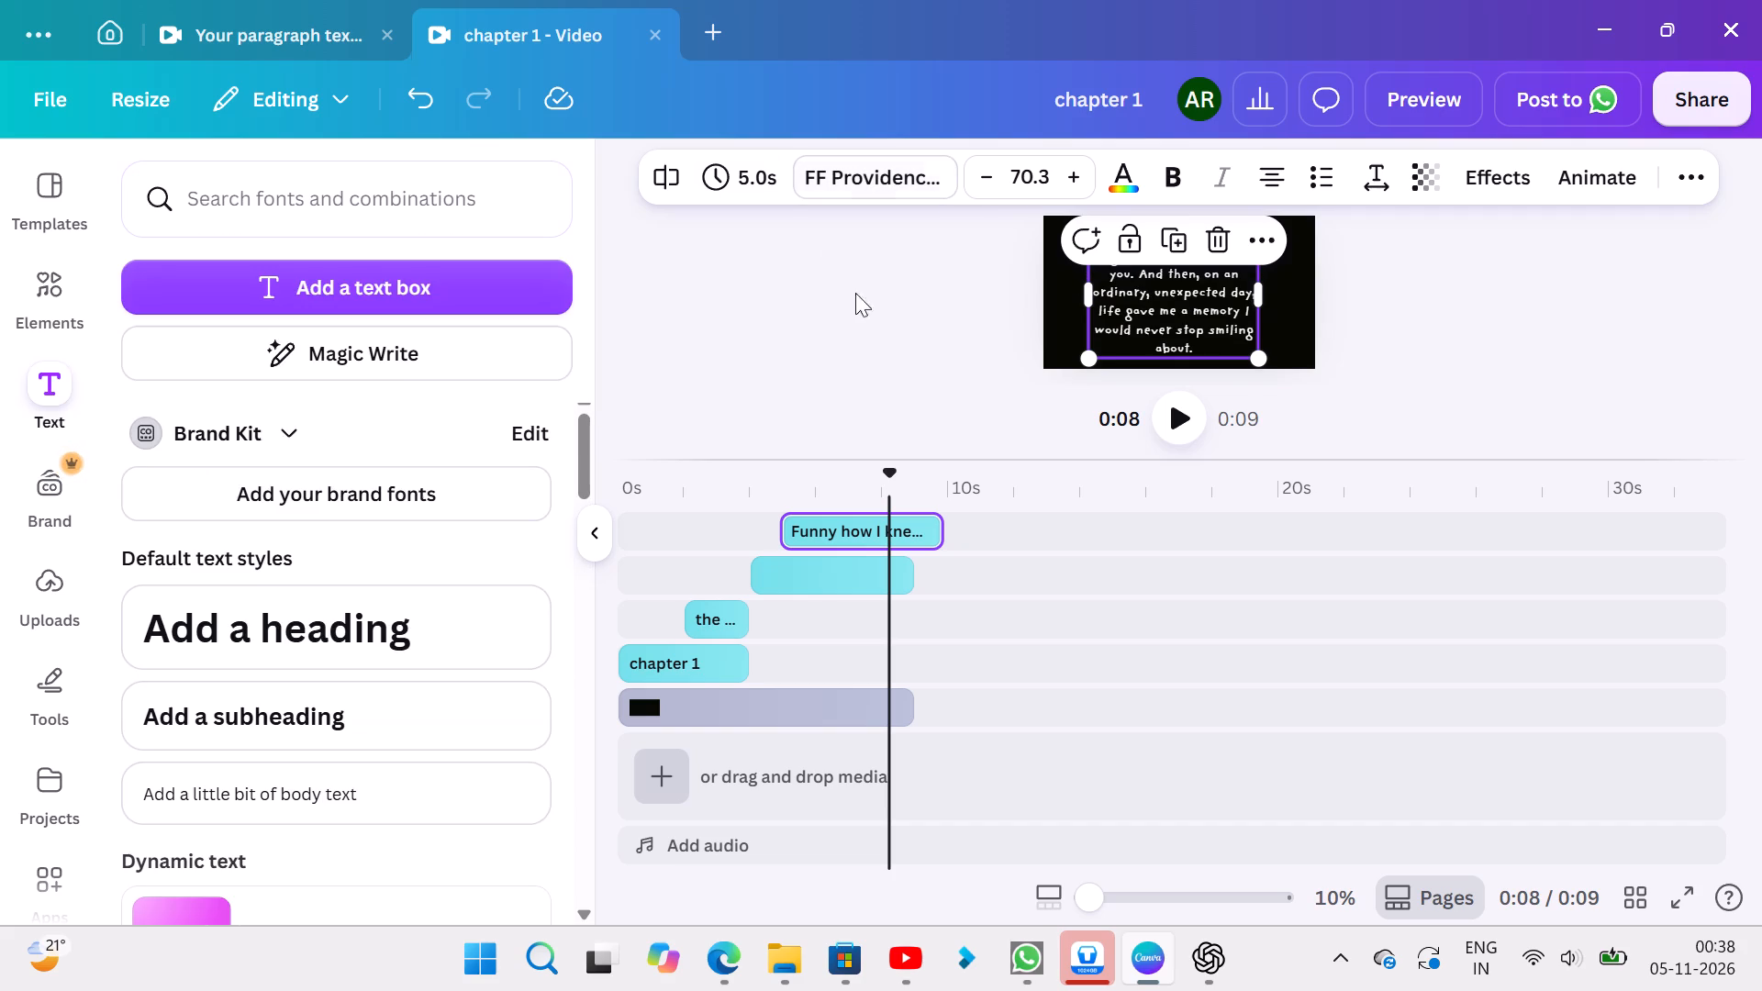
click(1420, 289)
Set the "Funny how I knew" paragraph's alignment to justified and deselect it.
click(1217, 298)
click(1284, 185)
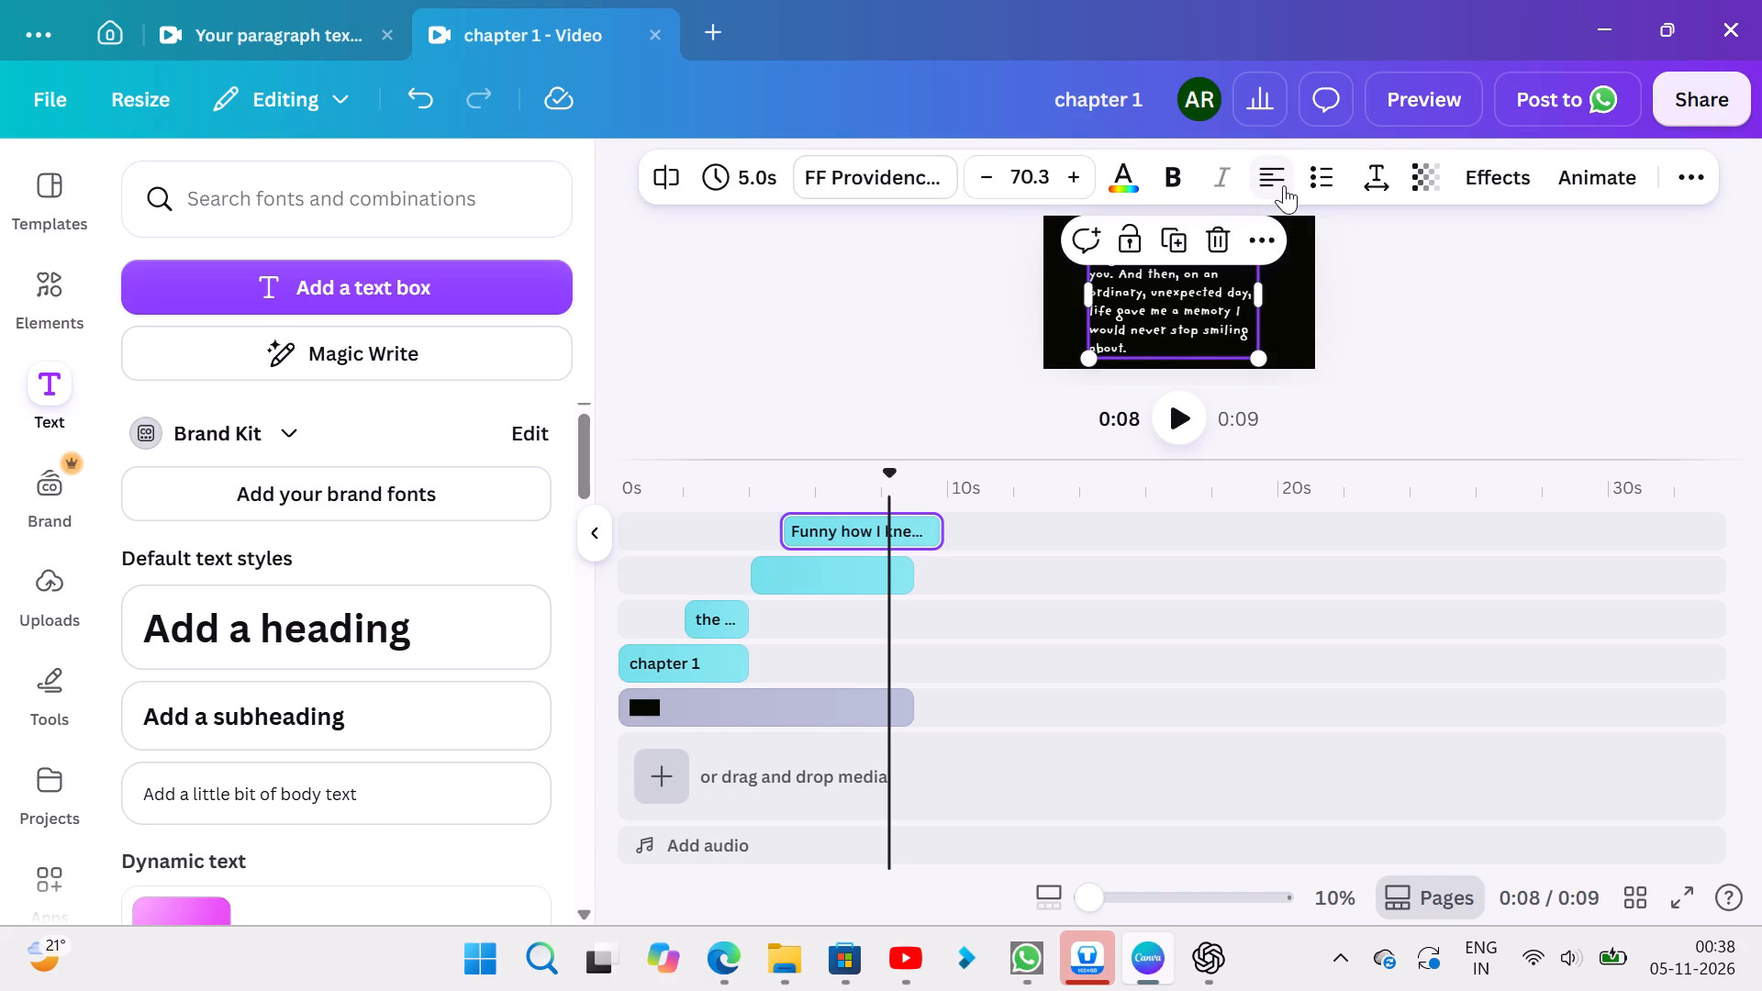
click(1284, 185)
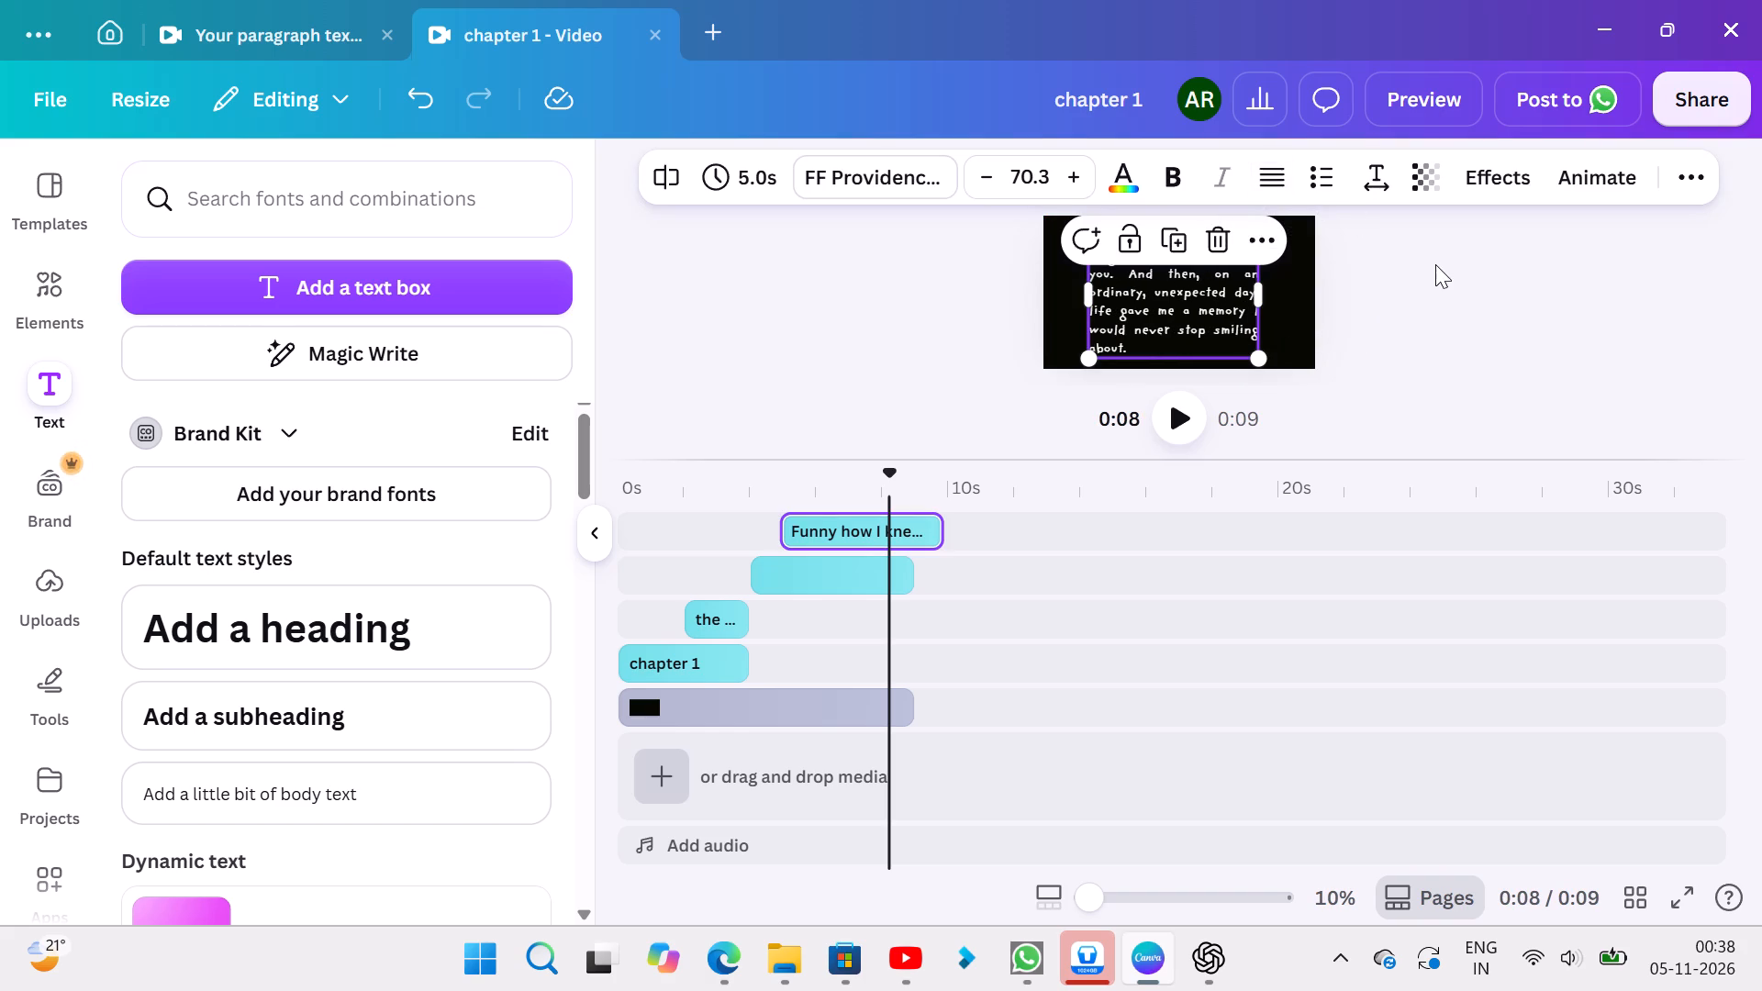
click(1435, 264)
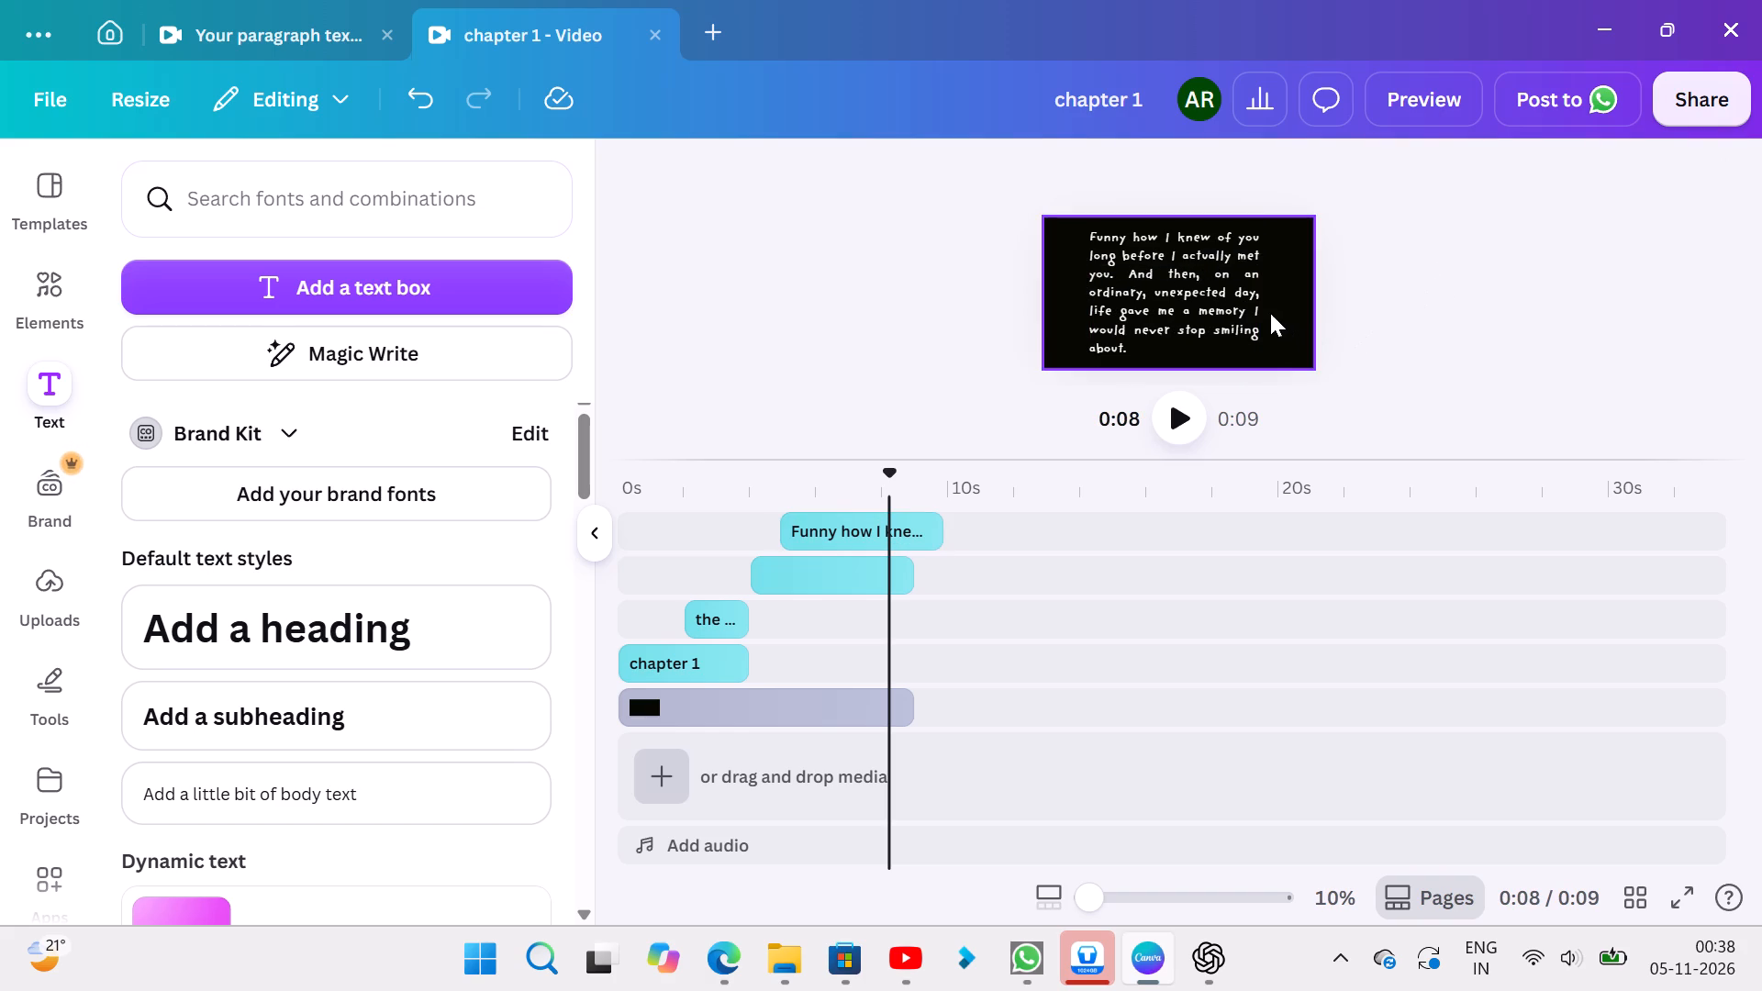
Move the "Funny how I knew" paragraph slightly up and centre it horizontally in the black frame.
click(1232, 301)
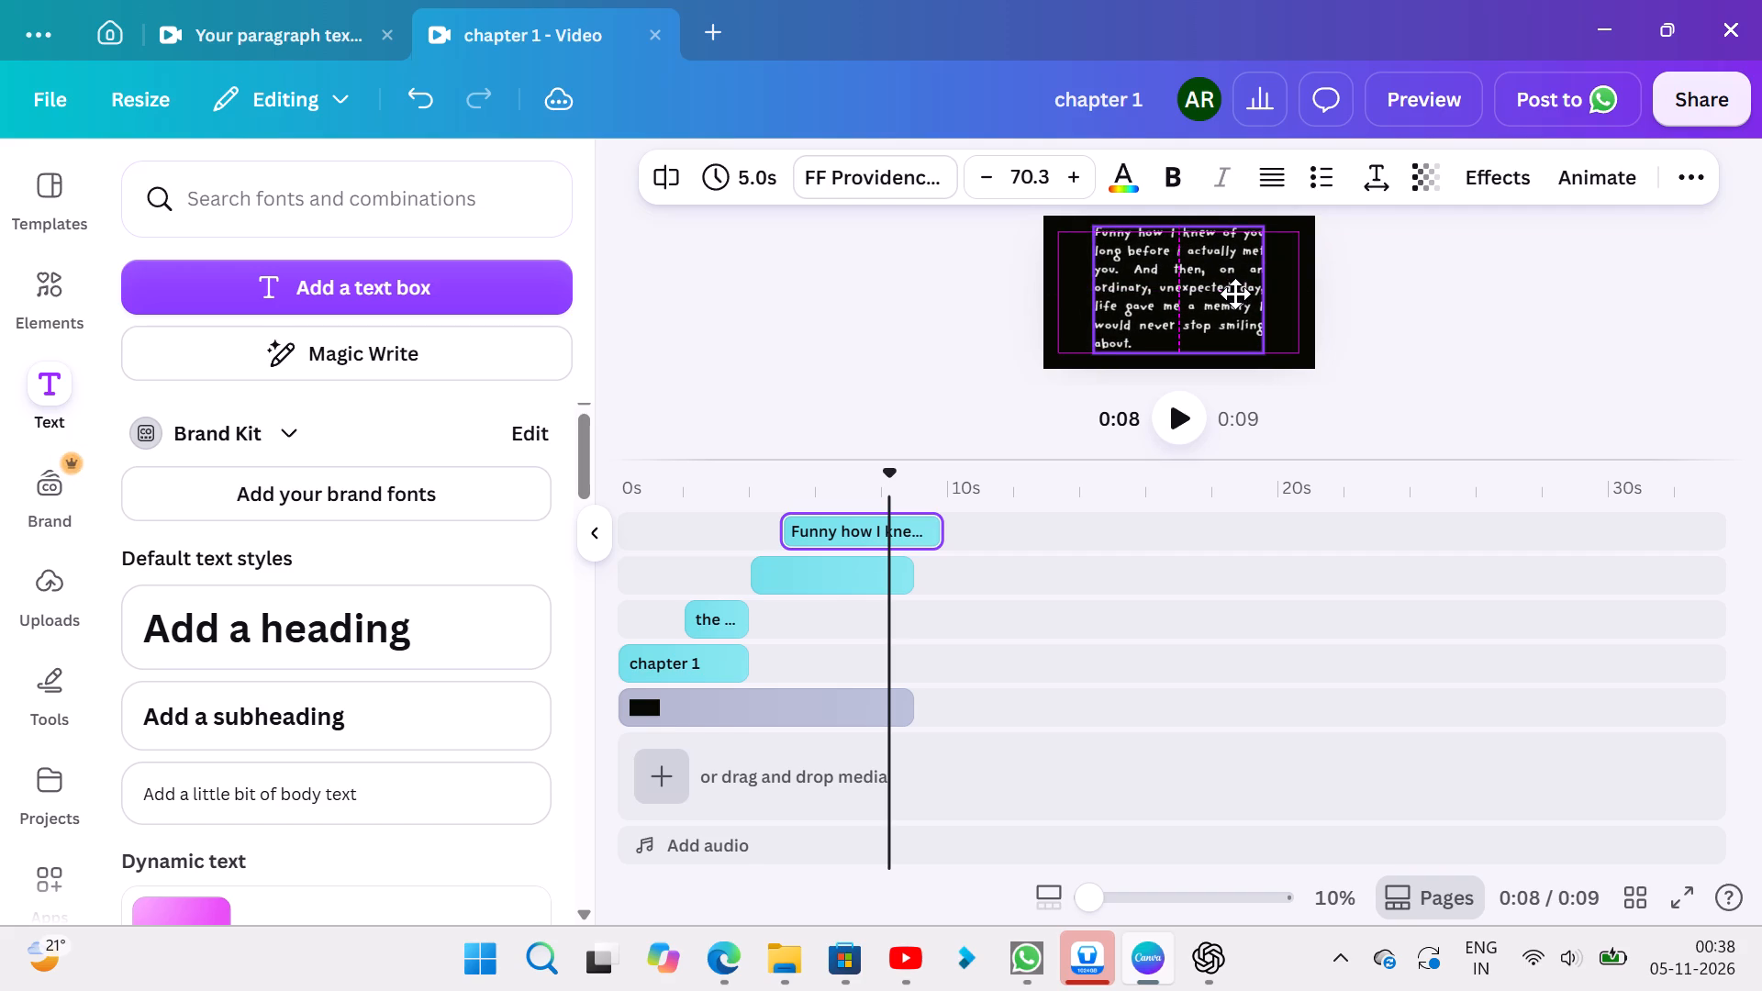
click(1555, 331)
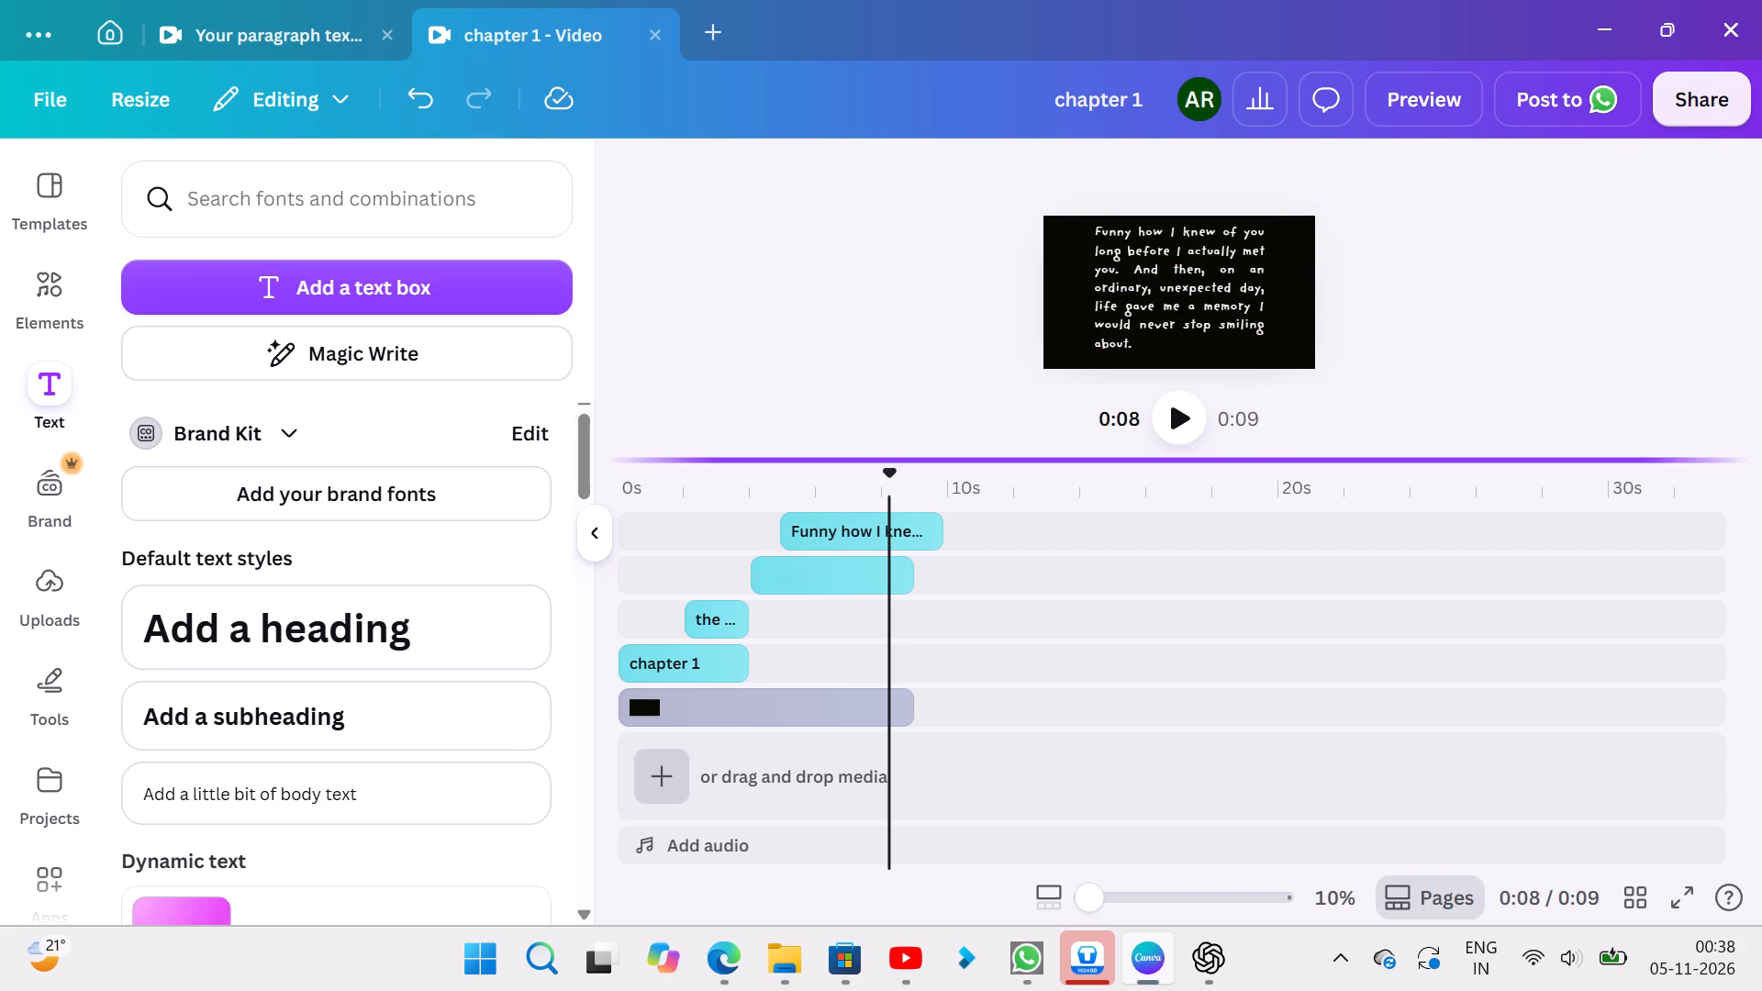
Apply the Typewriter animation to the "Funny how I knew" paragraph, set to play on enter only.
click(1194, 337)
click(1576, 173)
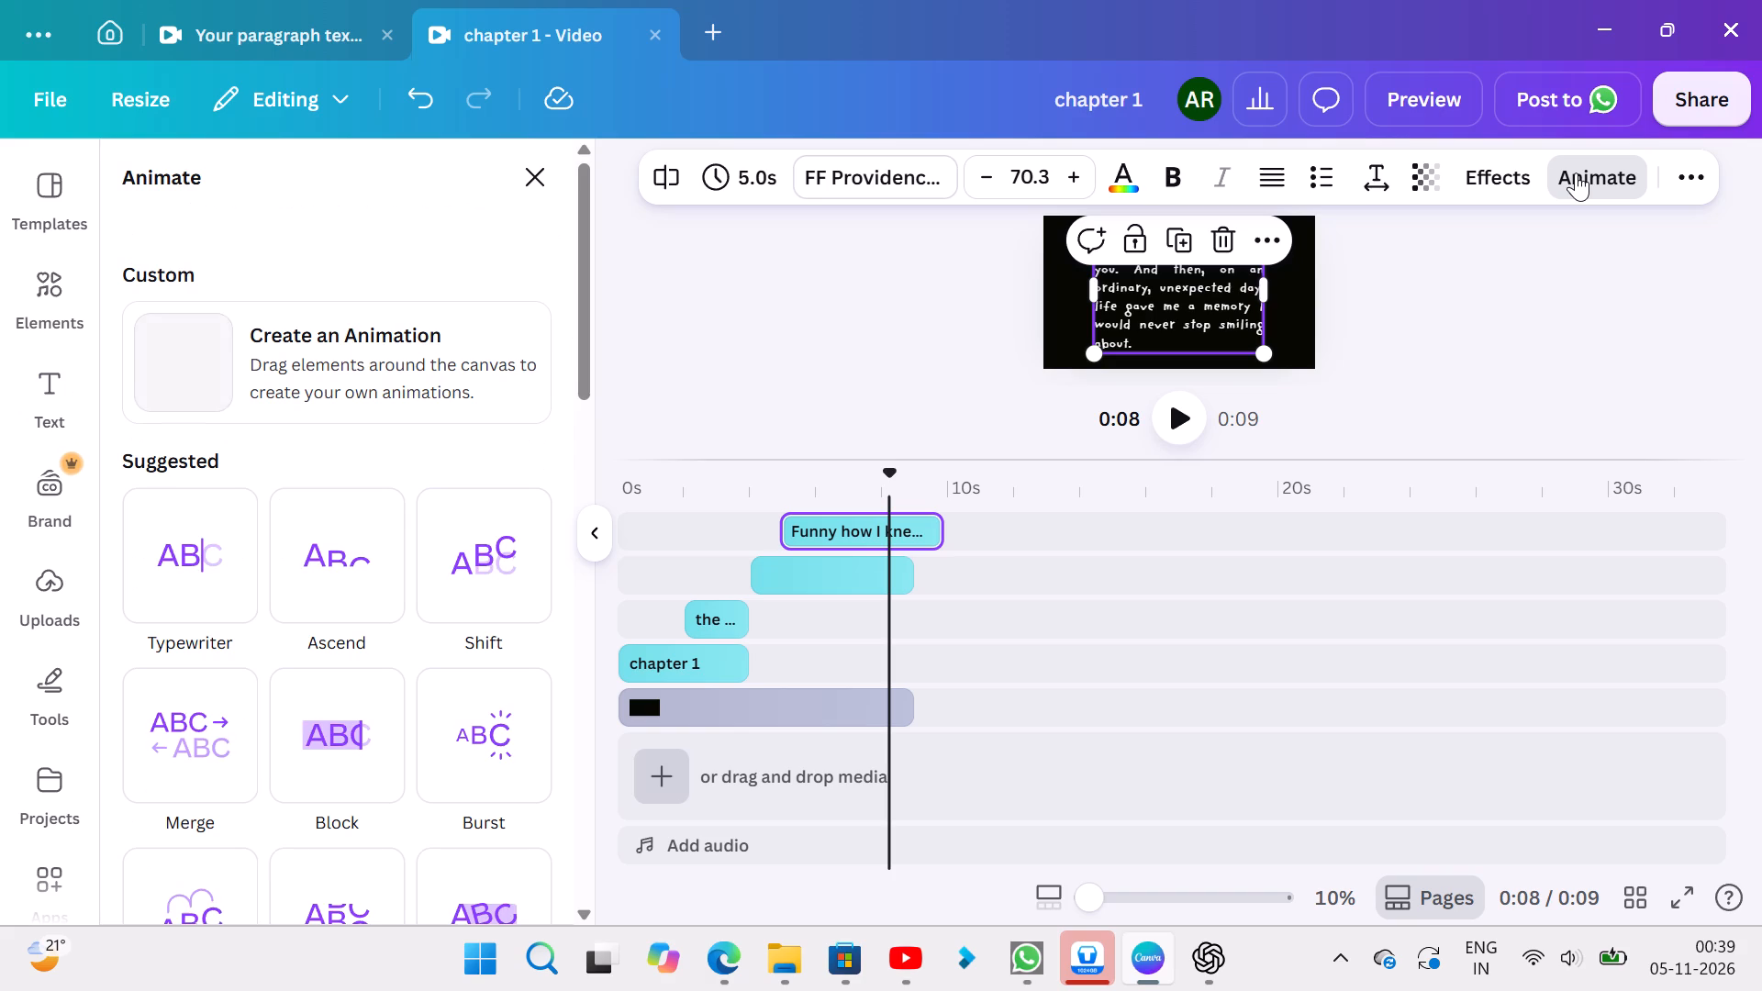
click(213, 568)
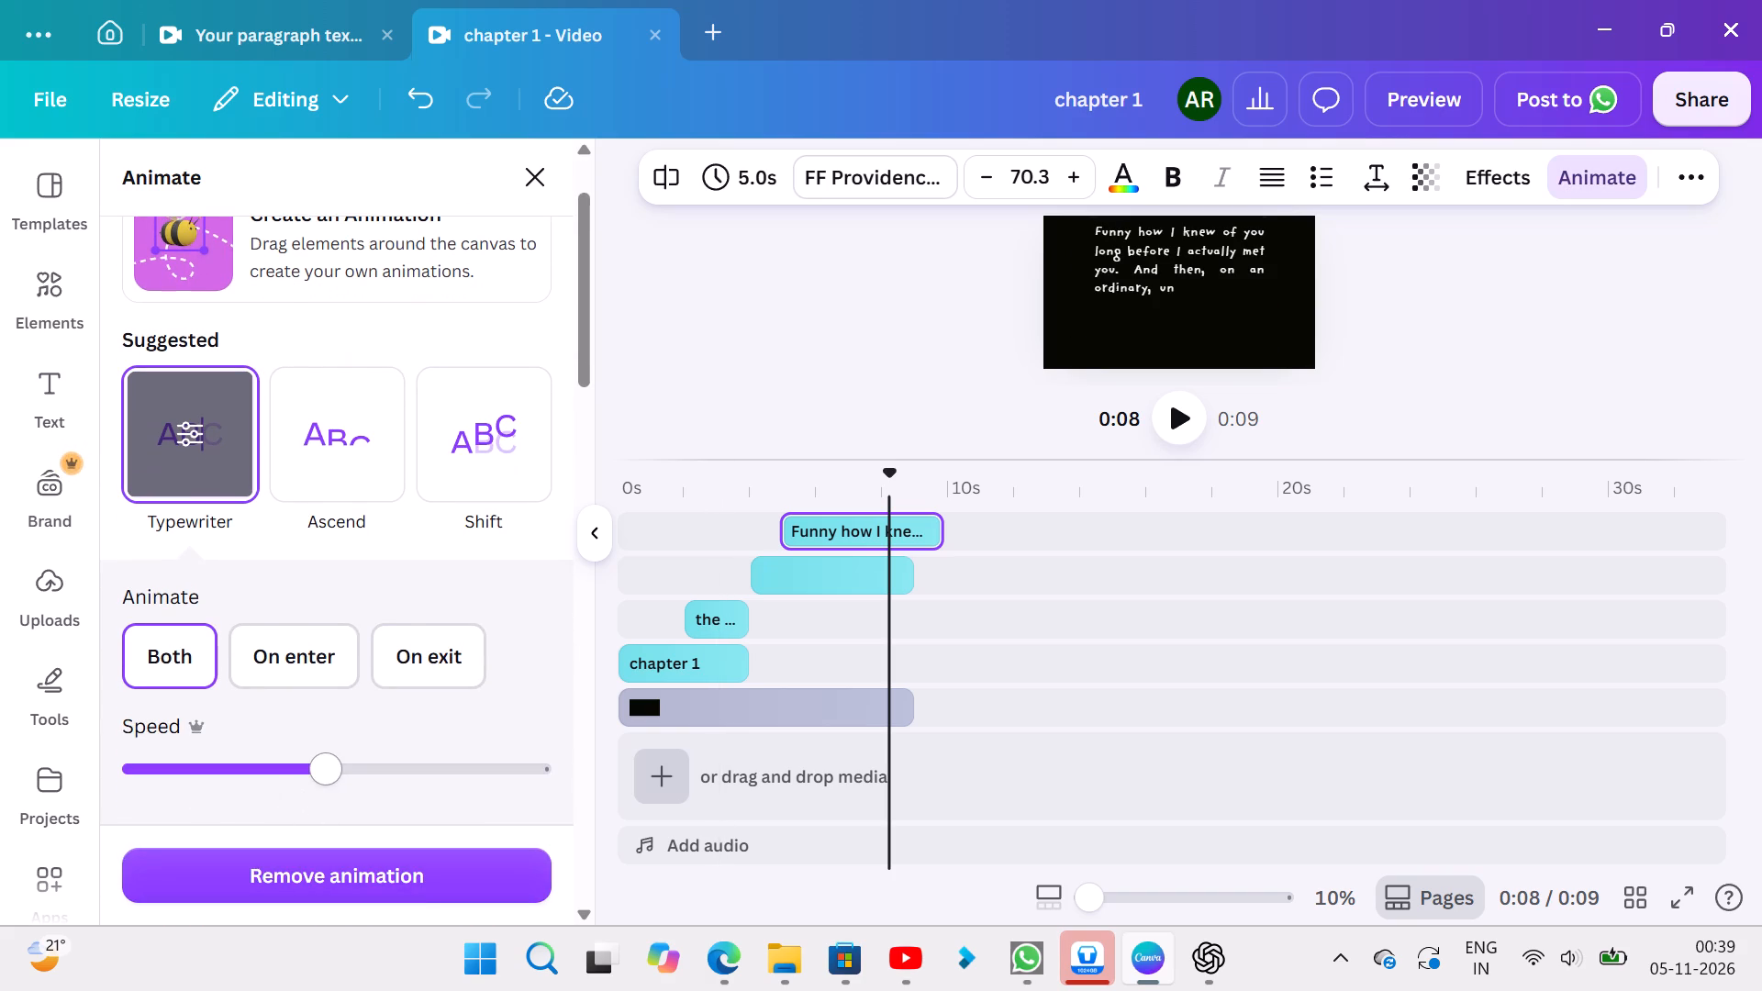
drag(324, 762, 49, 786)
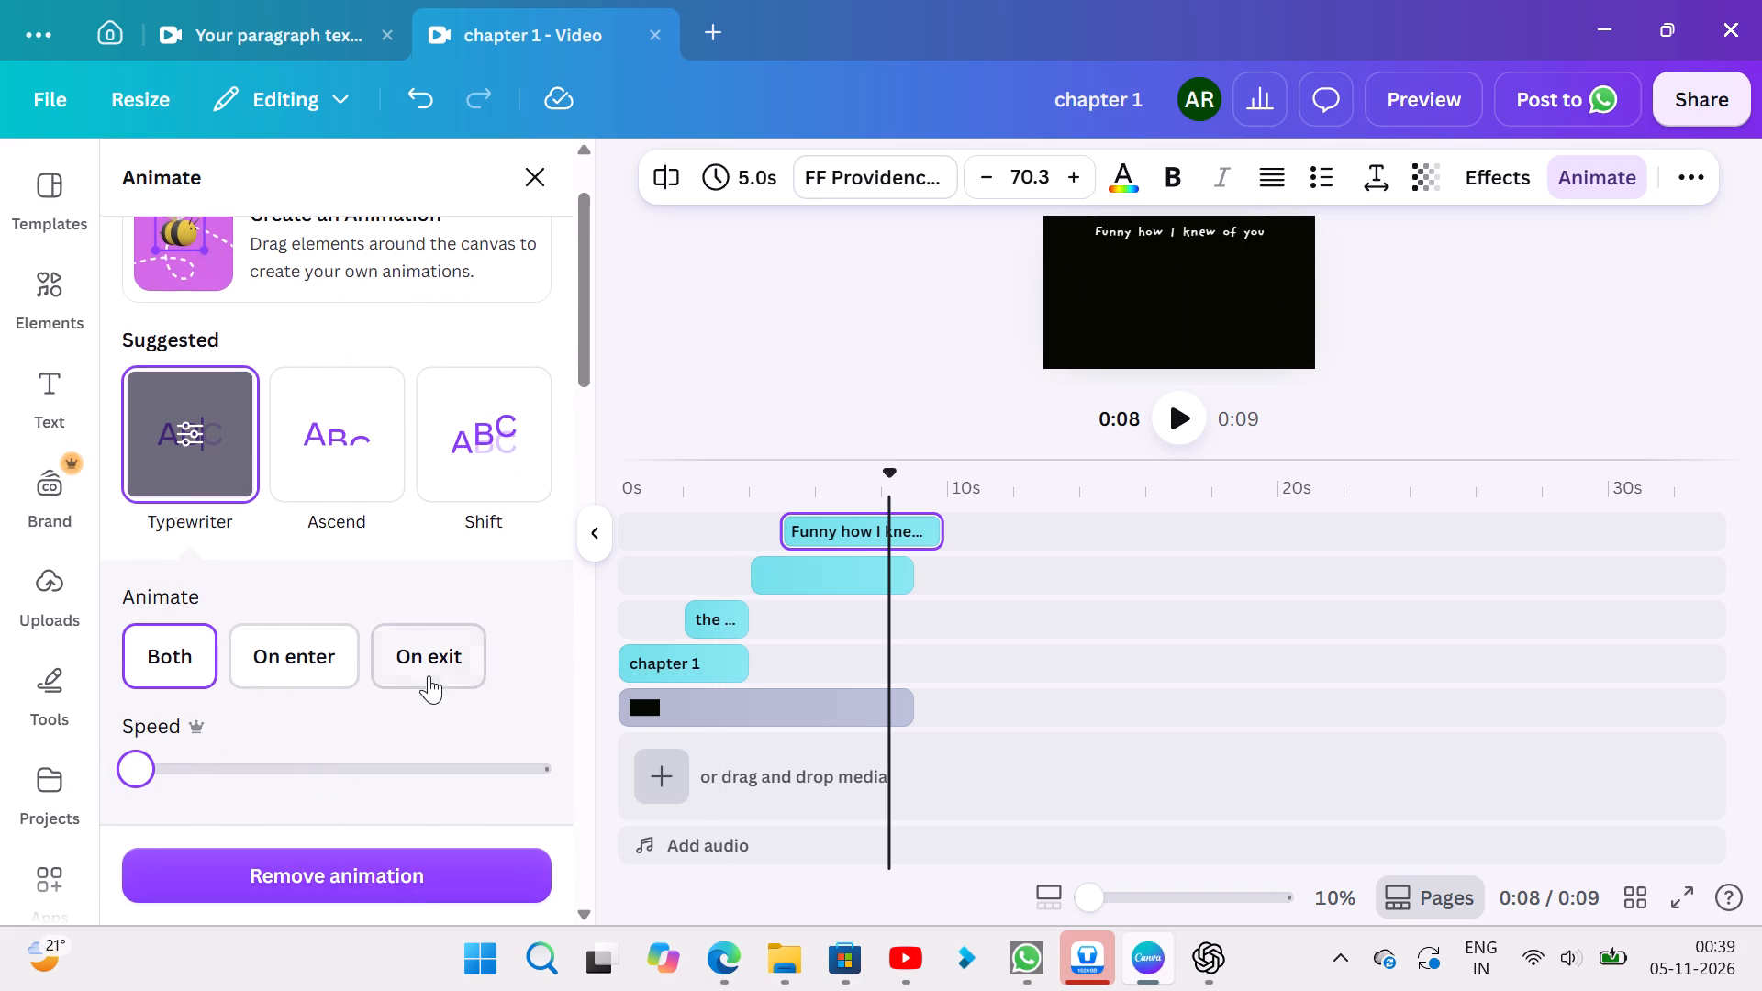
scroll(588, 705, down, 1)
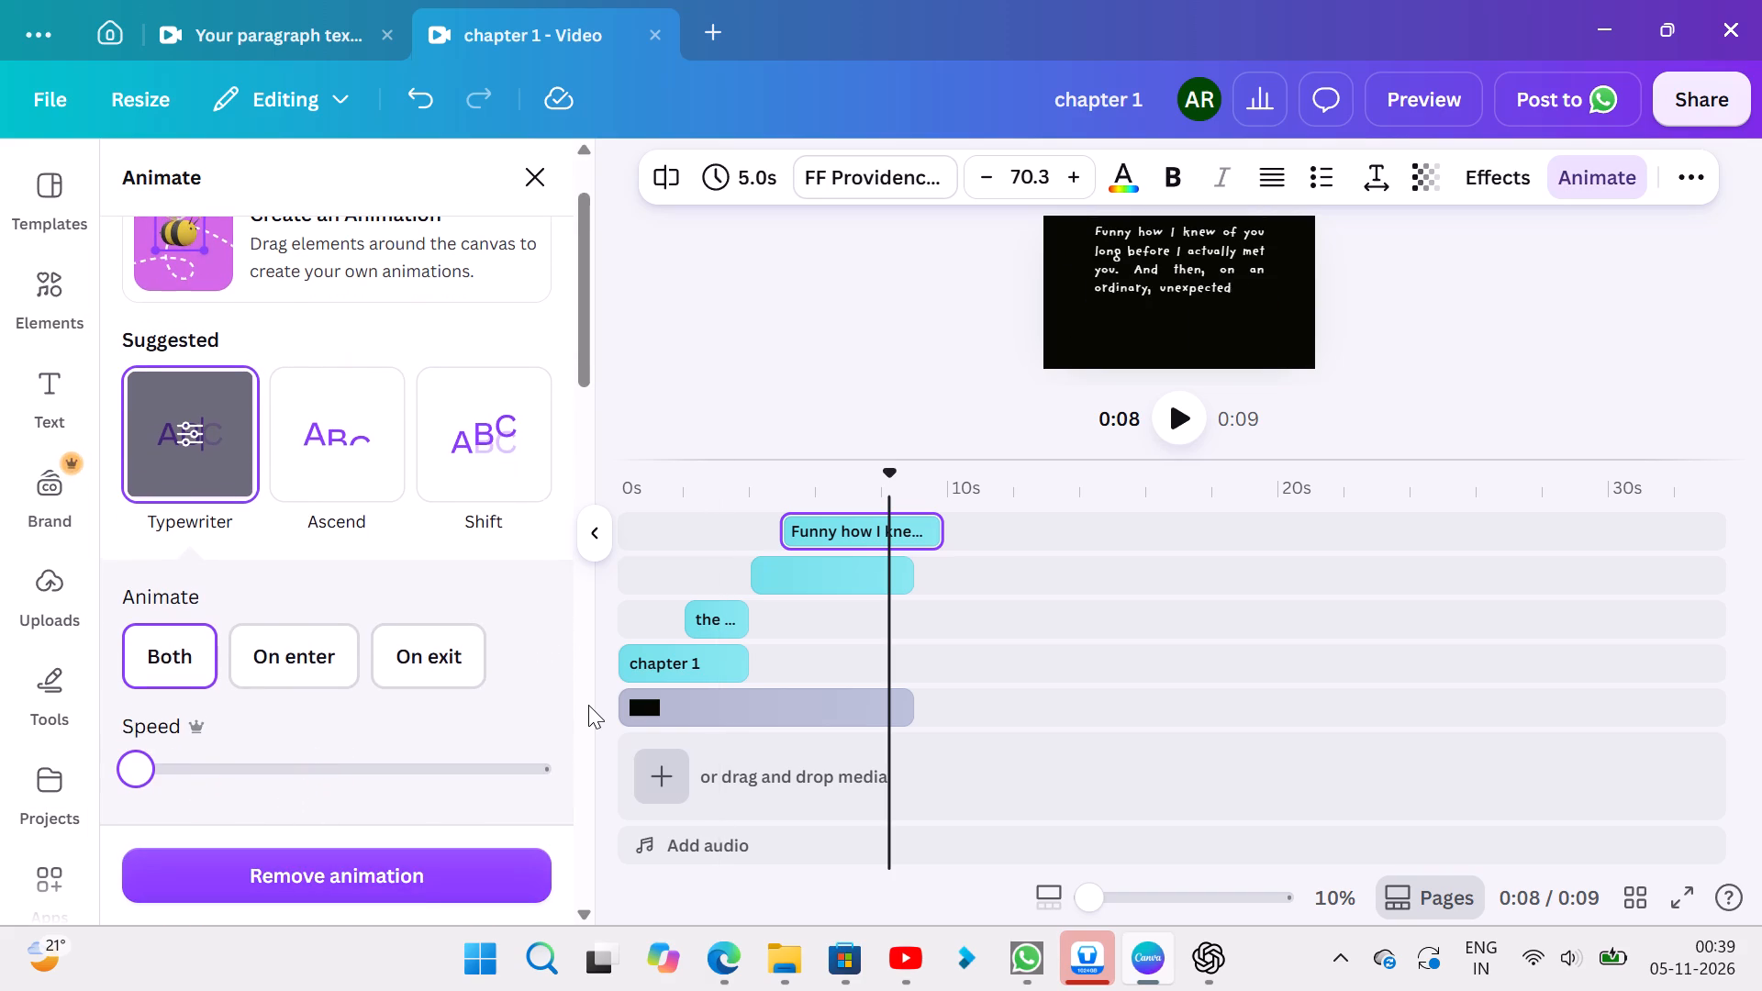
scroll(588, 705, down, 1)
click(300, 578)
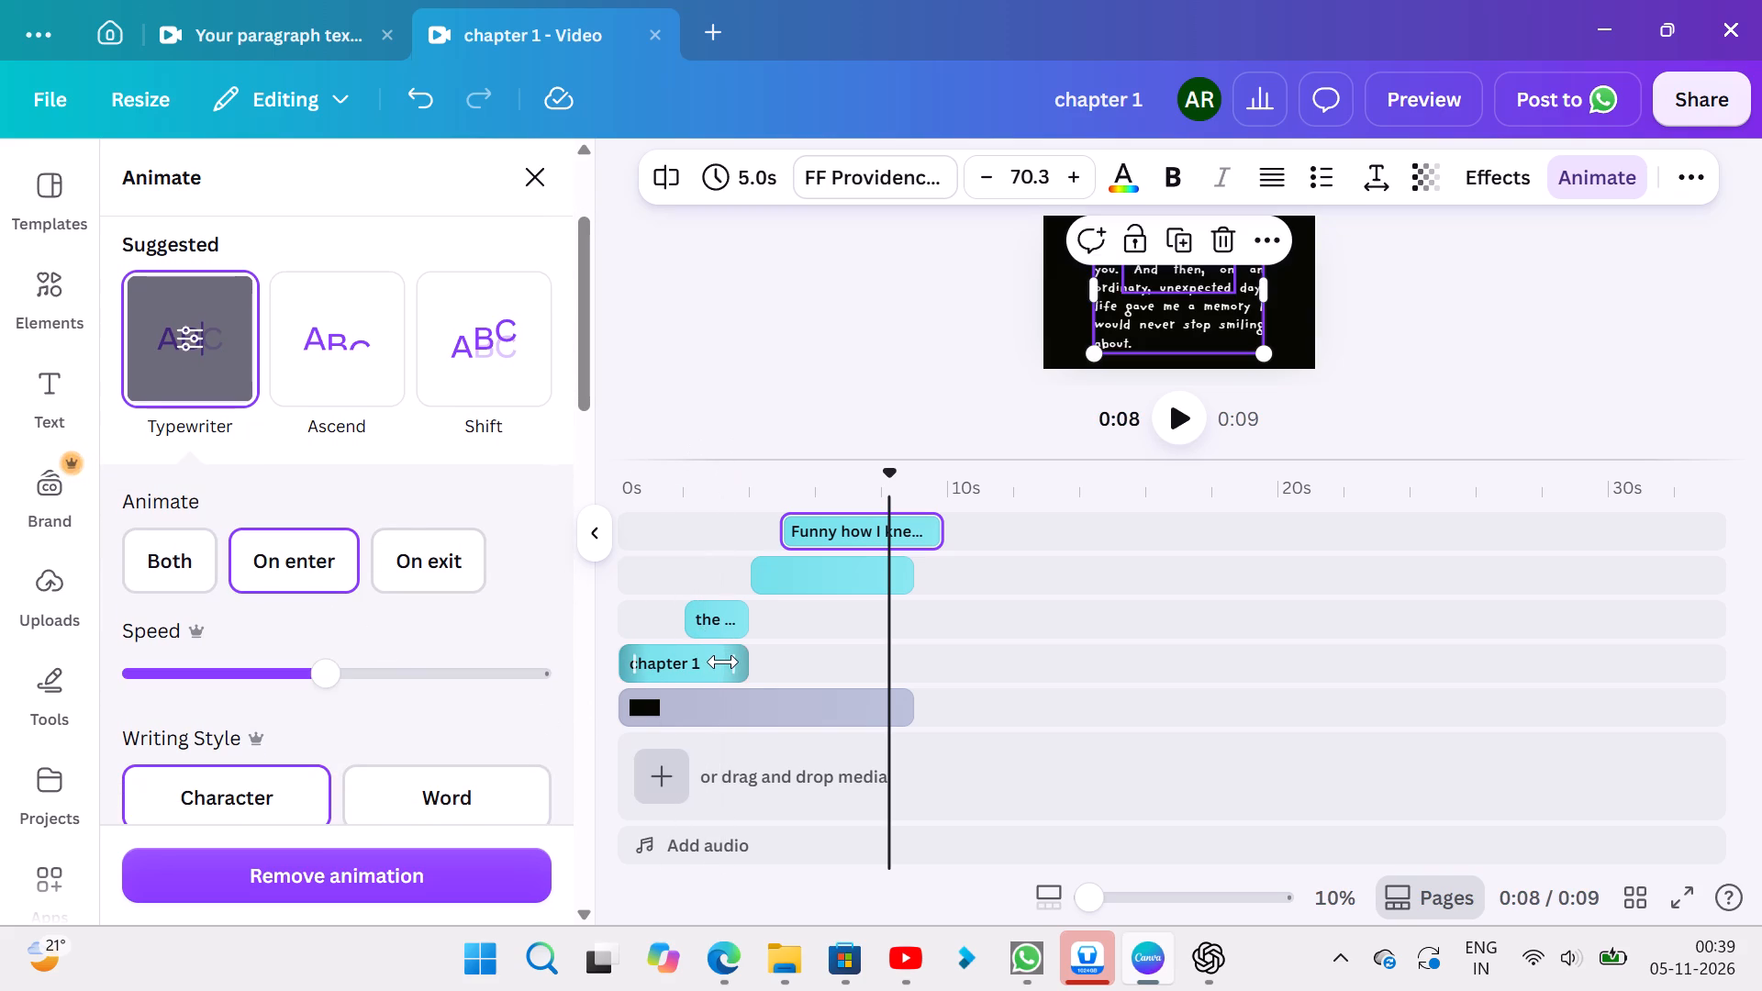
Set the "chapter 1" title's Typewriter animation to play on enter only.
click(723, 662)
click(288, 575)
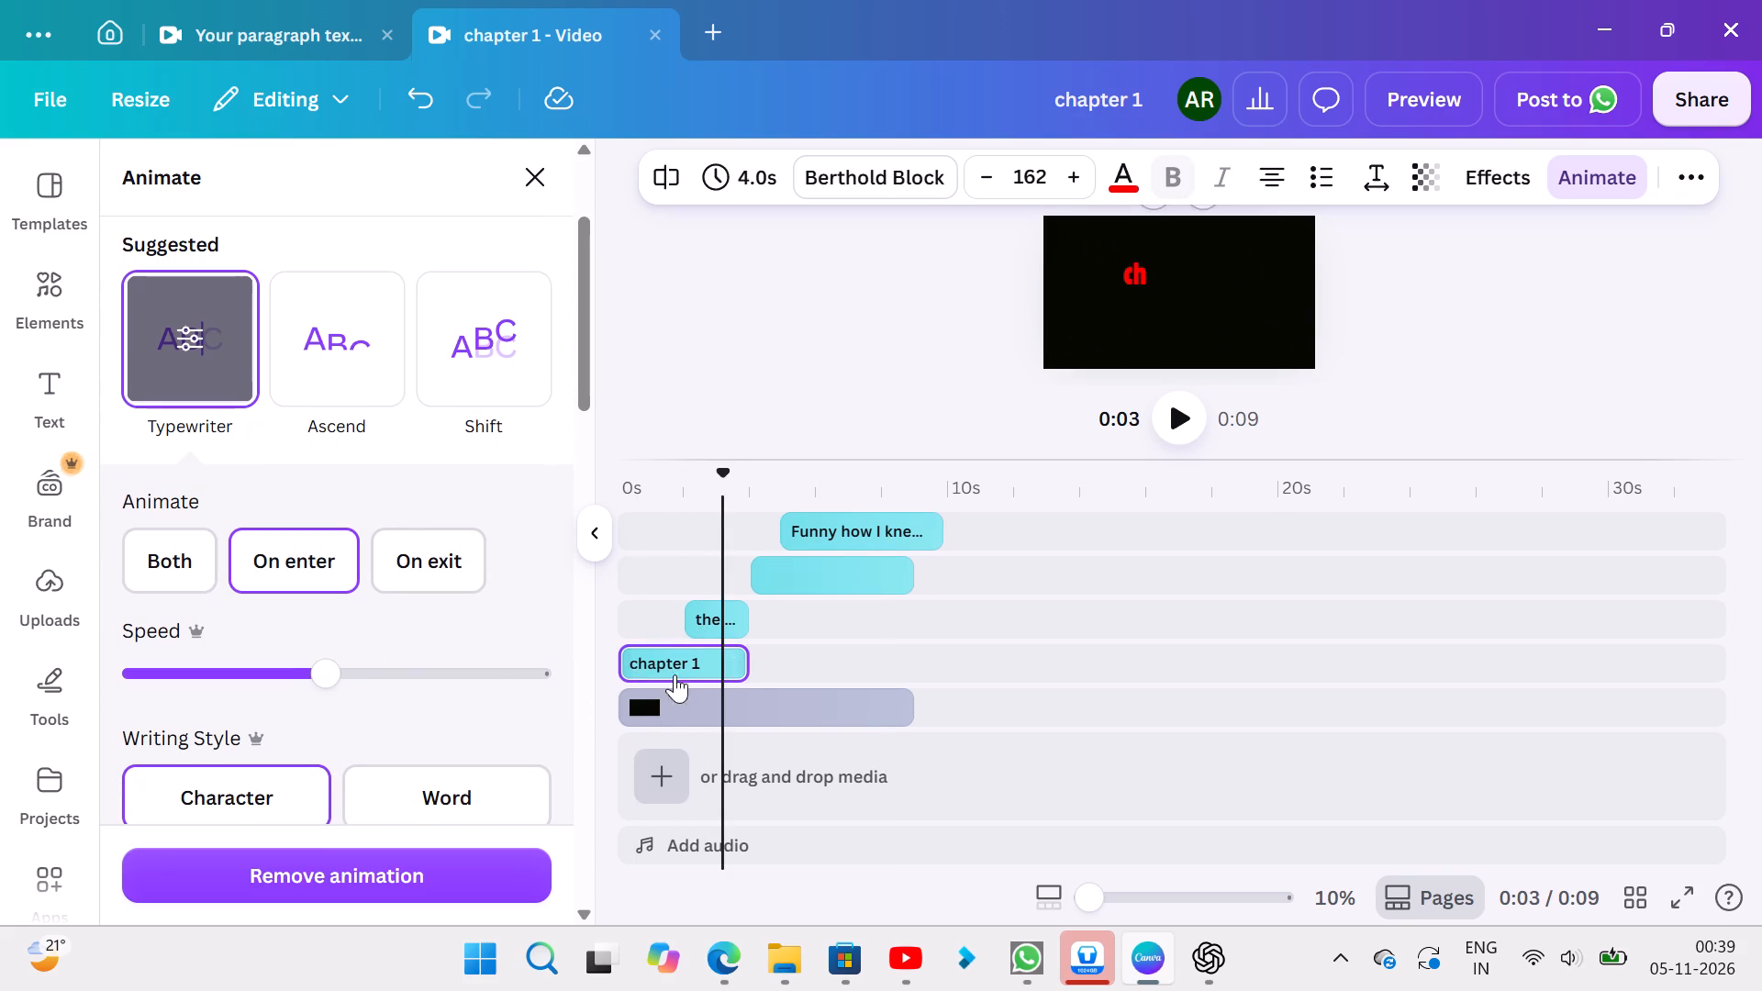
Set the Ascend animation of the handwritten subtitle below "chapter 1" to play on enter only.
click(716, 620)
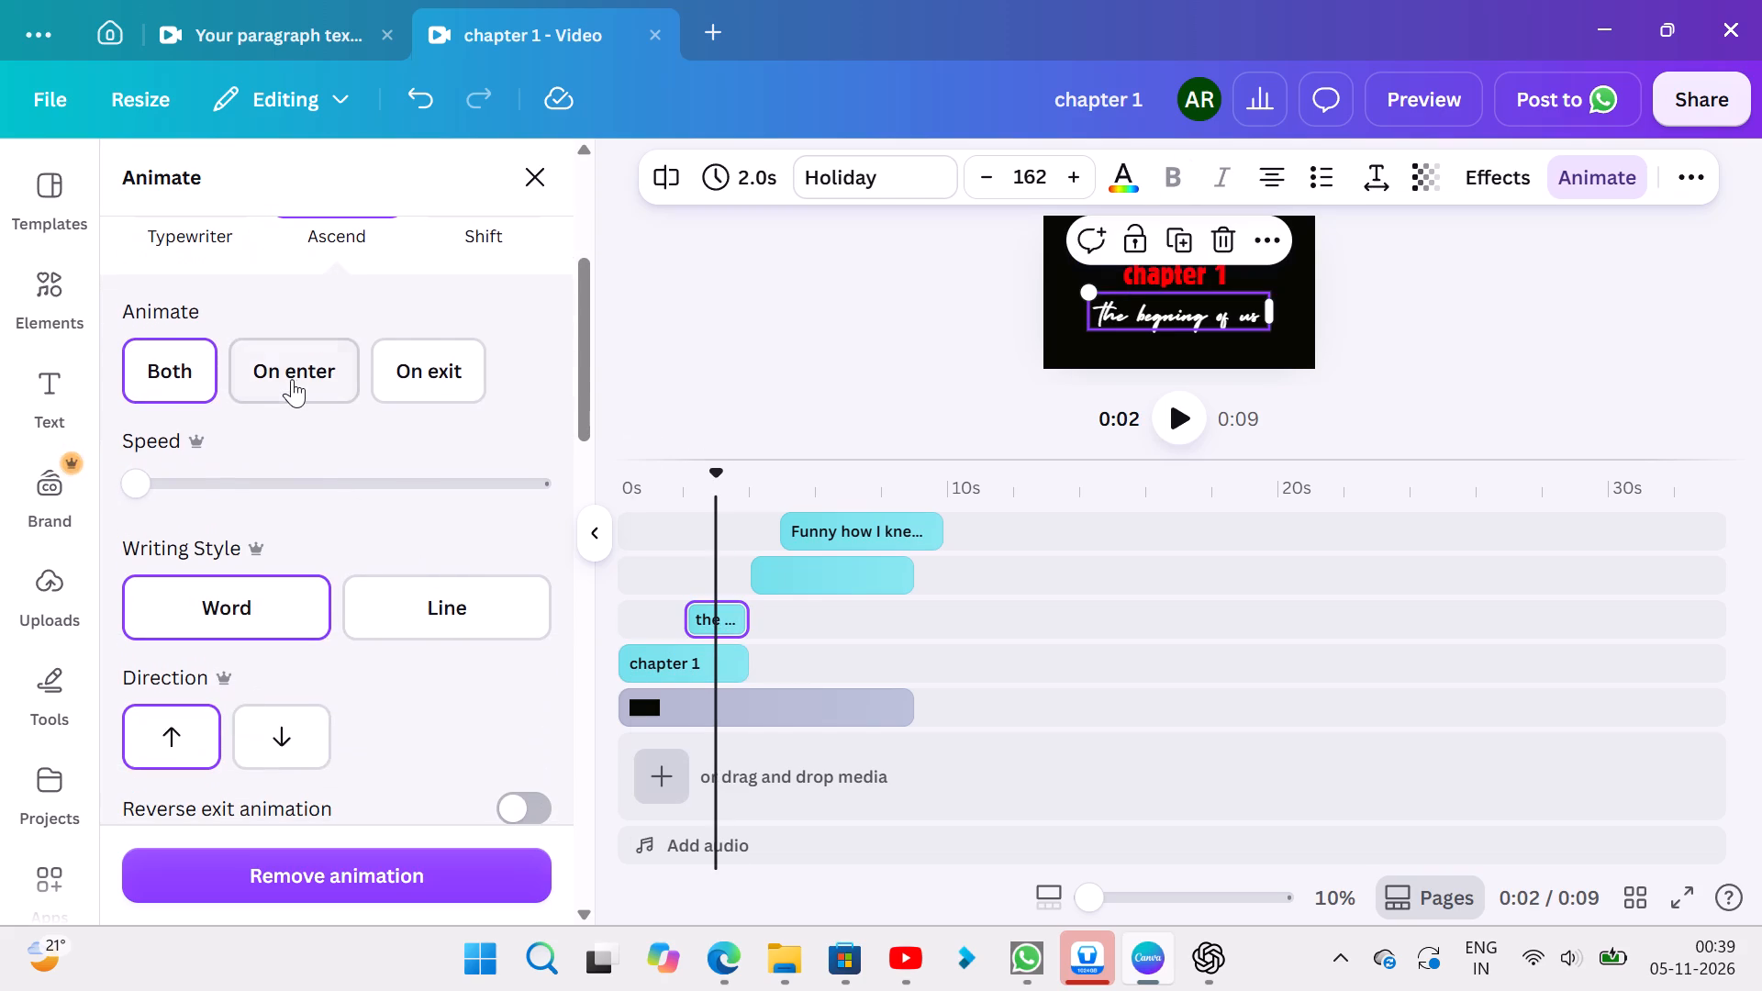
click(296, 380)
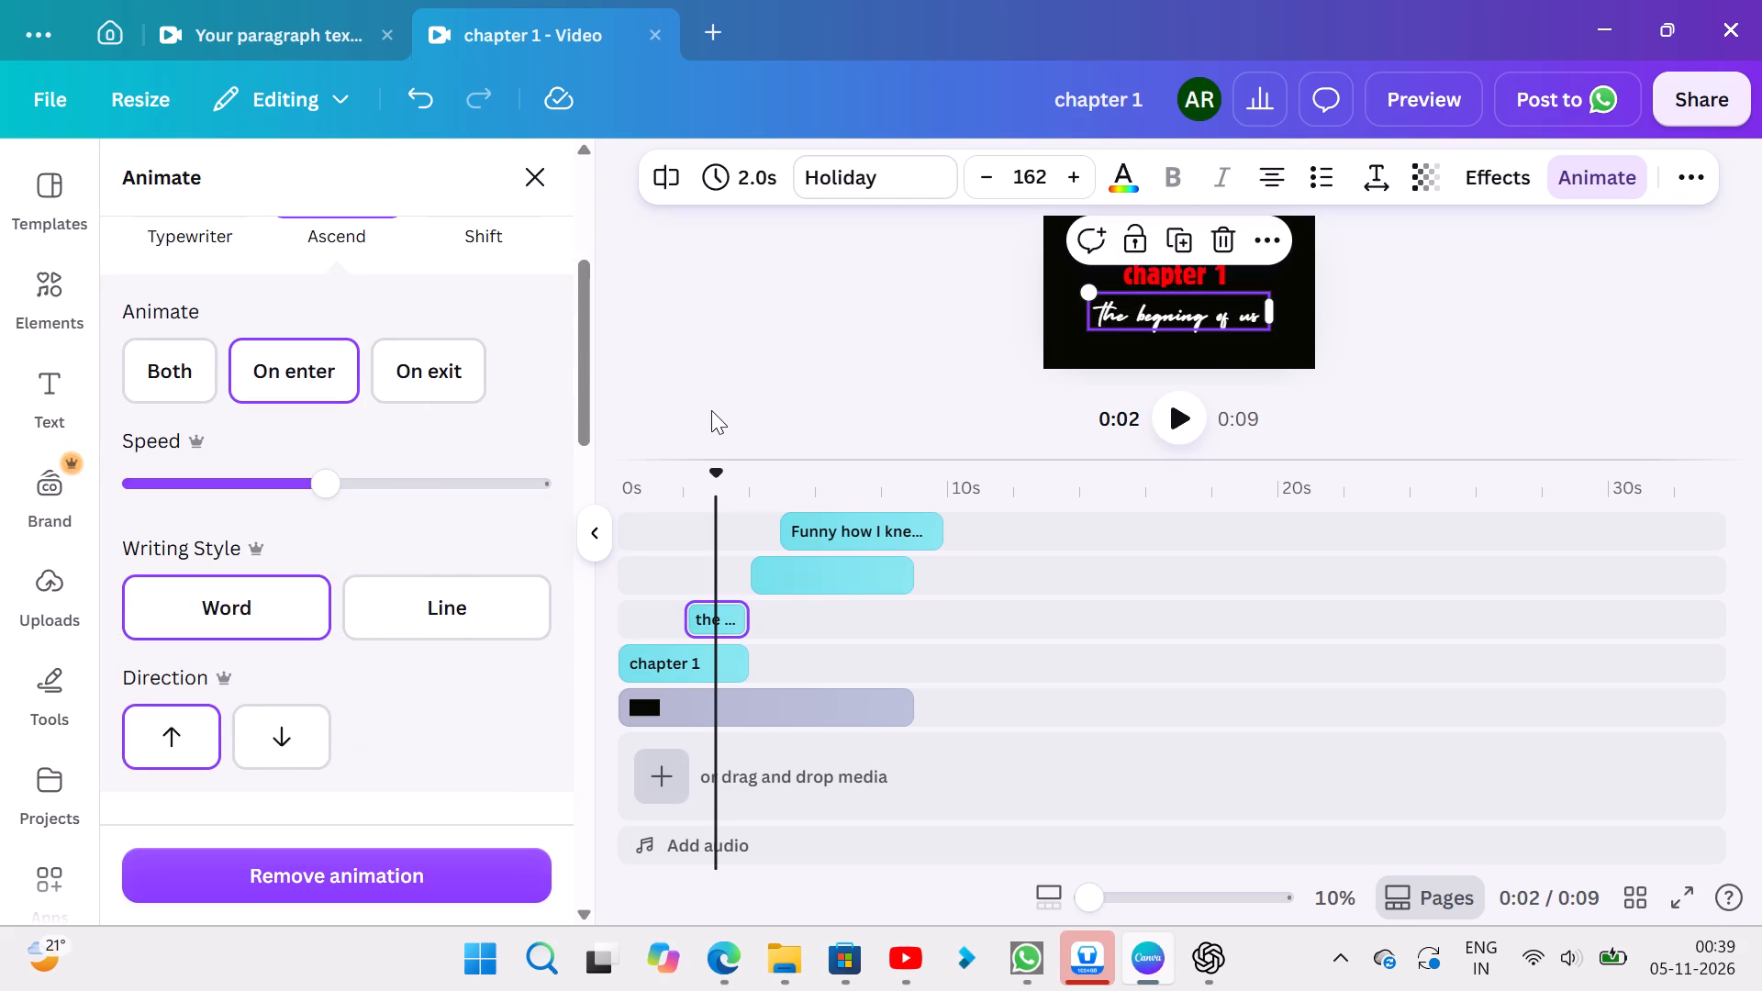
scroll(711, 410, up, 1)
scroll(786, 305, up, 1)
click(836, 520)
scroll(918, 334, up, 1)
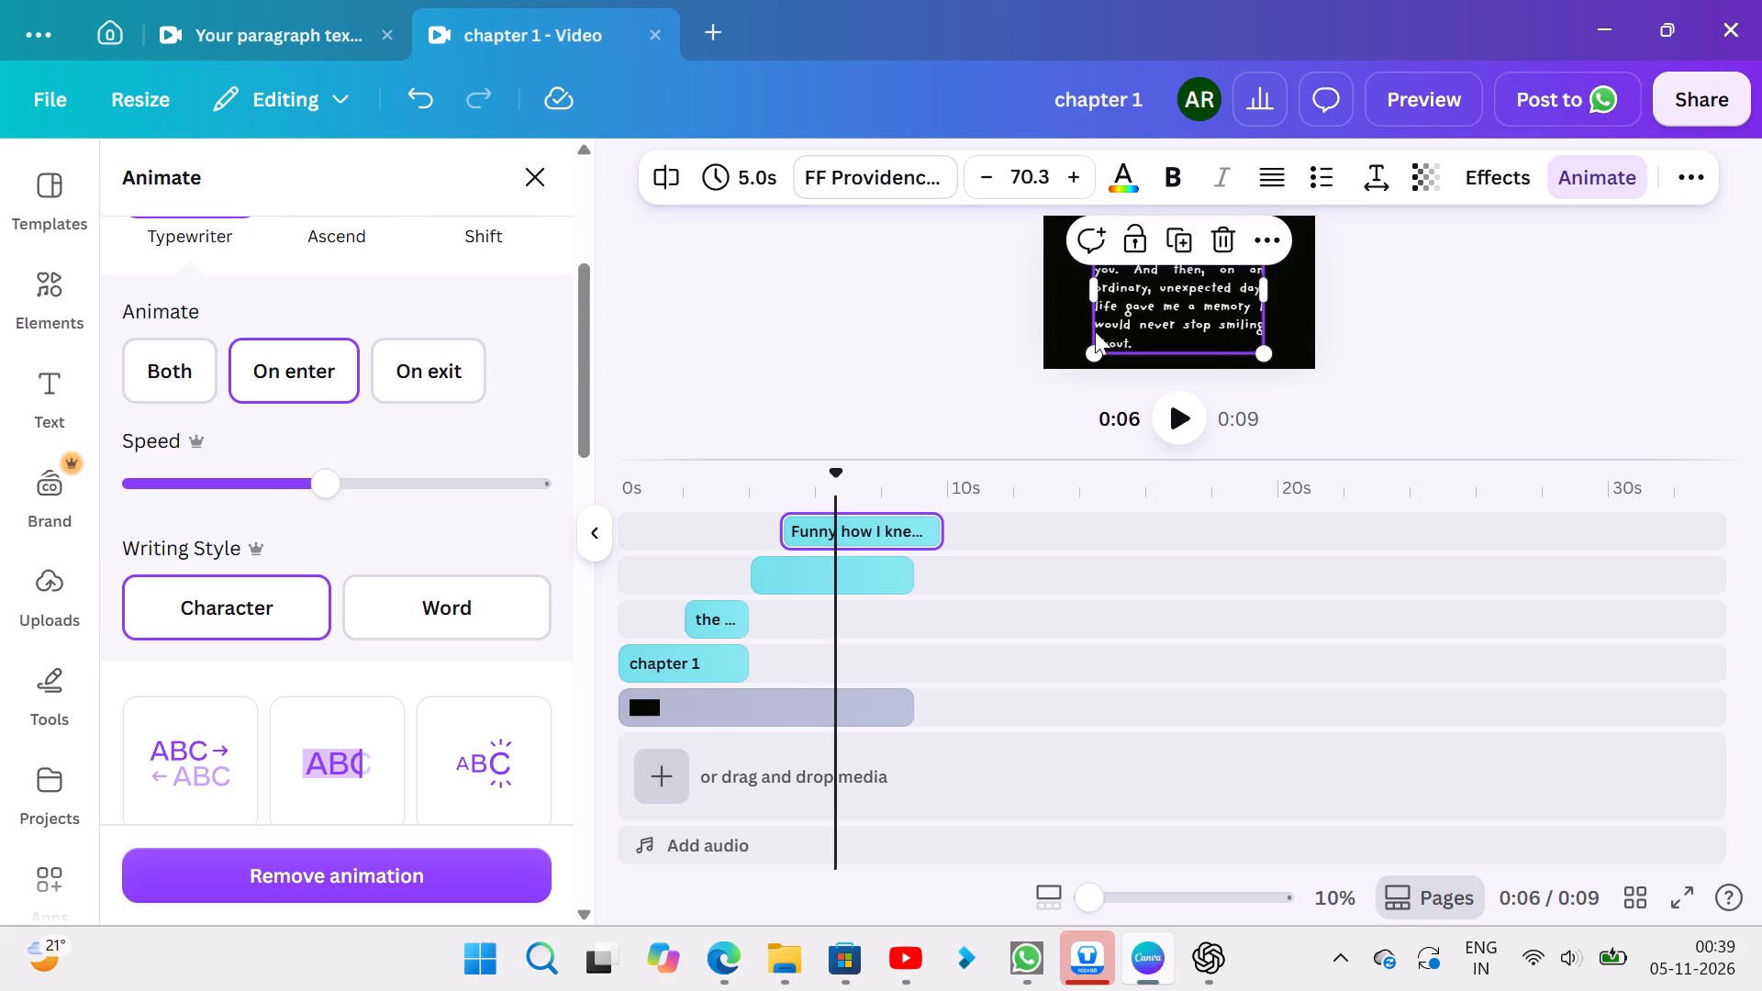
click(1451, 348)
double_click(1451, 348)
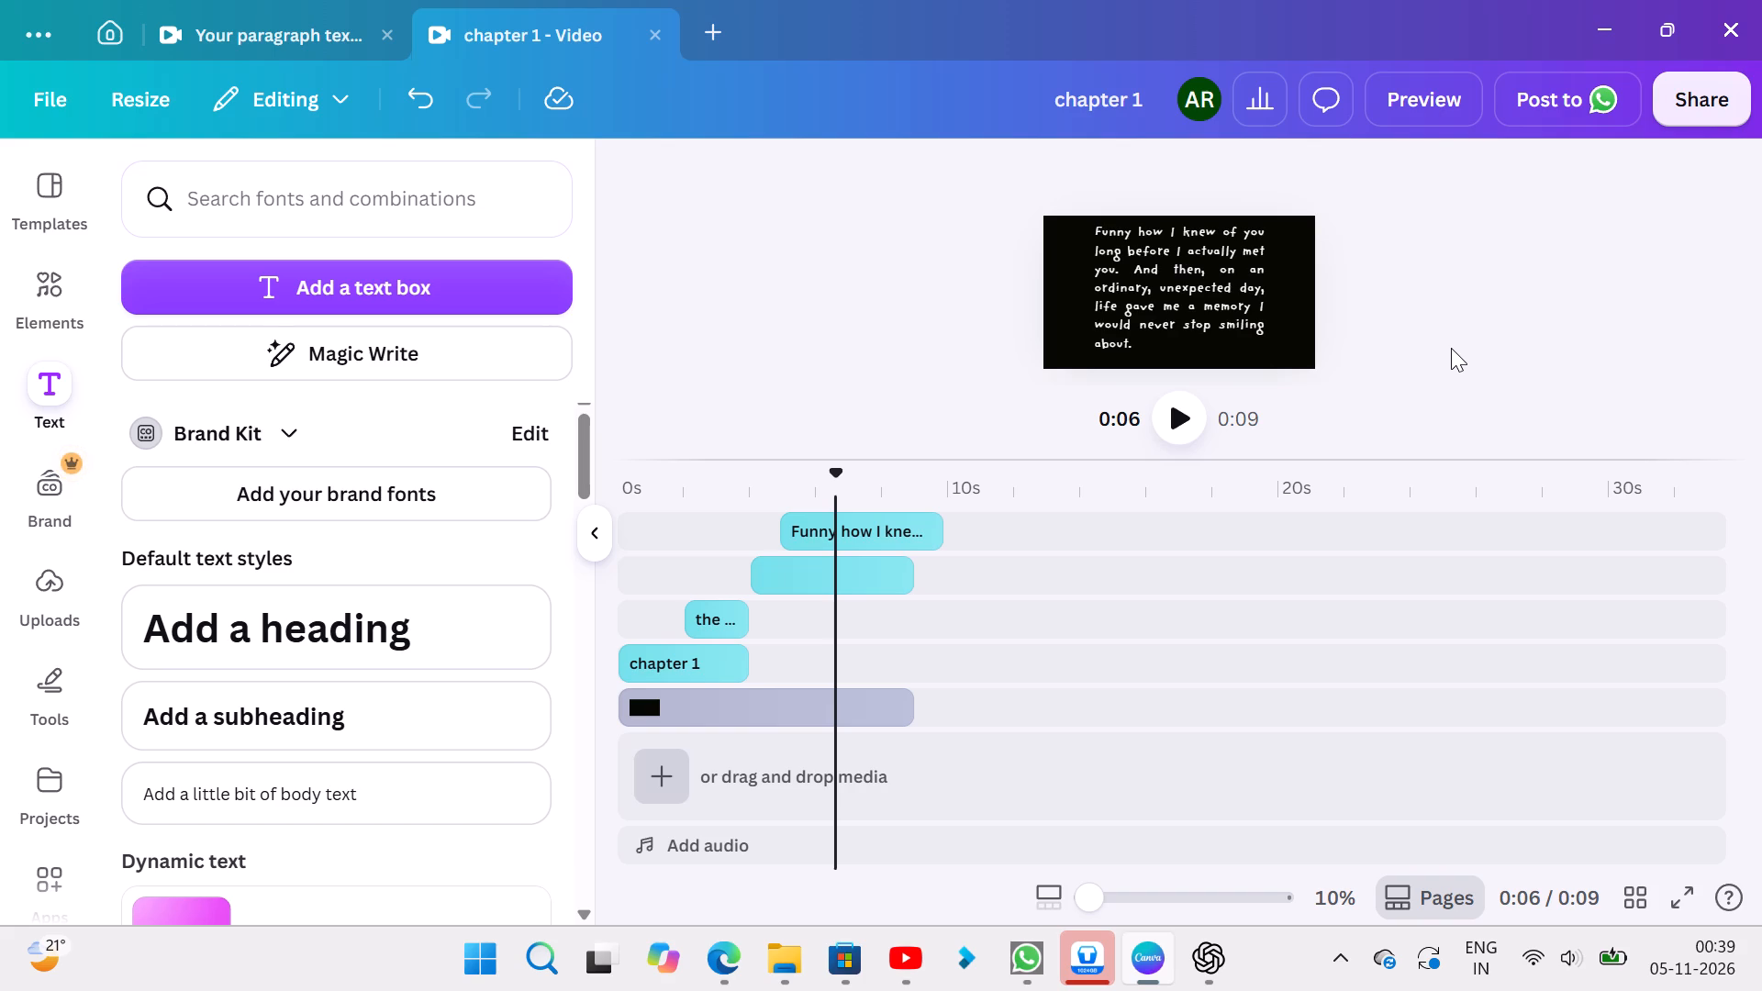
Delete the word "long" before "before I actually met you" in the "Funny how I knew" paragraph.
click(1182, 267)
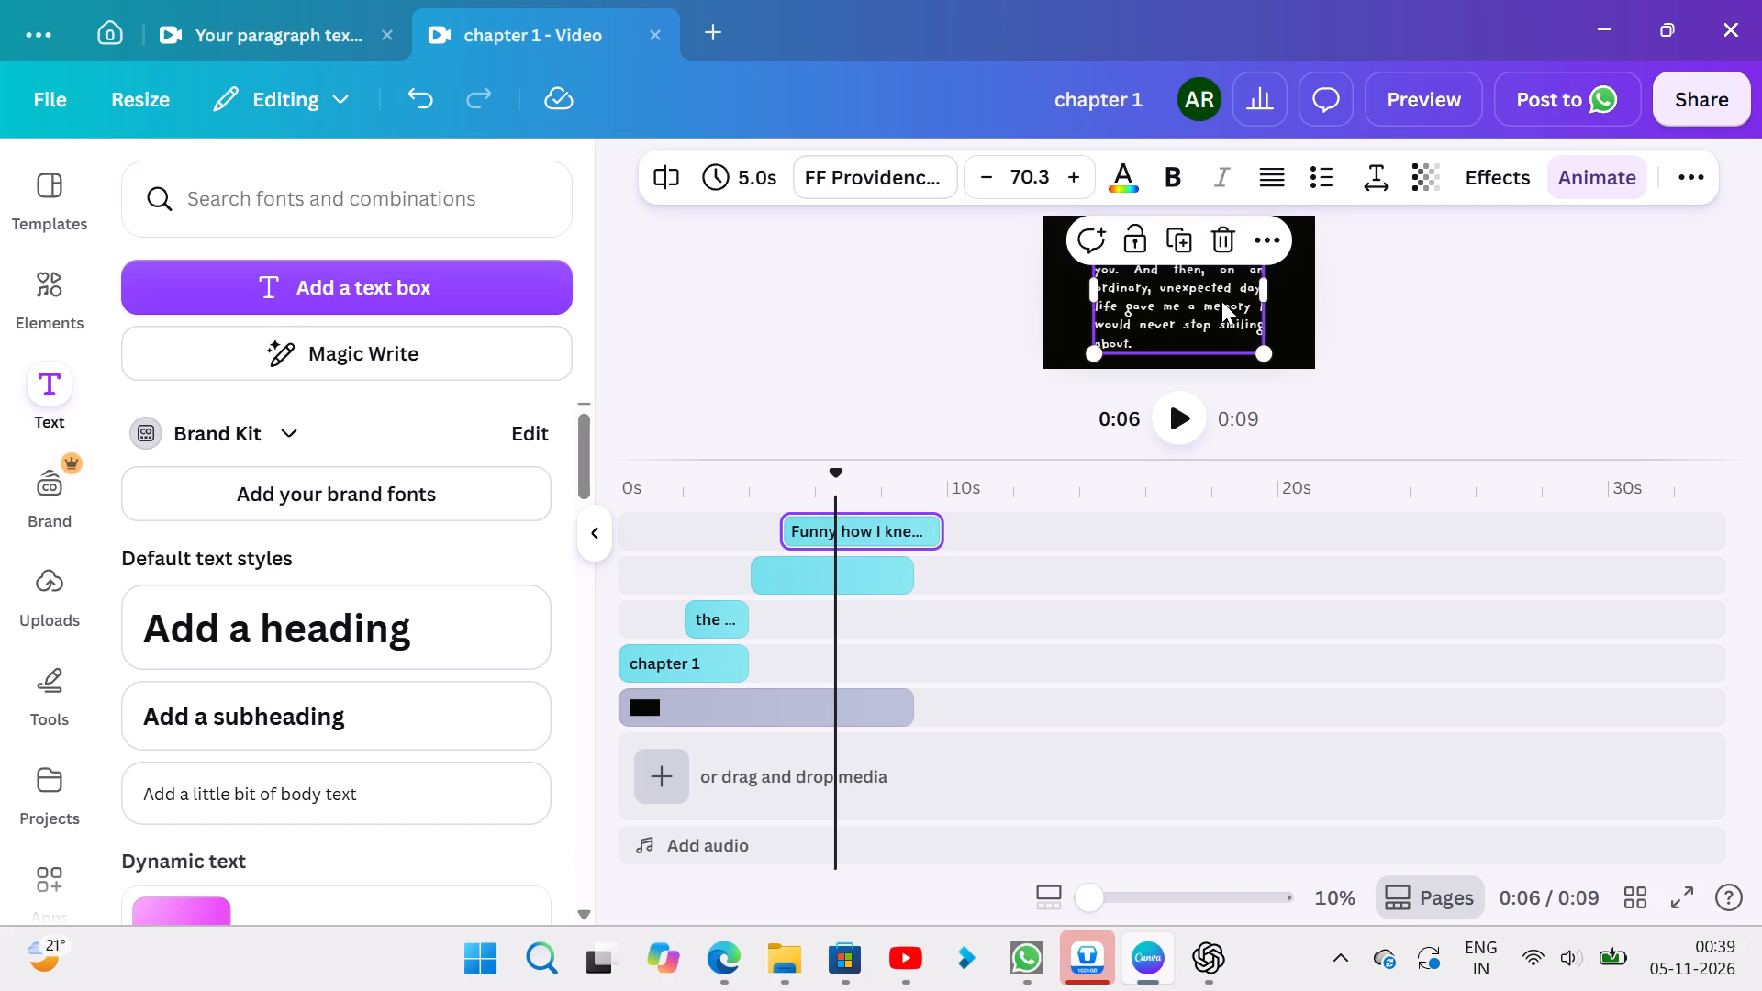
double_click(1182, 285)
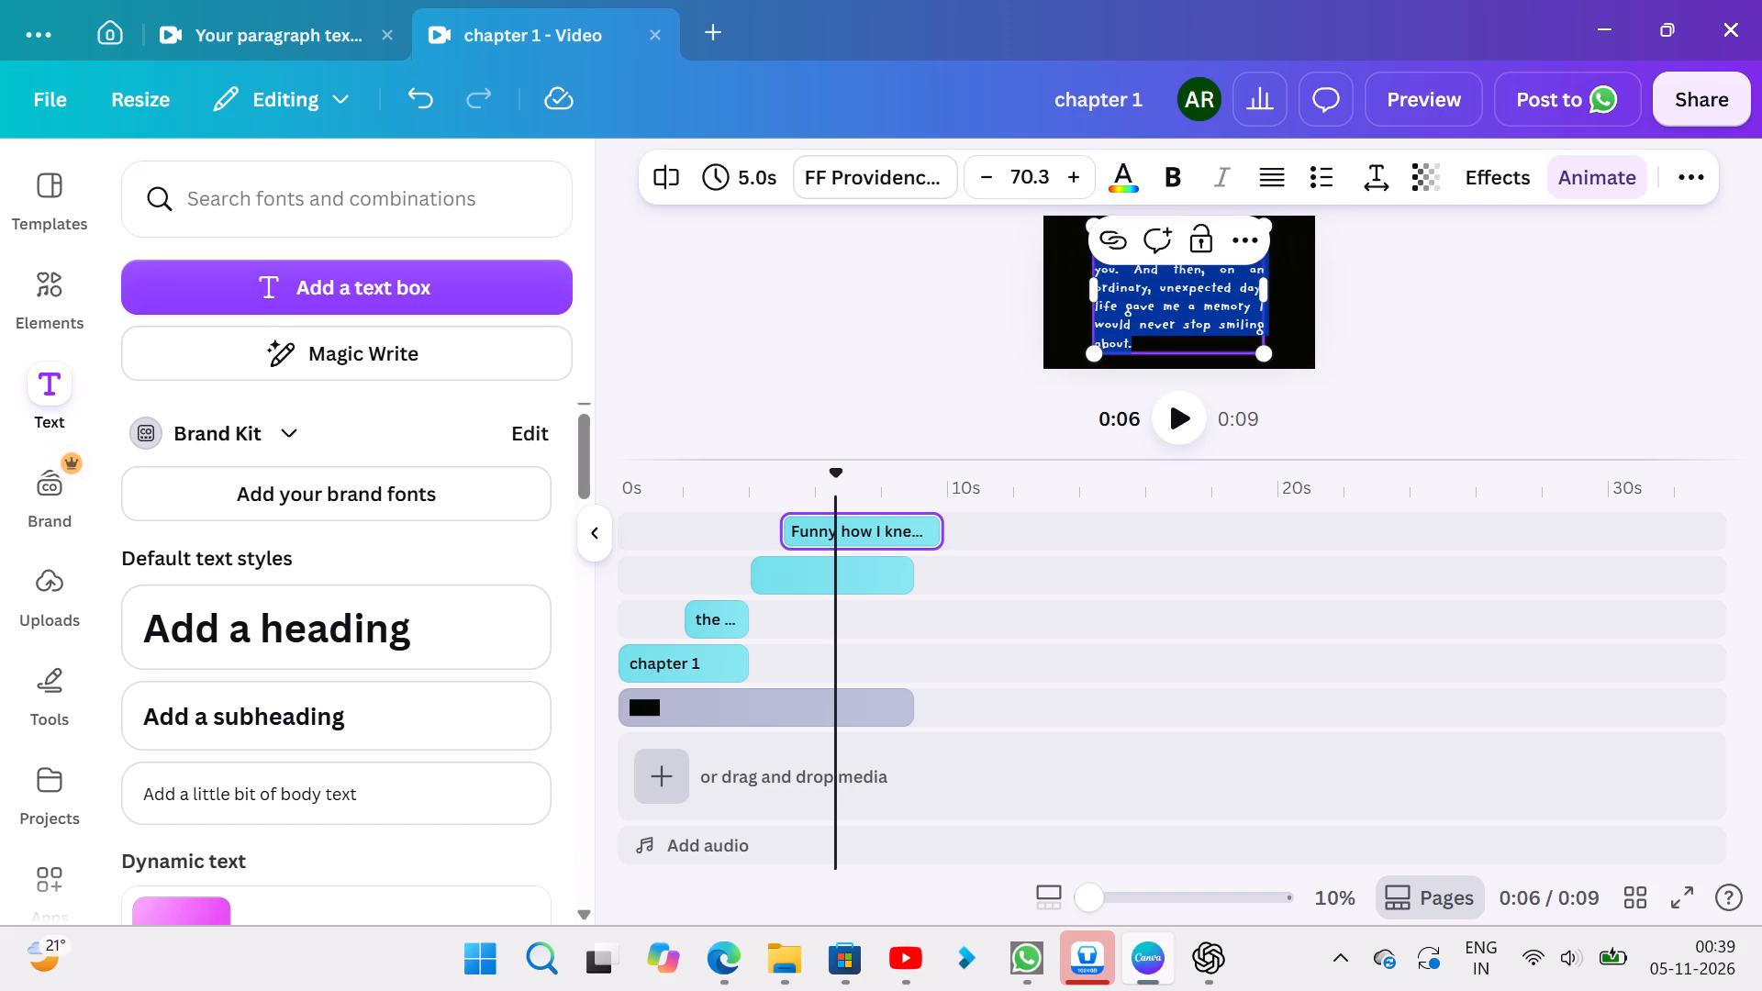
click(1182, 285)
key(Up)
key(Up)
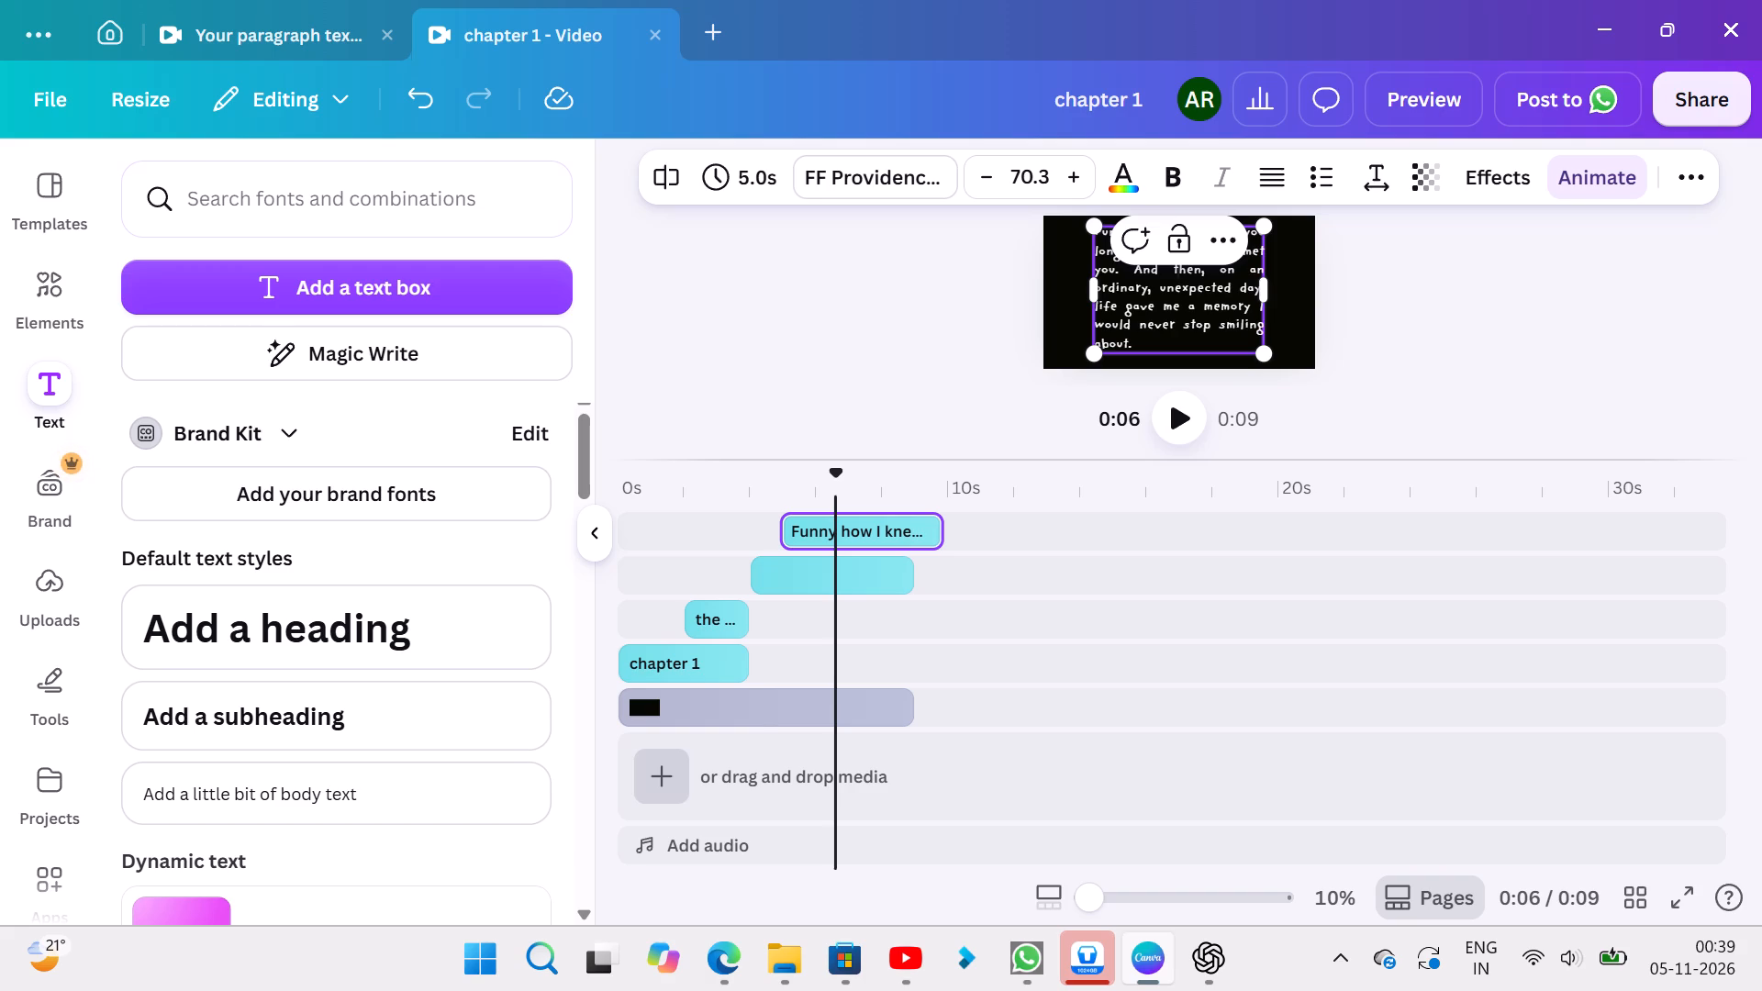
key(Up)
key(Up)
click(1219, 274)
drag(1206, 223, 1252, 205)
click(1168, 286)
click(1190, 283)
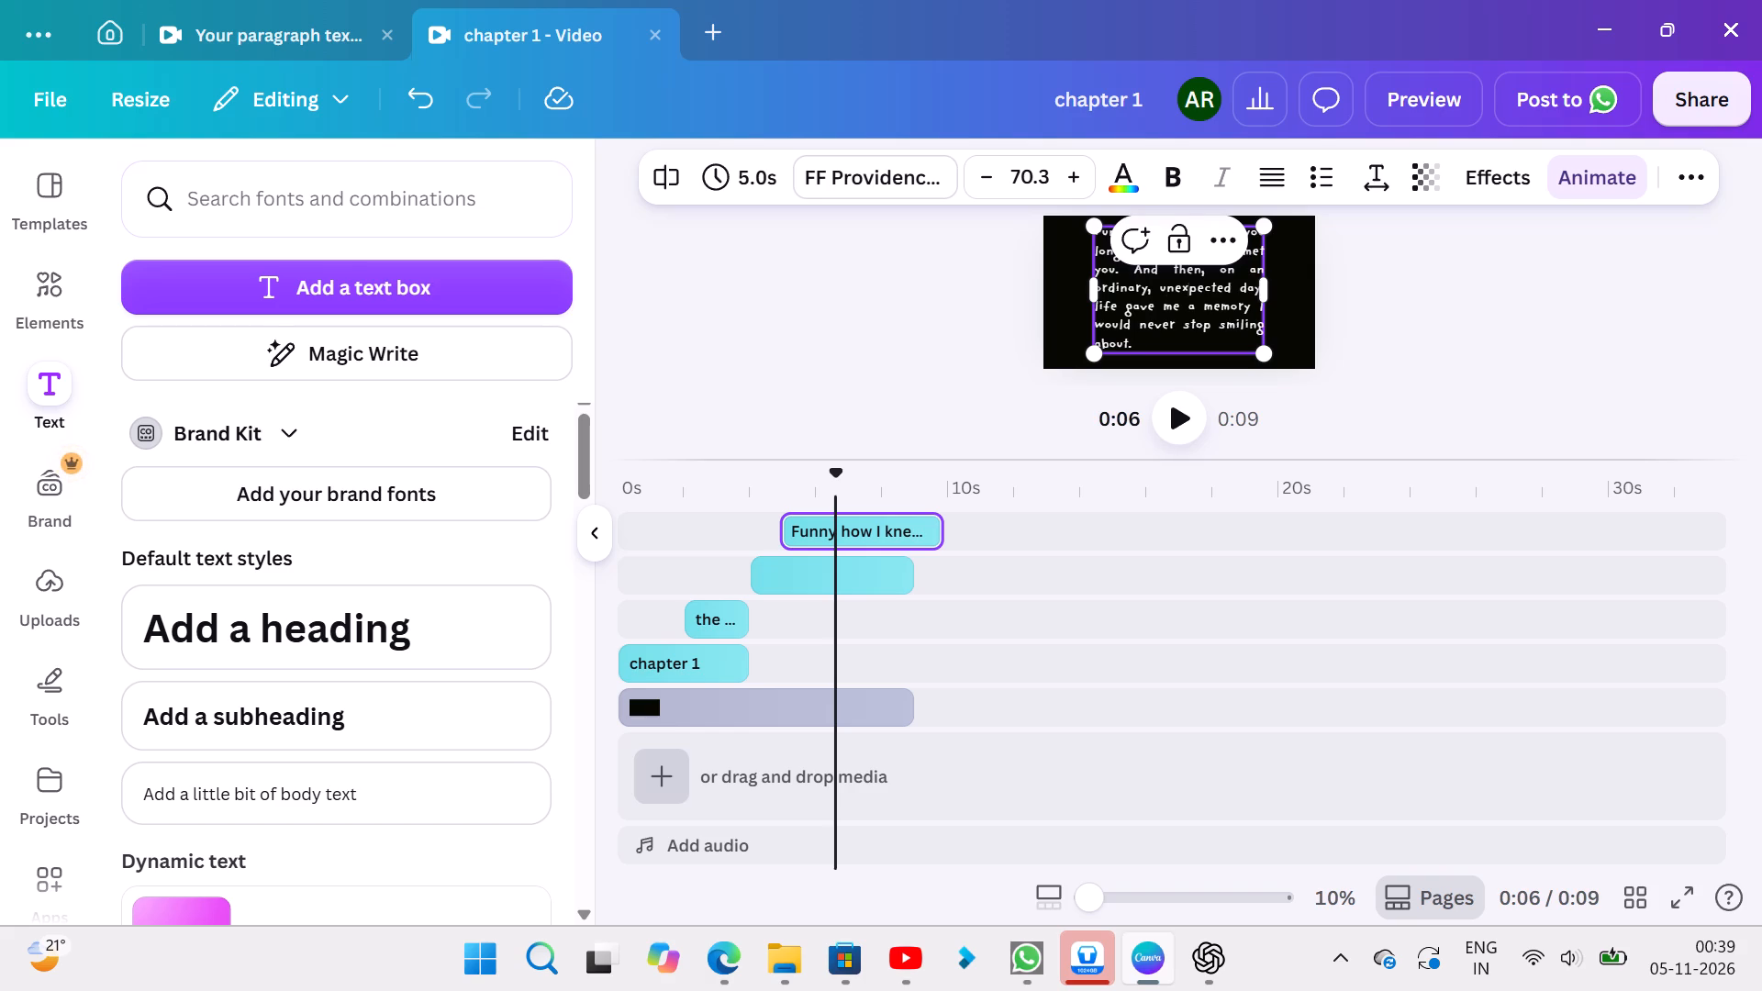
double_click(1190, 283)
click(1190, 283)
drag(1190, 283, 1247, 257)
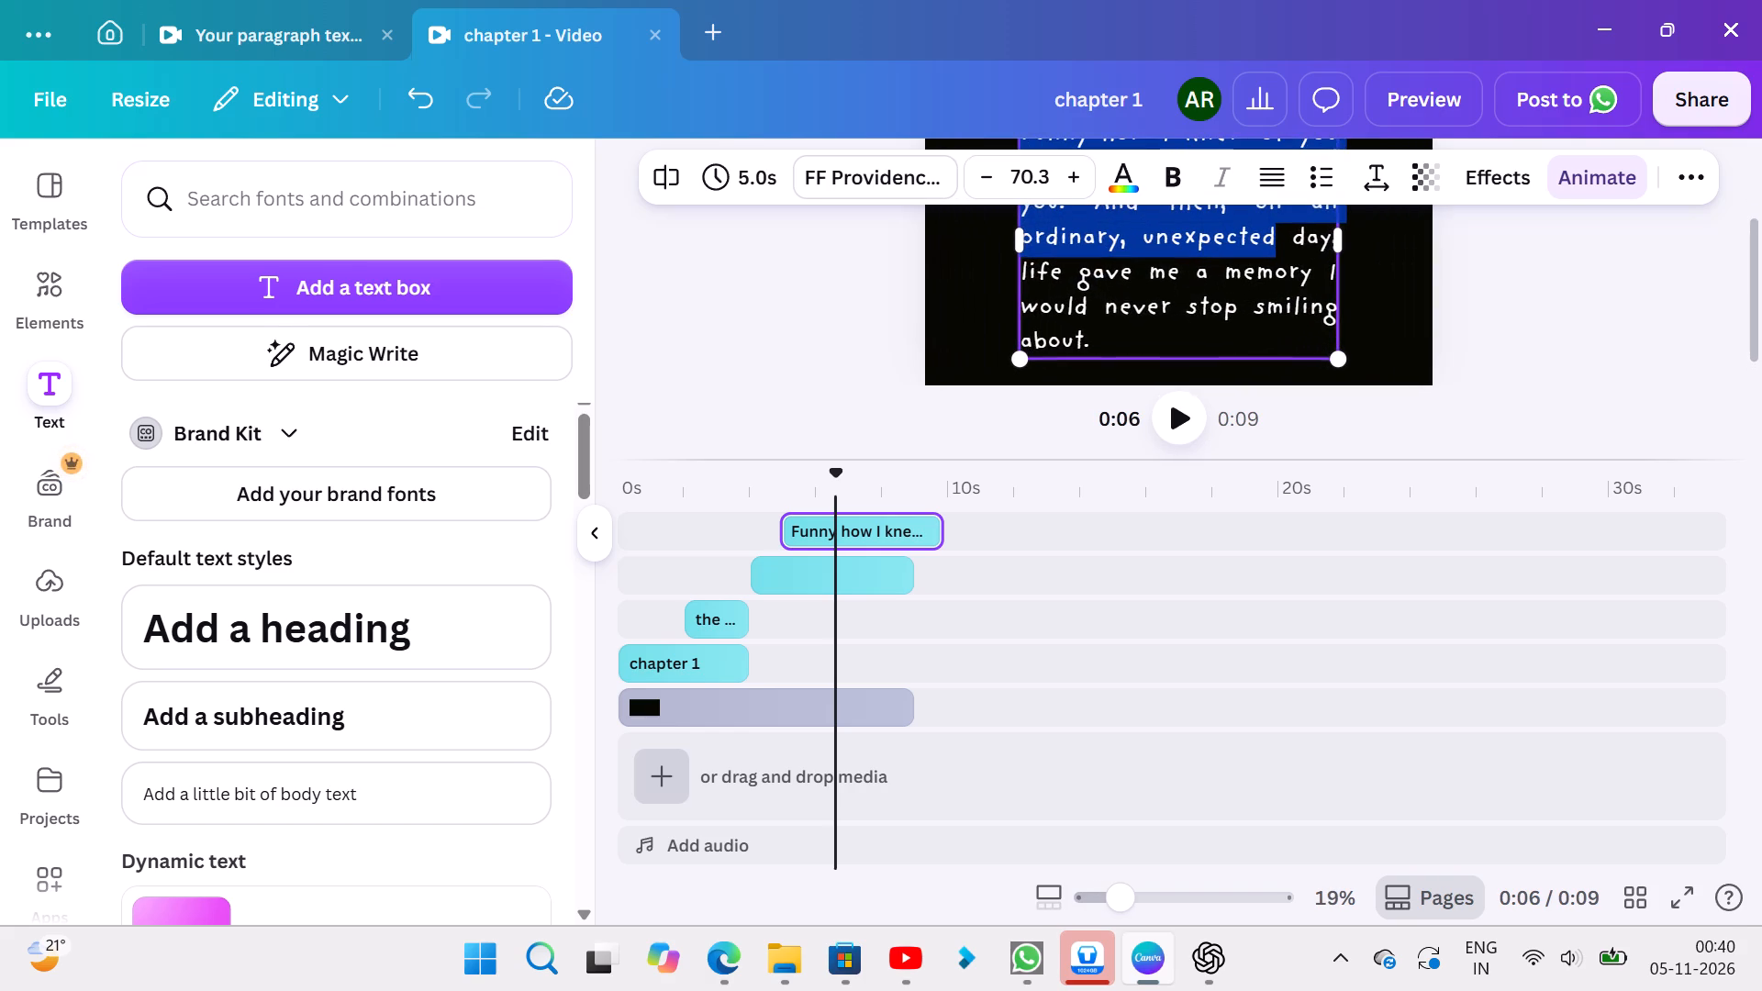
scroll(1198, 317, up, 1)
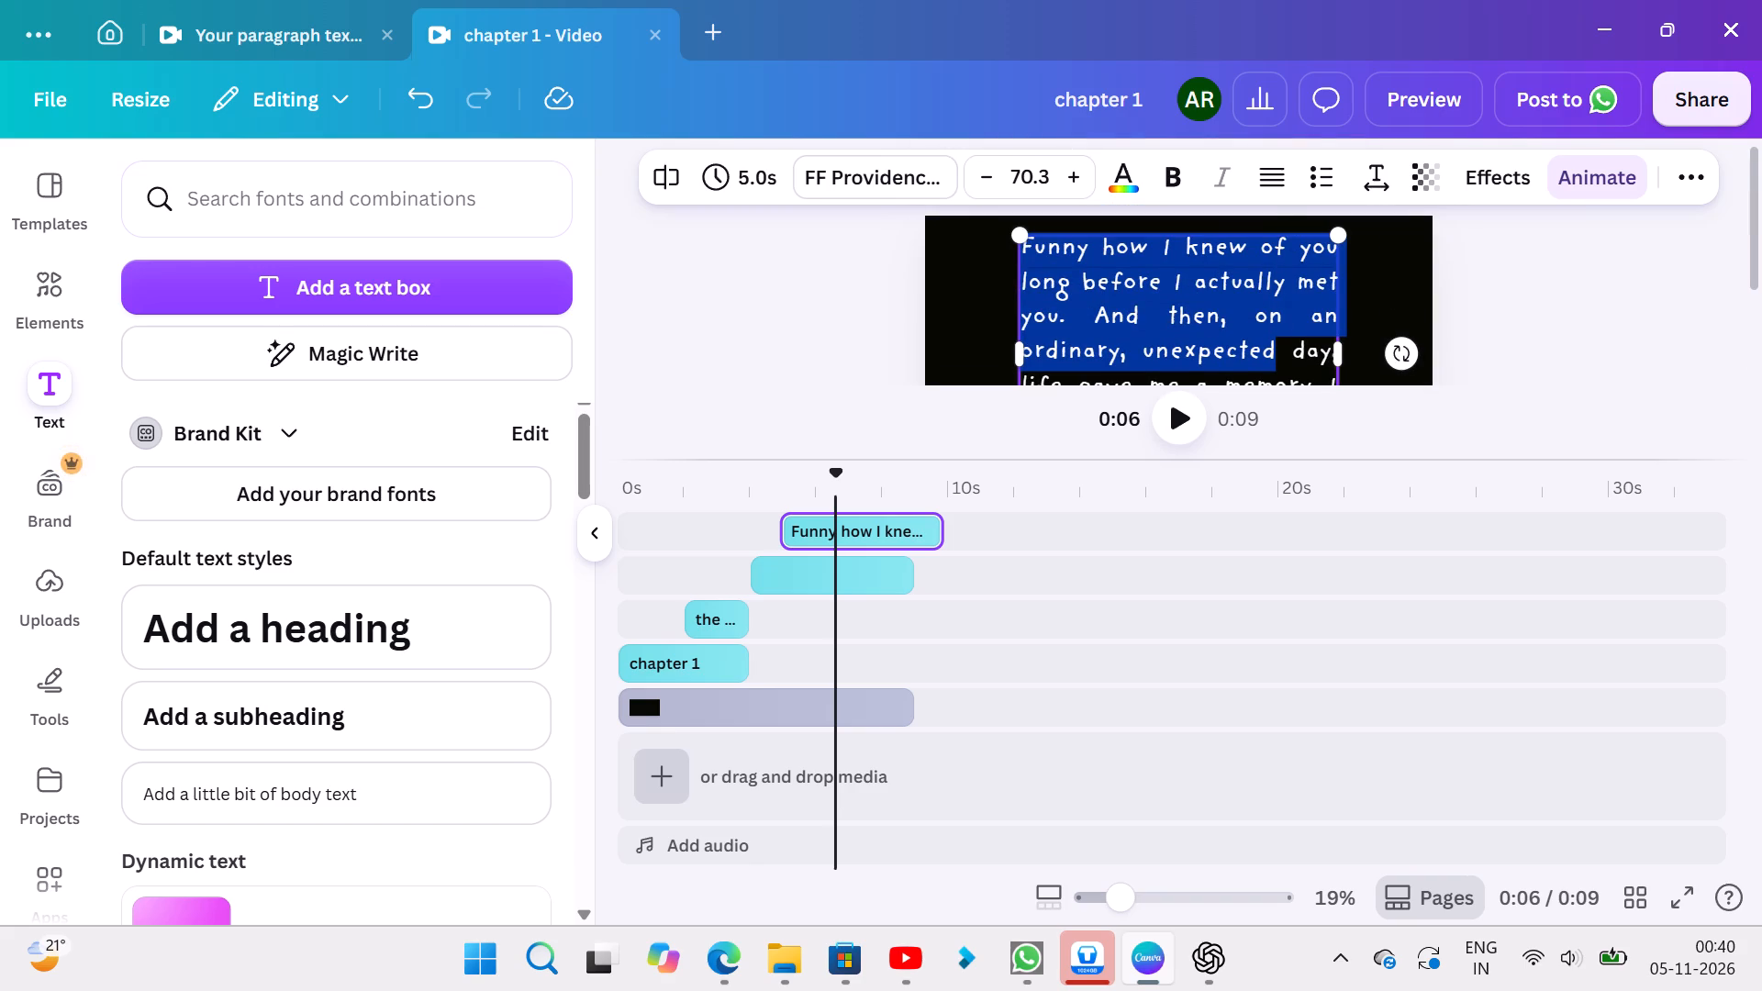
click(1071, 284)
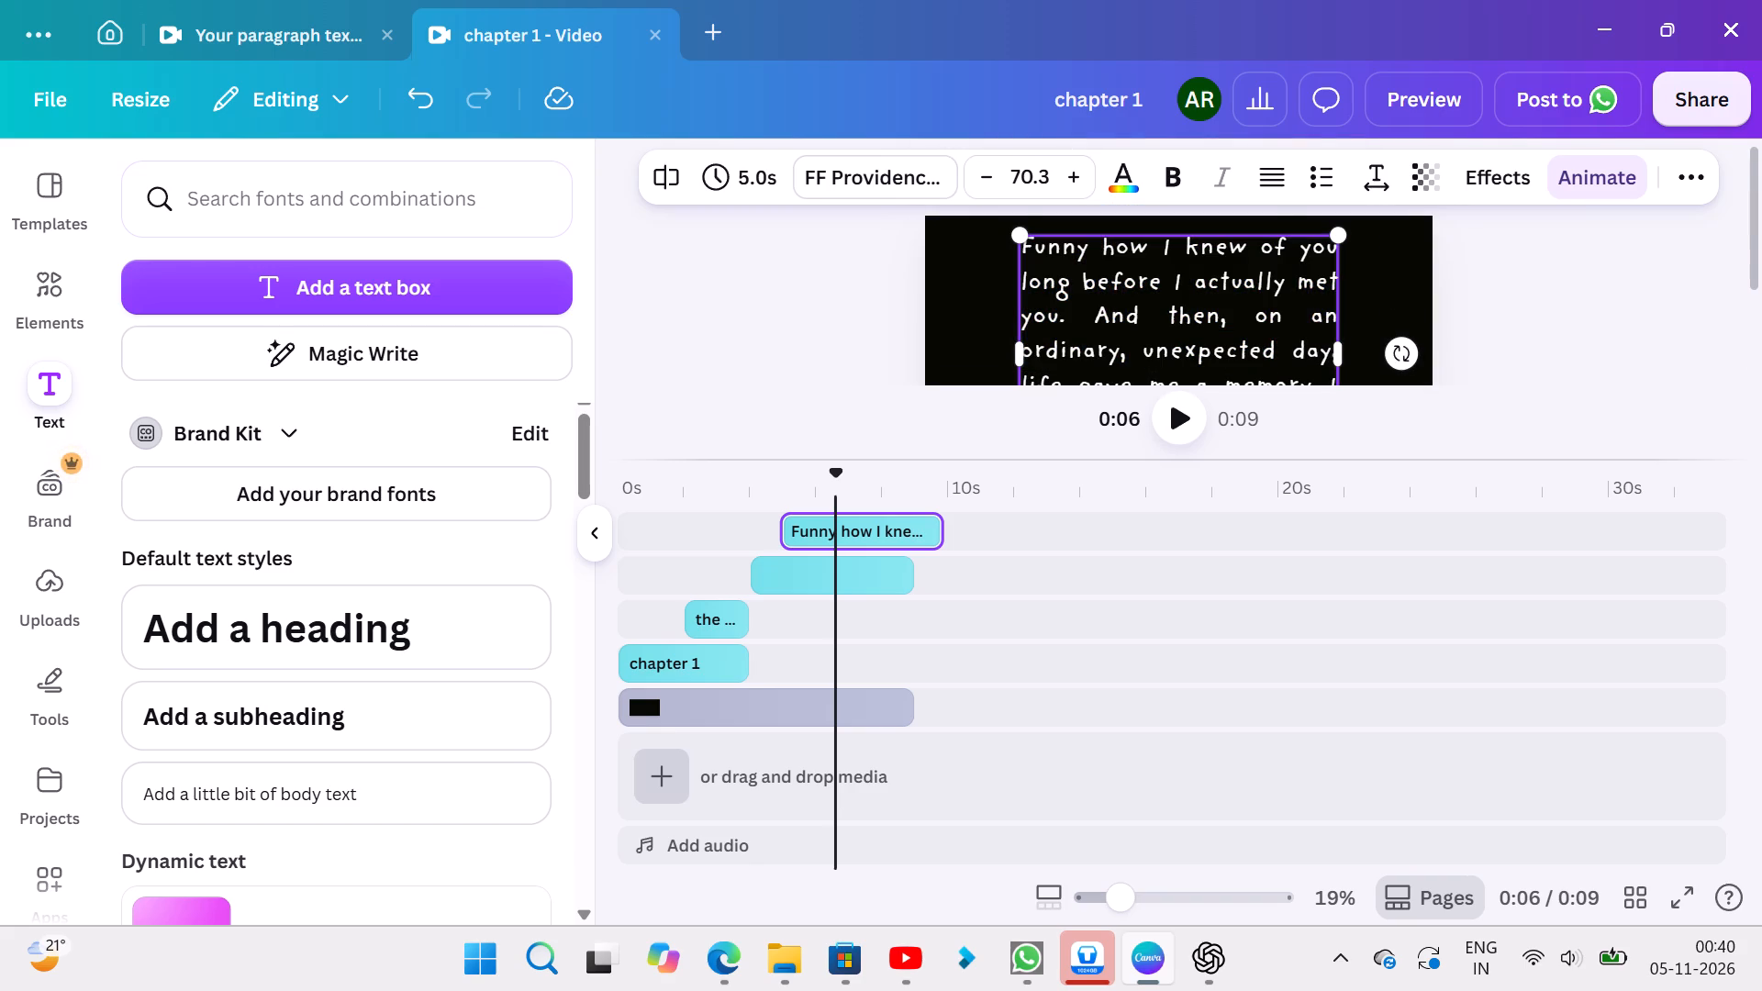
key(BackSpace)
key(BackSpace)
key(BackSpace)
key(BackSpace)
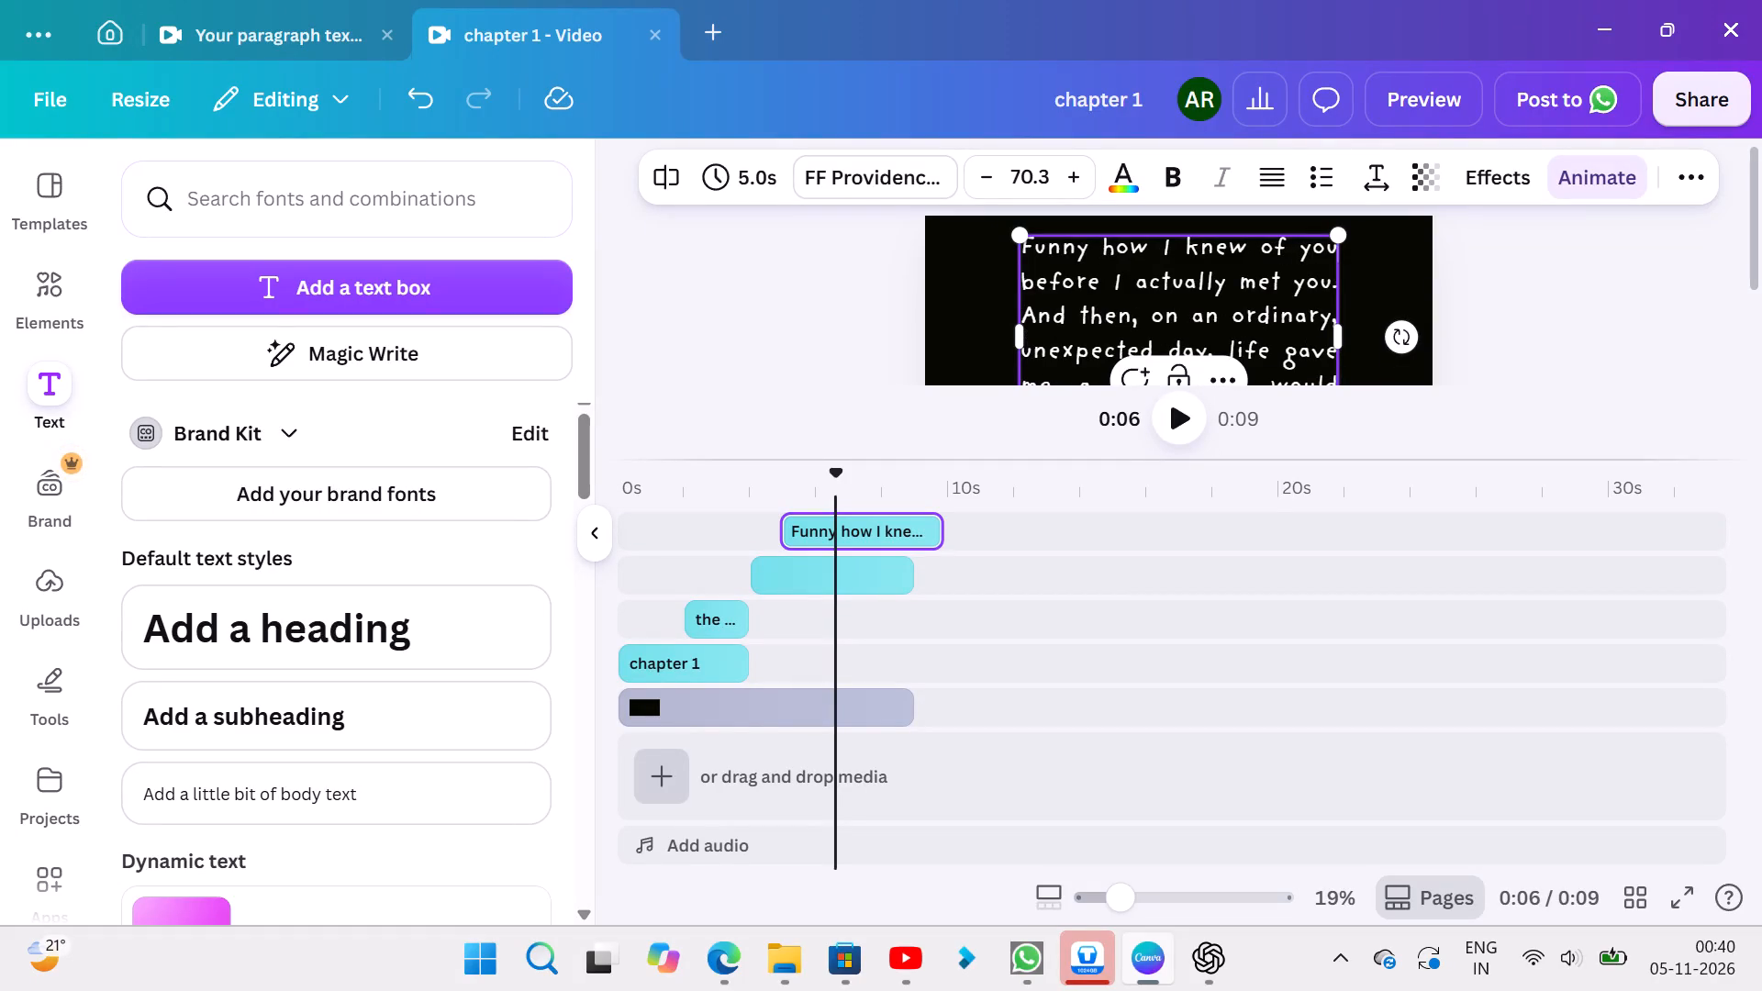
Insert the date "sept-17 2025" after "unexpected day" in the "Funny how I knew" paragraph, before the comma.
scroll(1151, 276, down, 2)
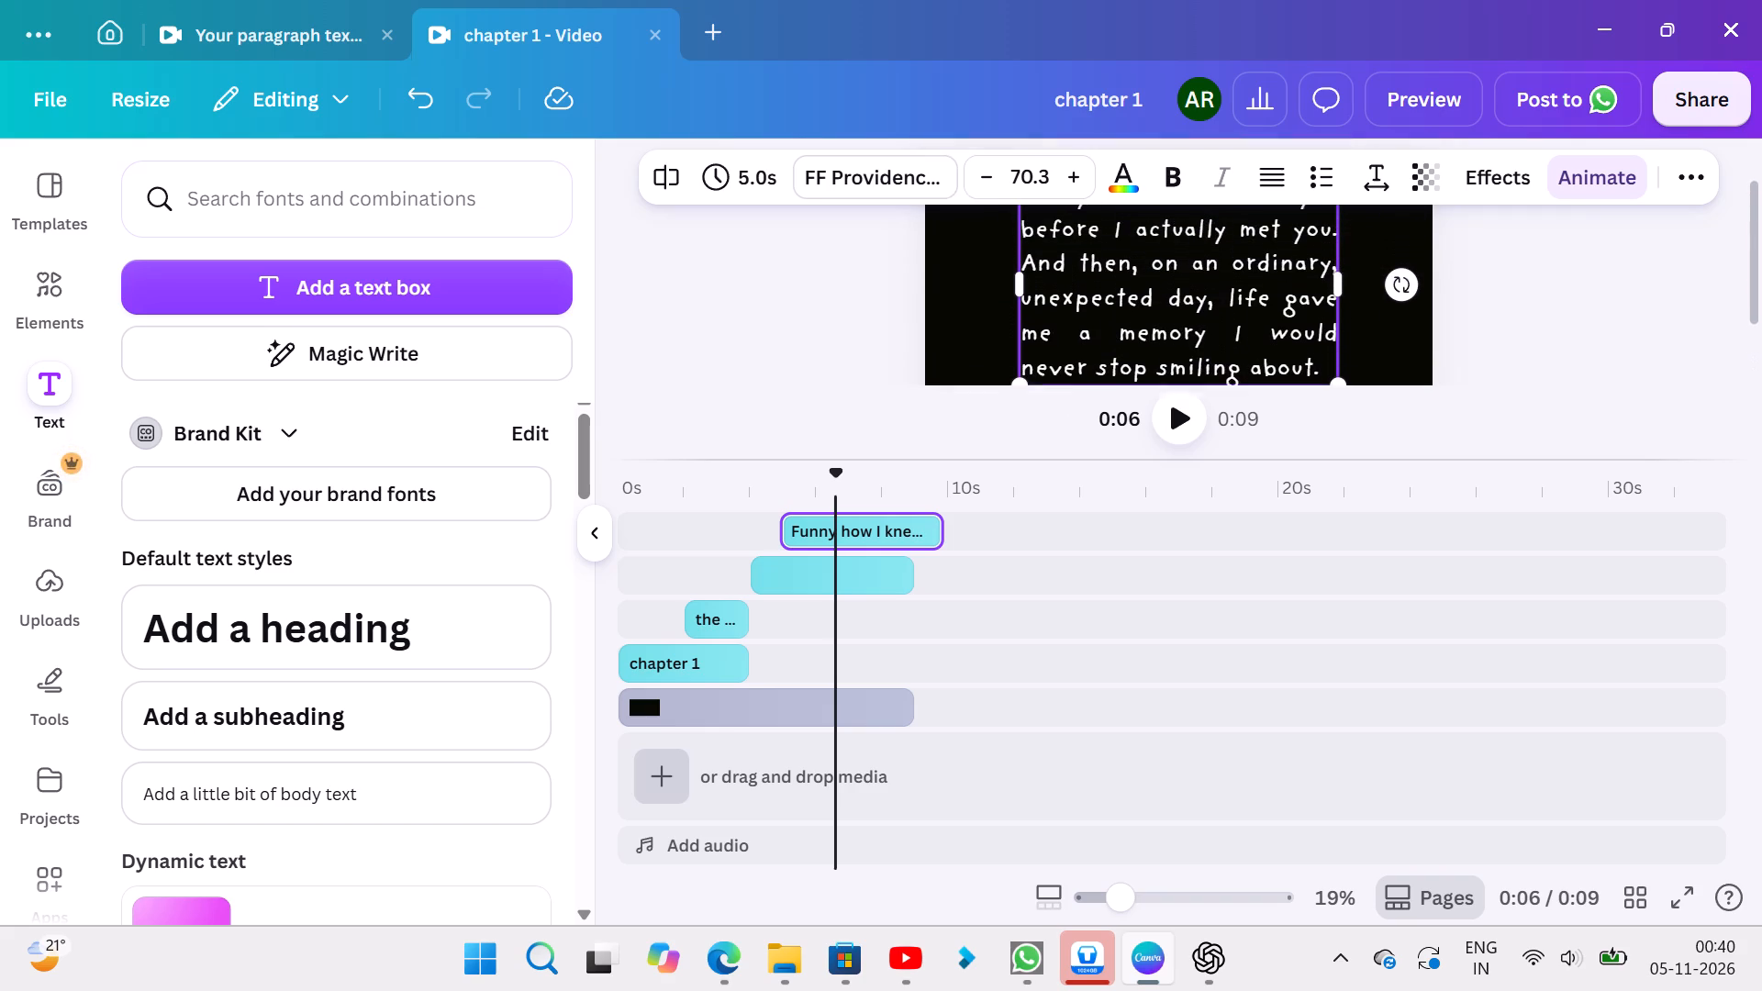
scroll(1239, 351, down, 1)
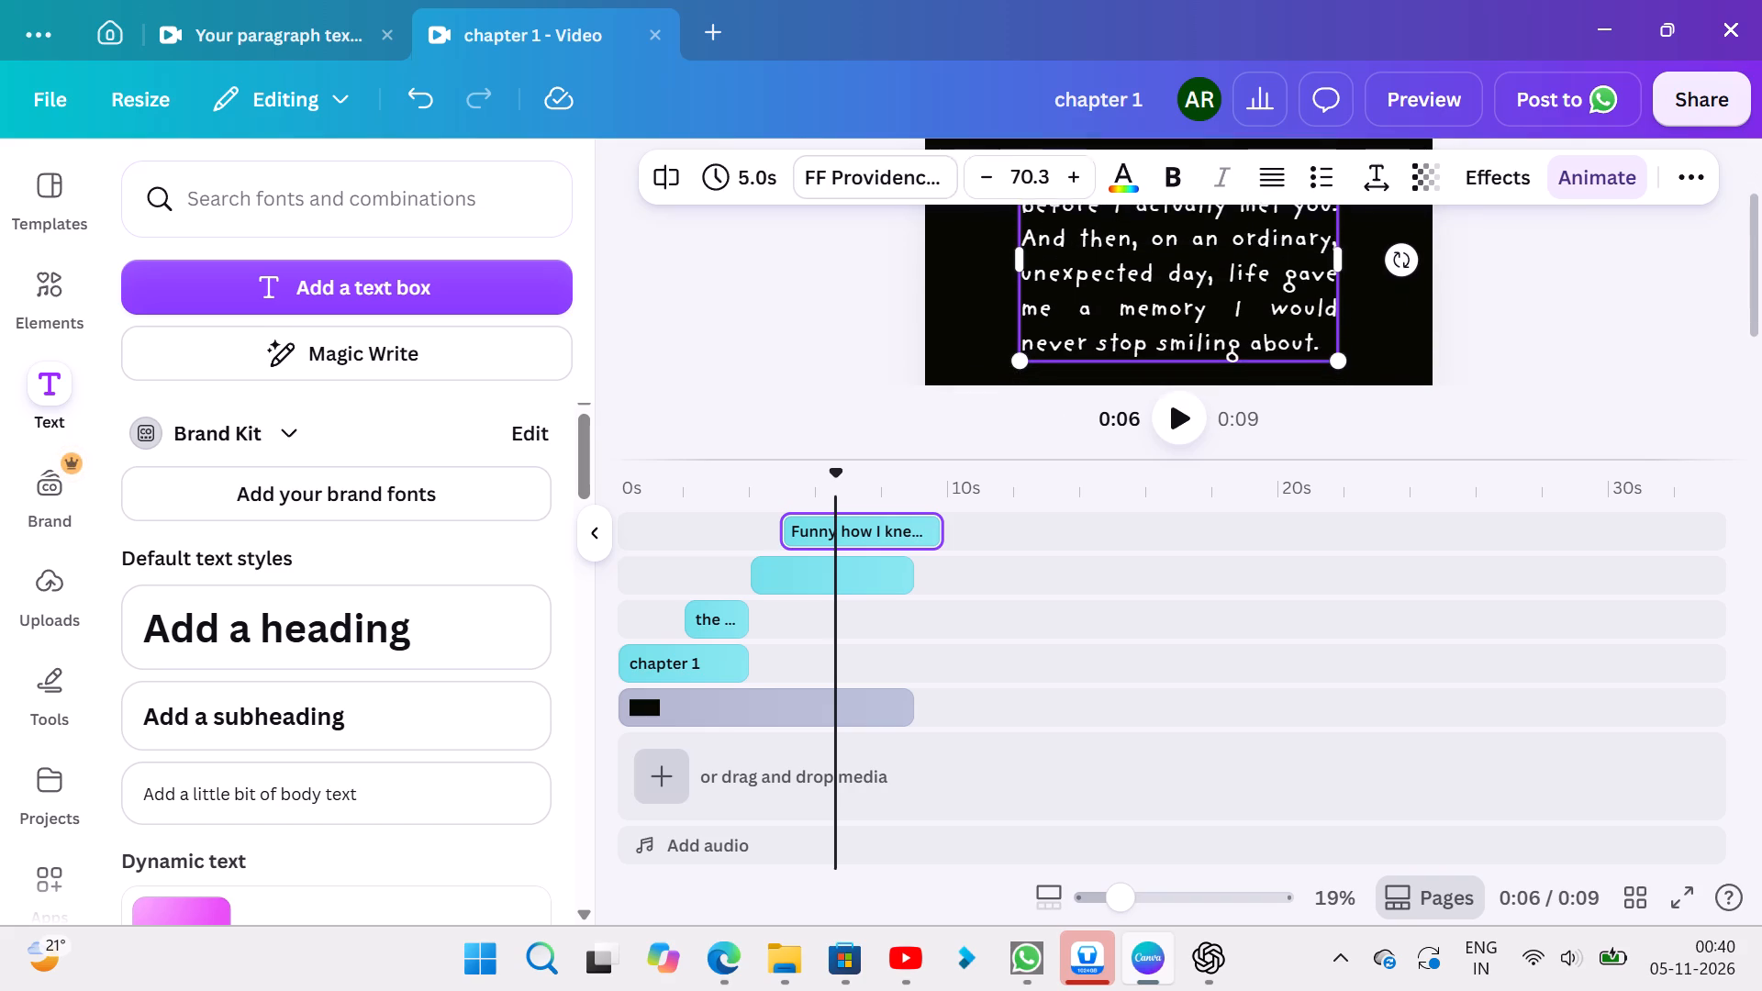
scroll(1239, 351, down, 1)
scroll(1242, 316, up, 1)
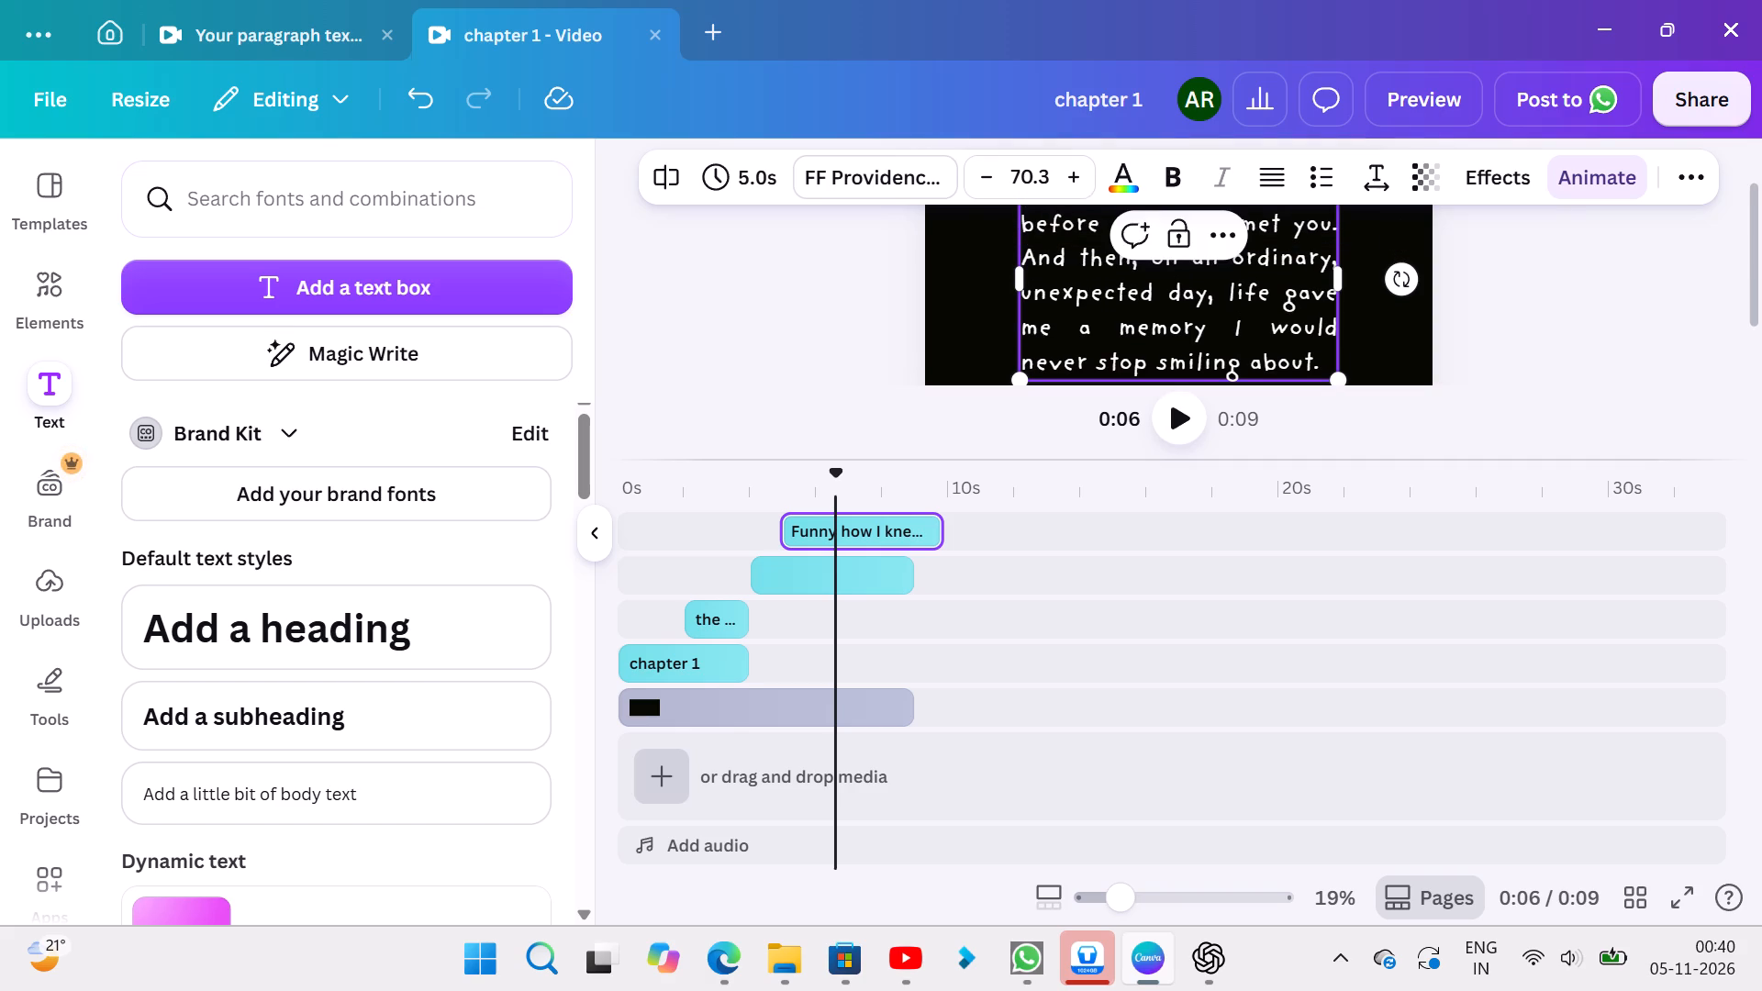
click(1199, 299)
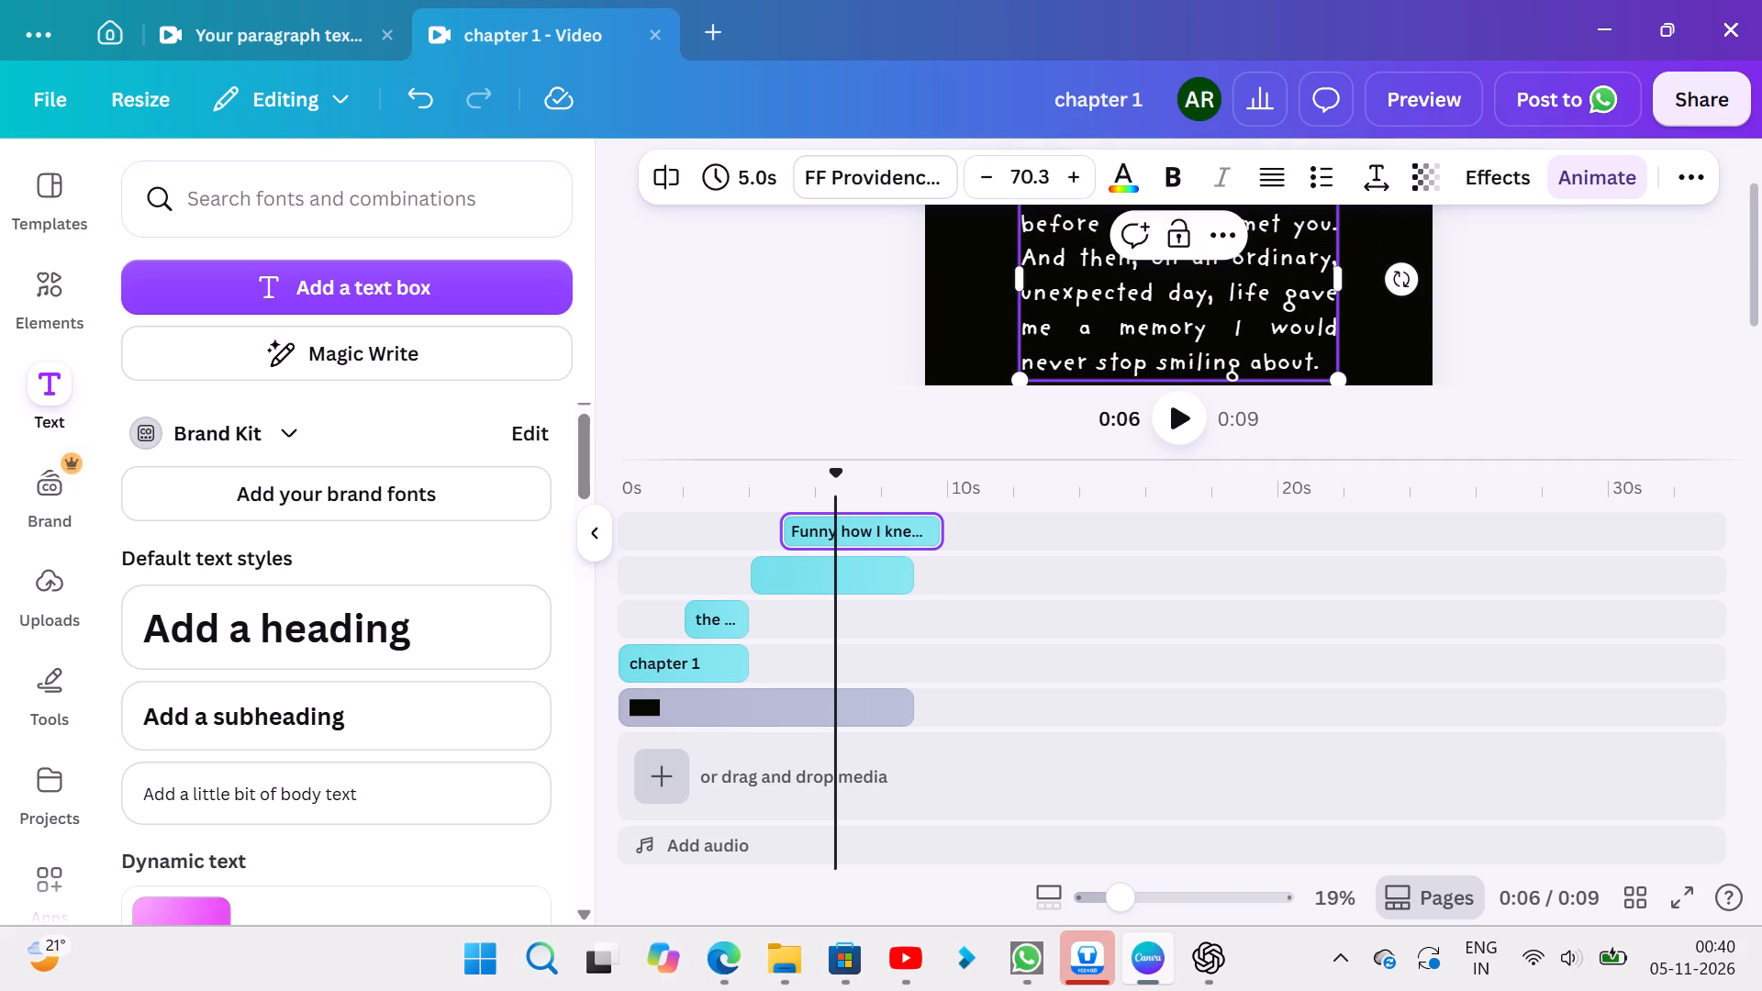
click(1199, 300)
click(1199, 300)
click(1199, 300)
click(1219, 273)
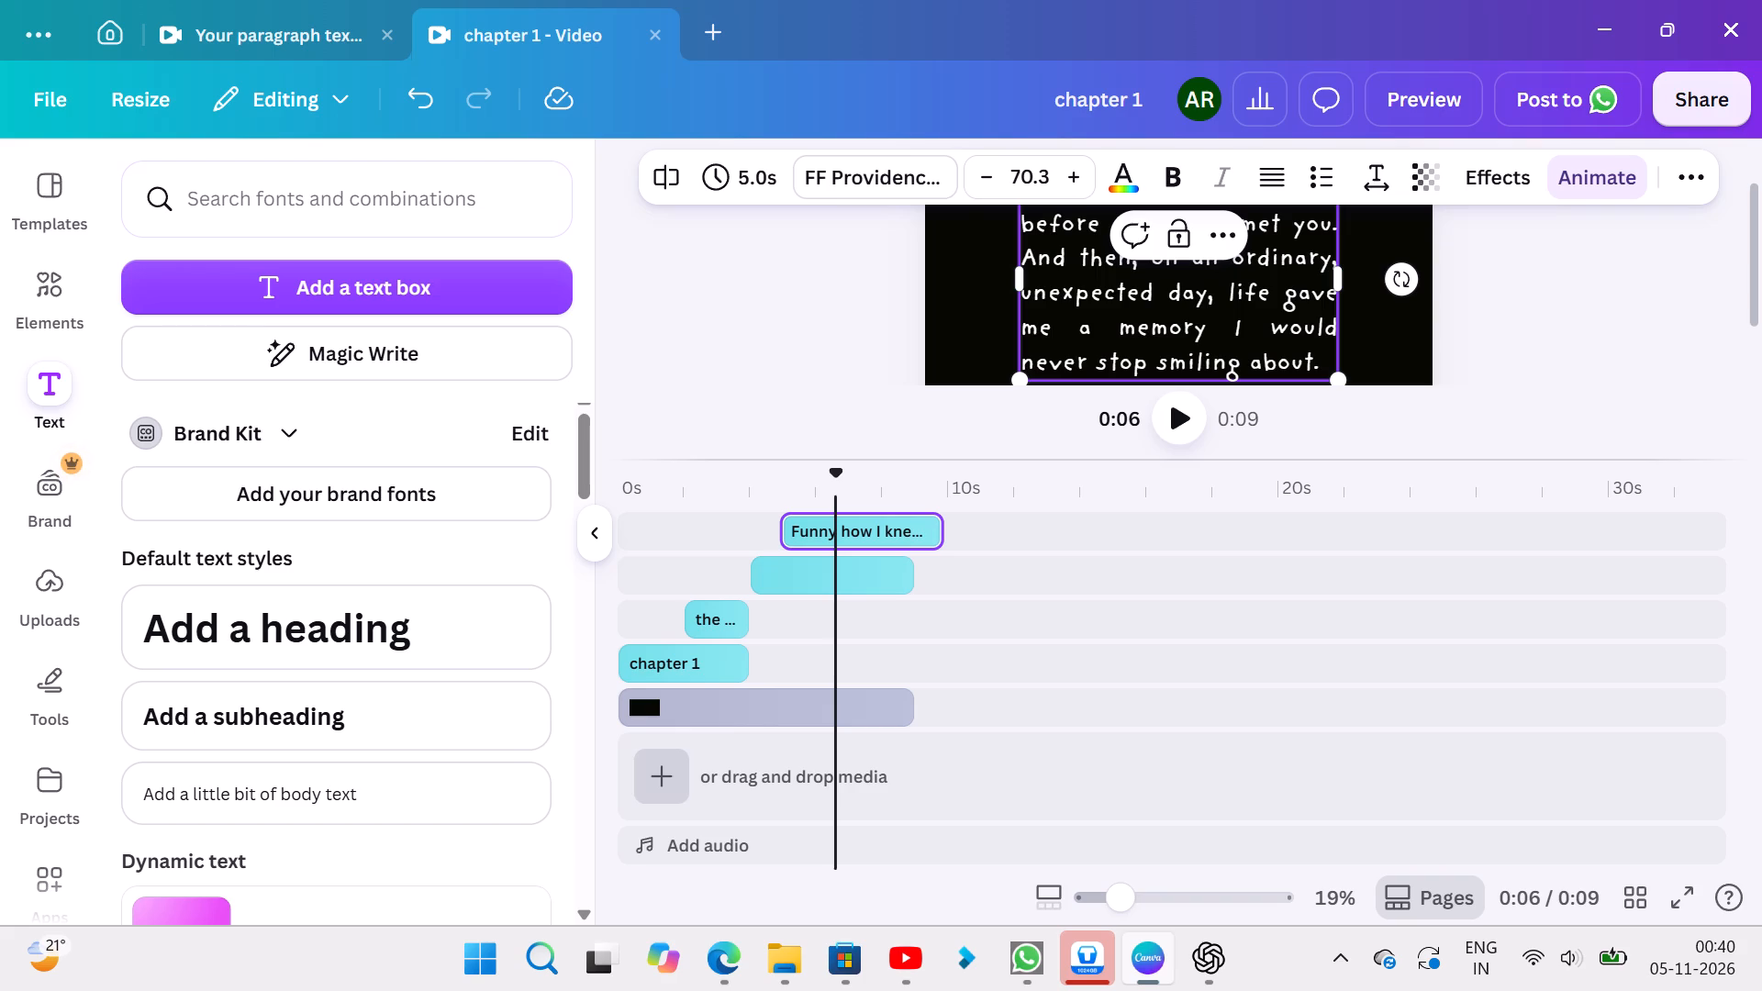
click(1208, 284)
key(space)
text(sept)
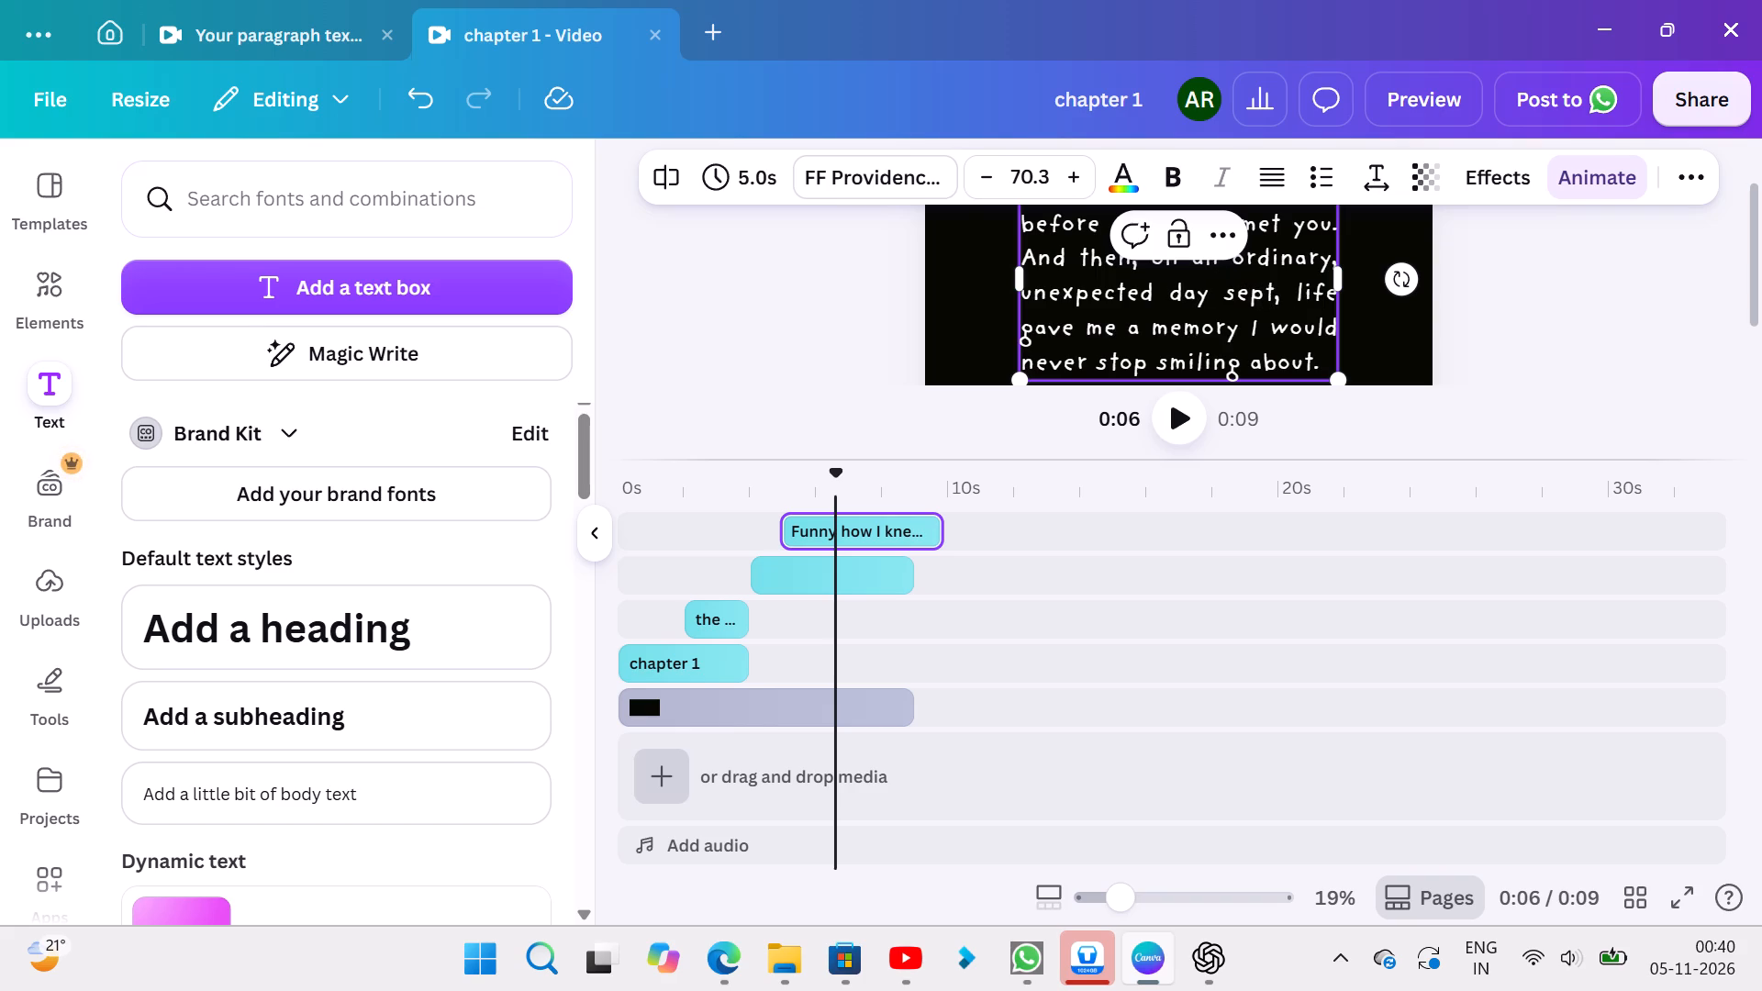
key(space)
key(minus)
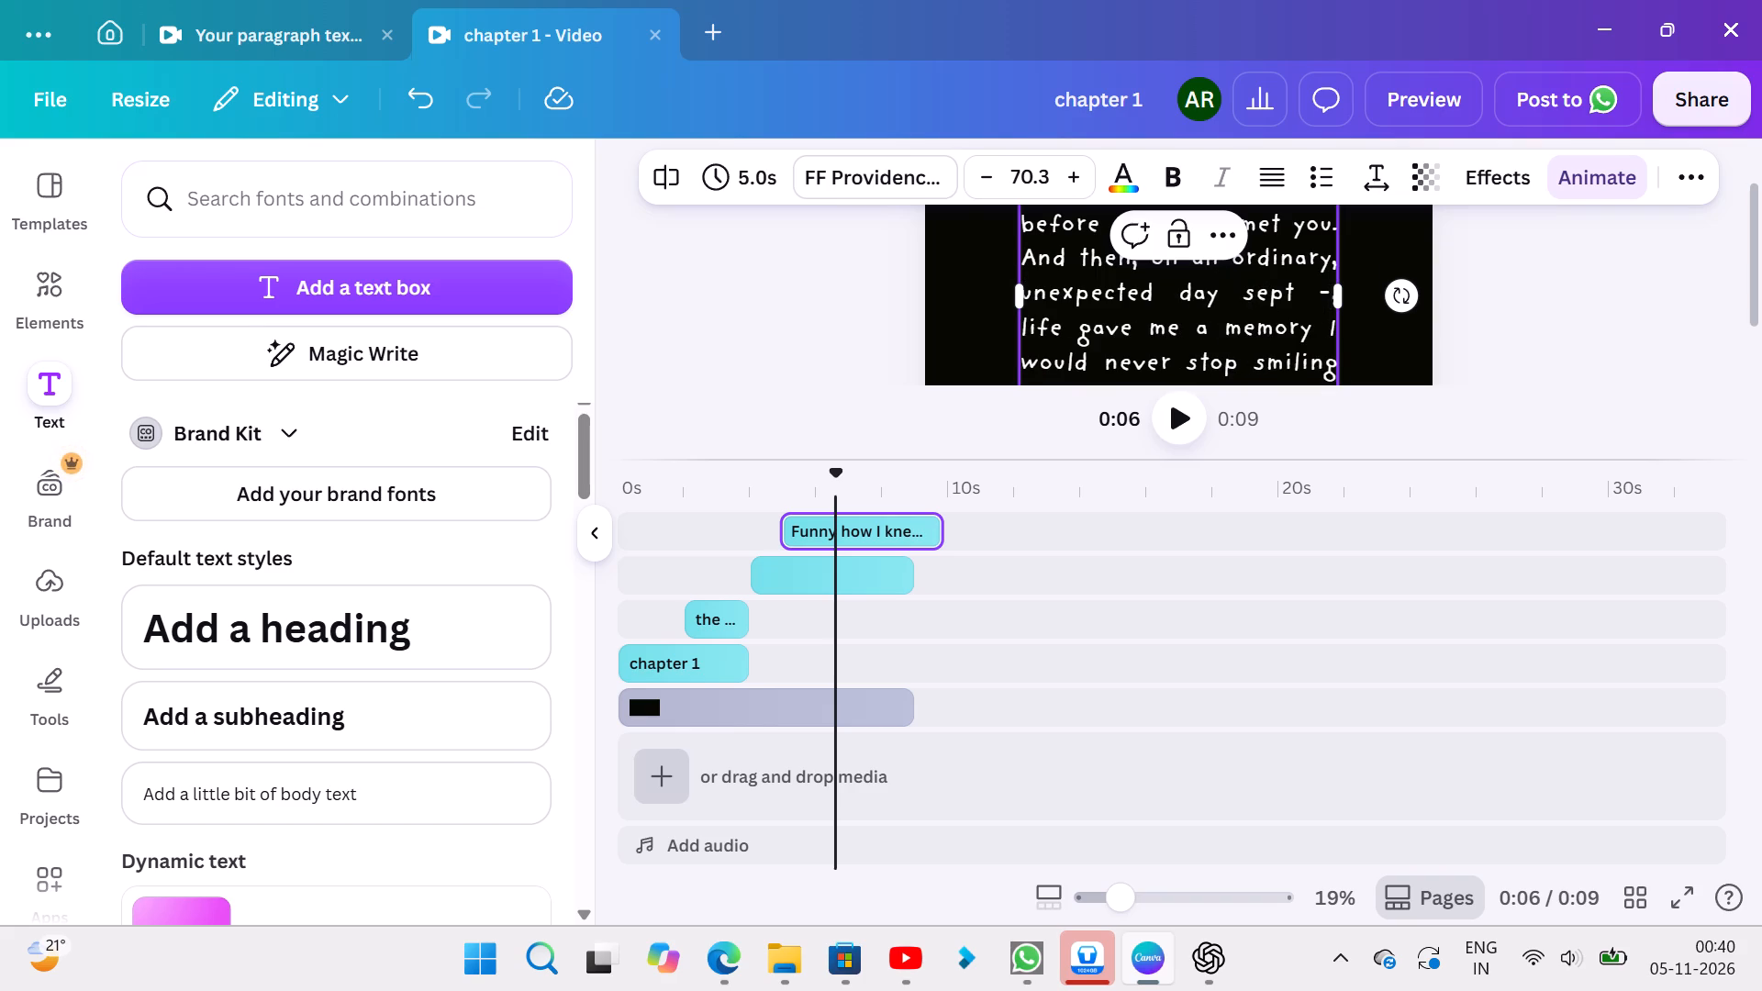
key(BackSpace)
key(BackSpace)
key(minus)
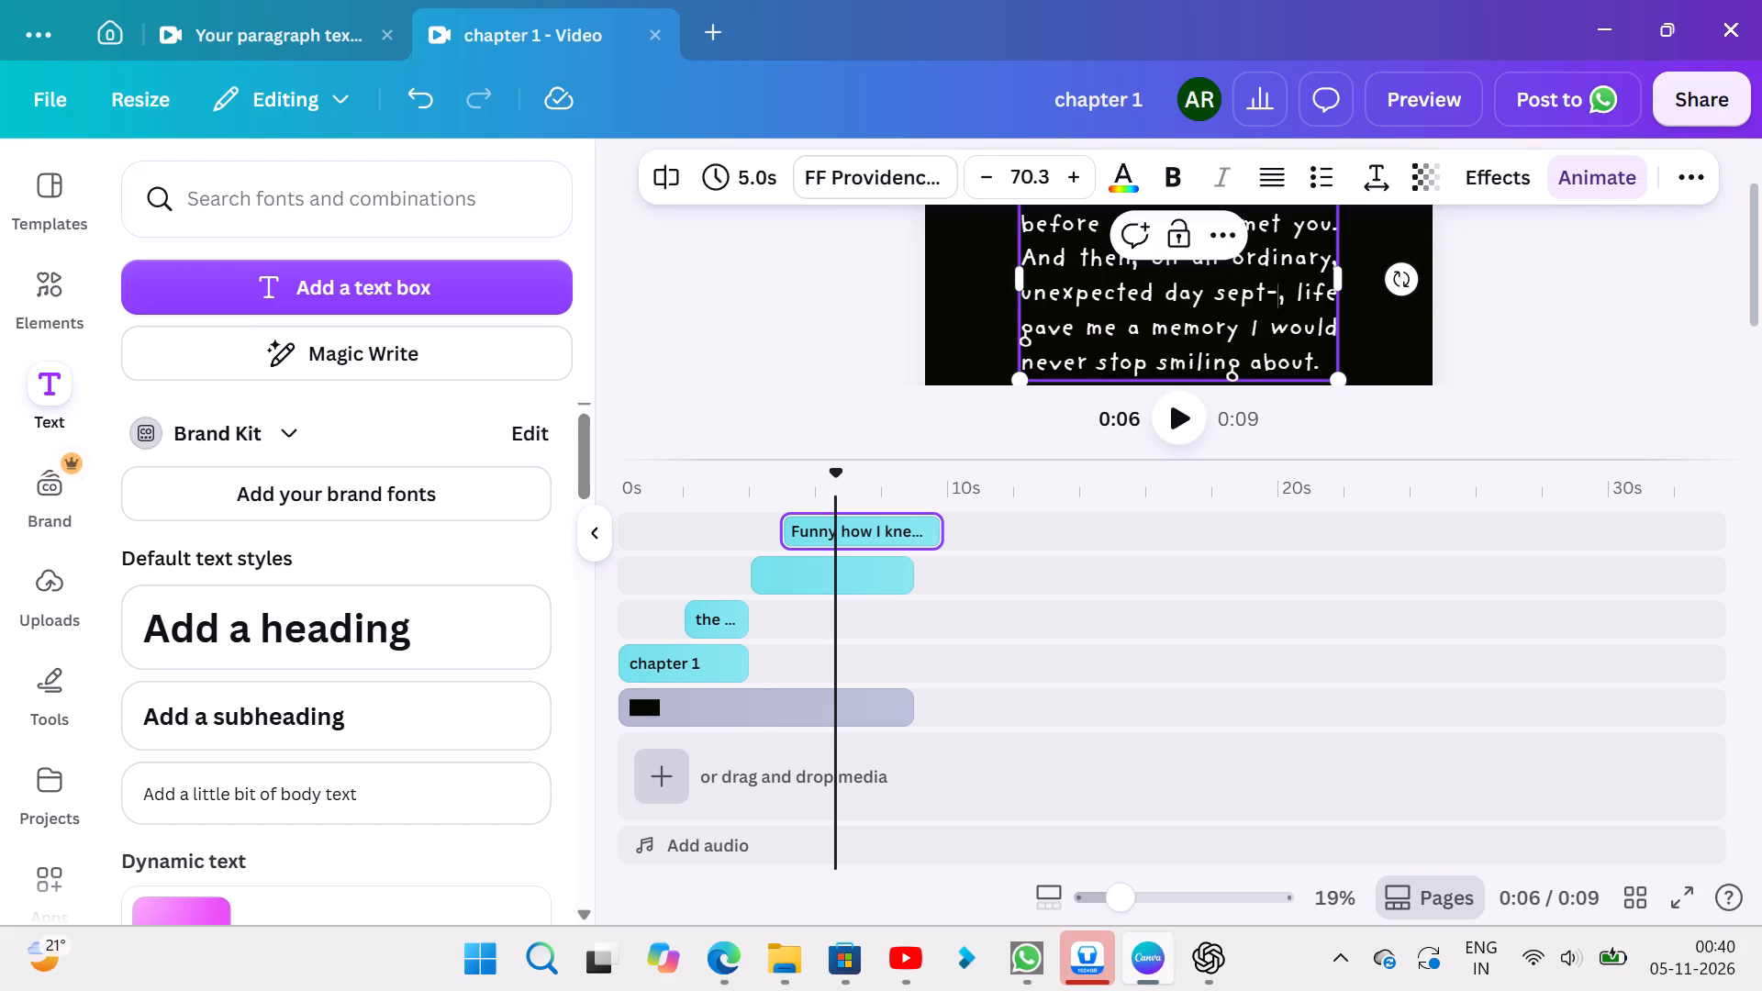
text(17)
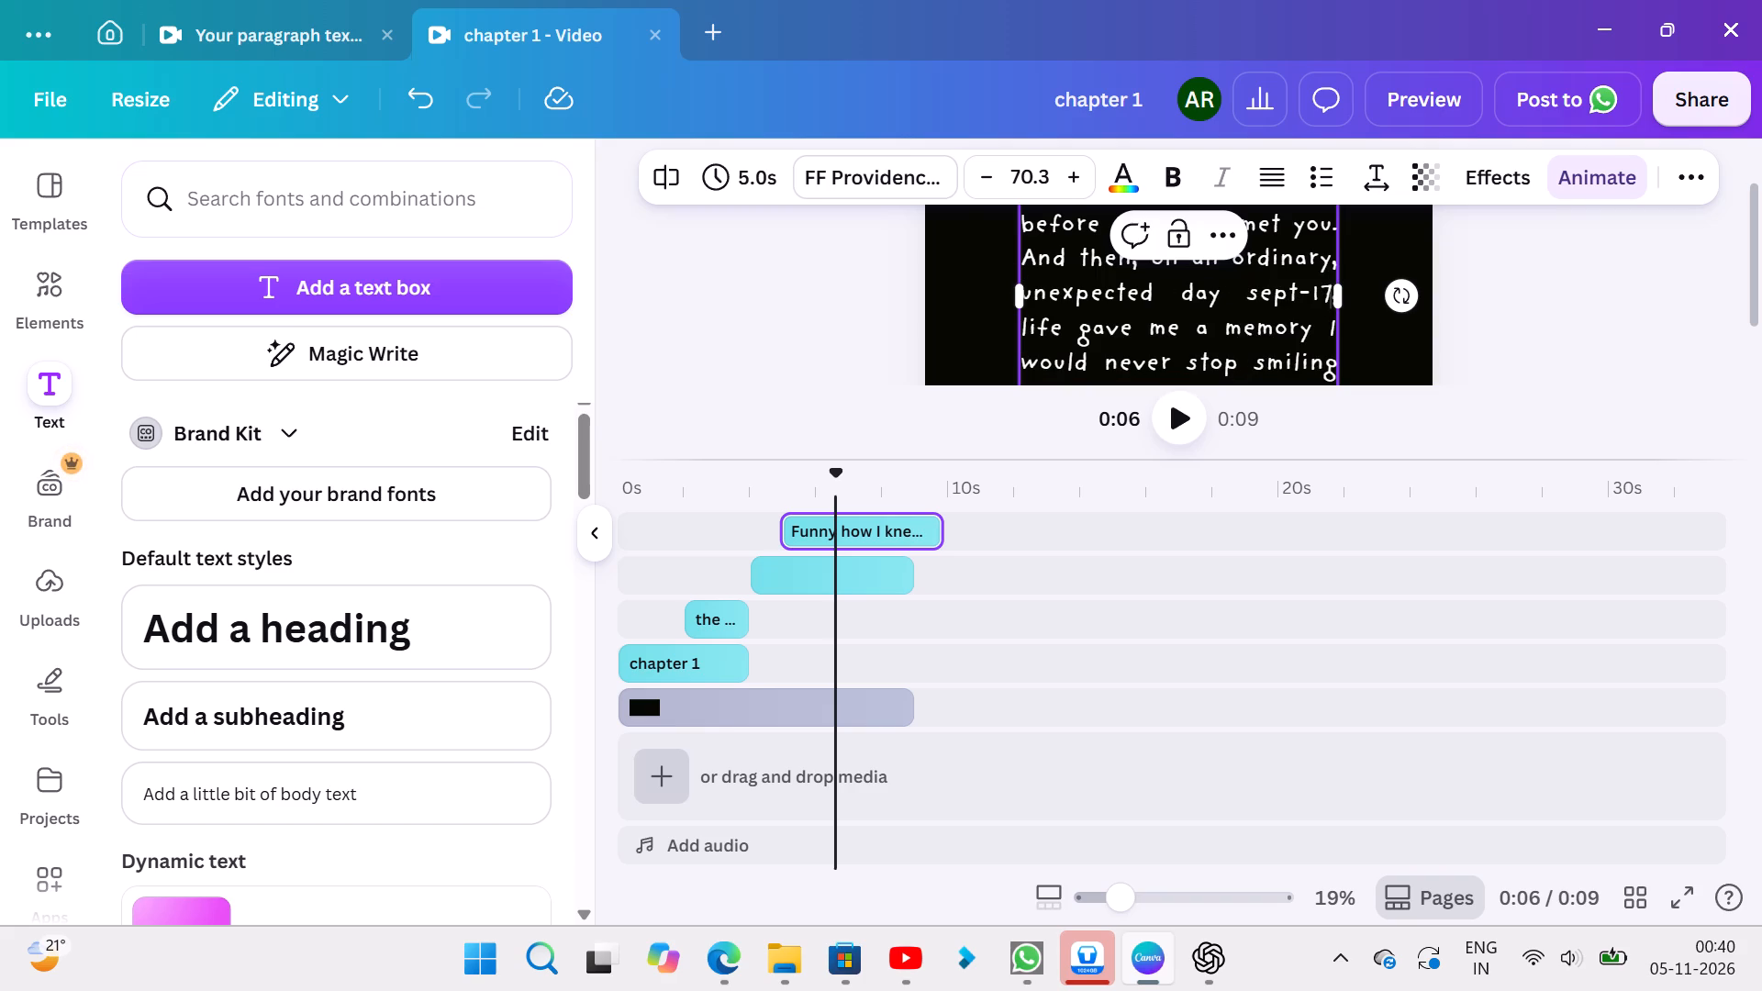
key(space)
key(2)
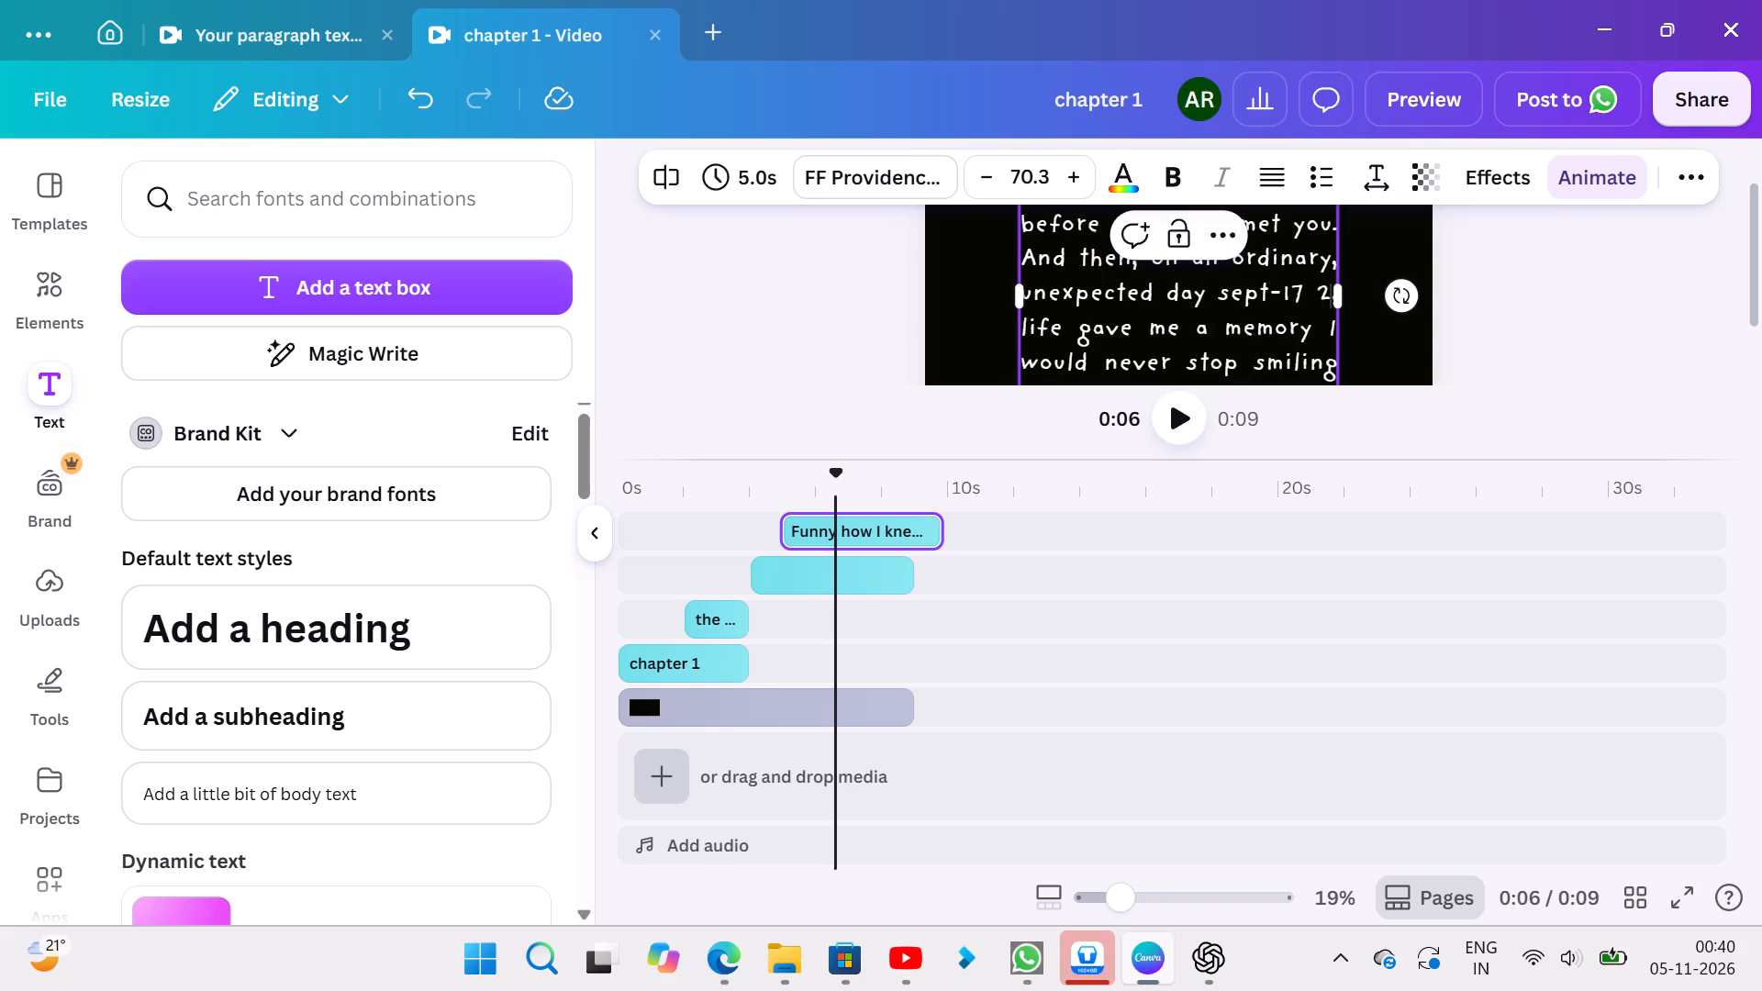
text(025)
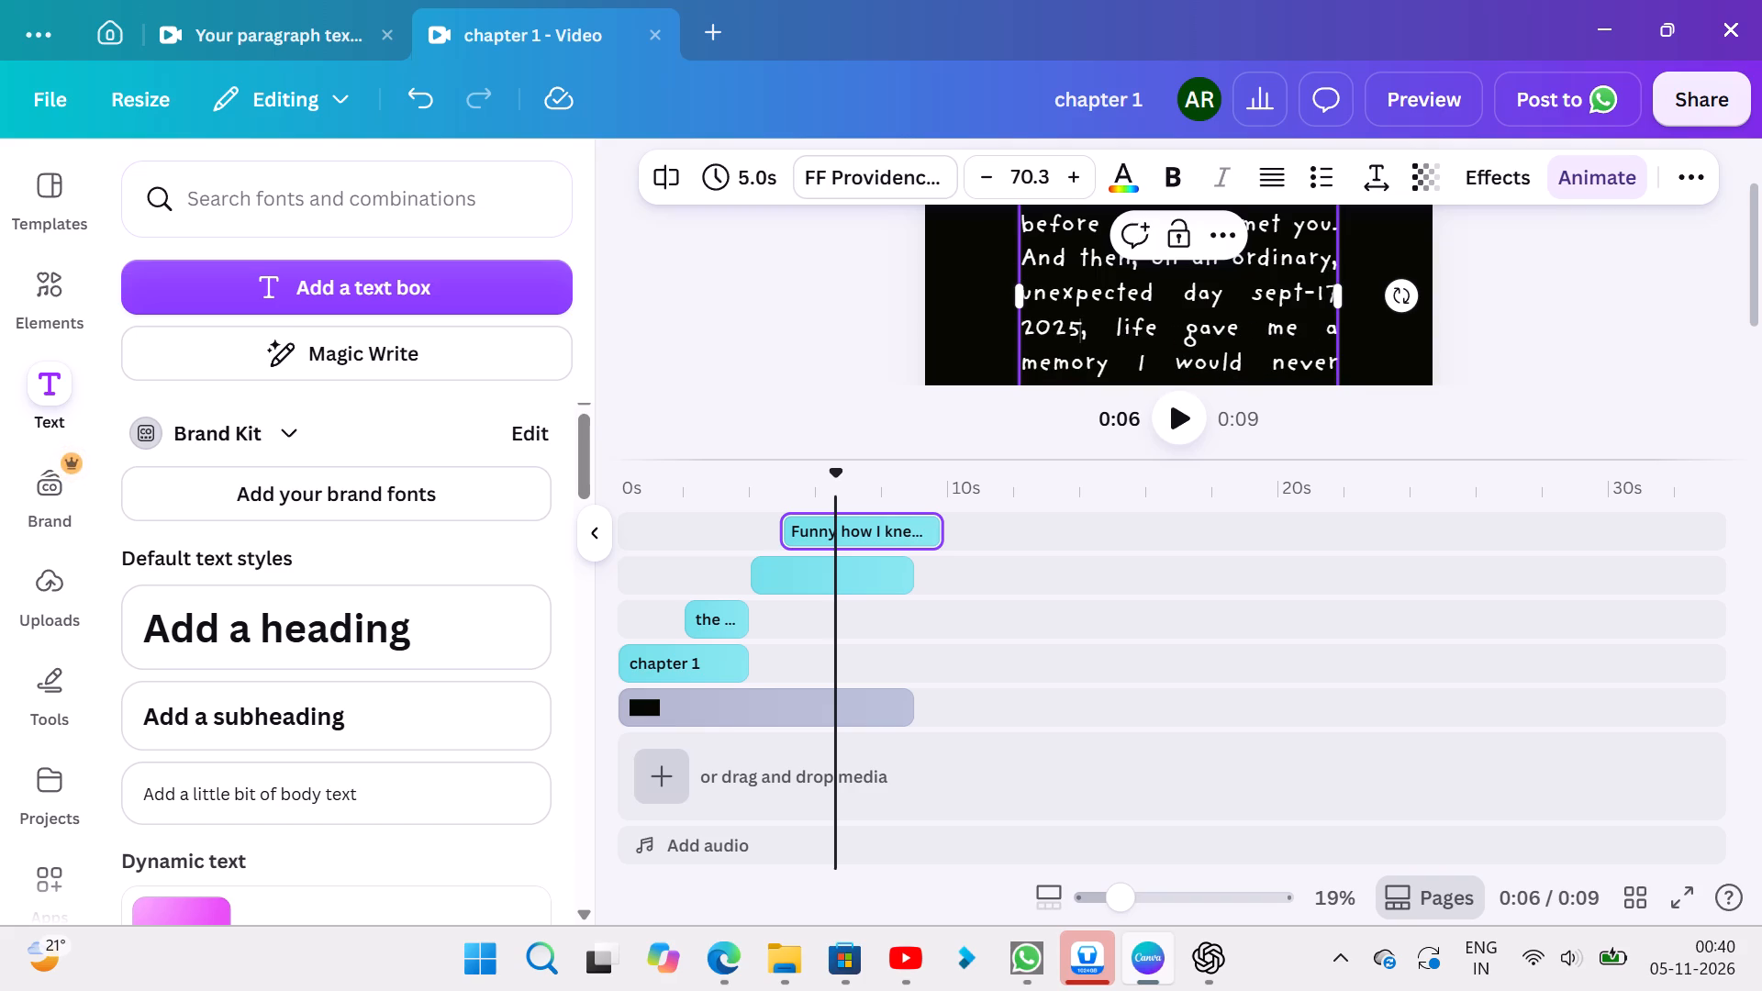
scroll(1239, 343, down, 1)
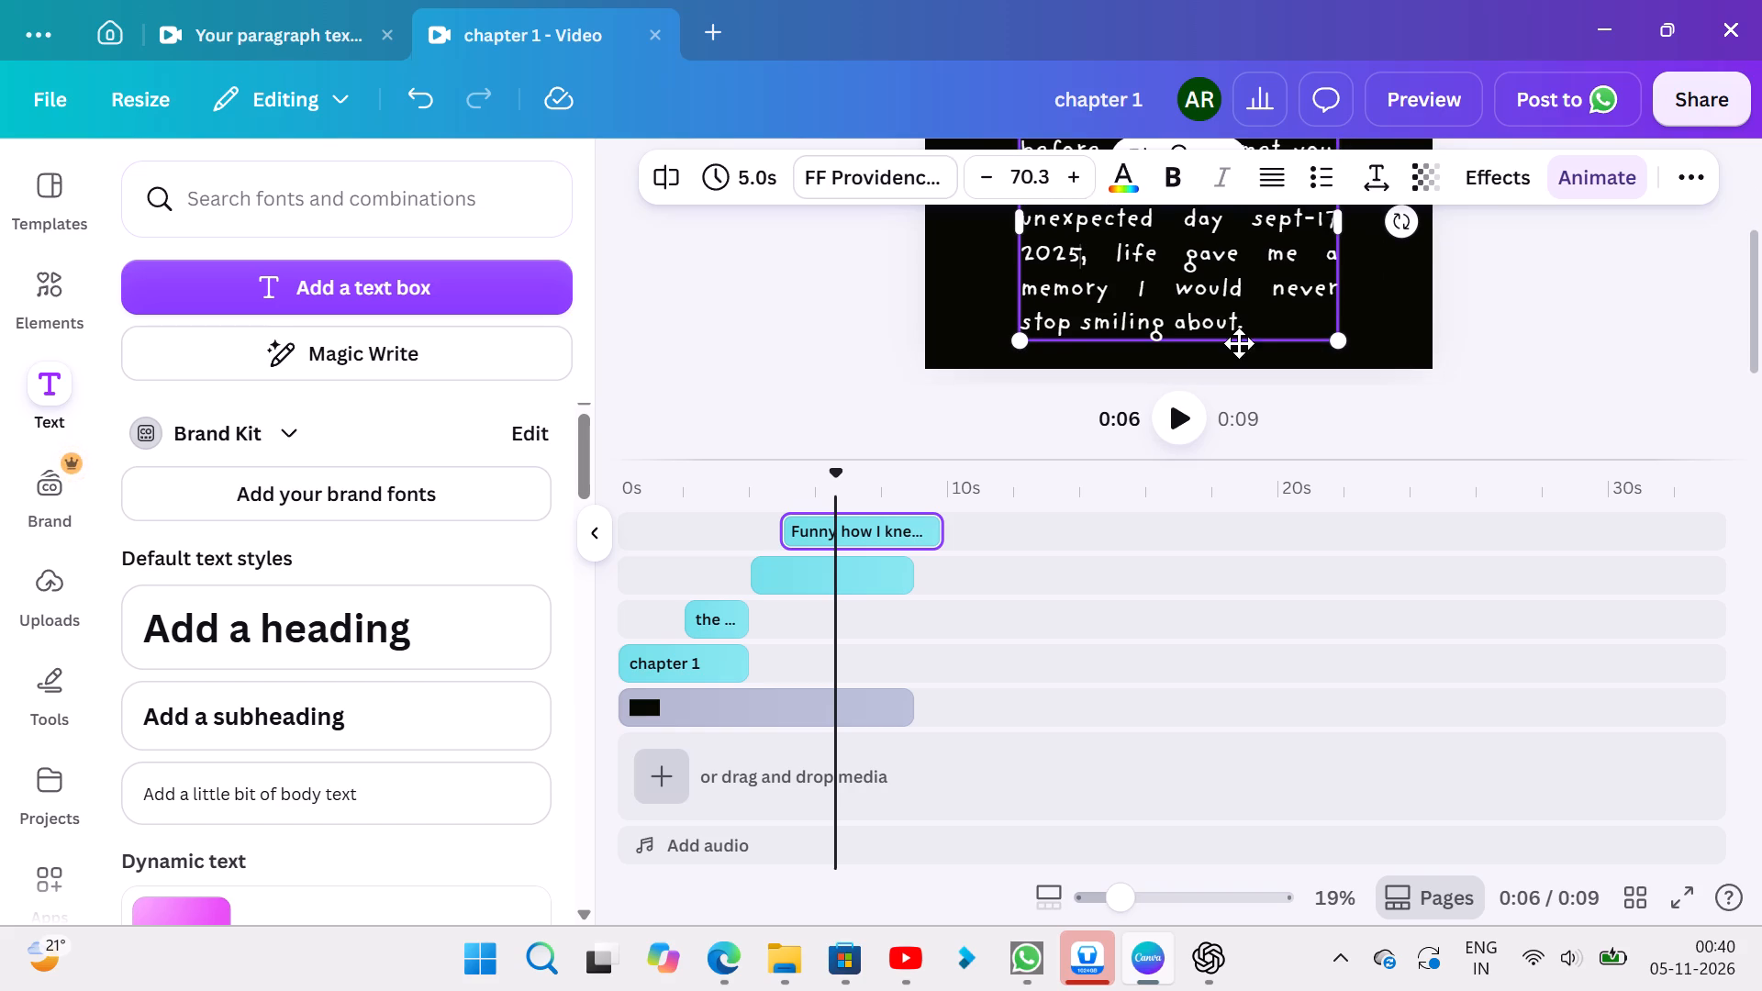
click(1255, 324)
click(1545, 314)
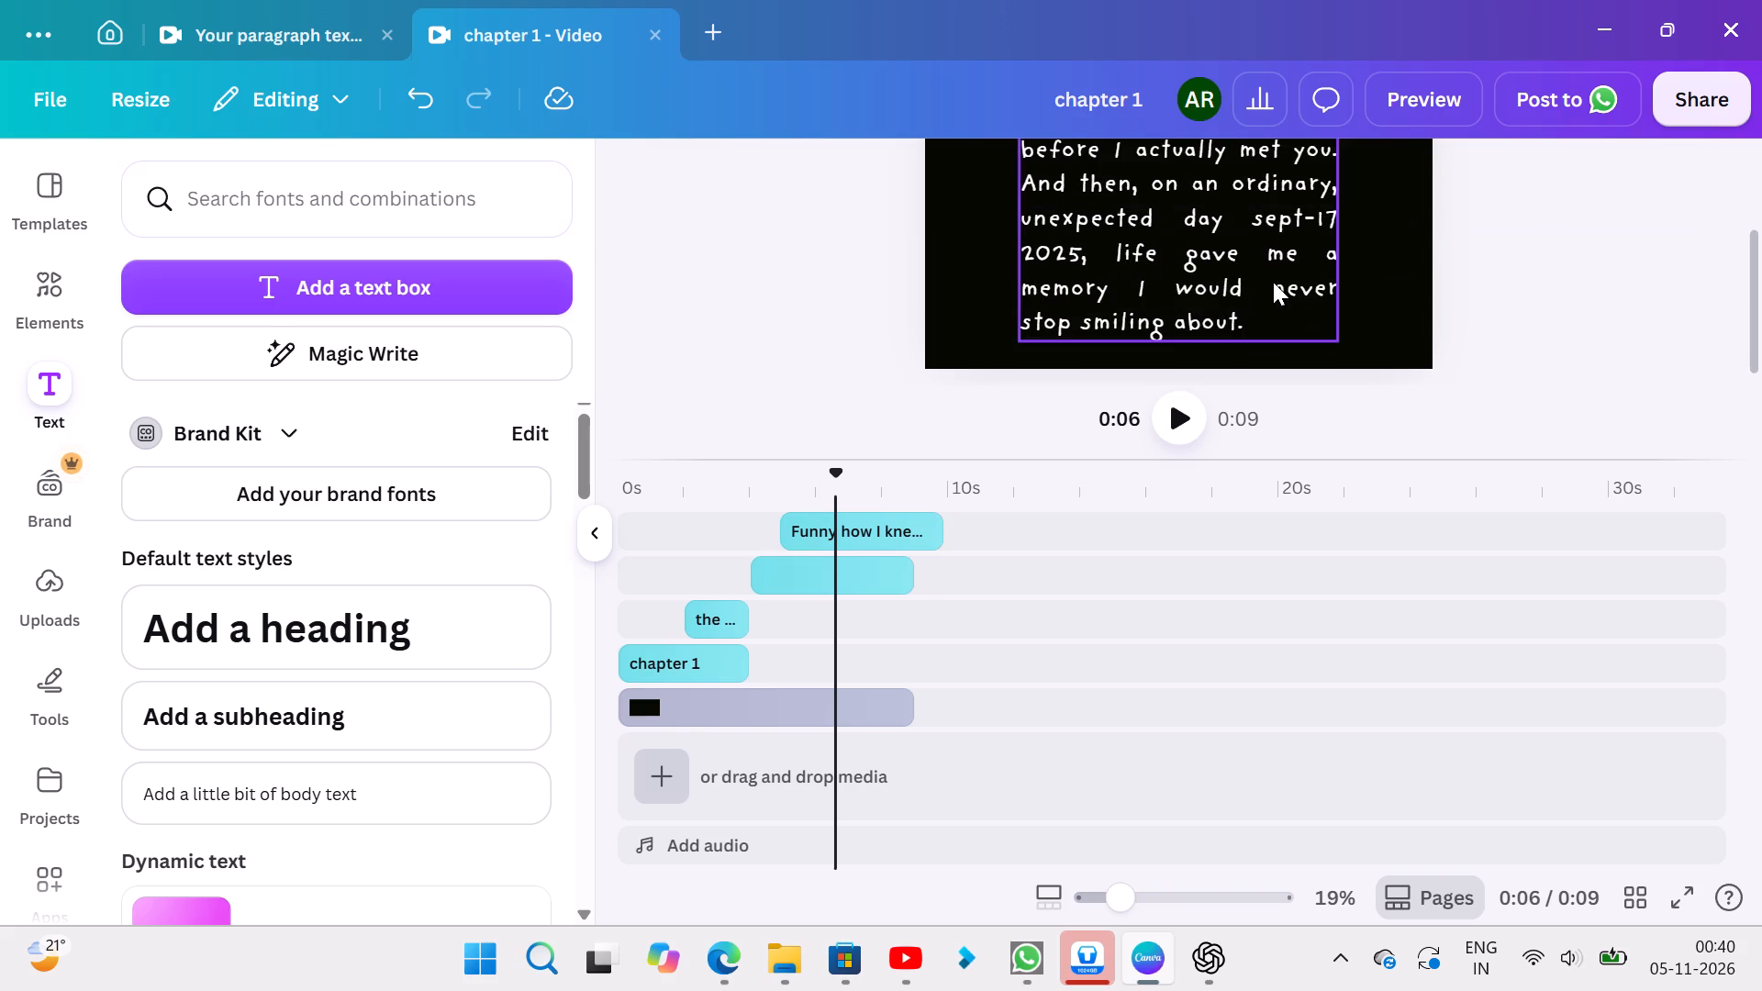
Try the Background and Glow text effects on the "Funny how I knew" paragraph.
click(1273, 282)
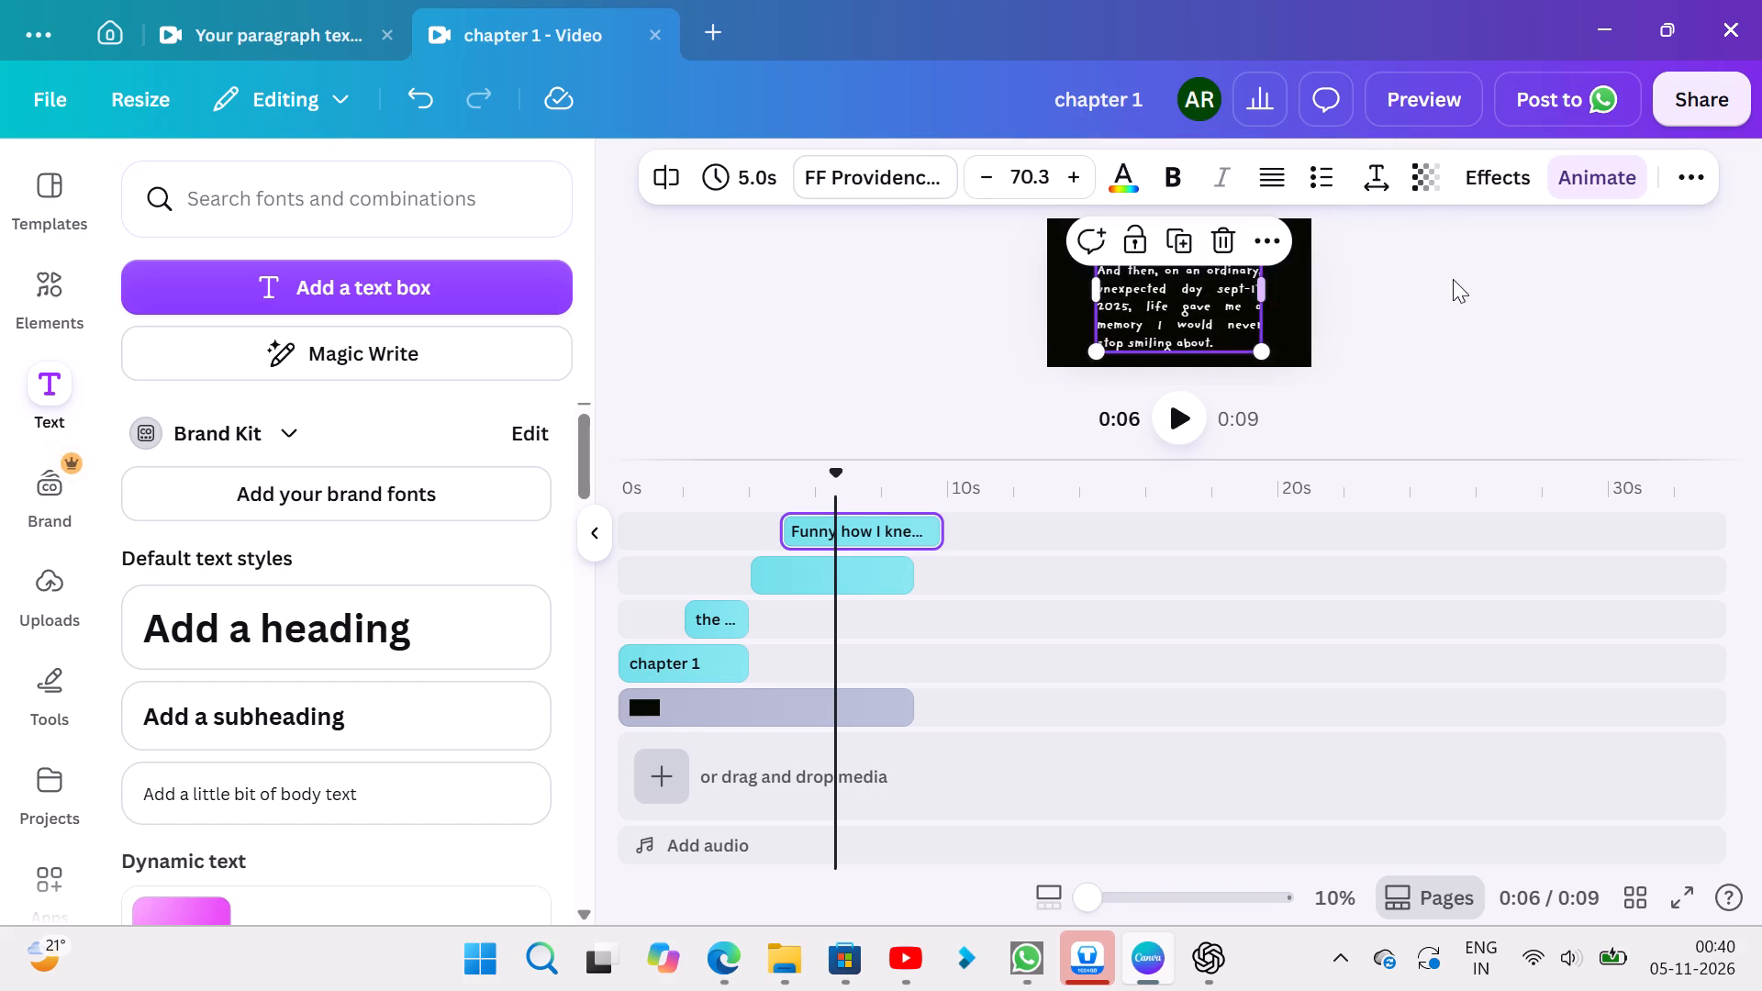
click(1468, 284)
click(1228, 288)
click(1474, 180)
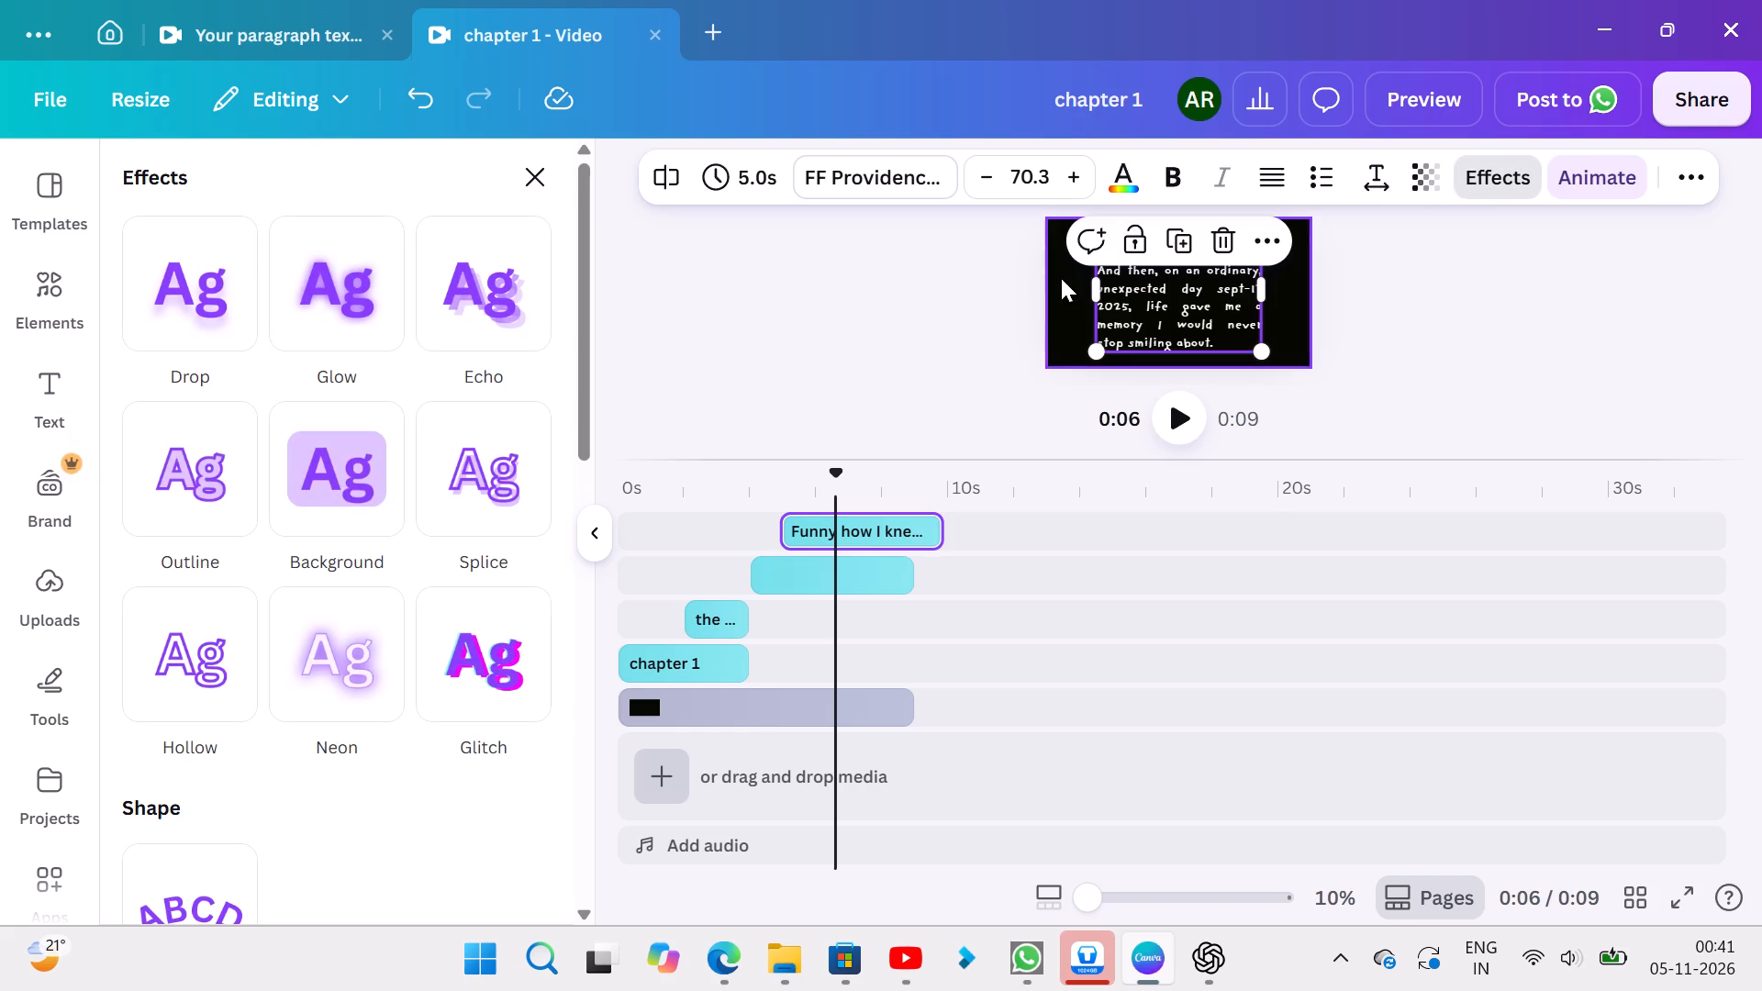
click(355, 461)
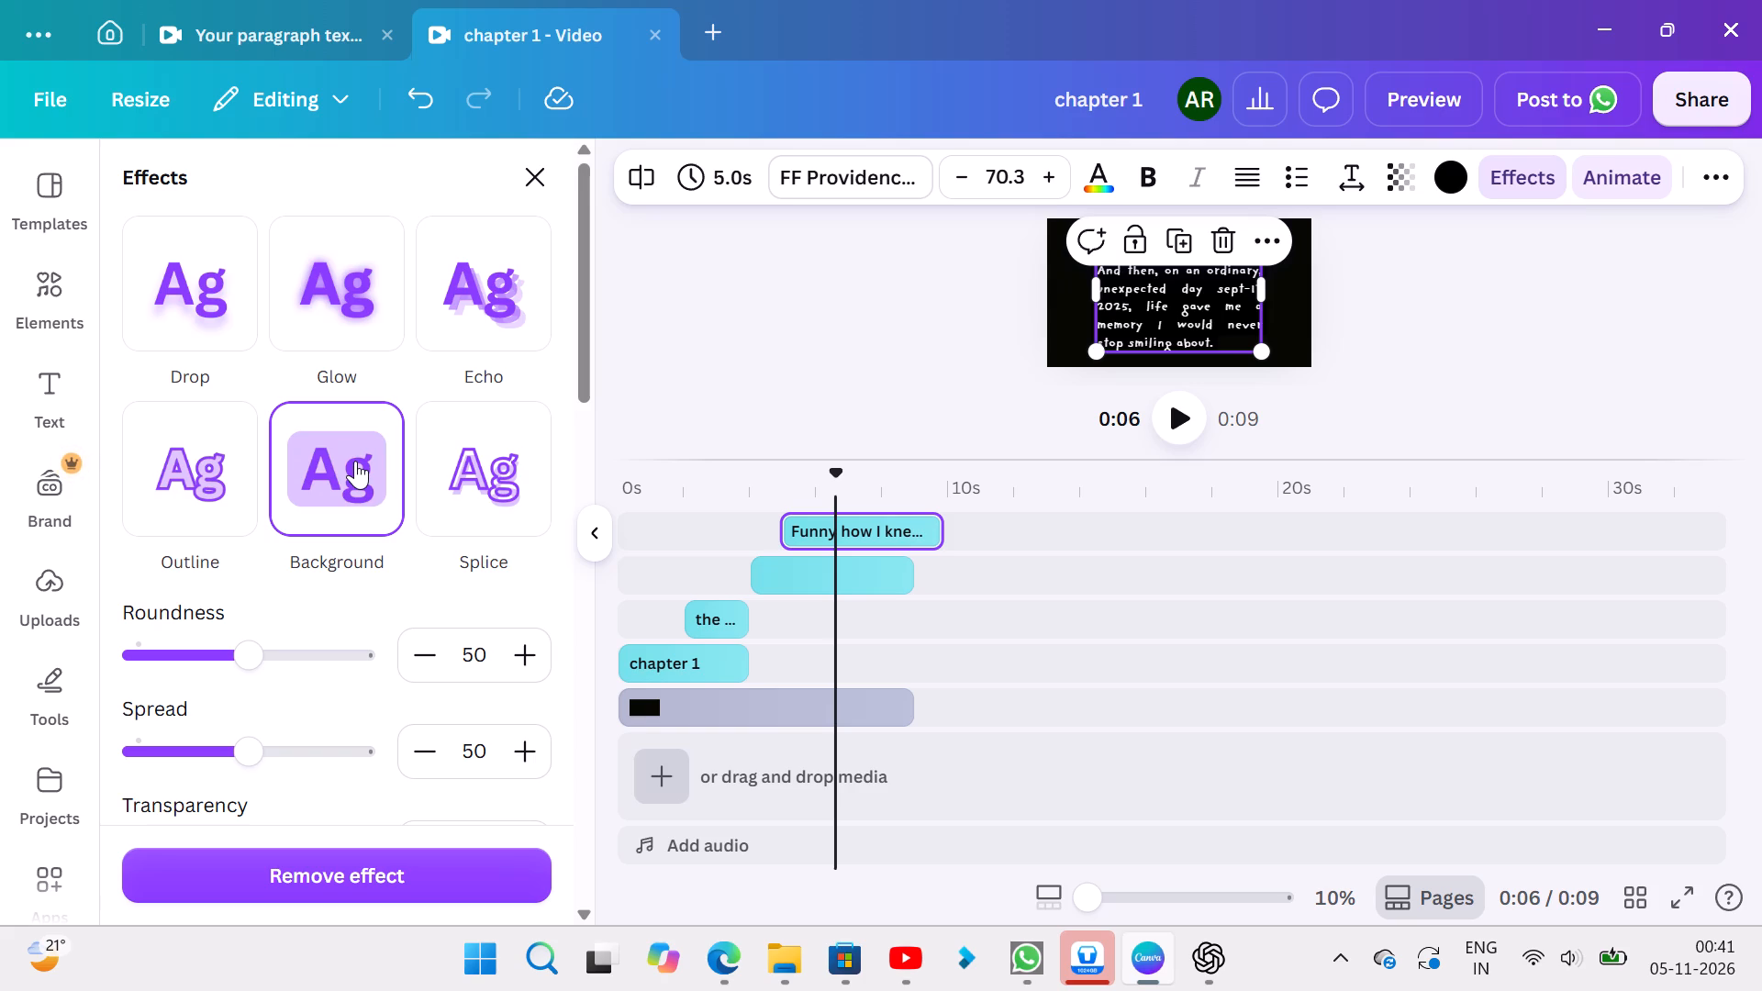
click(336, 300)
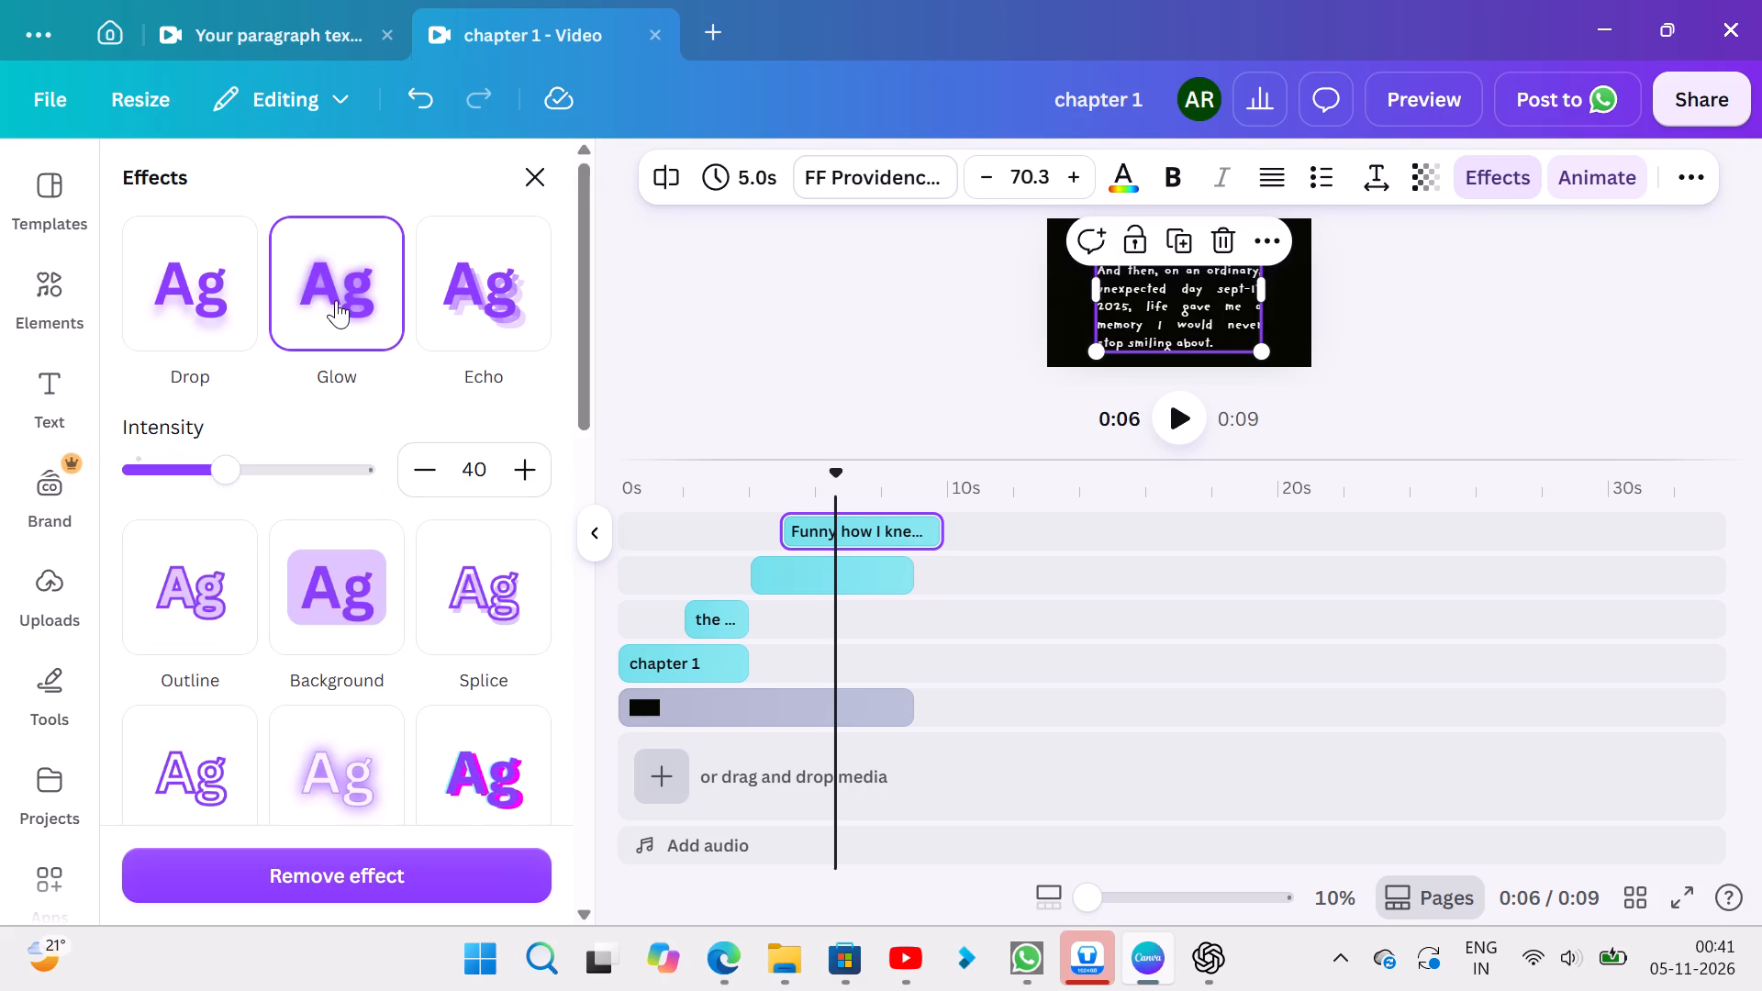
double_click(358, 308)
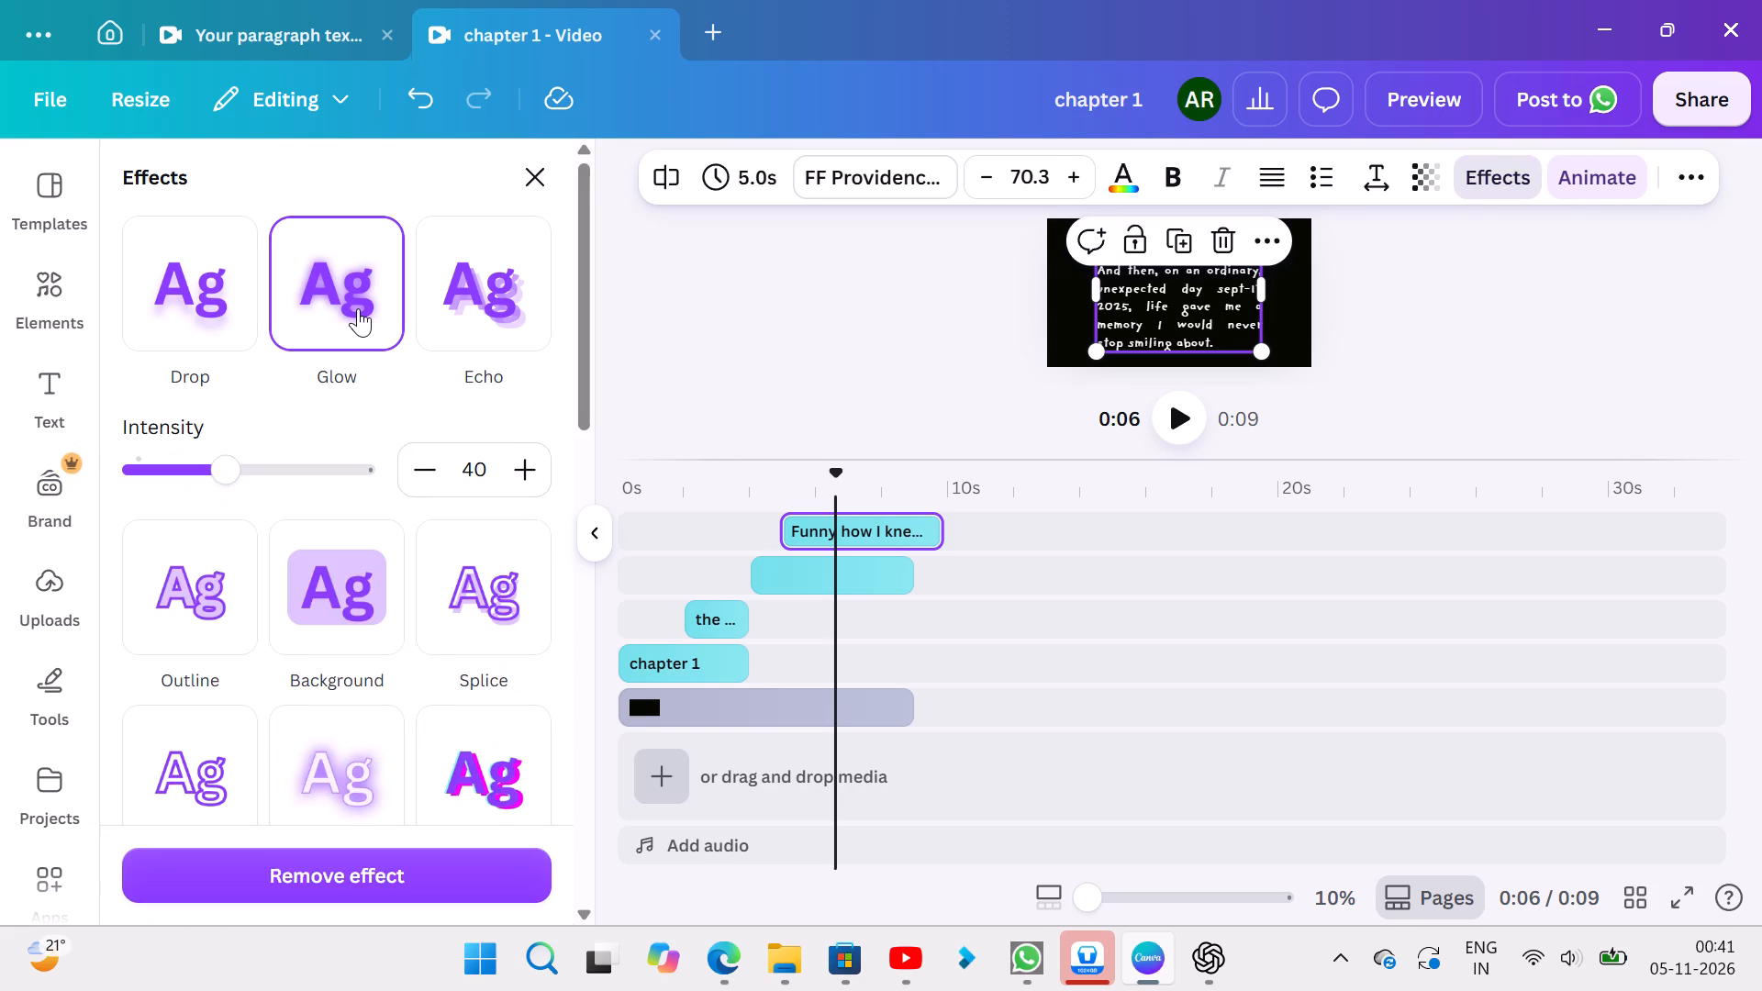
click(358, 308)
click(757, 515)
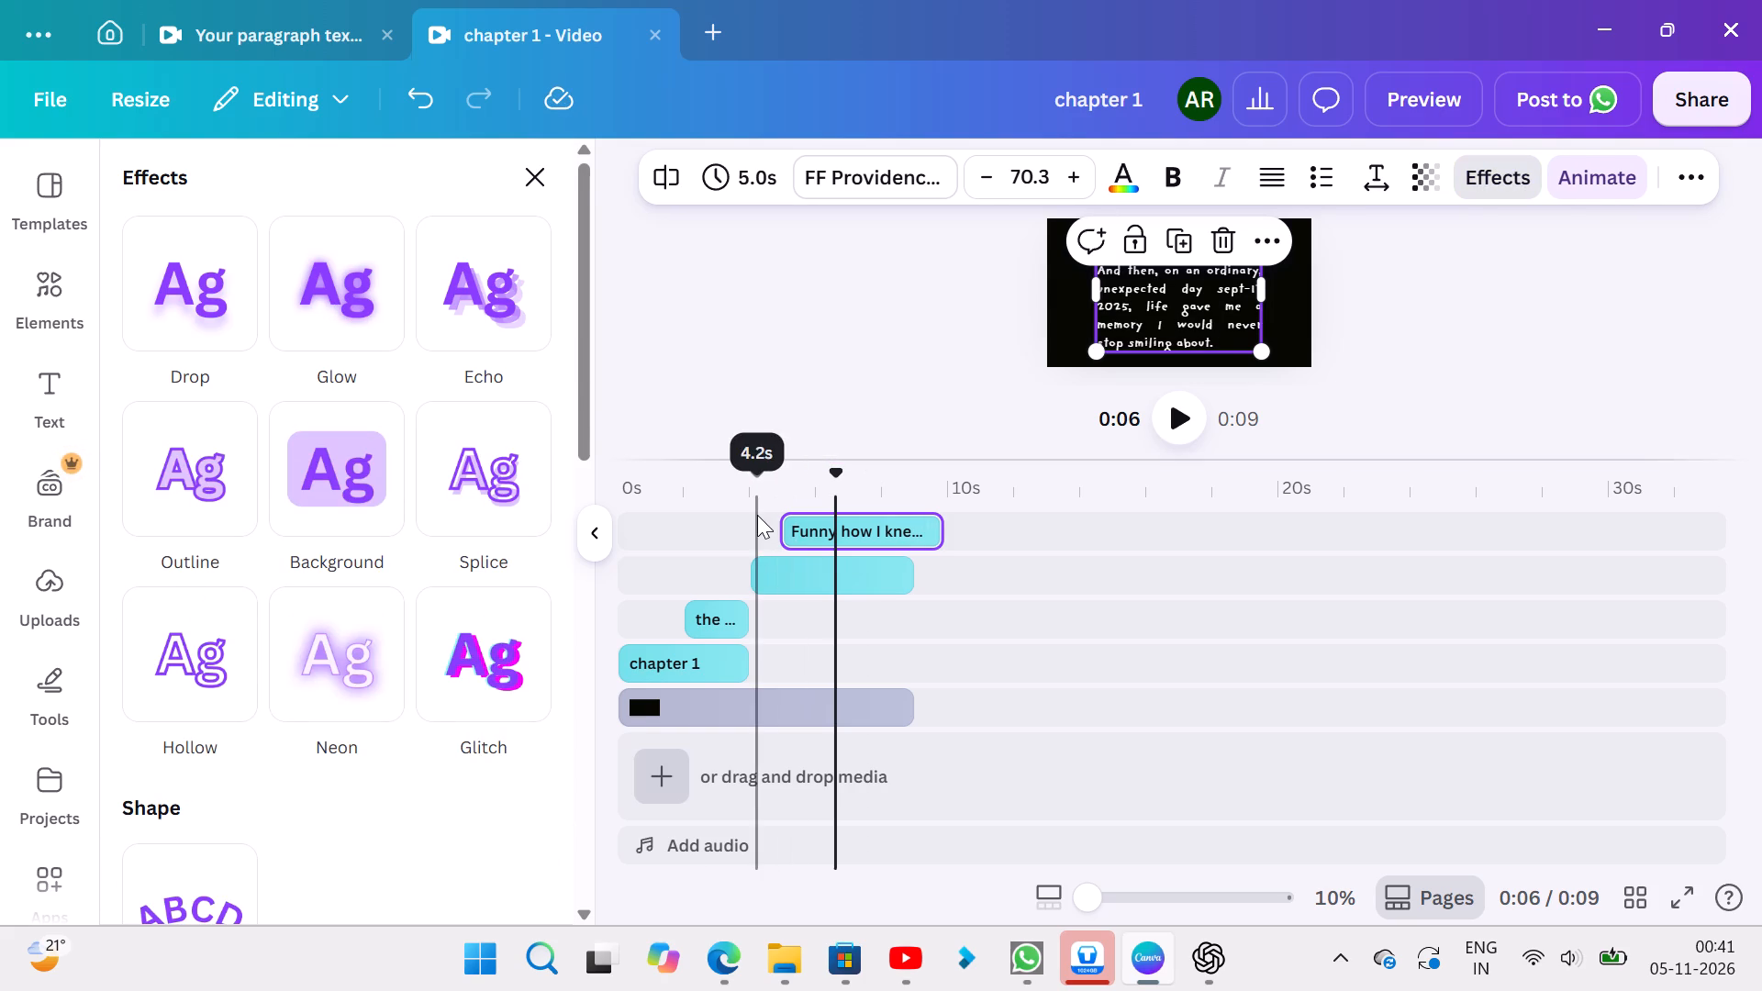
Play the video back from the start to check the text animations and timing.
click(1165, 423)
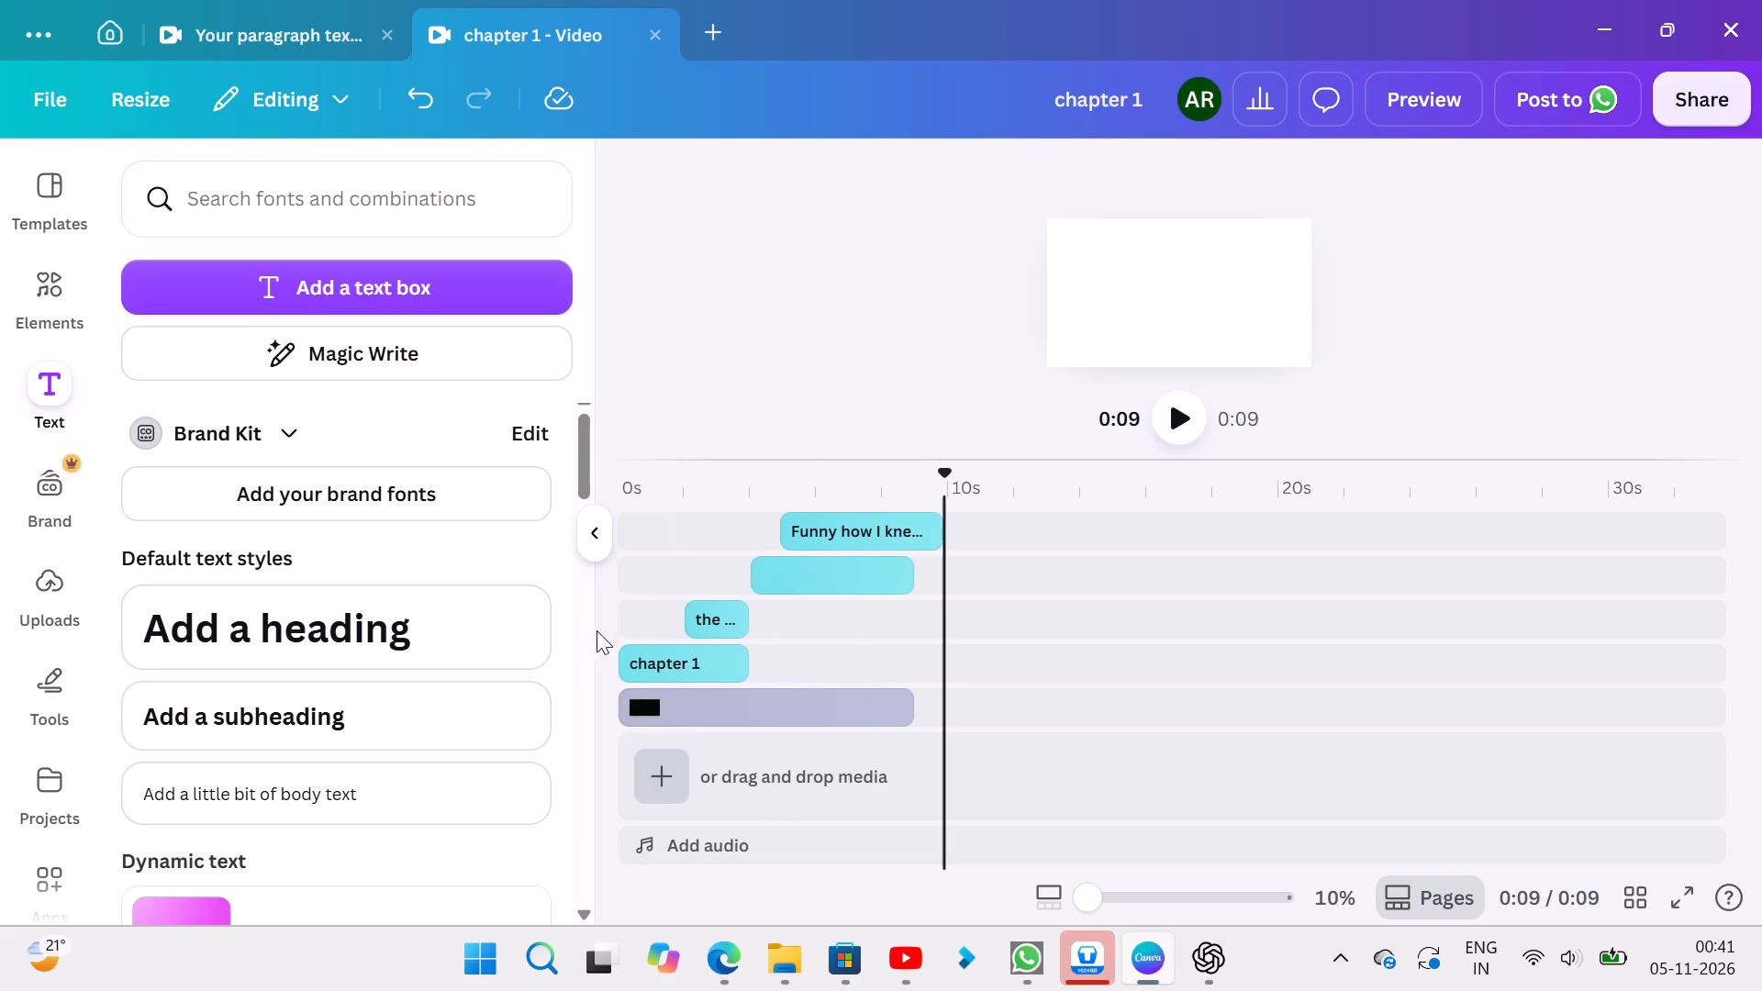
click(623, 629)
key(space)
Move the blank text clip along the timeline so that it starts at about 21 s.
click(898, 579)
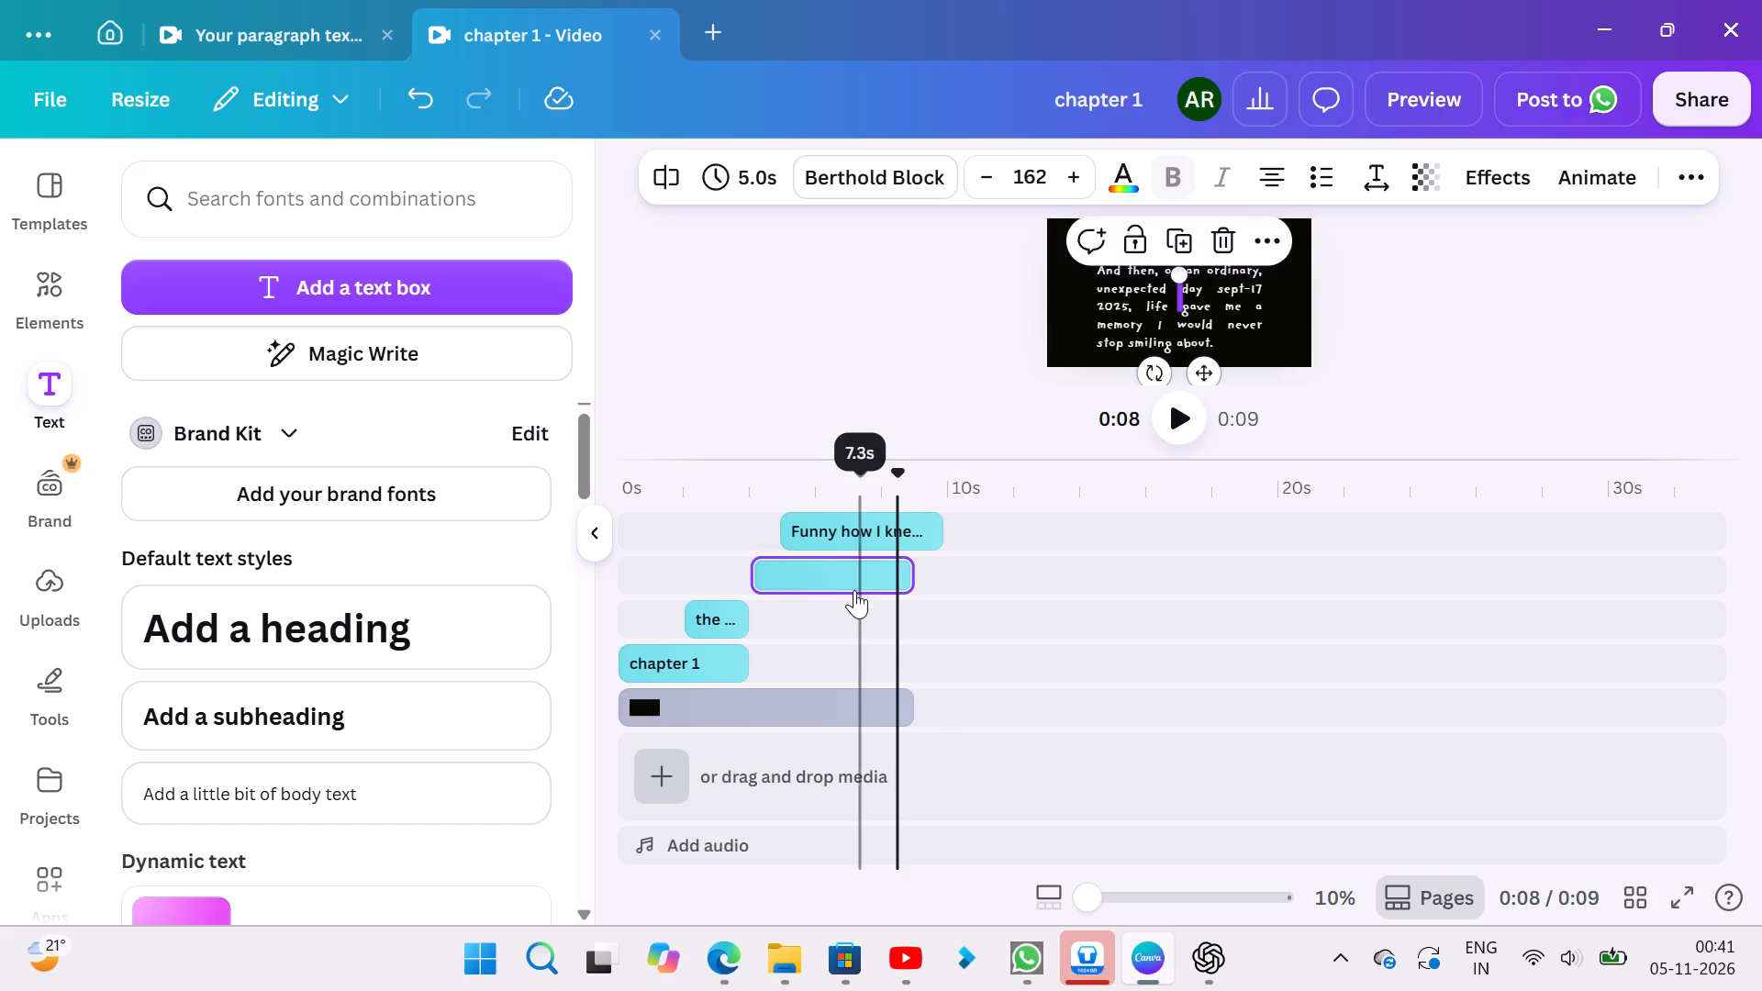
drag(854, 581, 1430, 574)
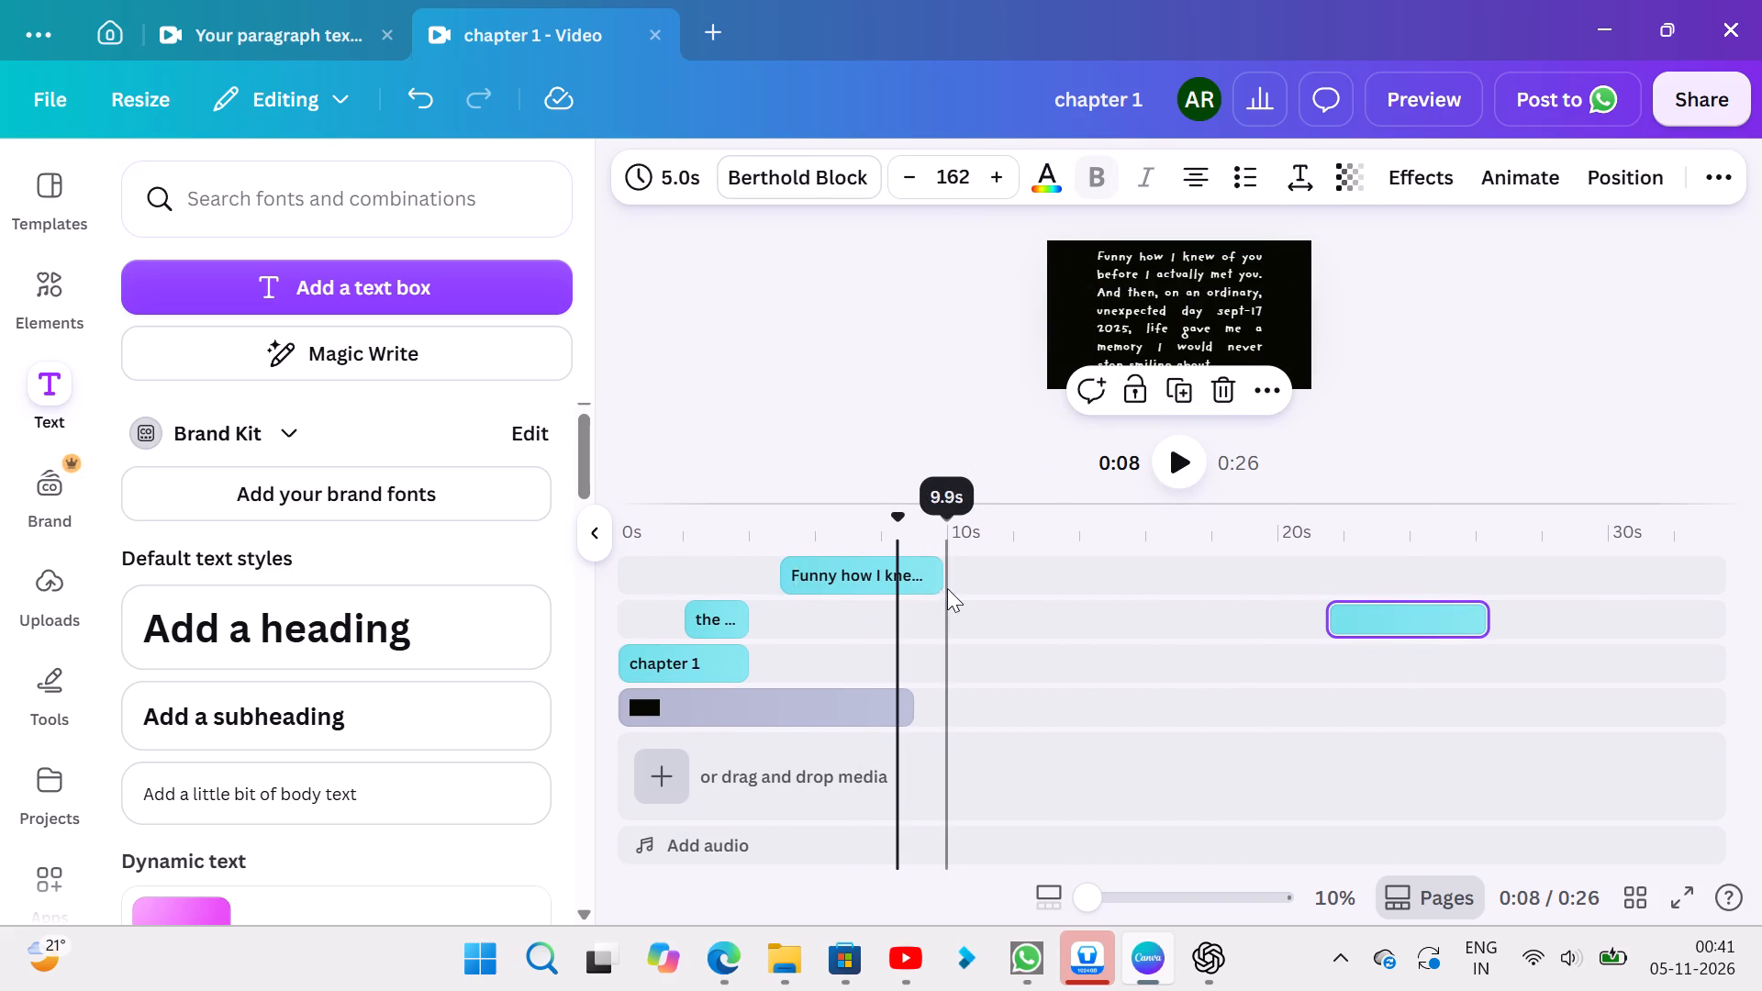
Extend the black background clip's duration to 34.5 s.
click(881, 711)
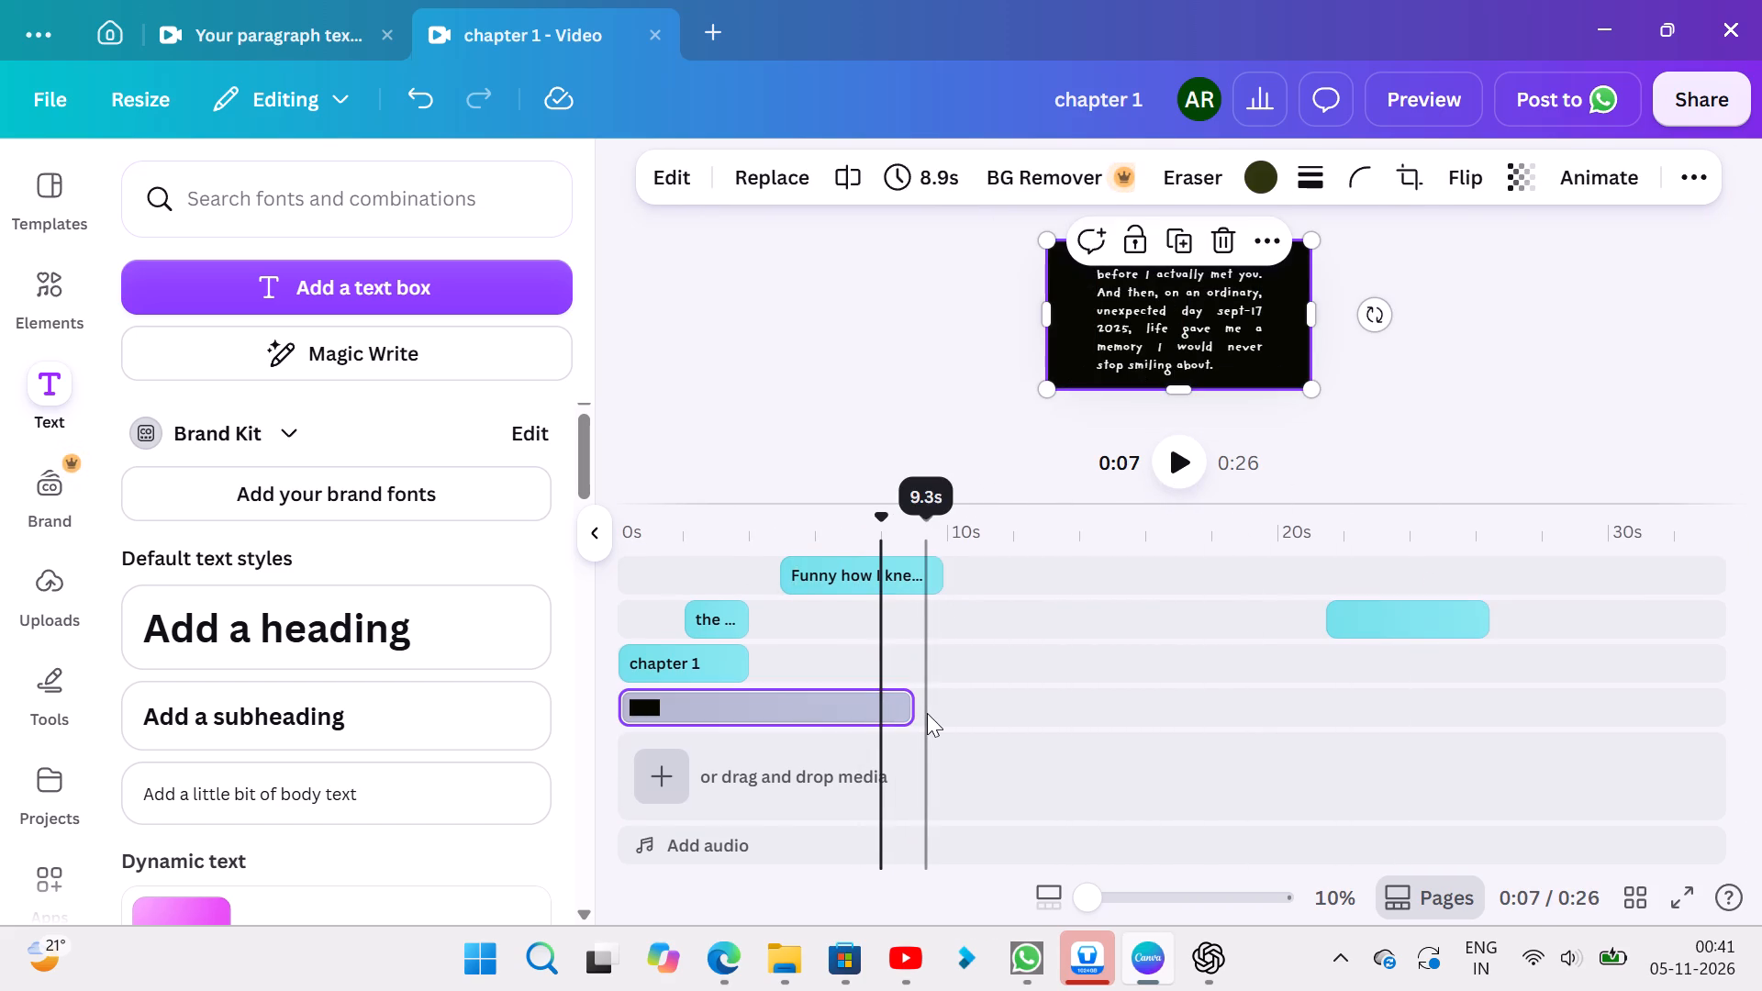
drag(913, 711, 1451, 680)
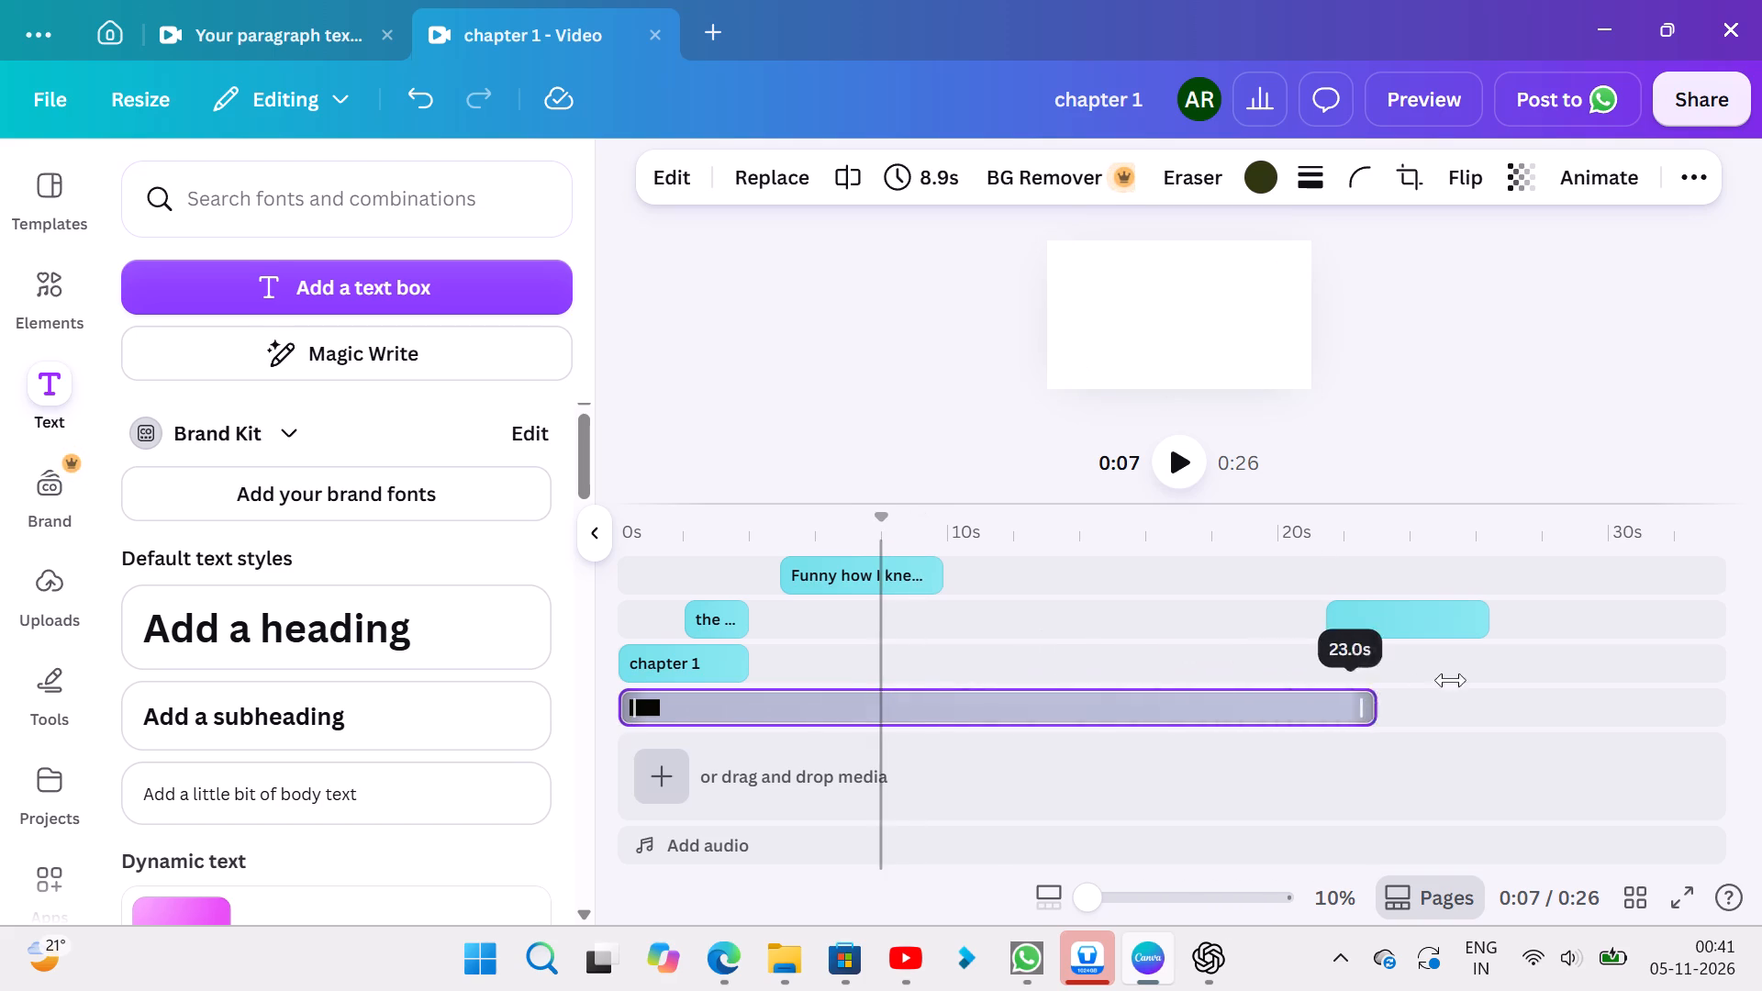
drag(1451, 680, 1758, 682)
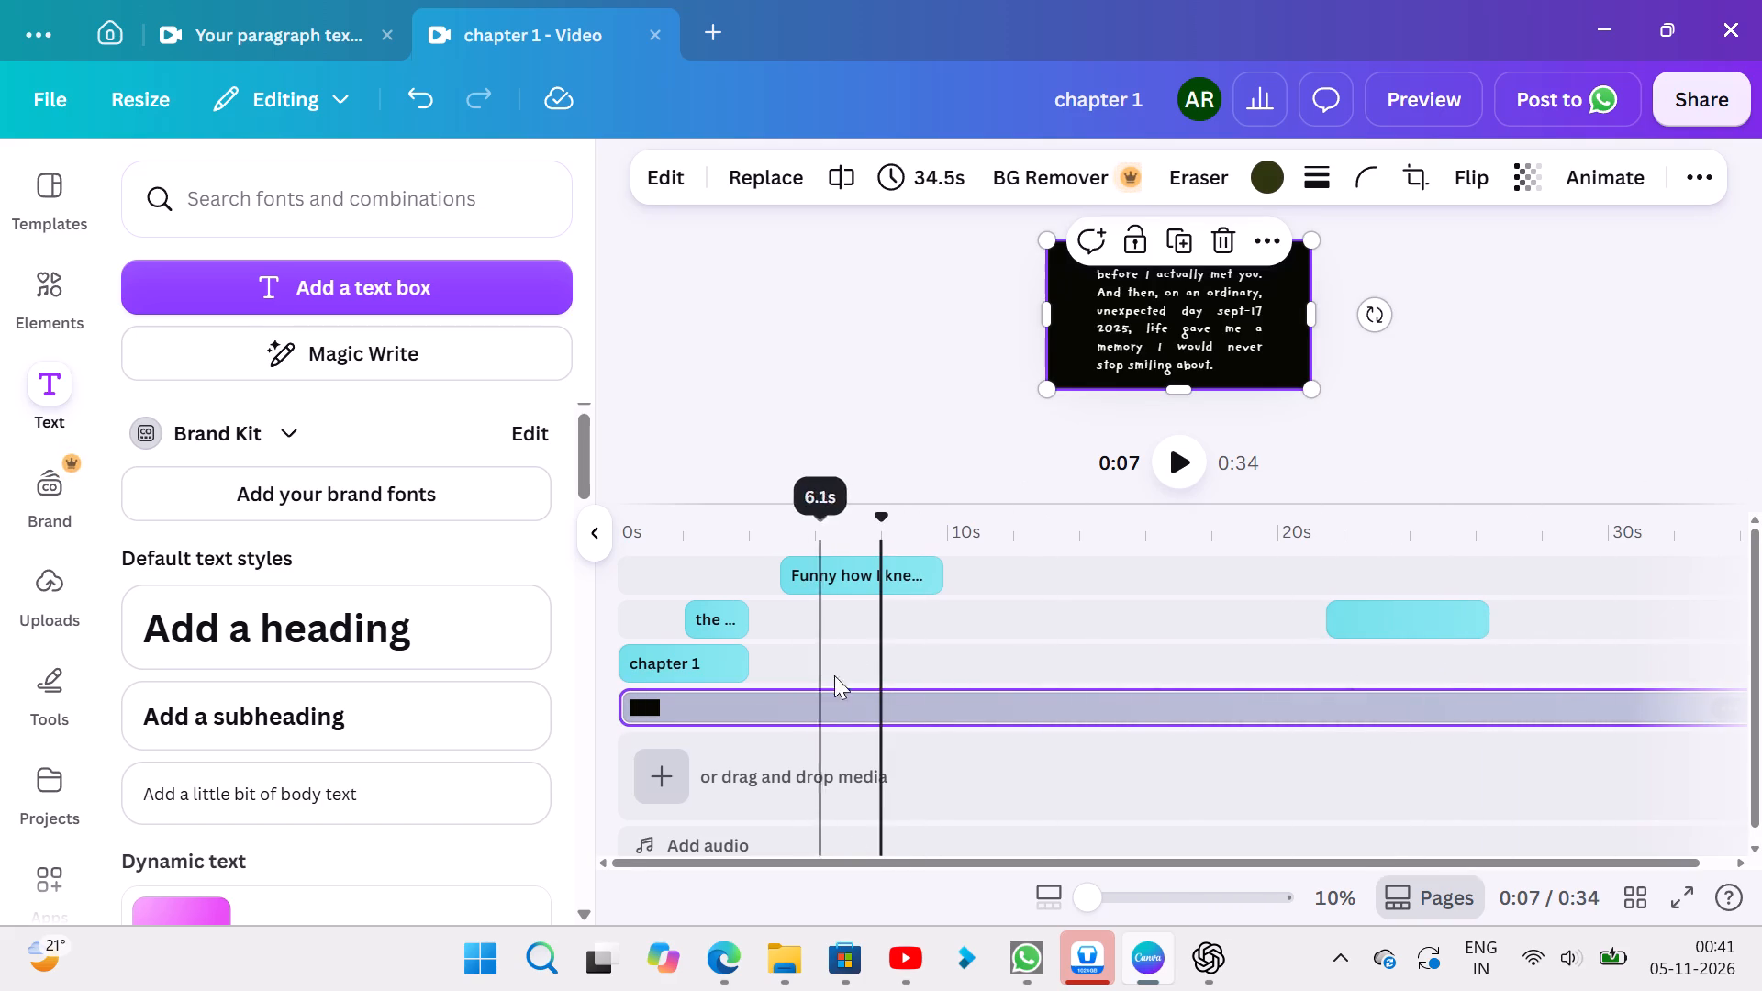
Move the "Funny how I knew" text clip earlier on the timeline, starting at about 4 s just after "chapter 1" ends.
click(854, 564)
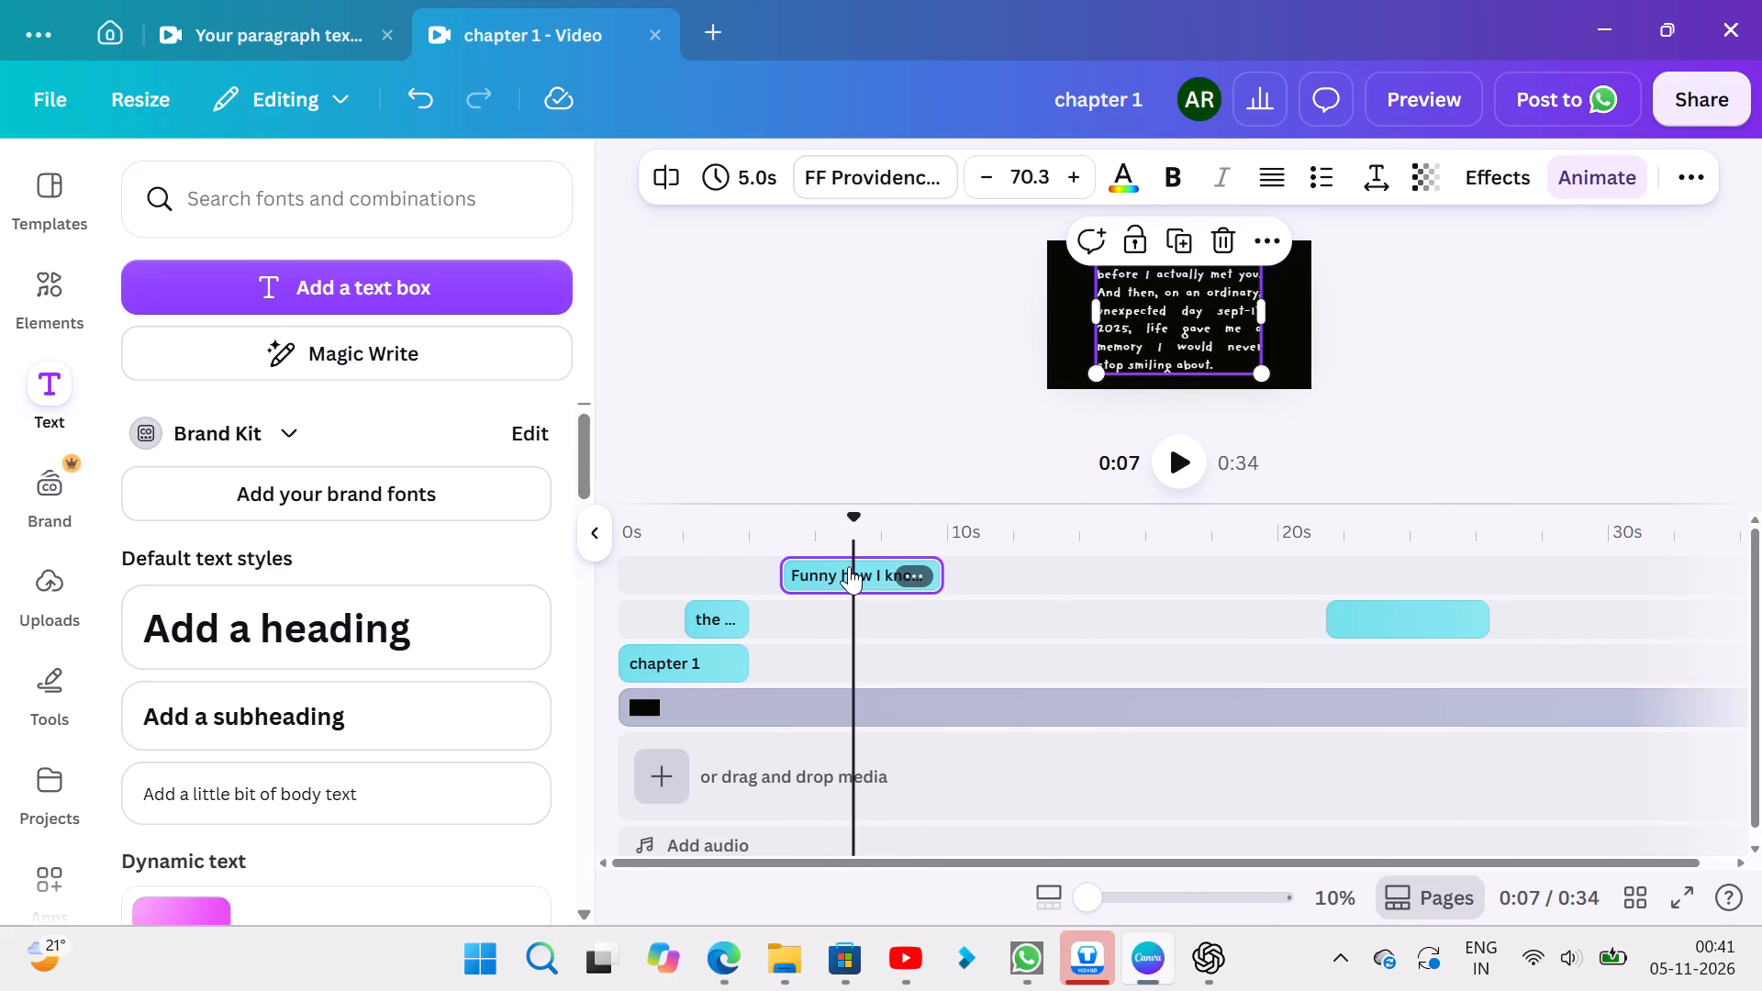
drag(849, 566, 824, 566)
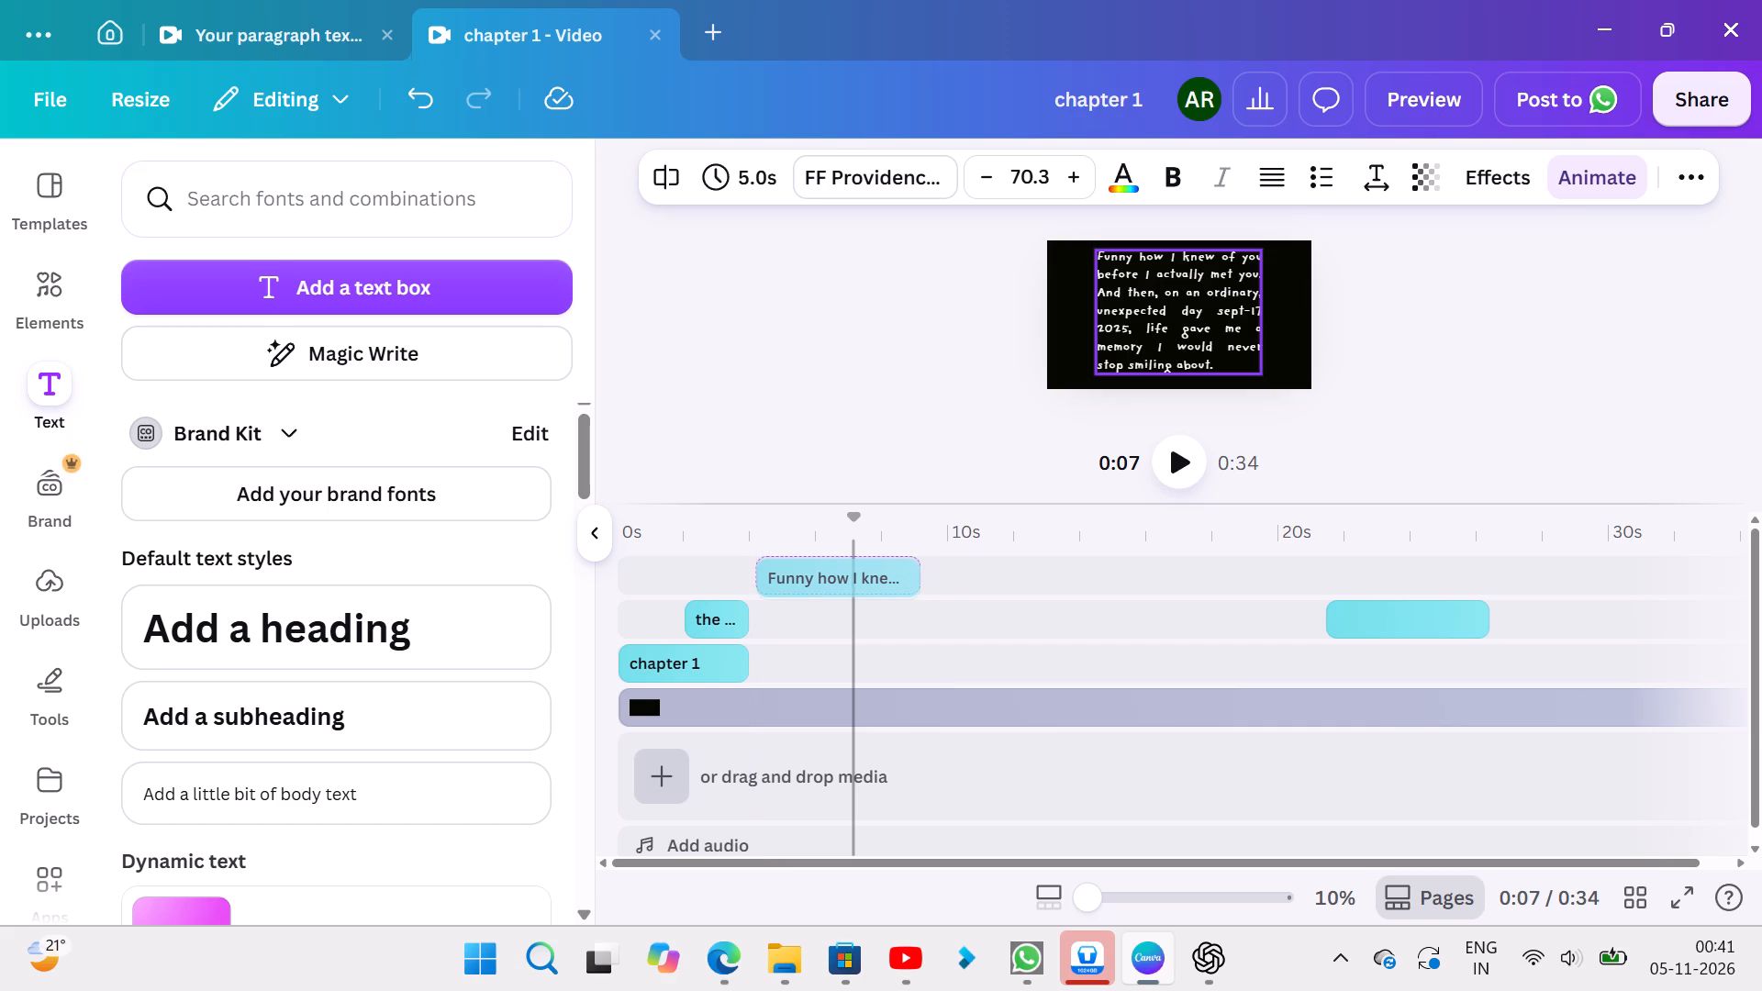
drag(824, 566, 823, 566)
click(1065, 585)
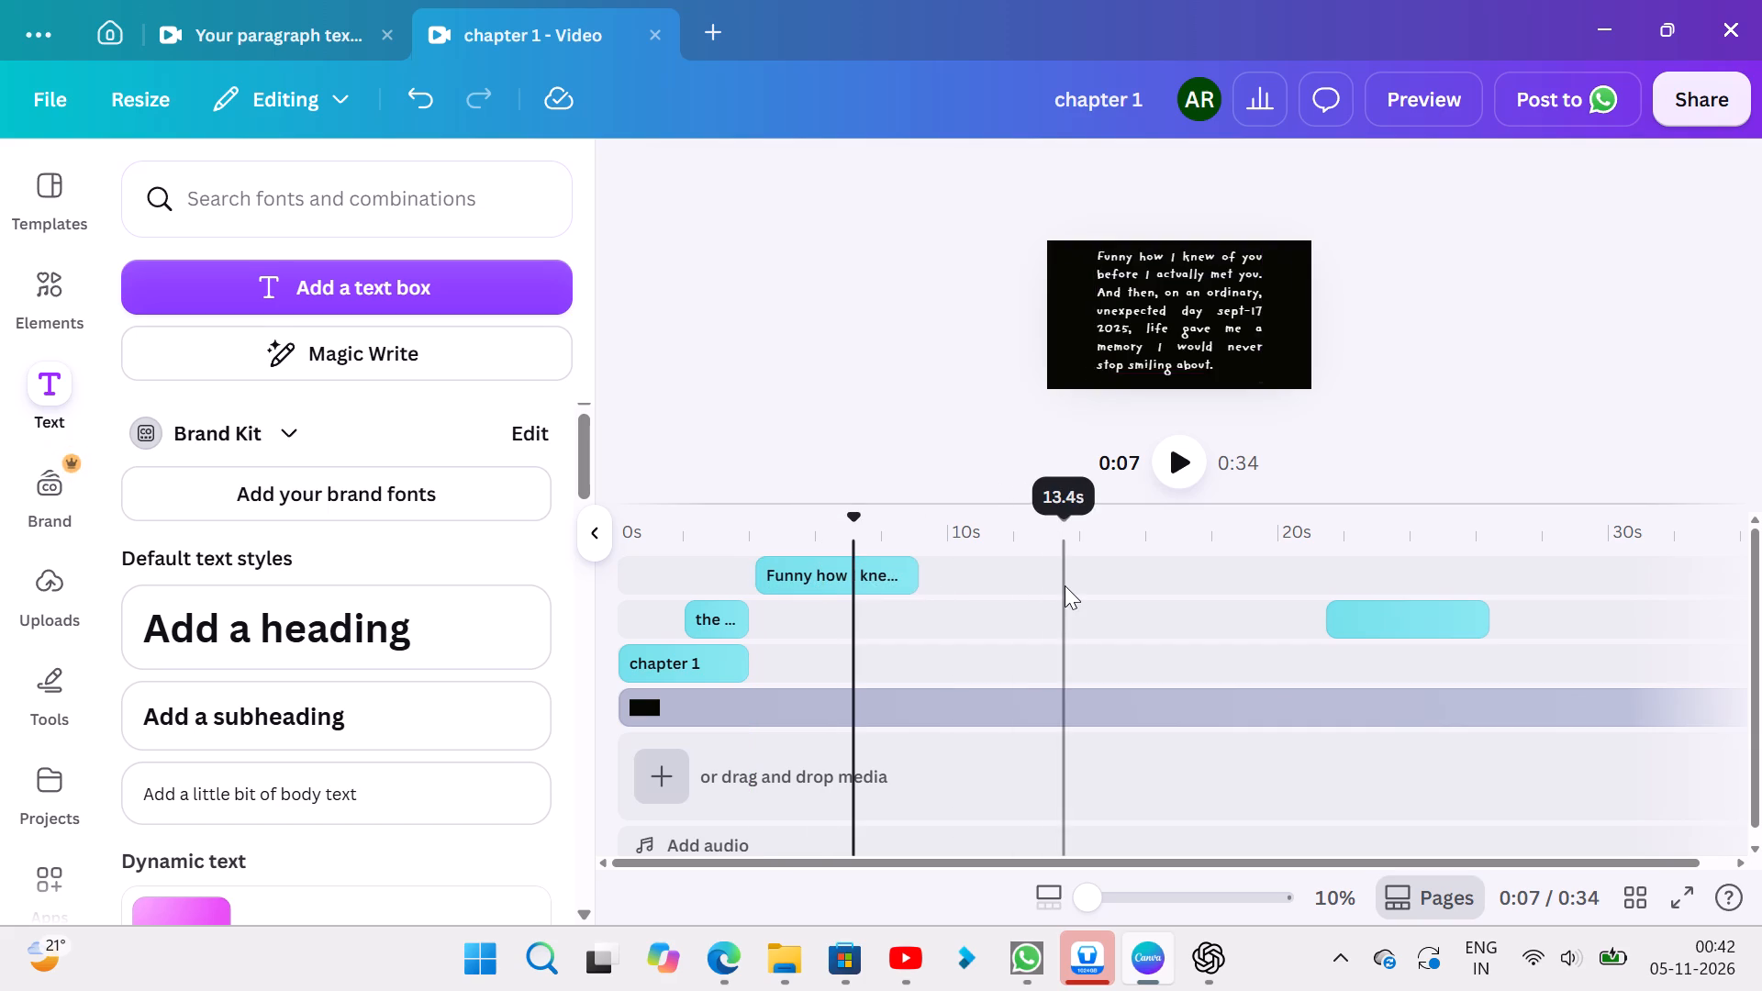
Browse the recommended animated elements in the Animations category for something to accompany the "Funny how I knew" text.
click(872, 574)
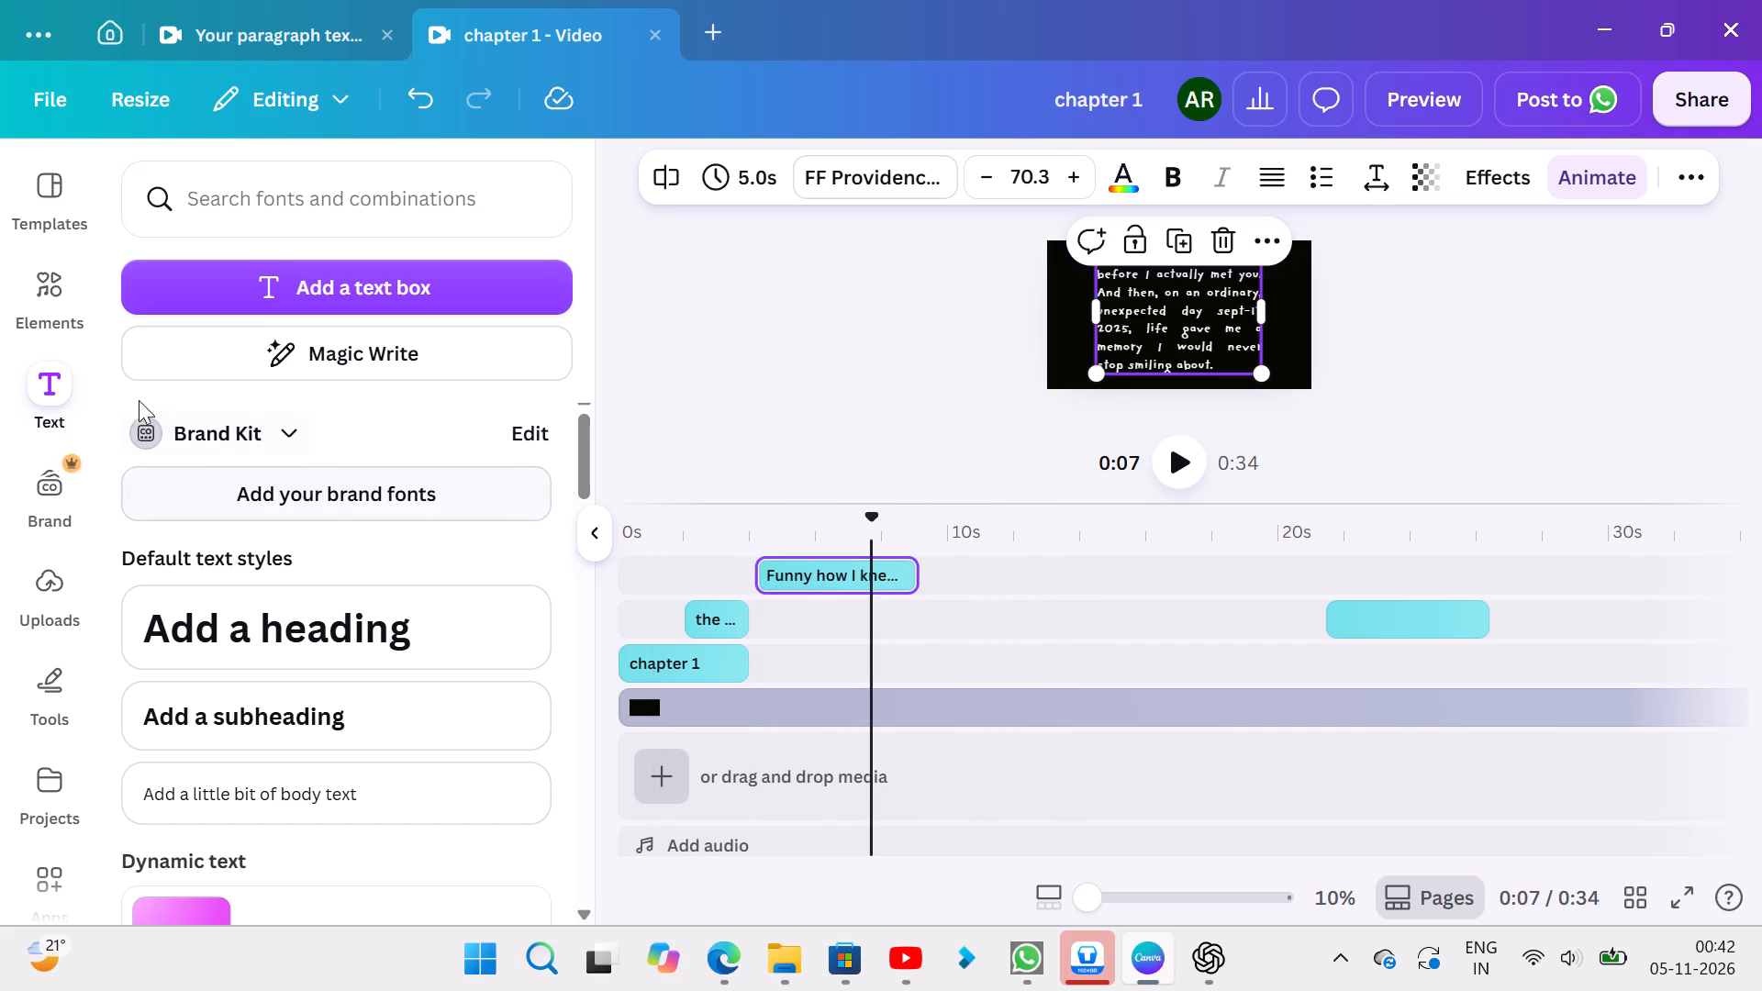
click(56, 322)
click(56, 322)
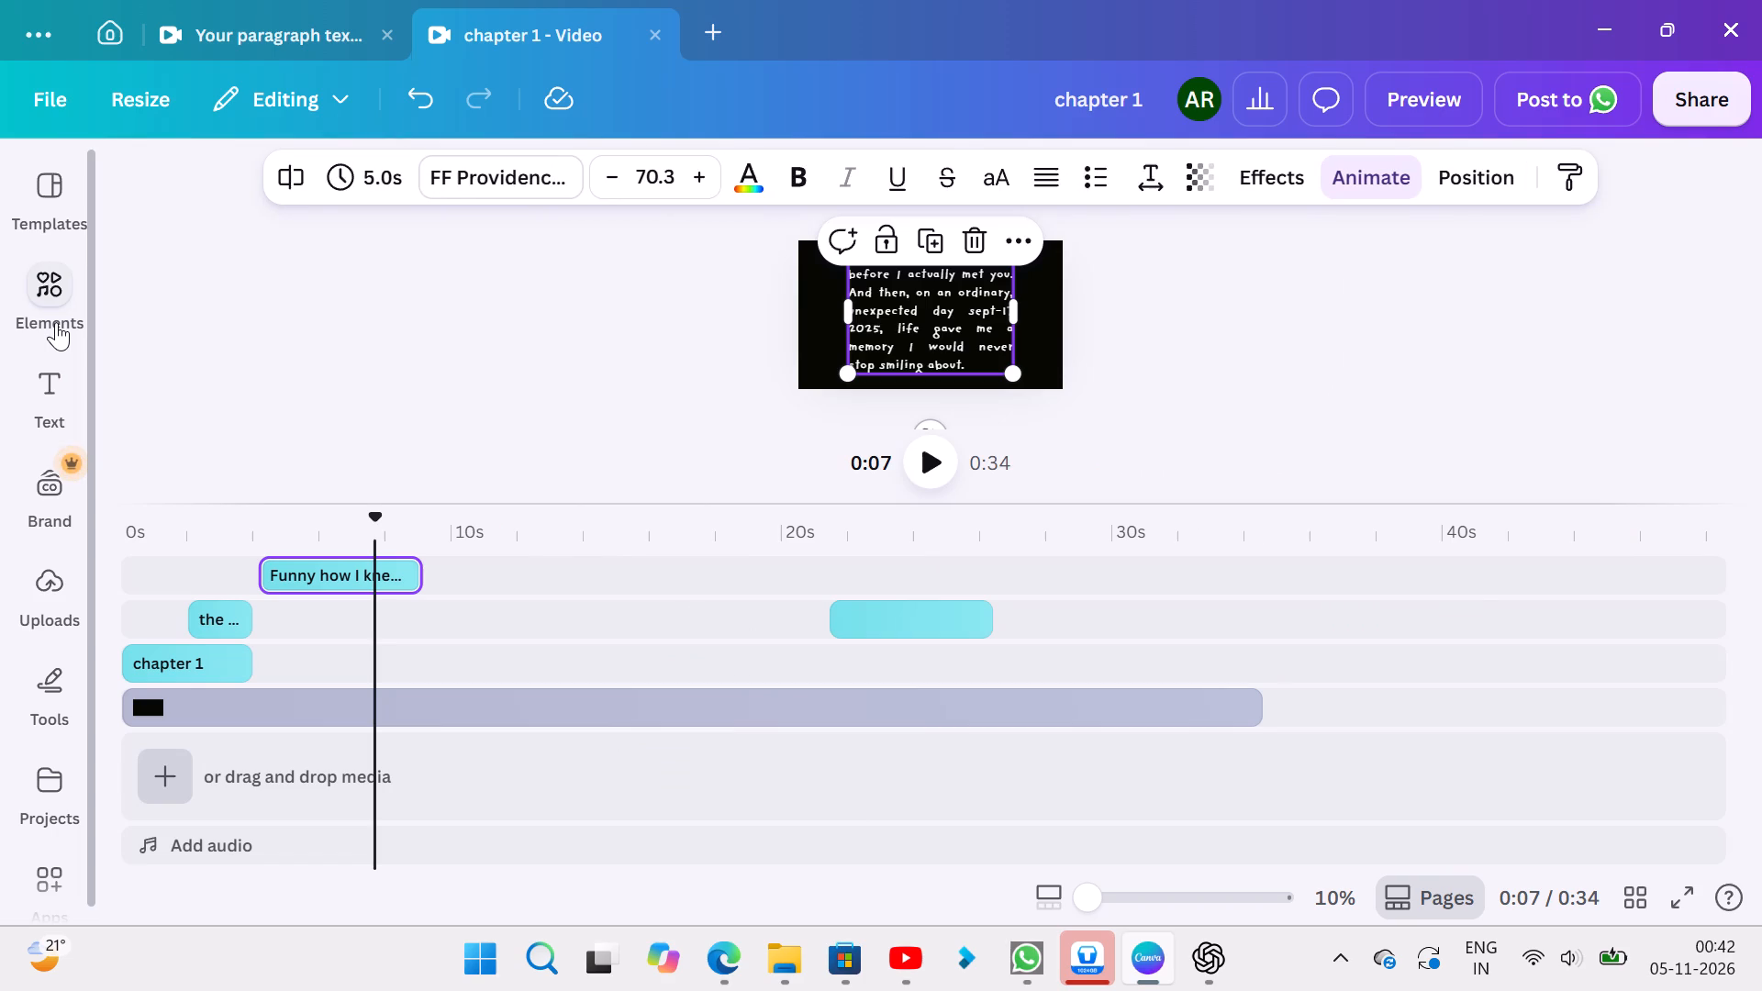
click(56, 322)
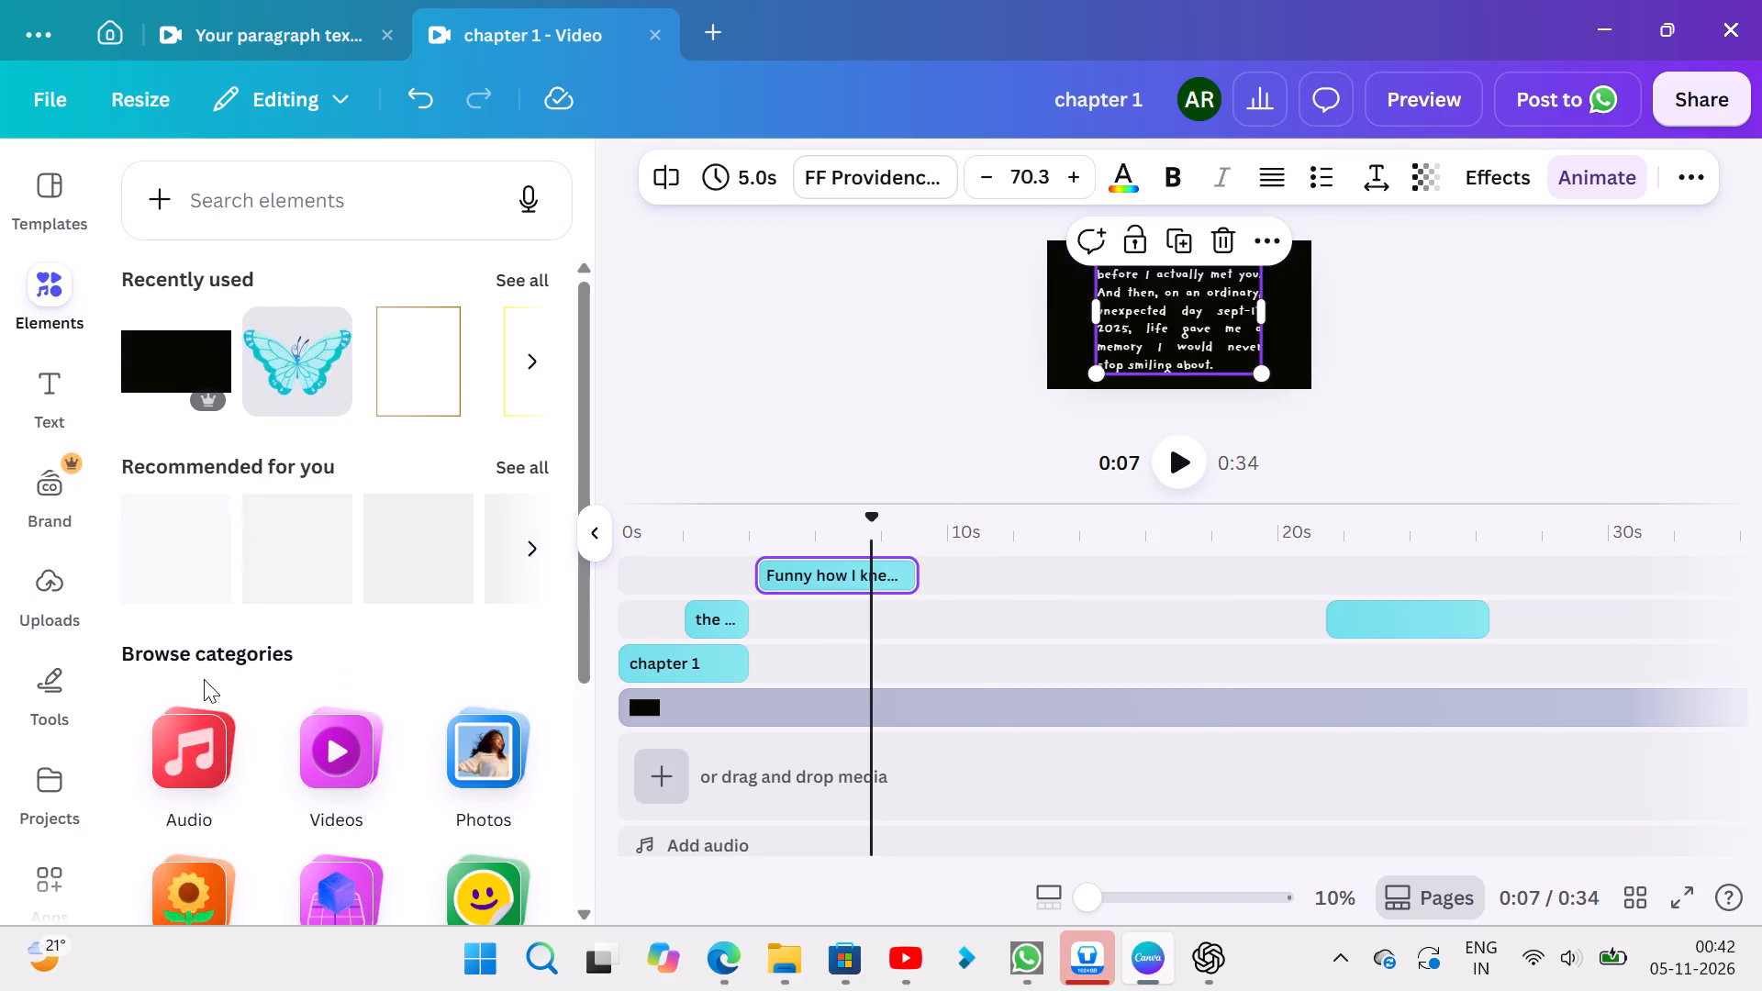
scroll(221, 864, down, 2)
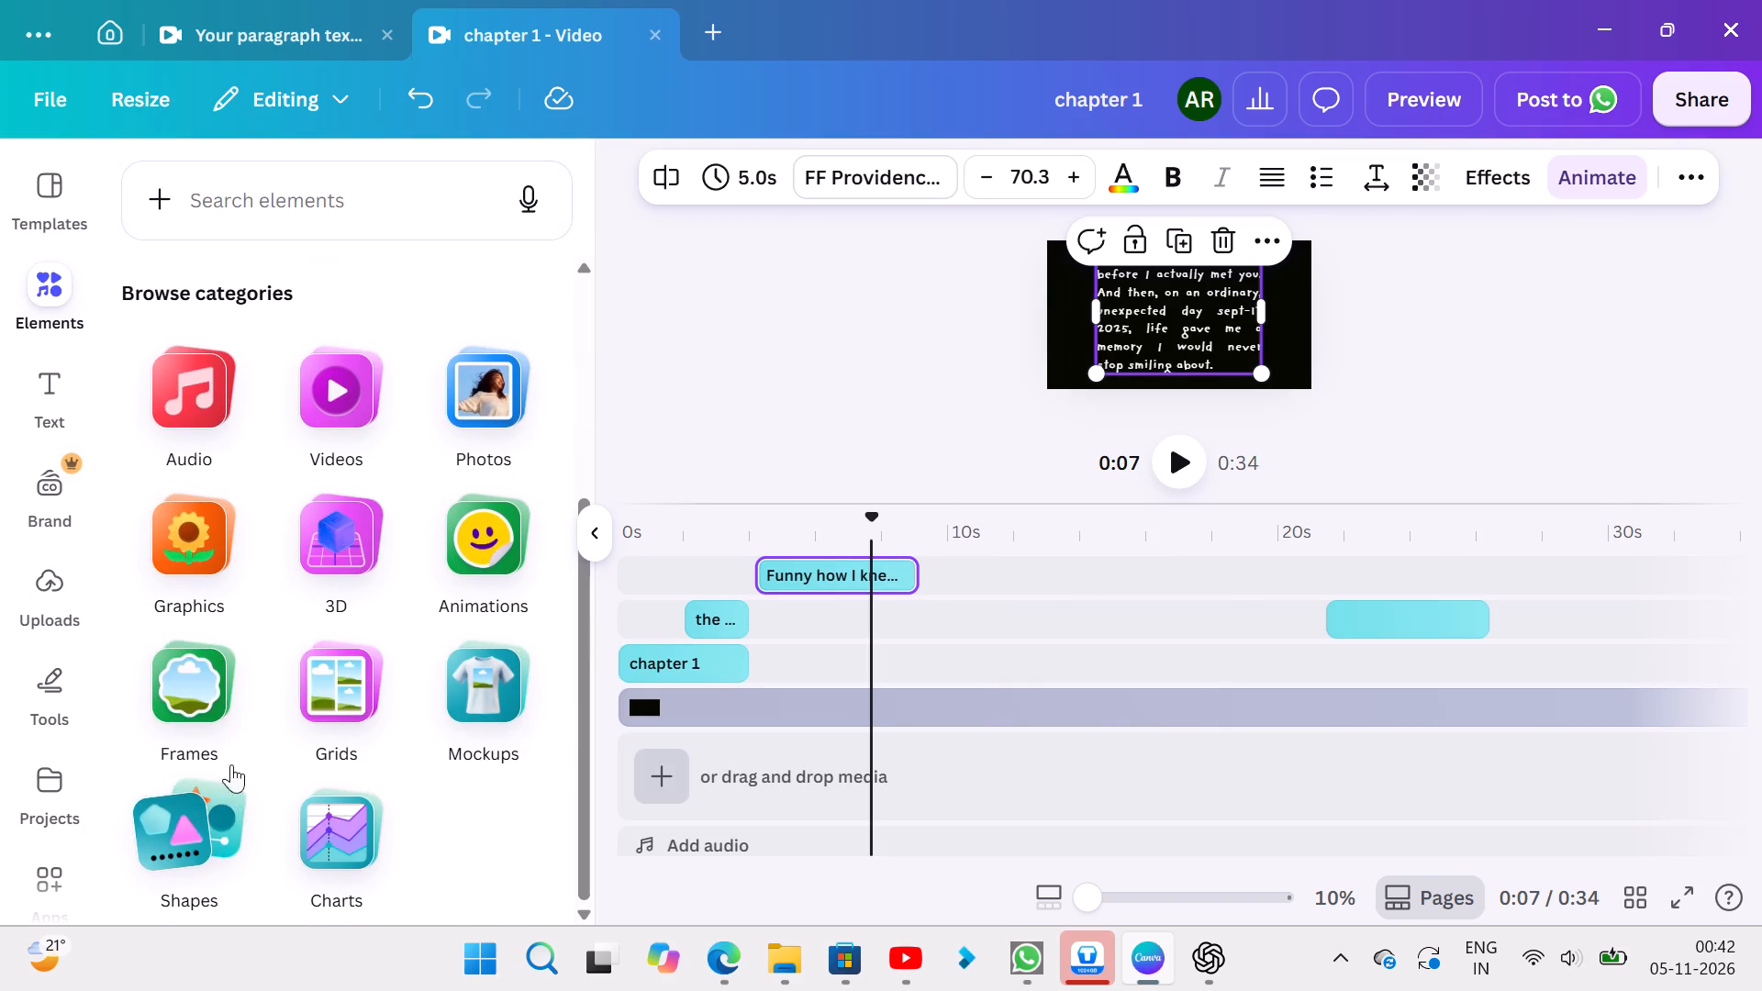
click(493, 543)
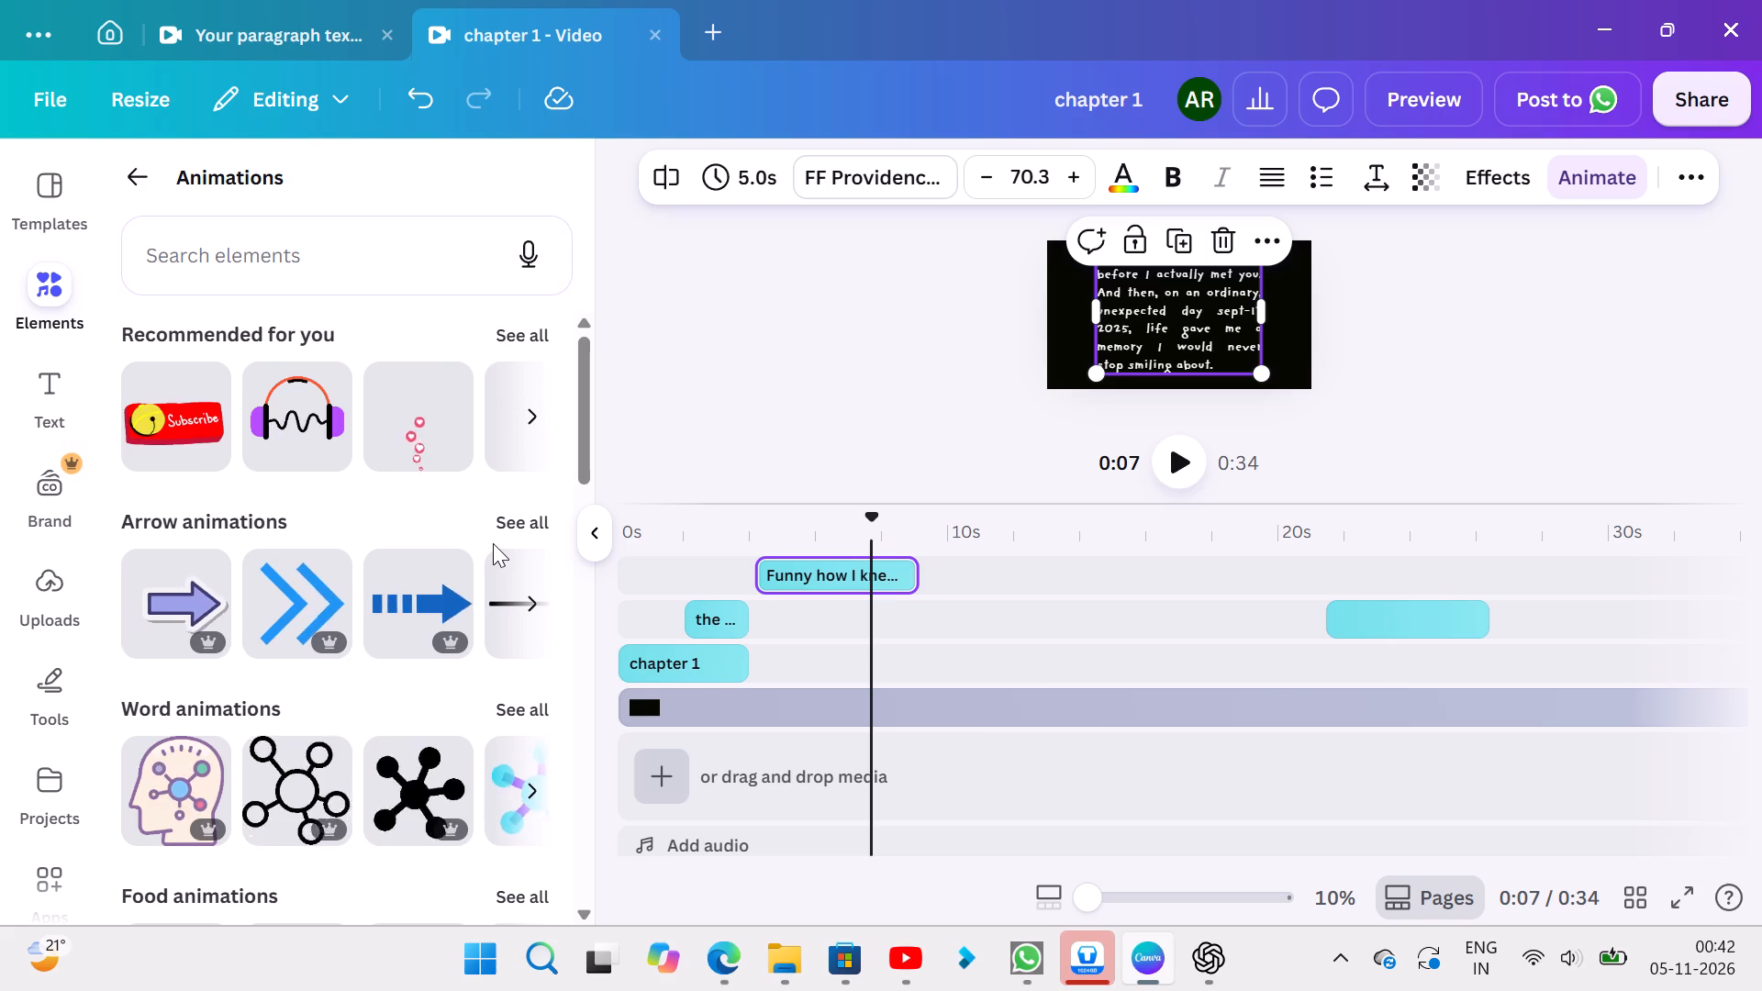
click(537, 339)
drag(537, 339, 569, 347)
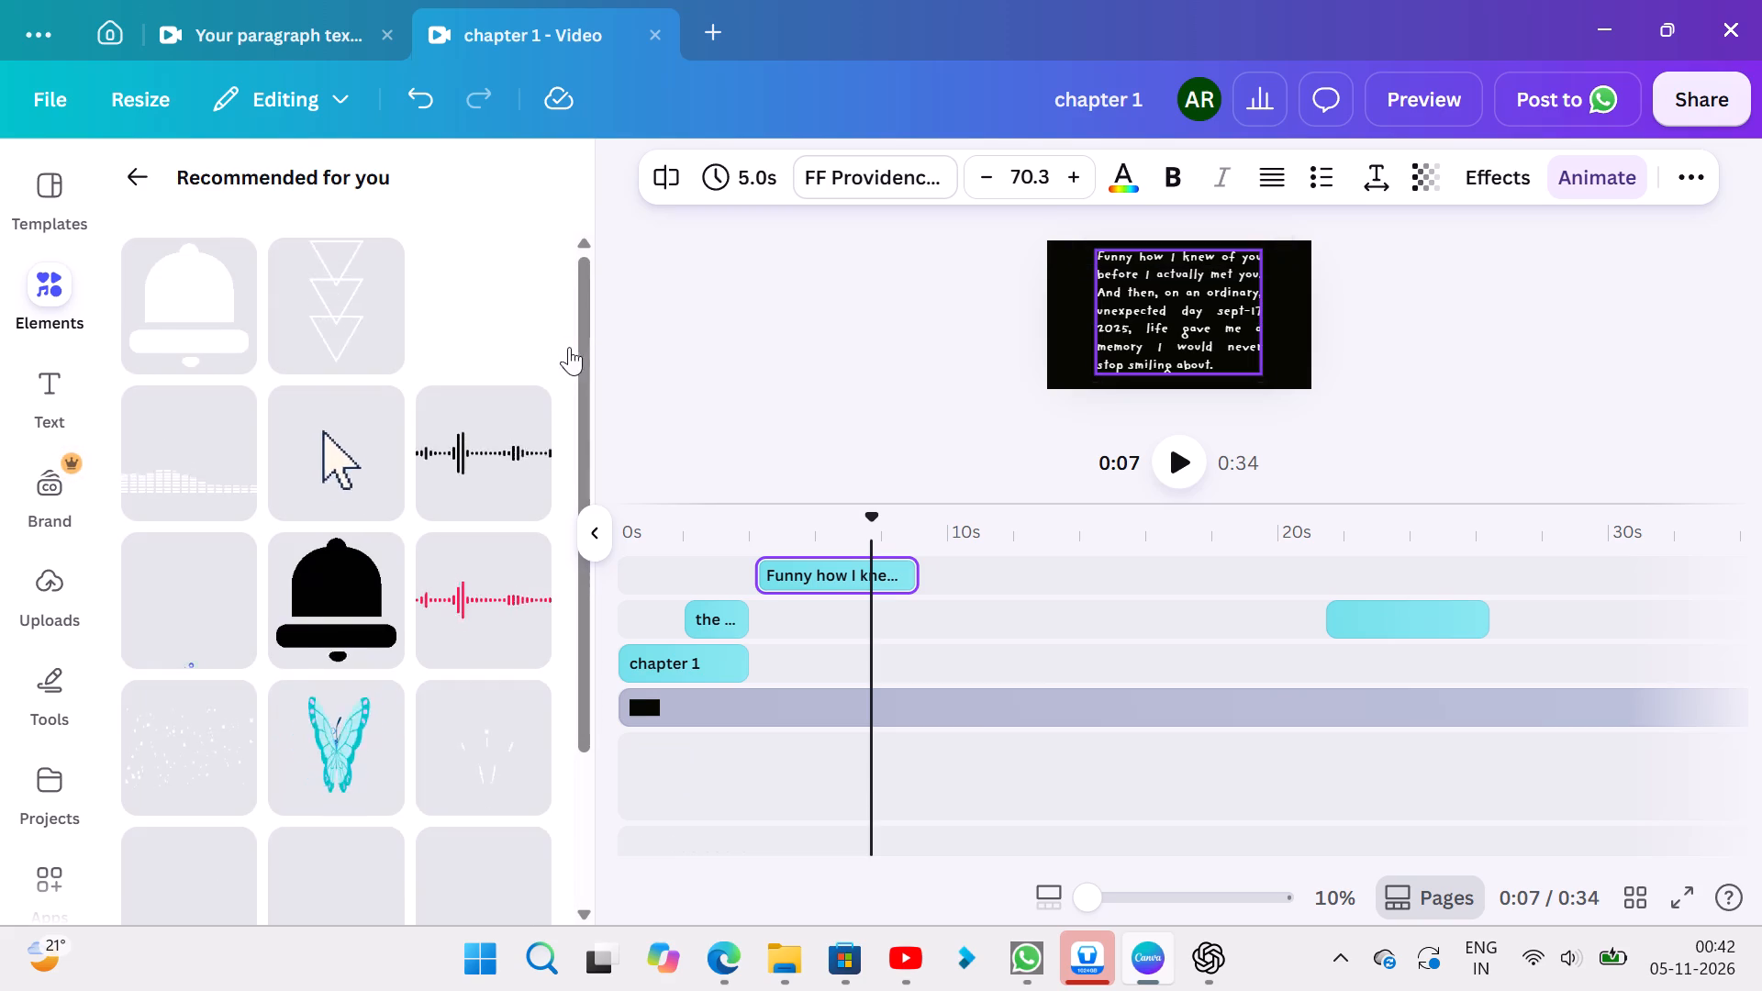
drag(569, 347, 496, 555)
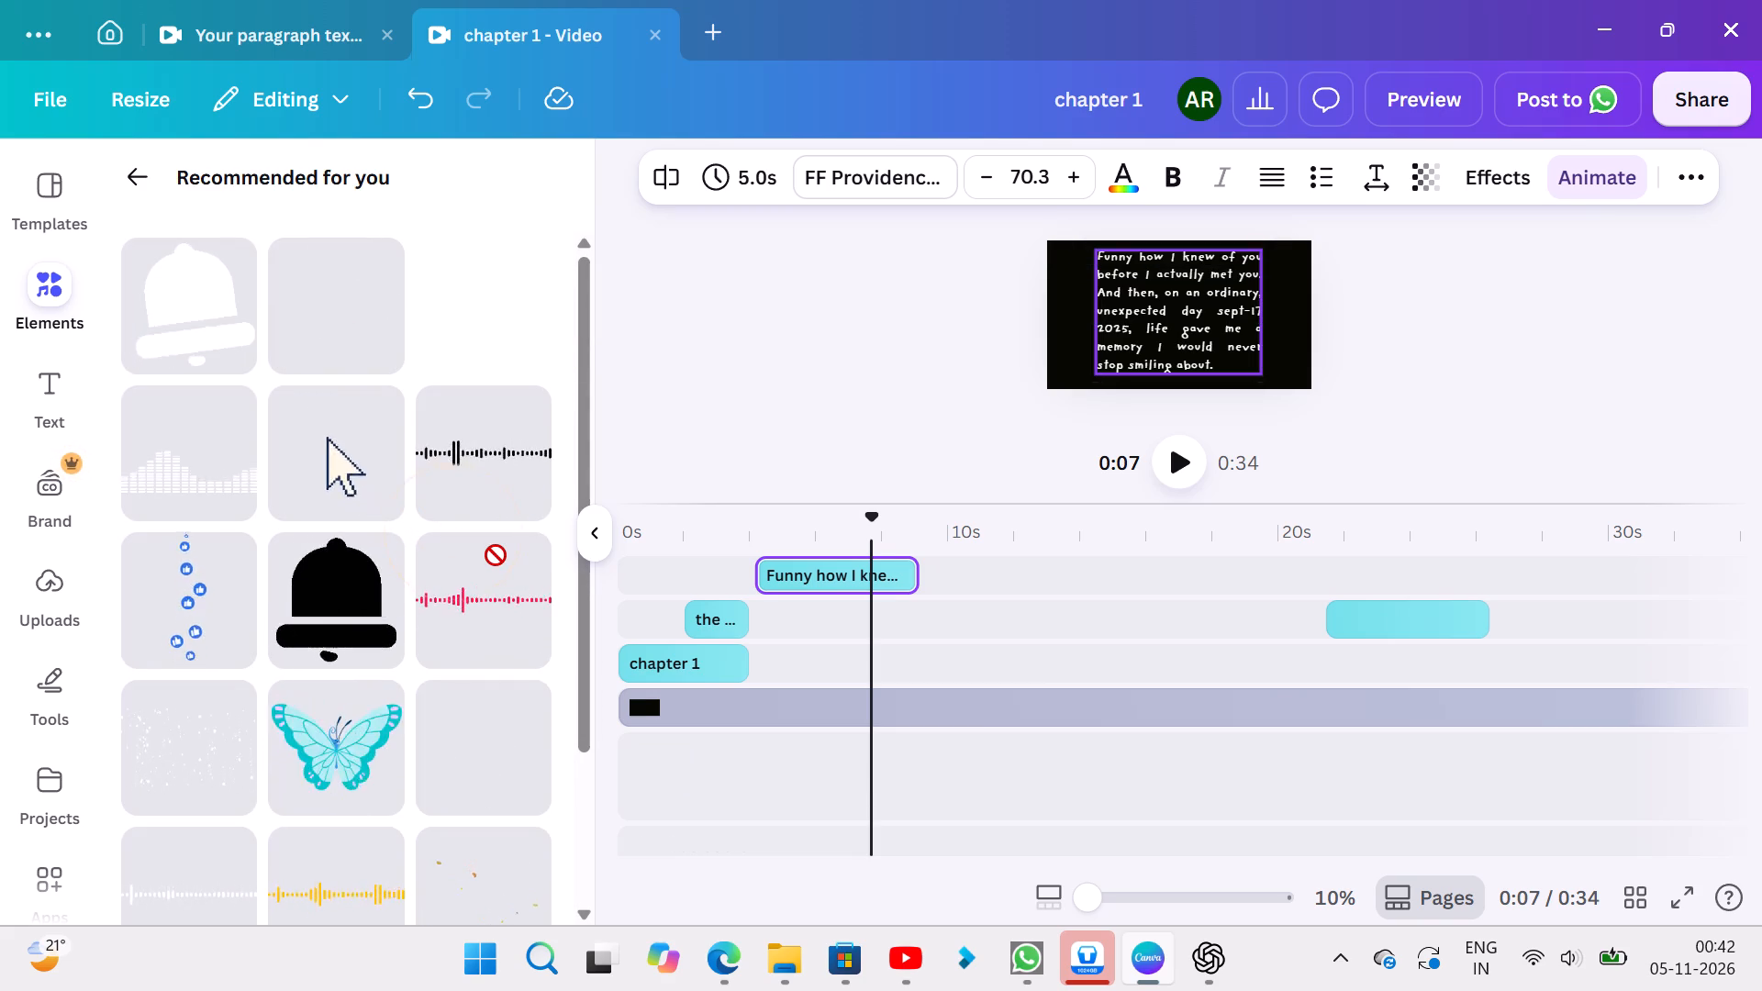
drag(496, 555, 391, 628)
scroll(391, 628, down, 3)
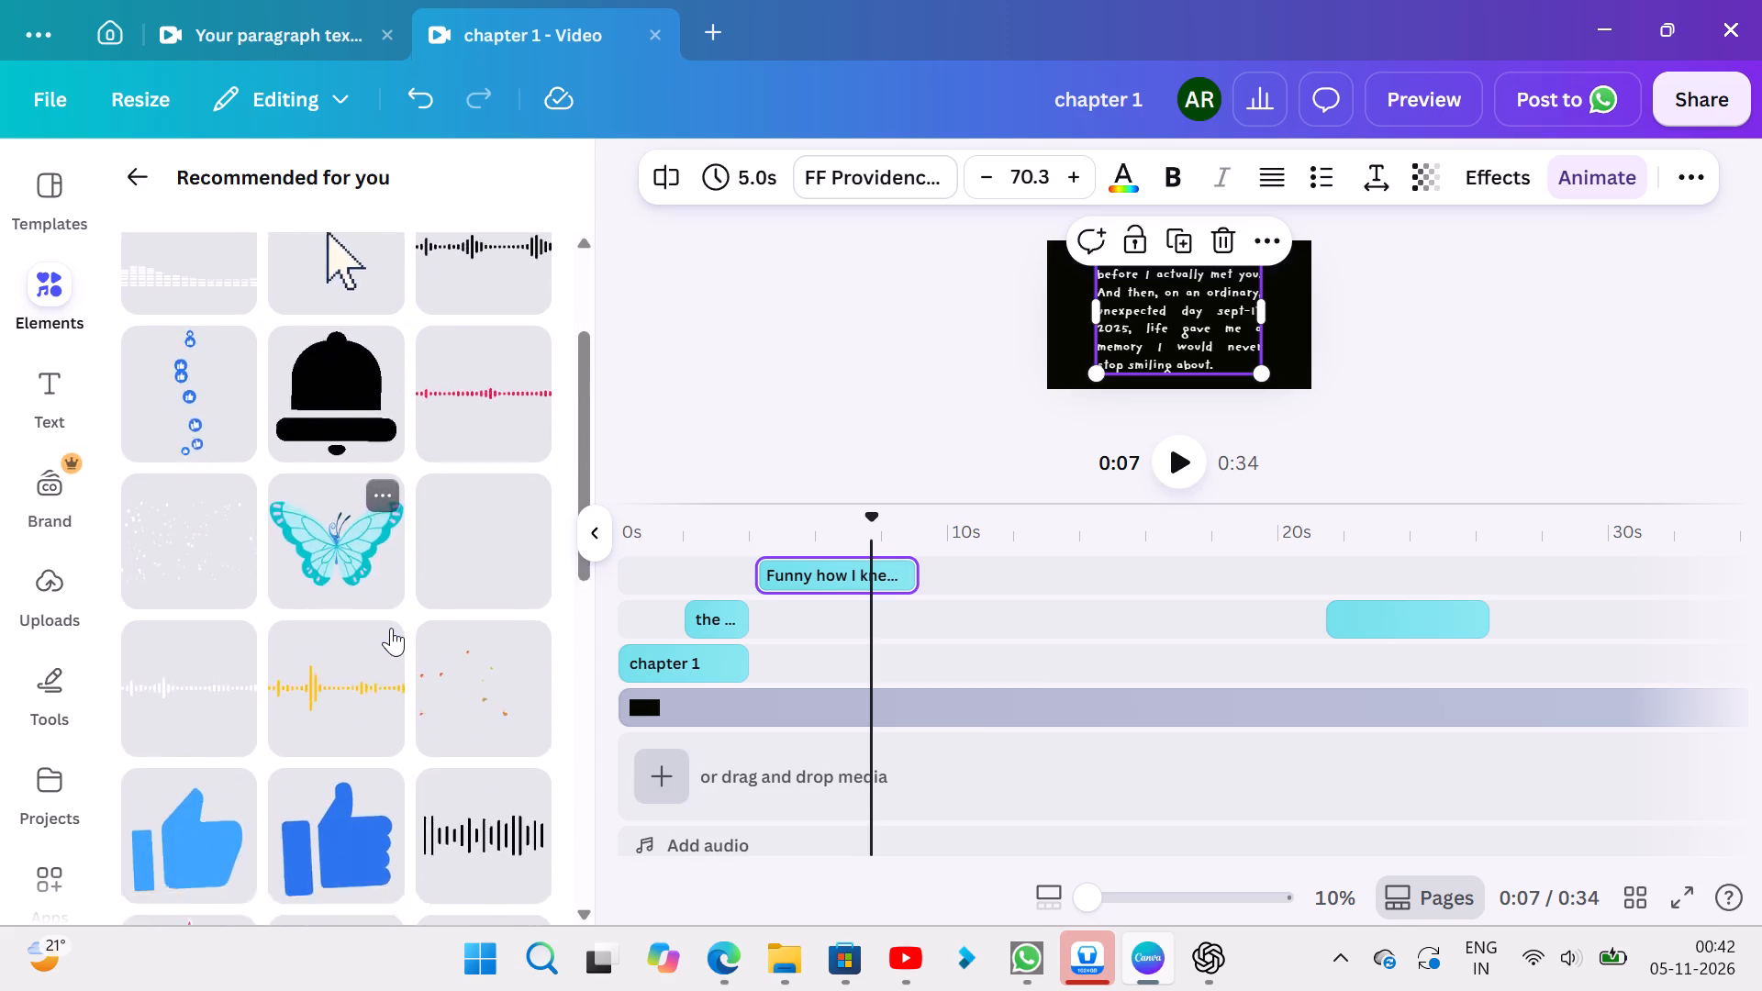
scroll(391, 628, down, 4)
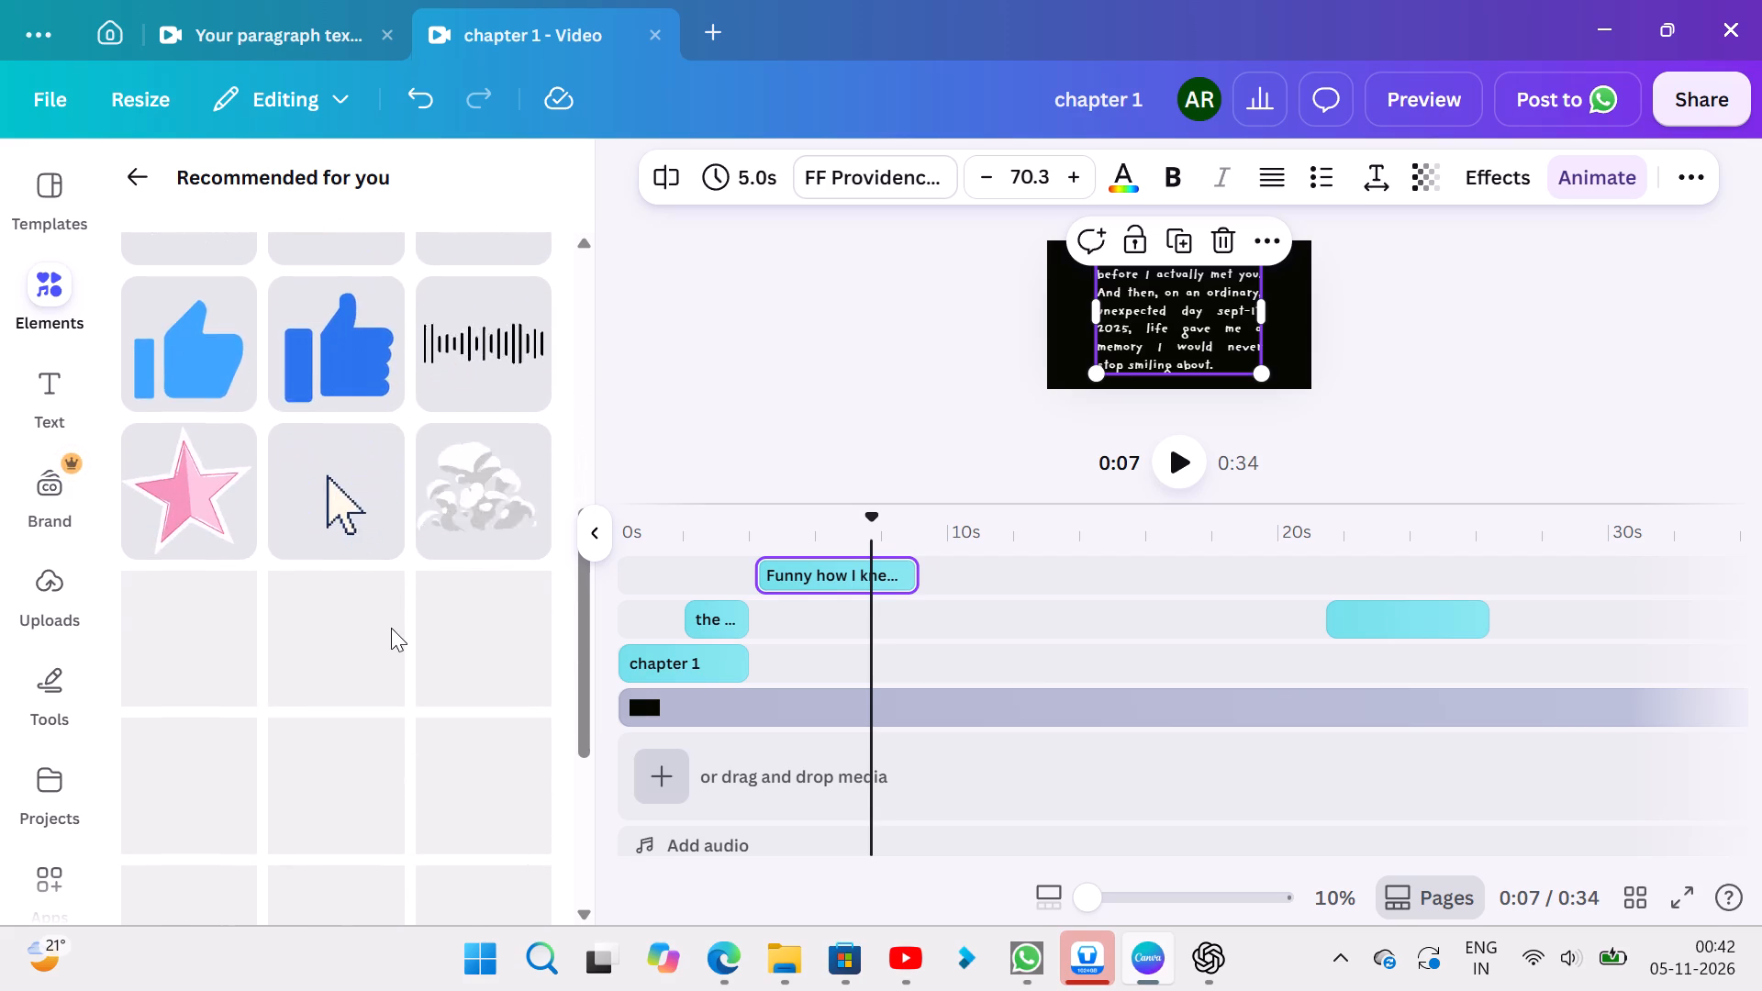
scroll(375, 296, up, 2)
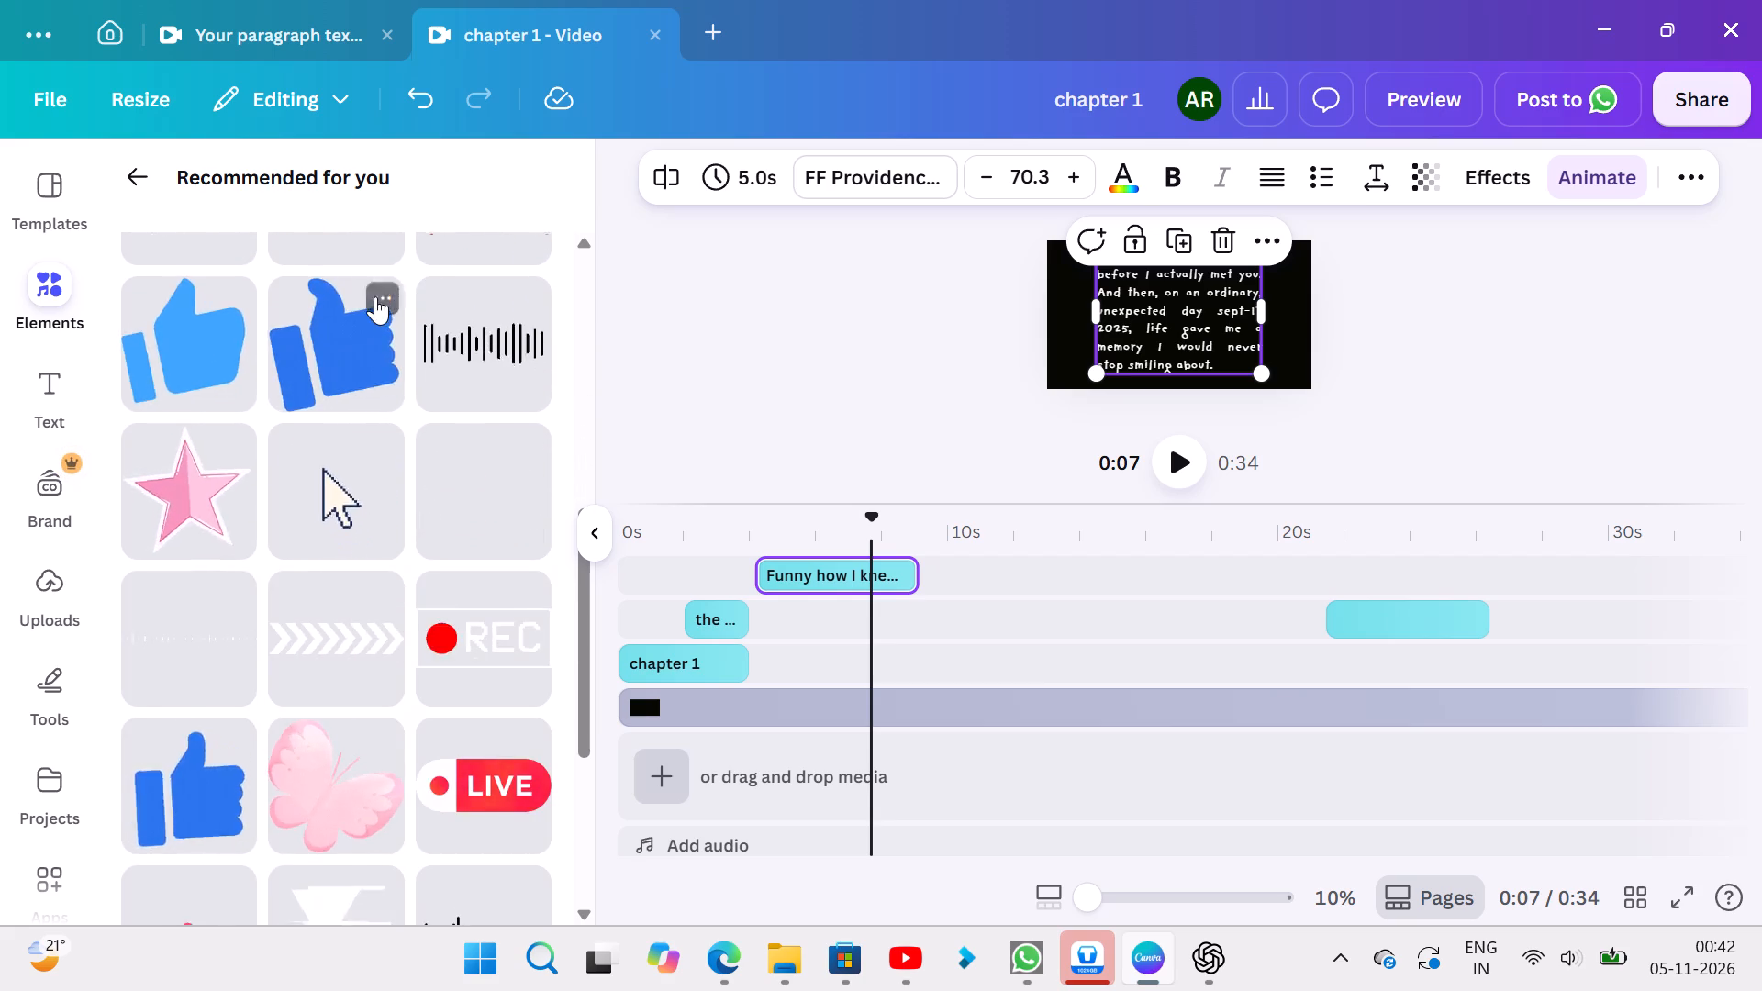
scroll(375, 296, up, 3)
click(146, 181)
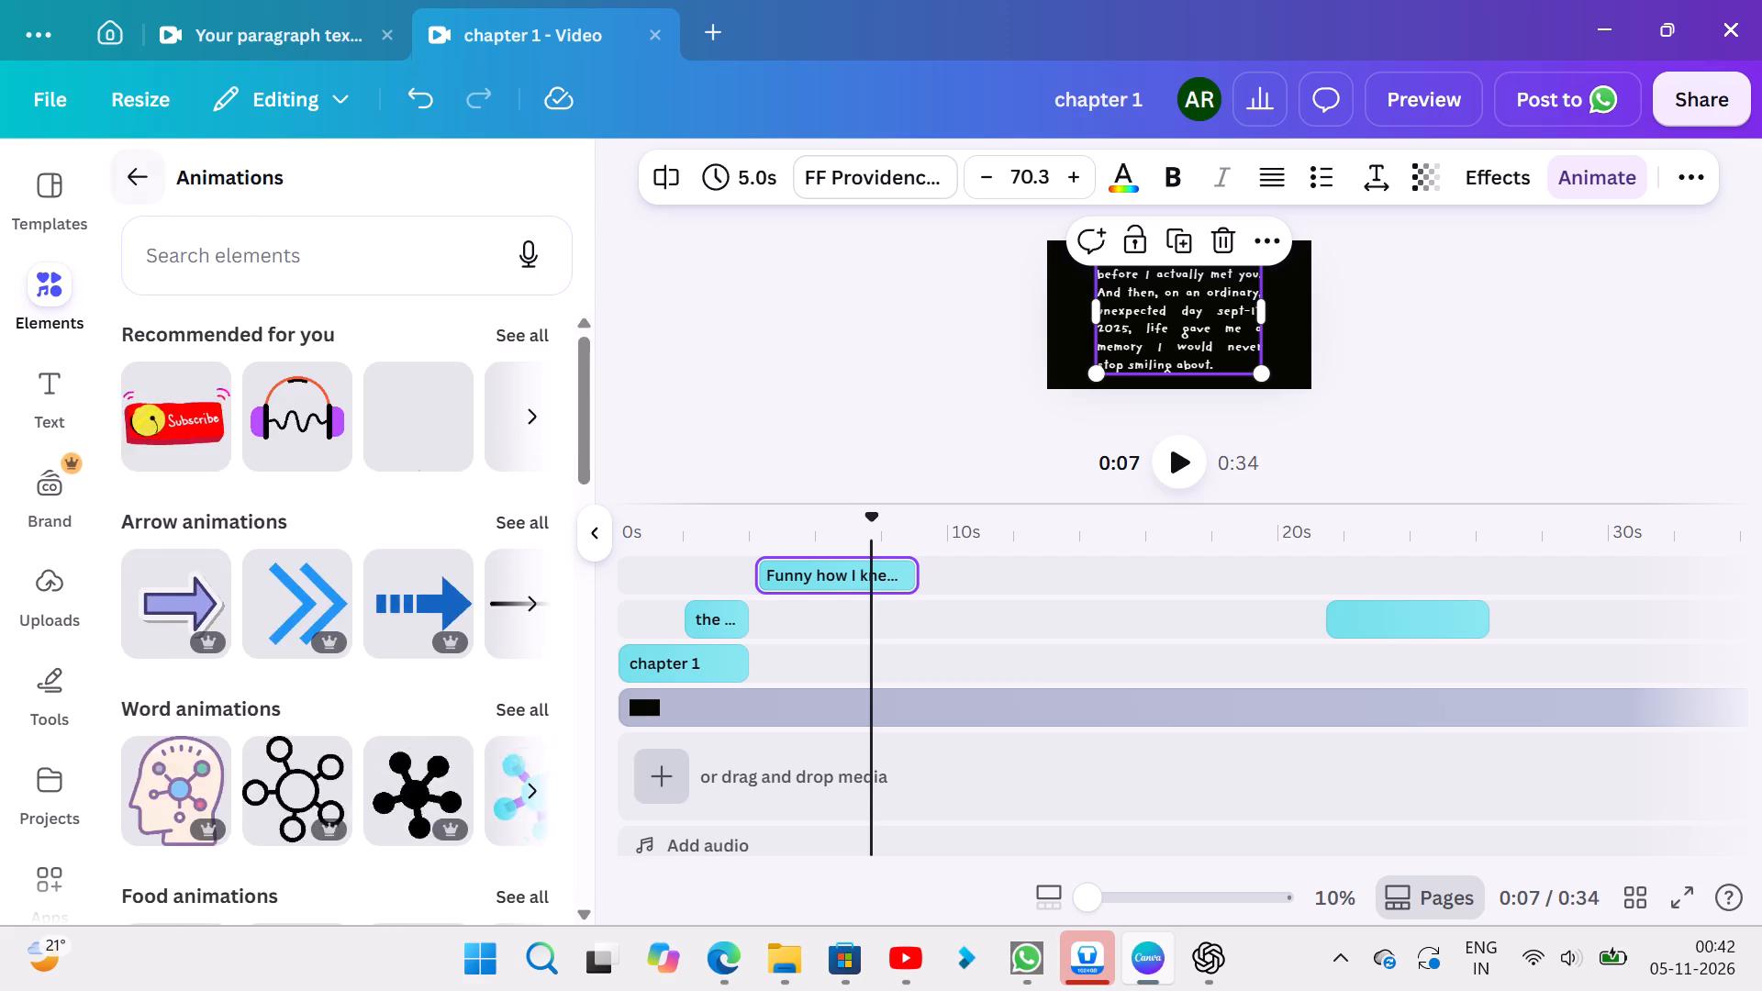
Search the animations for "meeting" and look through the graphics offered.
click(291, 270)
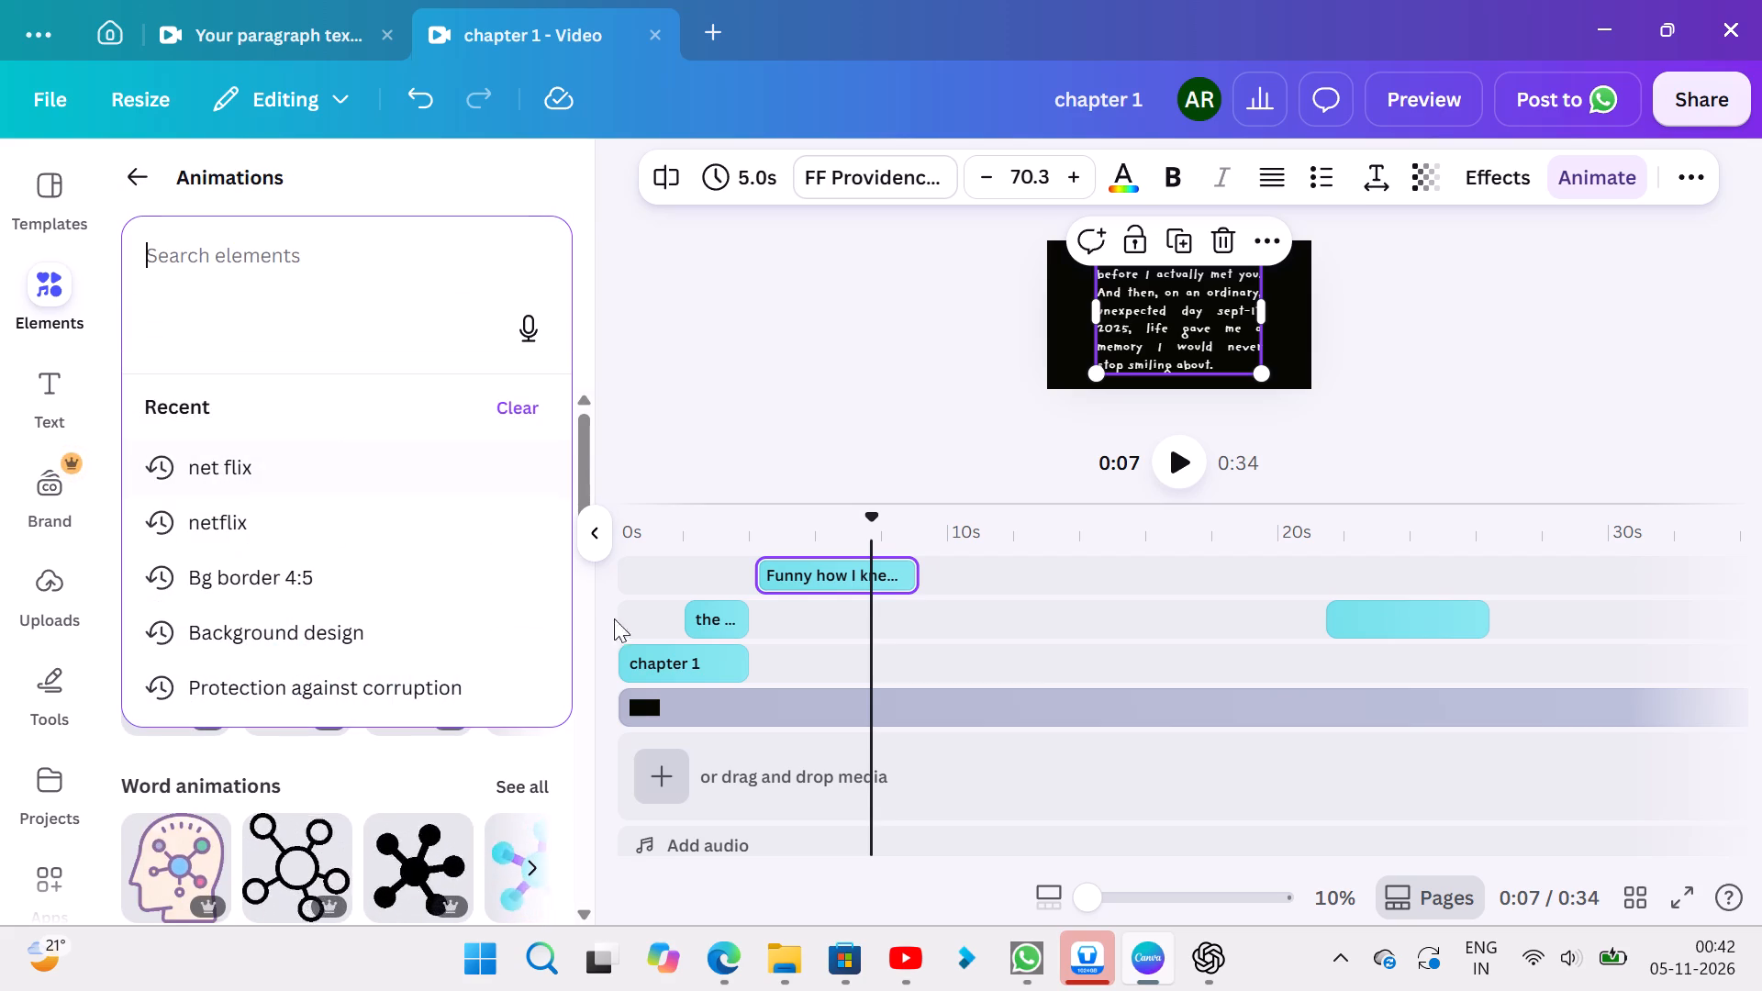
scroll(424, 787, down, 1)
click(809, 412)
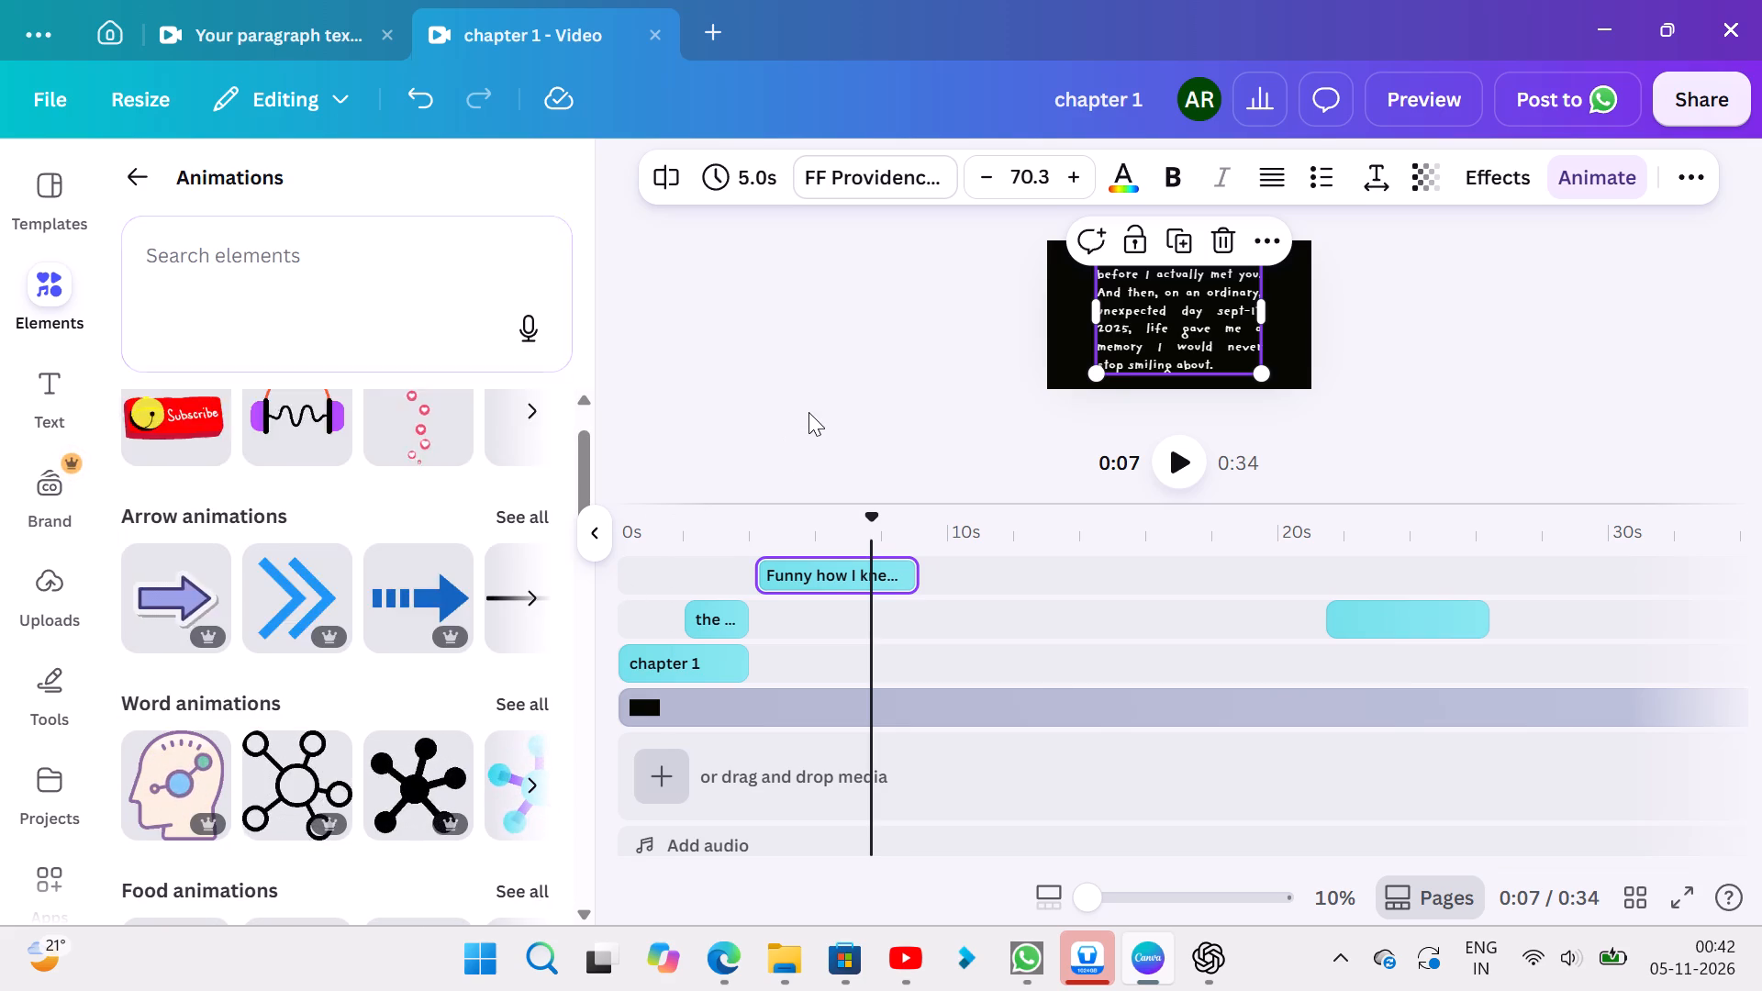
click(264, 244)
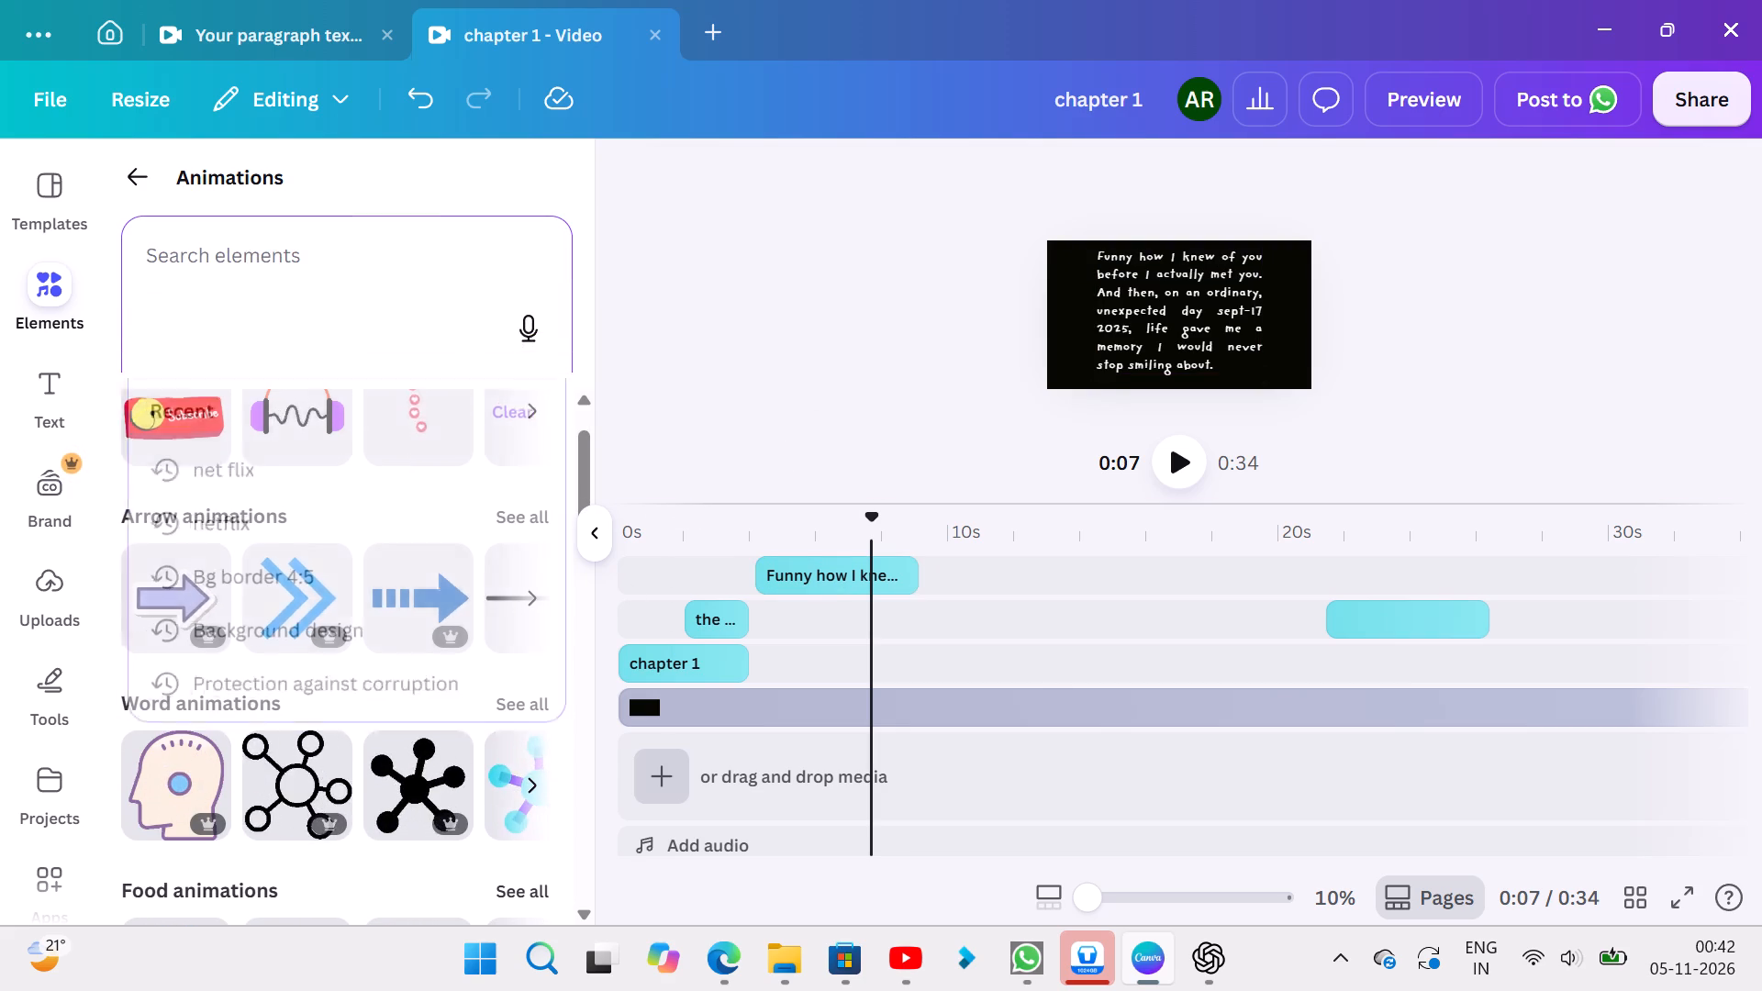
text(meeting)
key(space)
key(Return)
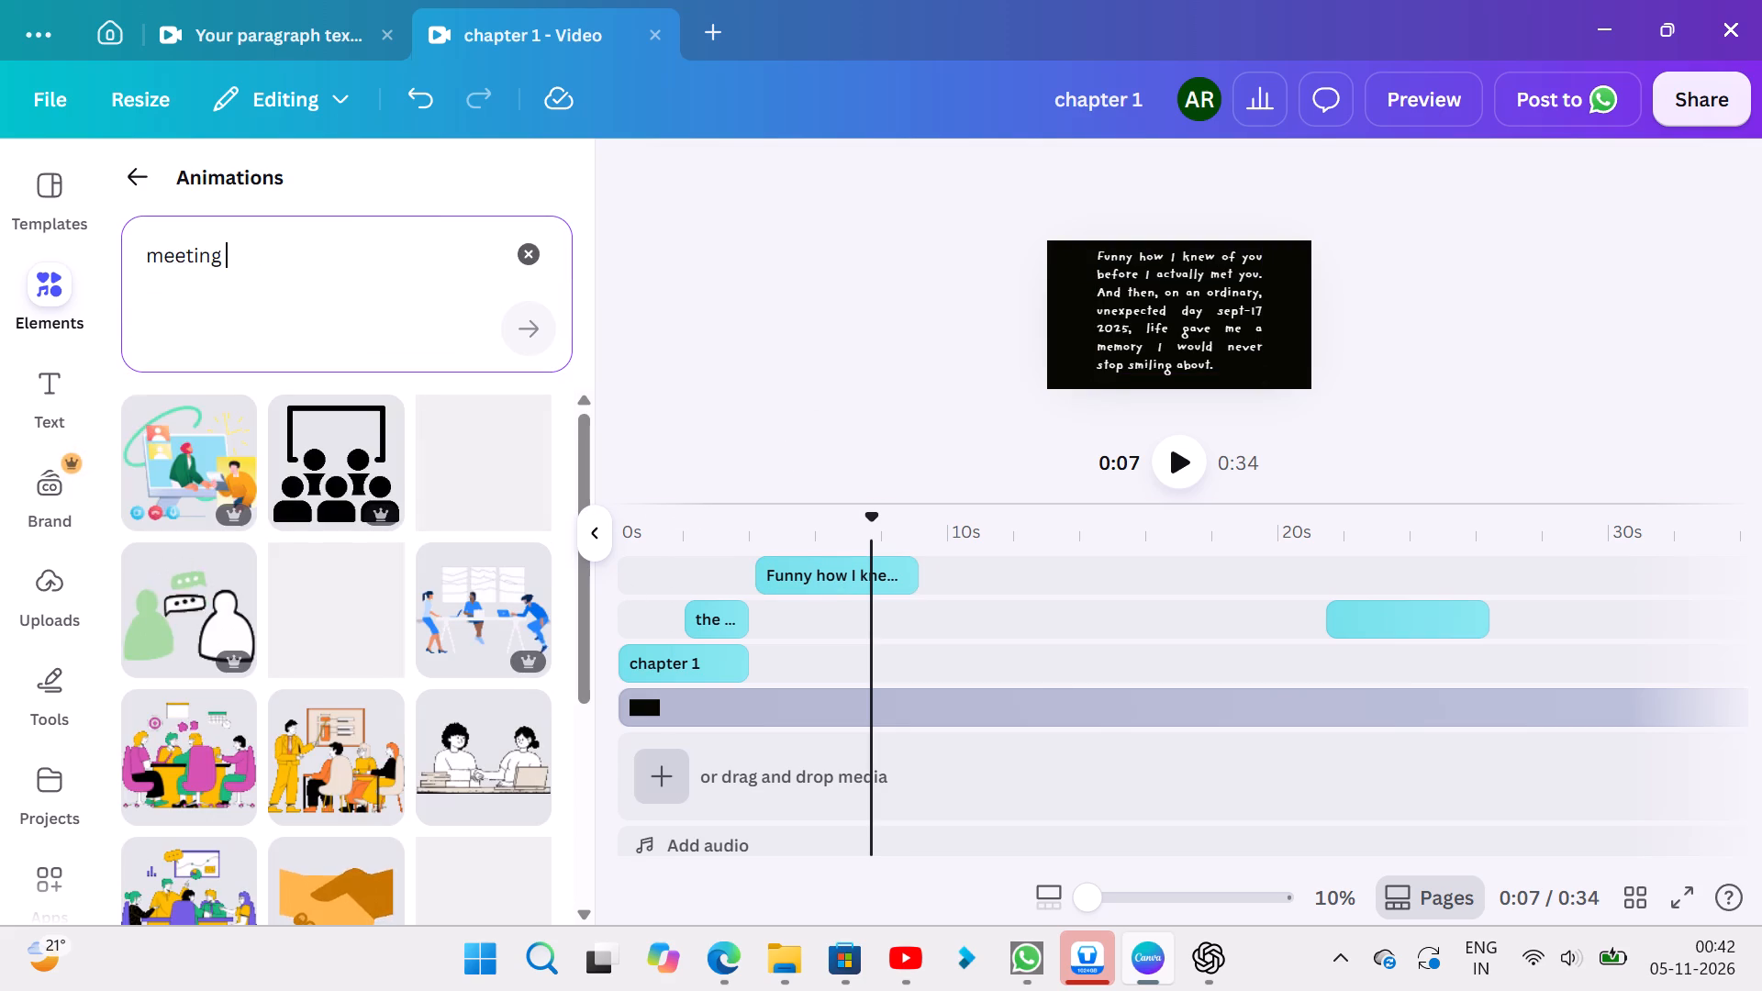
scroll(264, 244, down, 1)
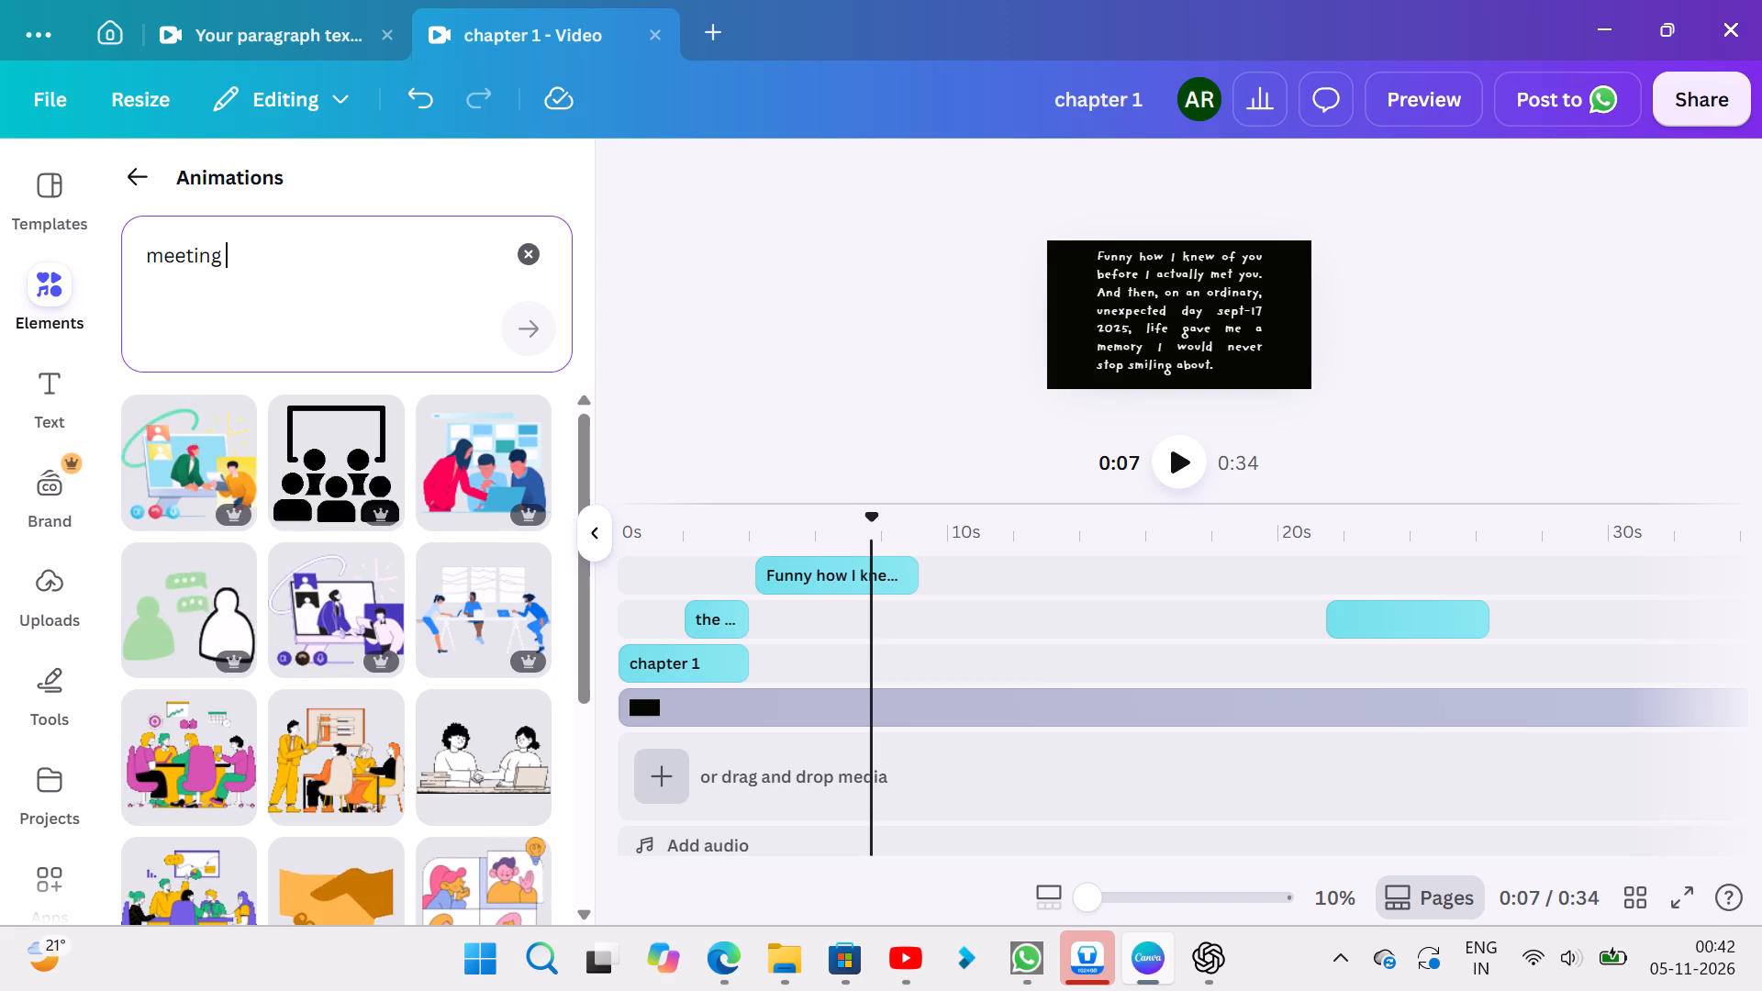
scroll(264, 244, down, 1)
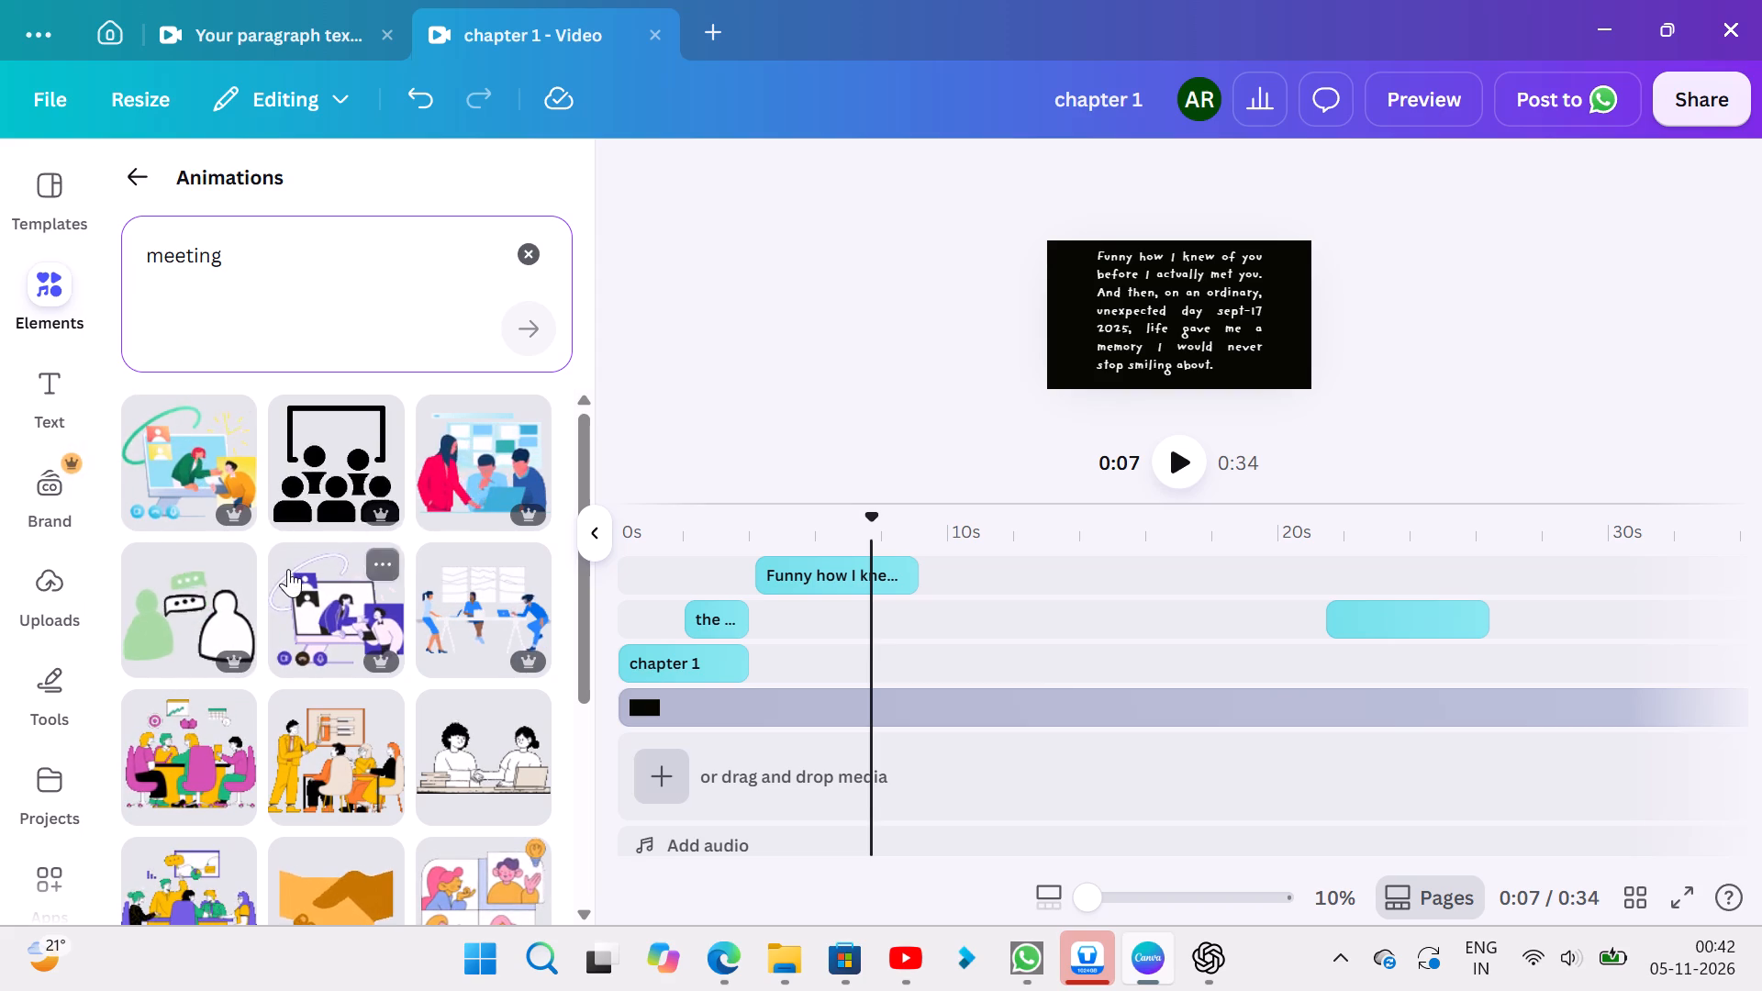
scroll(288, 569, down, 2)
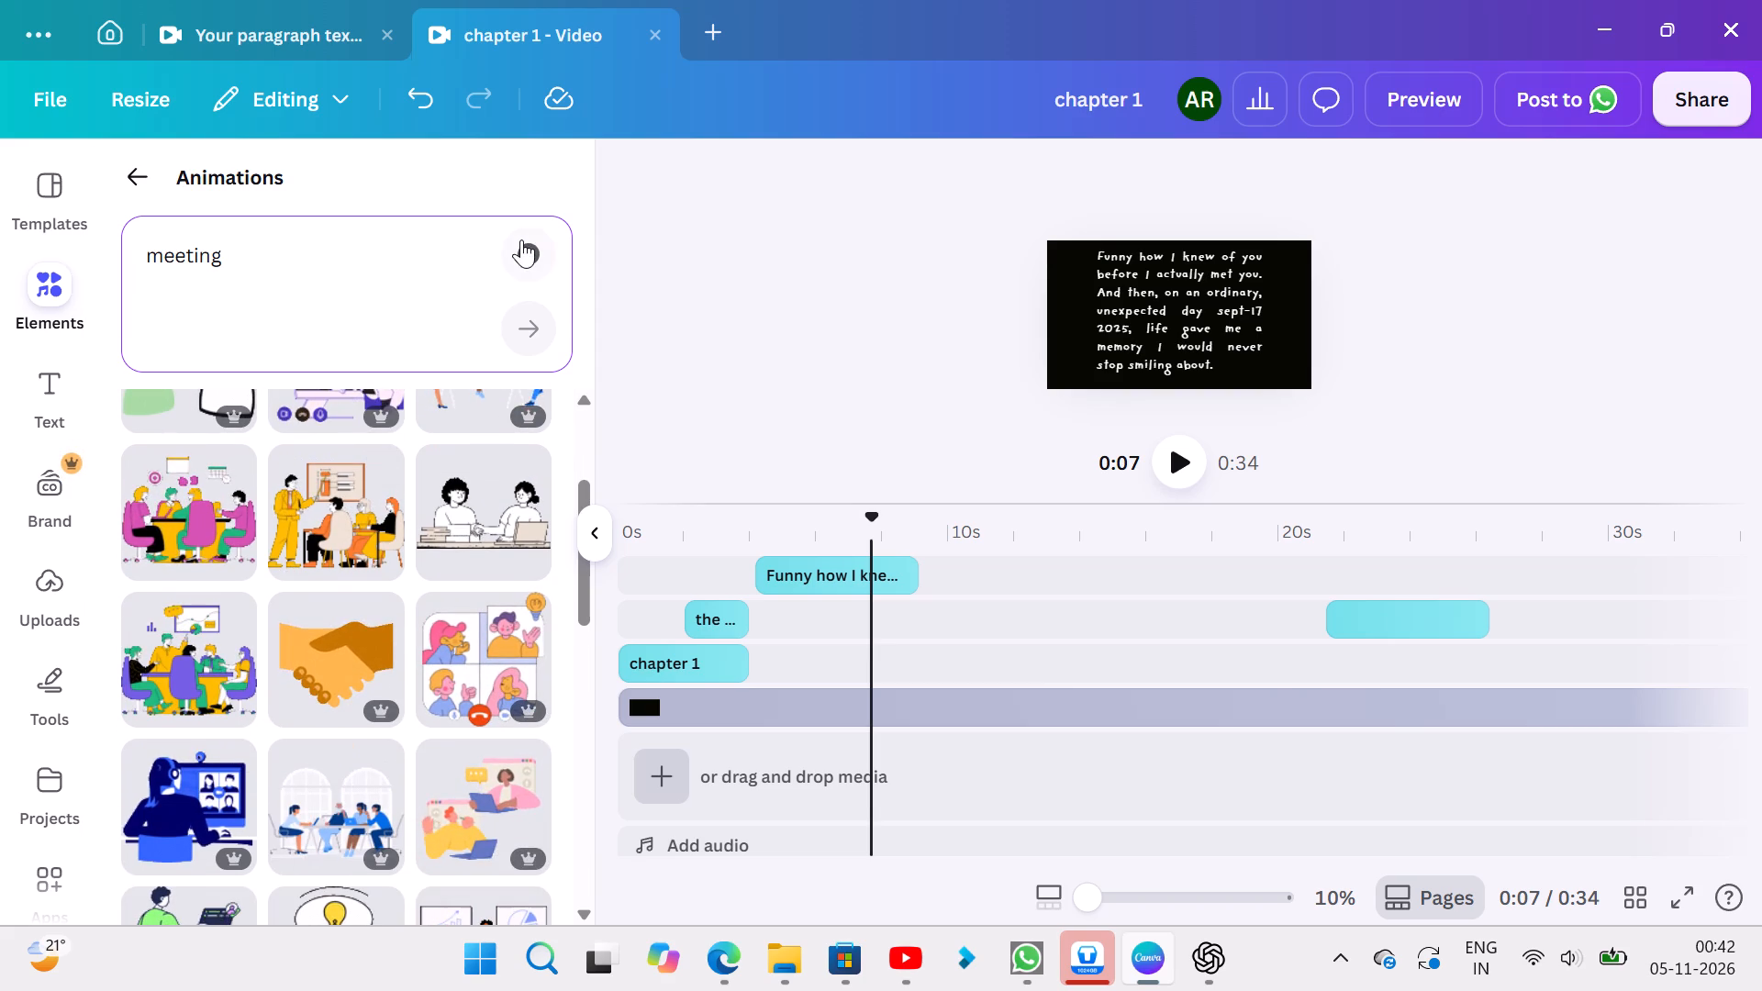
Search the animations for "date" and look through the graphics offered.
click(521, 239)
text(date)
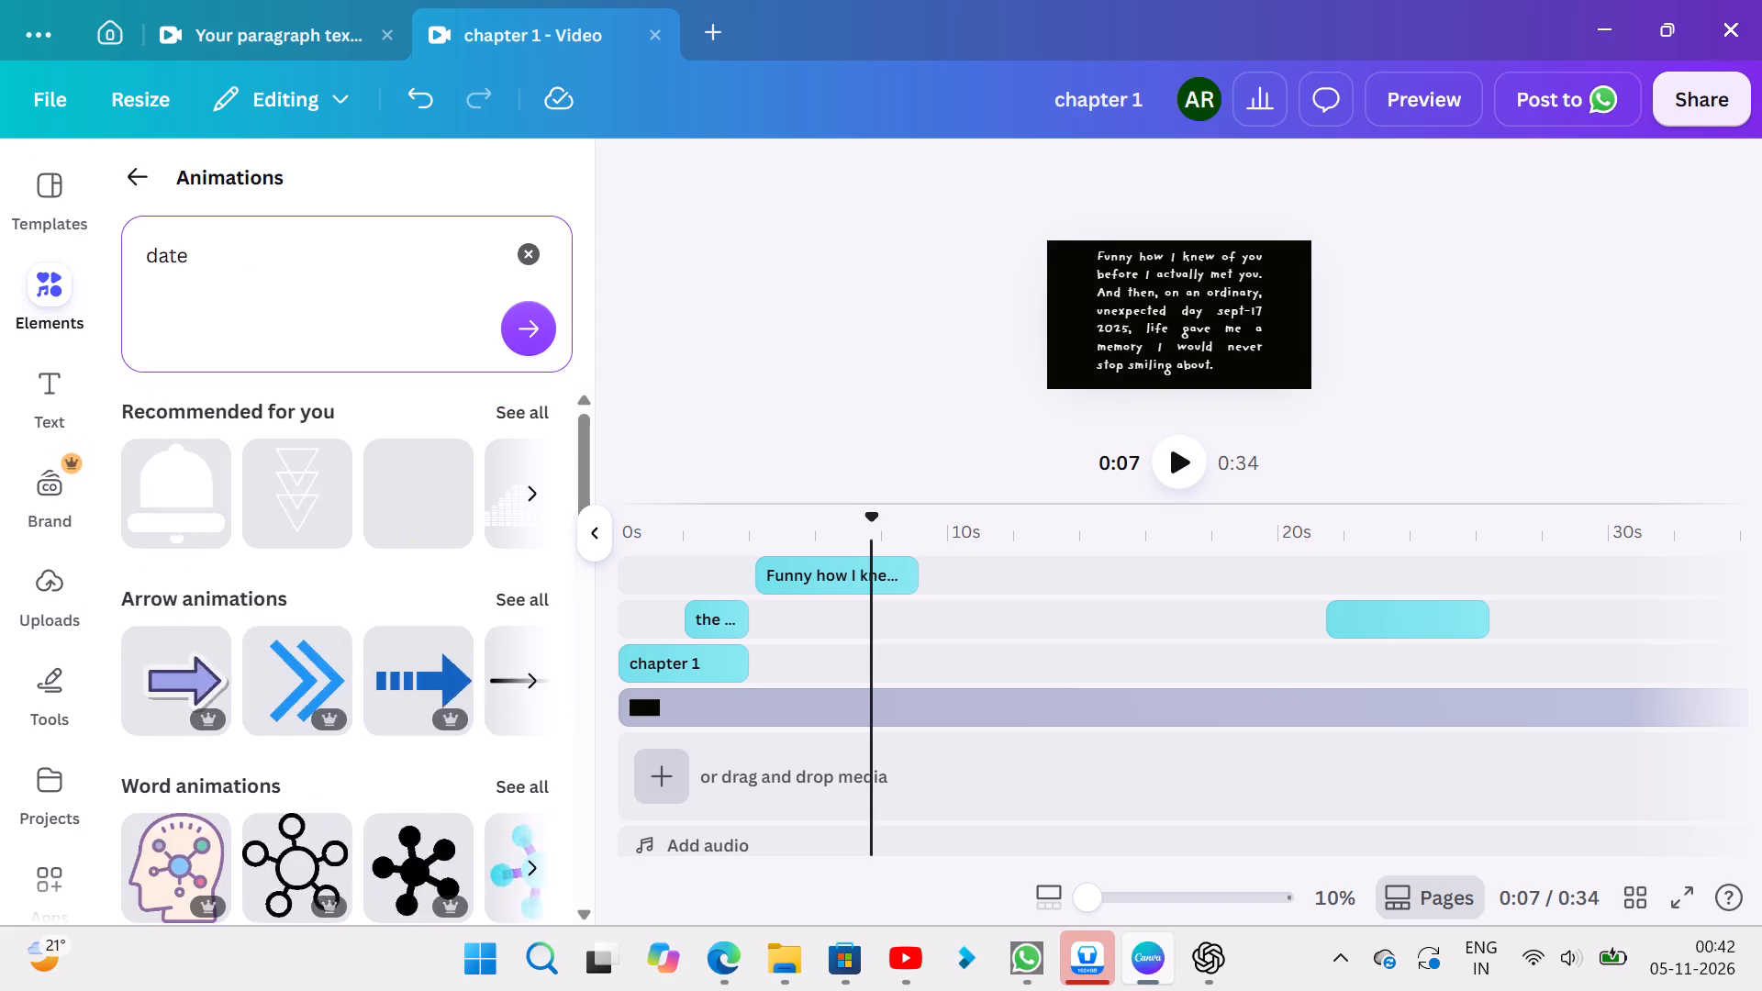
key(Return)
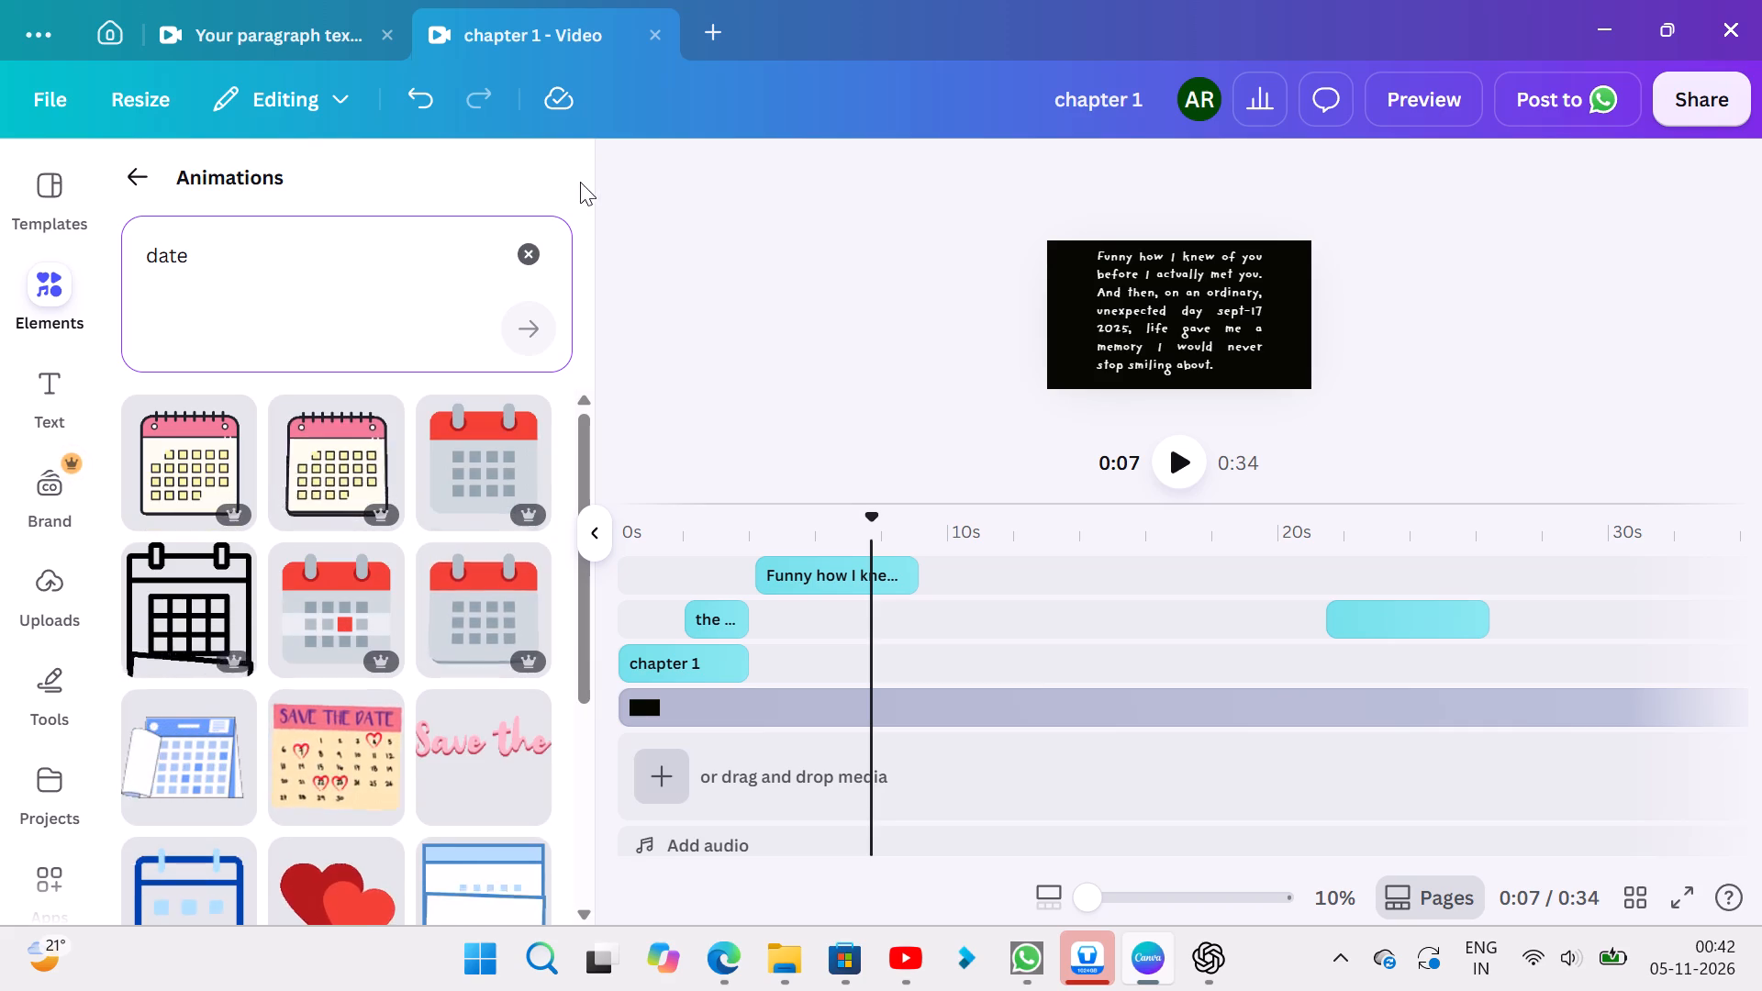
scroll(552, 469, down, 3)
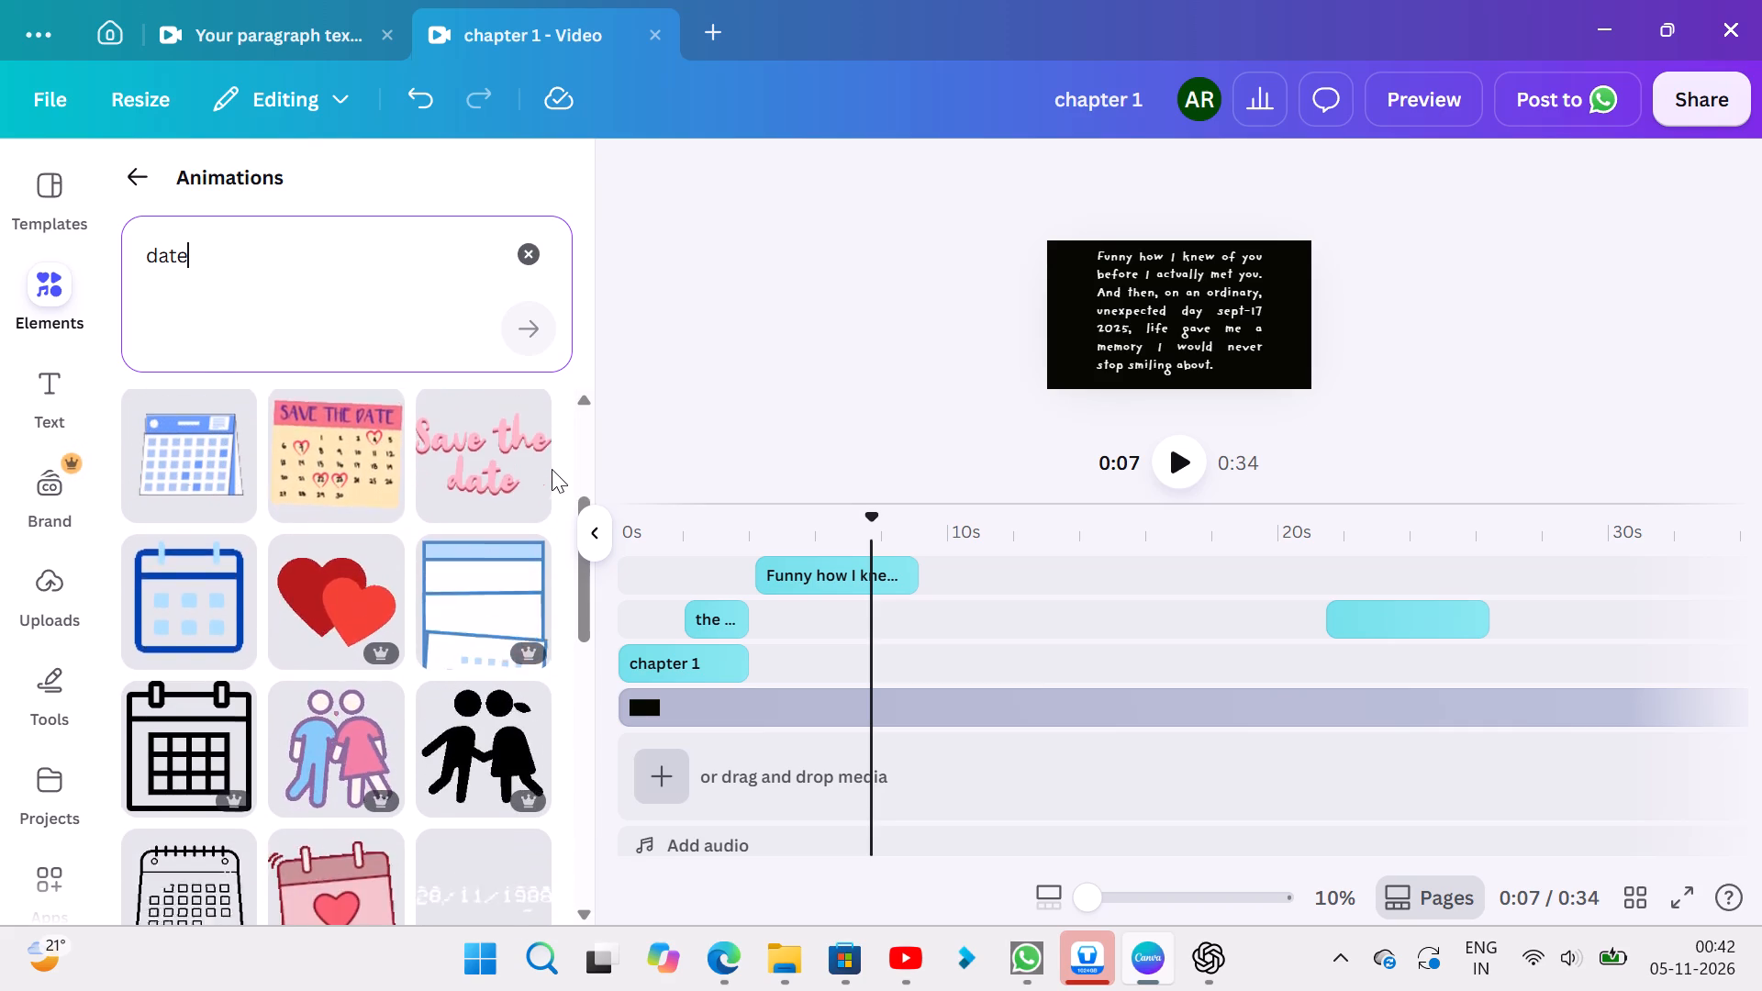
scroll(552, 469, down, 4)
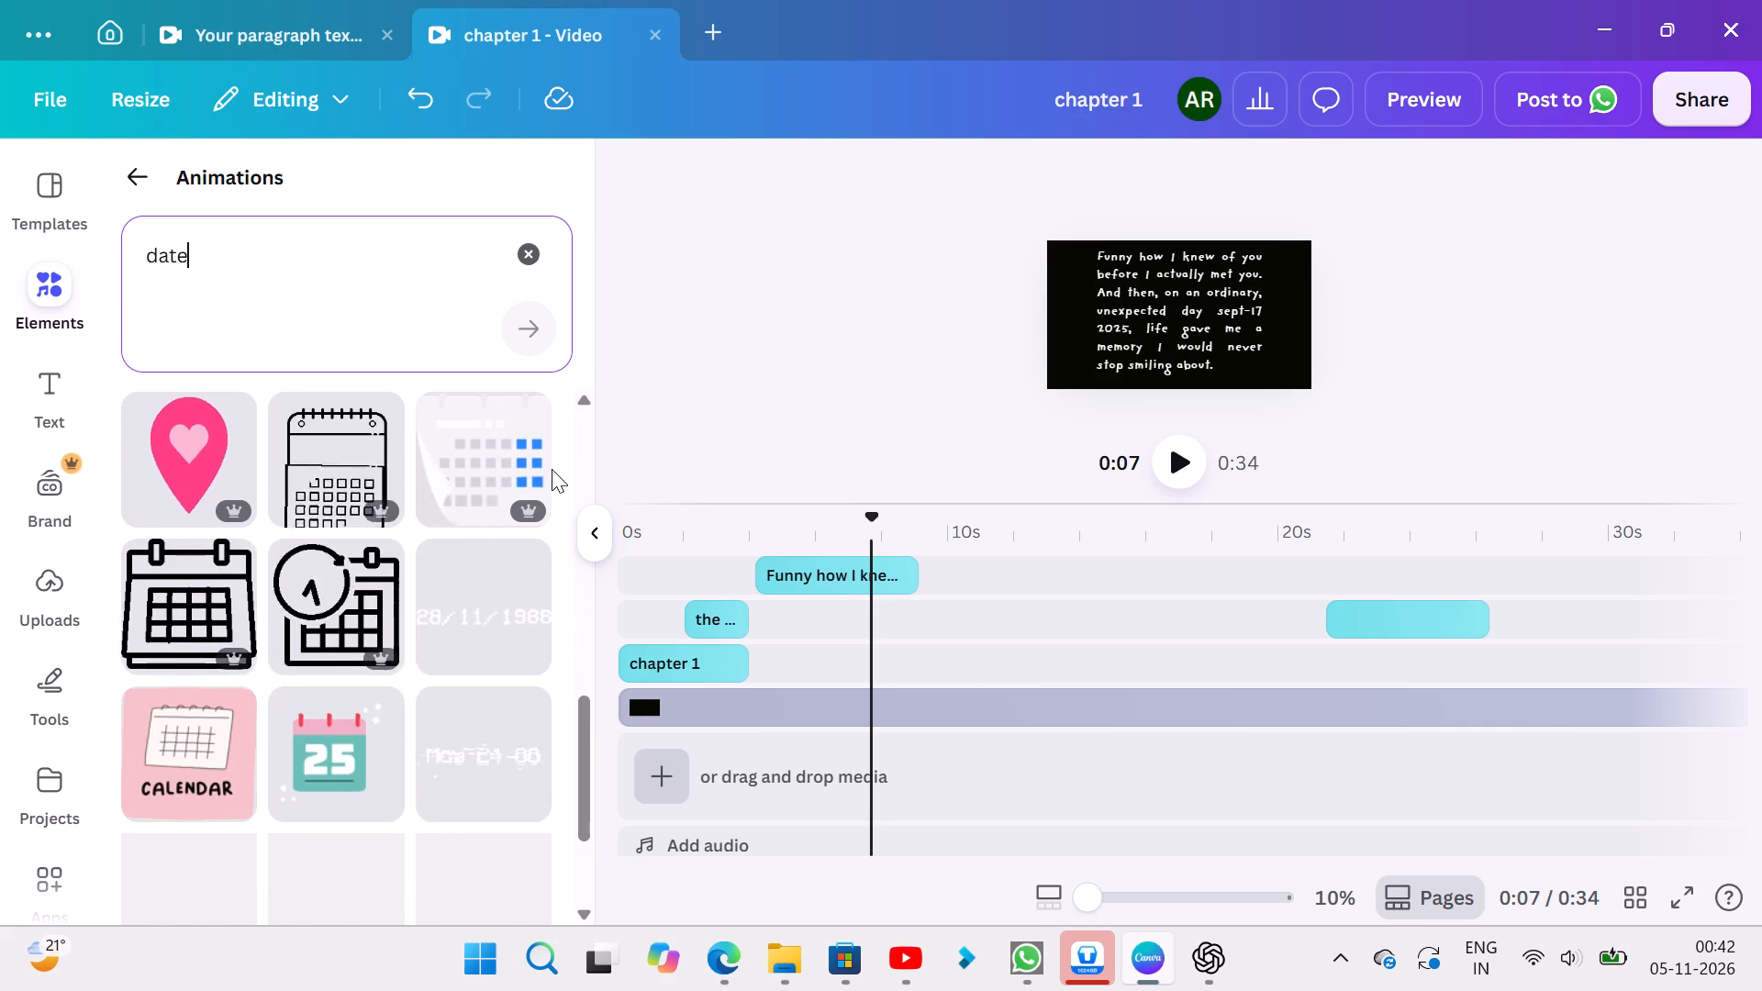
Search the animations for "friends" and add a single copy of the yellow high-five hands animation at about 7 s.
click(530, 261)
key(space)
text(friends)
key(Return)
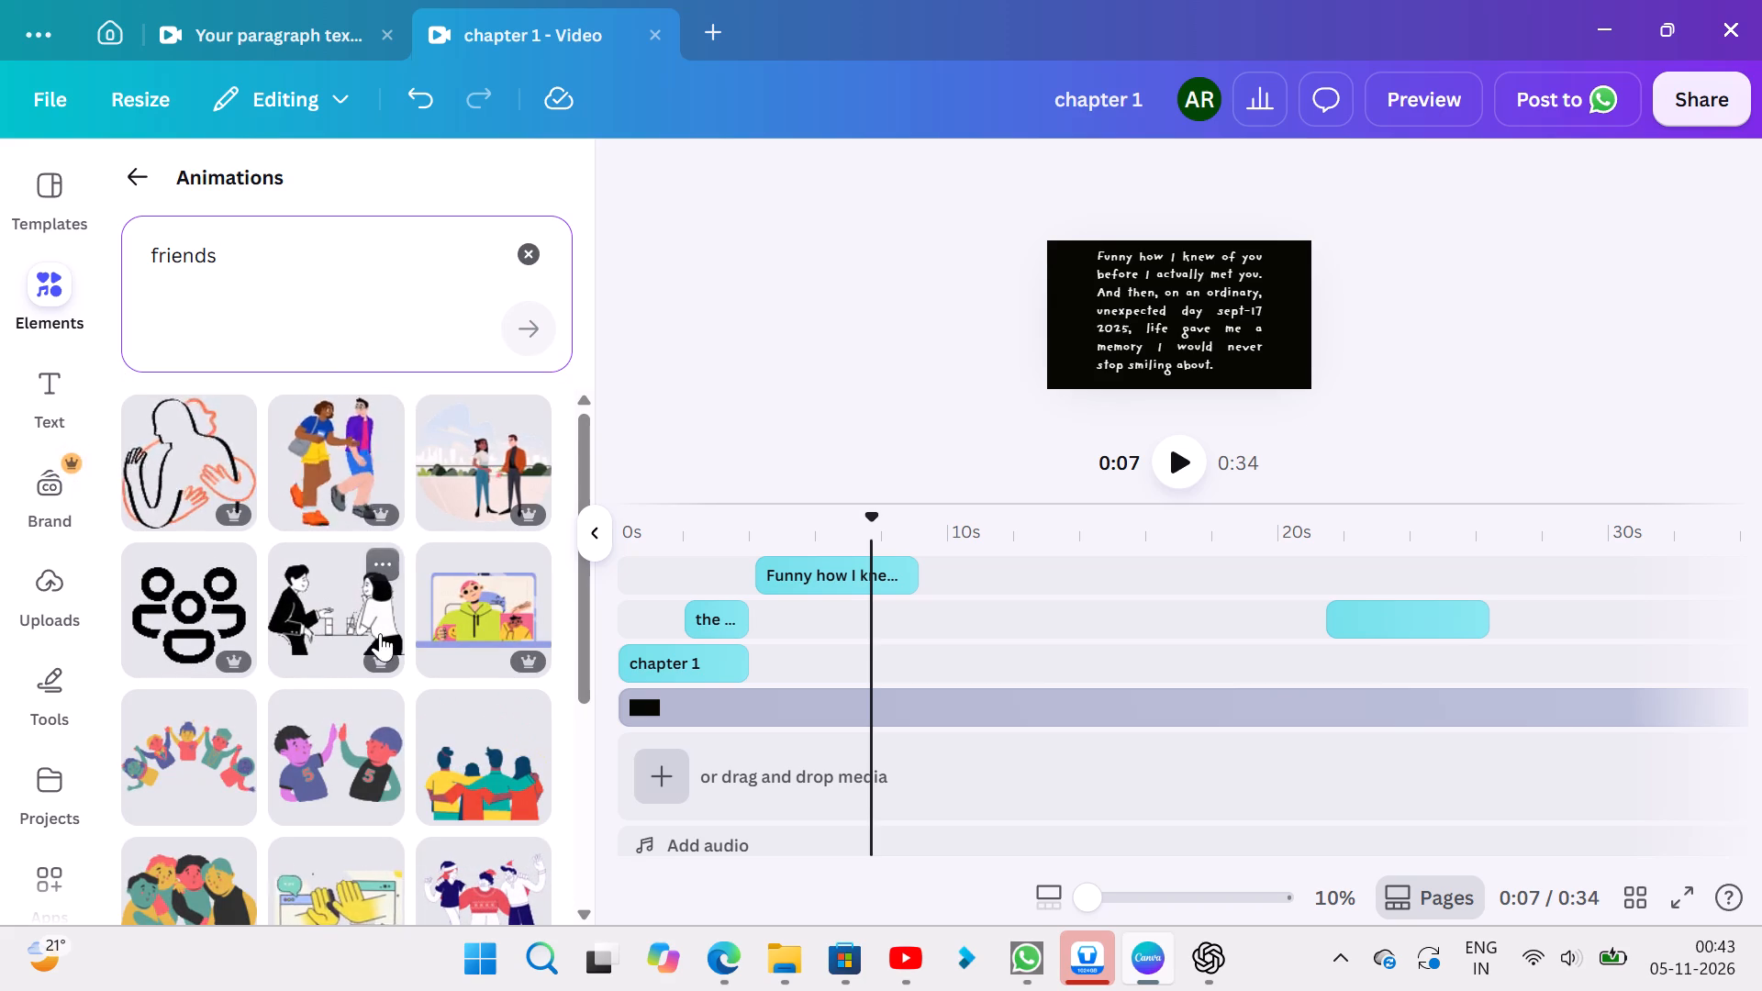
scroll(380, 633, down, 1)
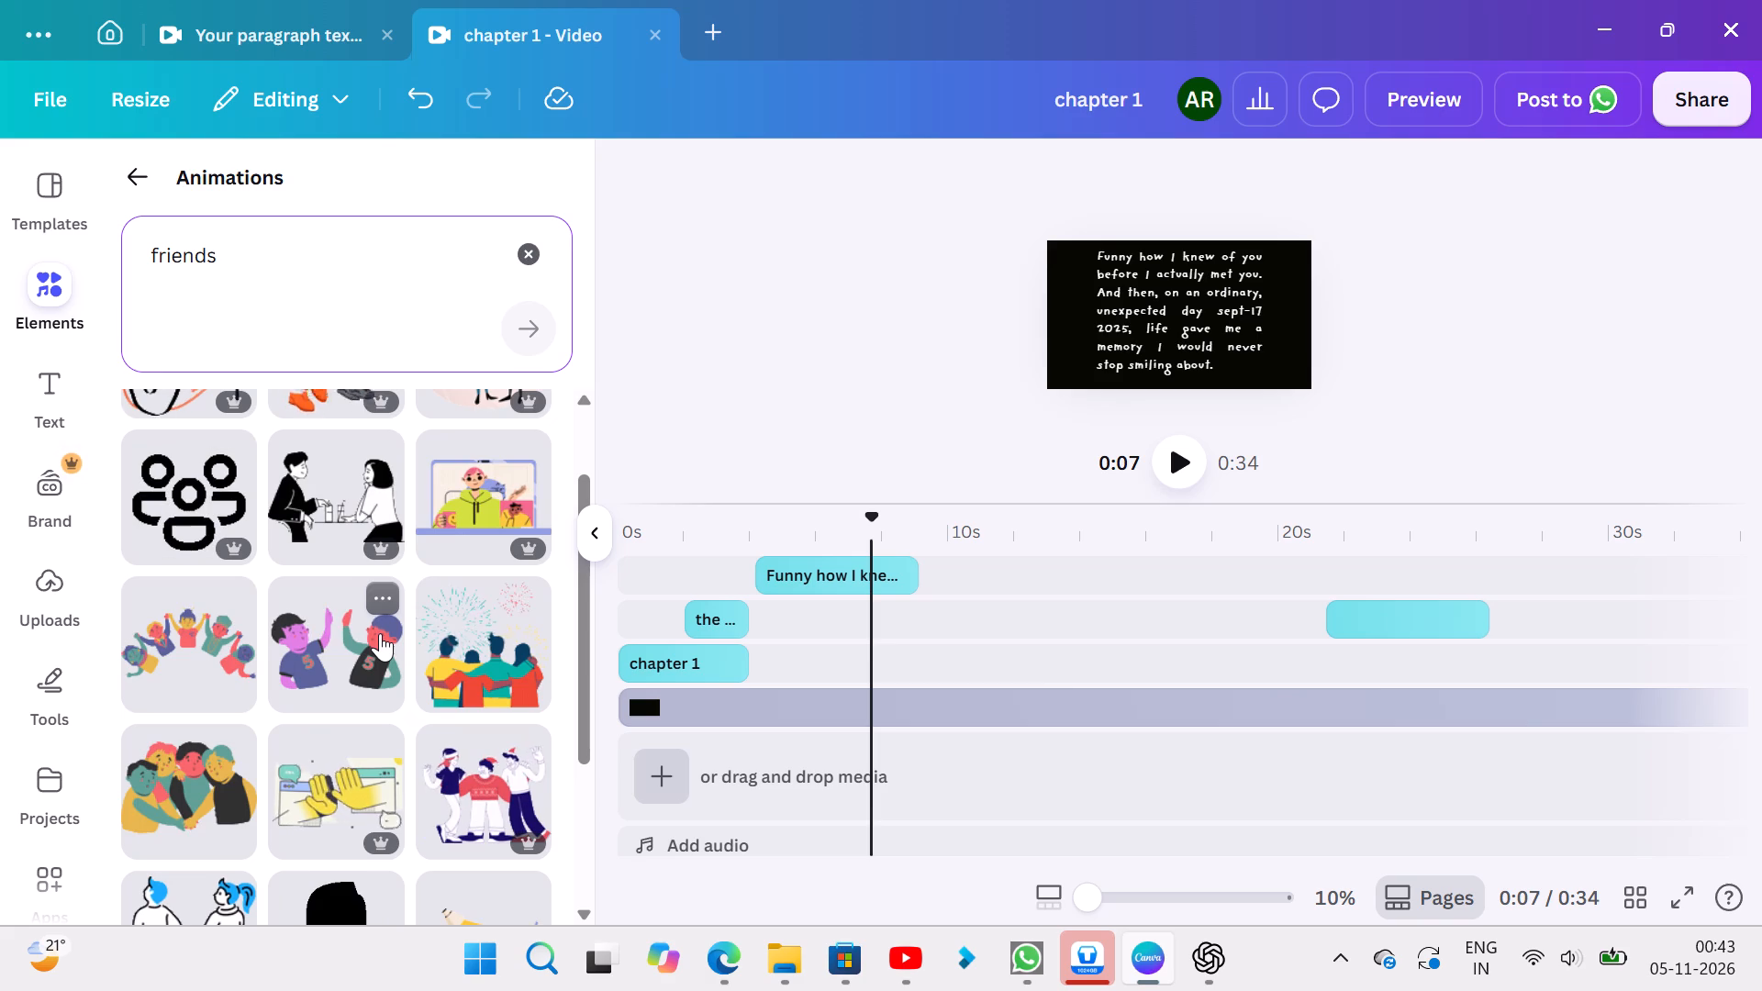
scroll(380, 633, down, 2)
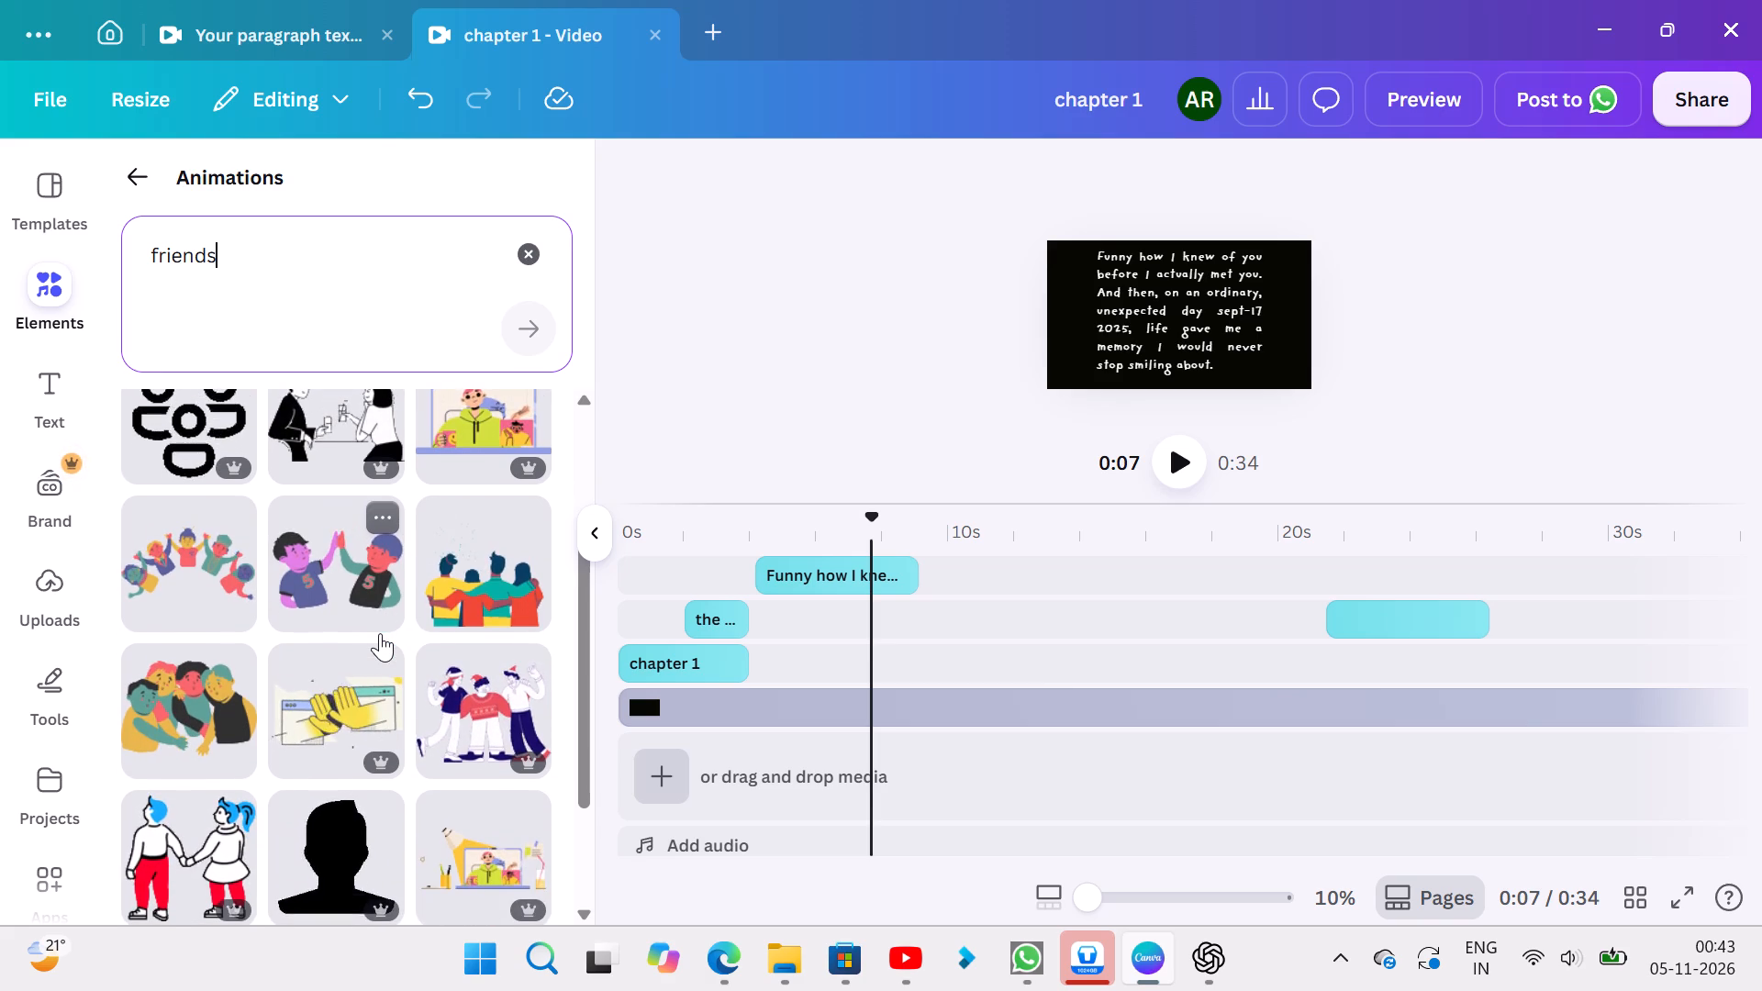
scroll(380, 633, down, 1)
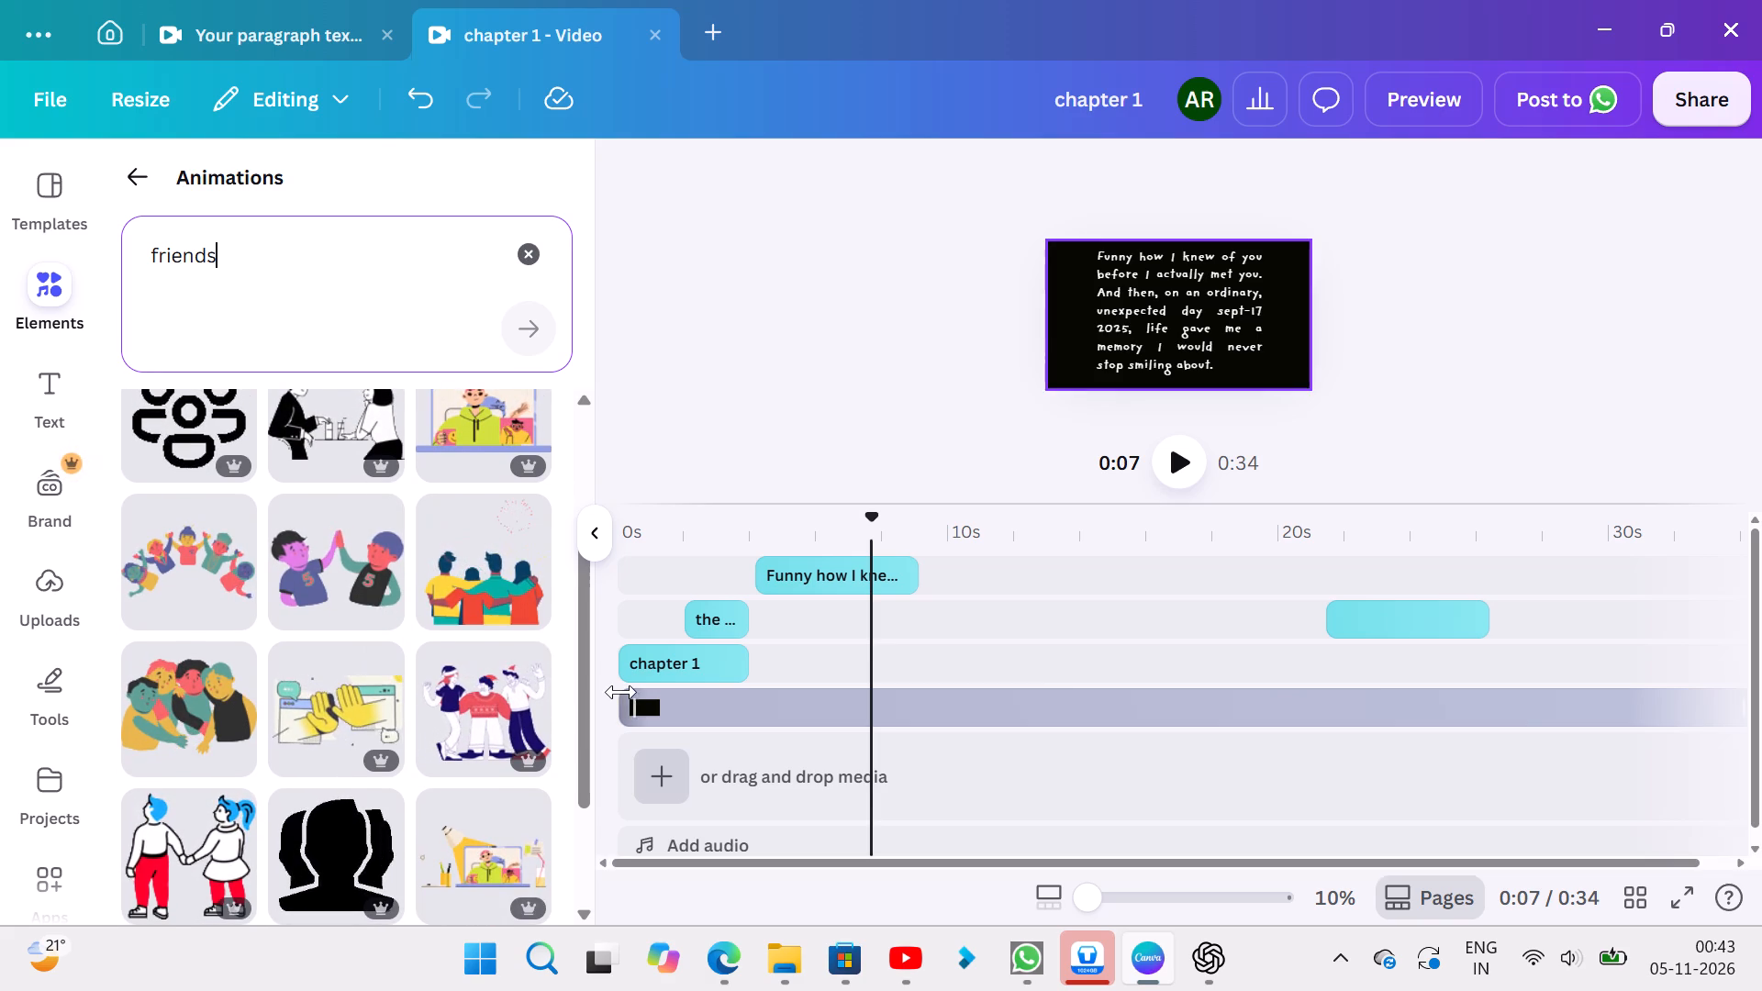
click(379, 713)
click(379, 713)
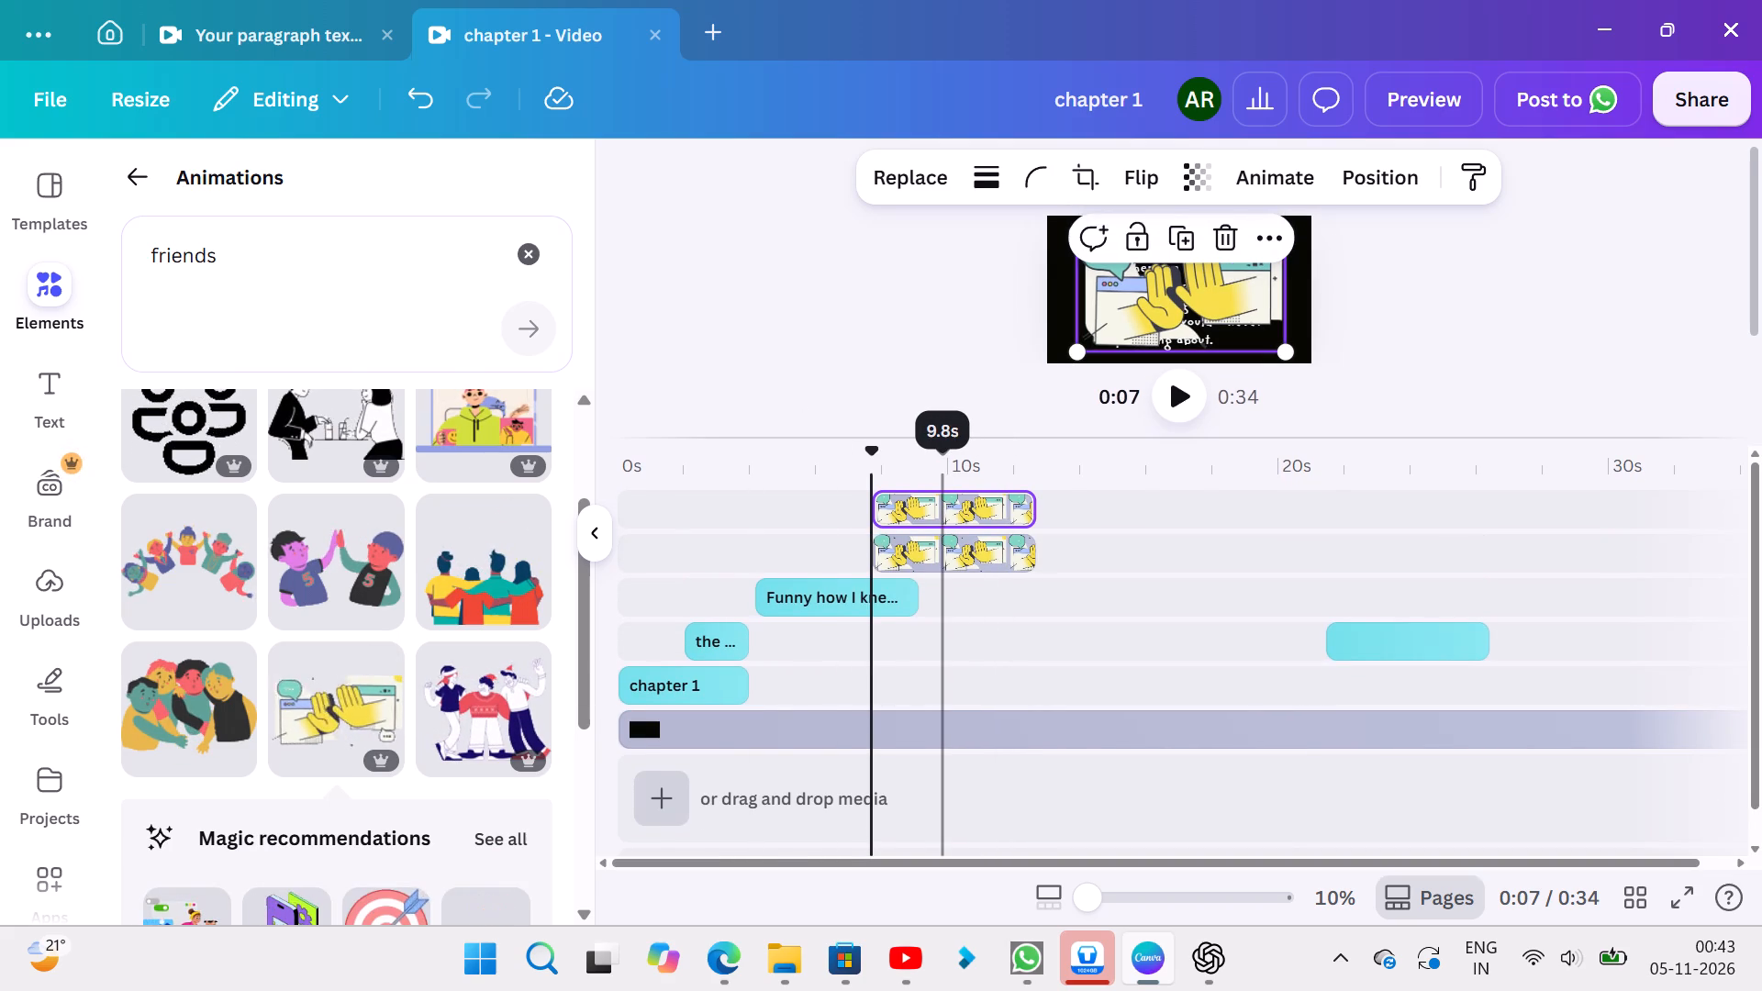
ctrl+click(943, 461)
key(ctrl+x)
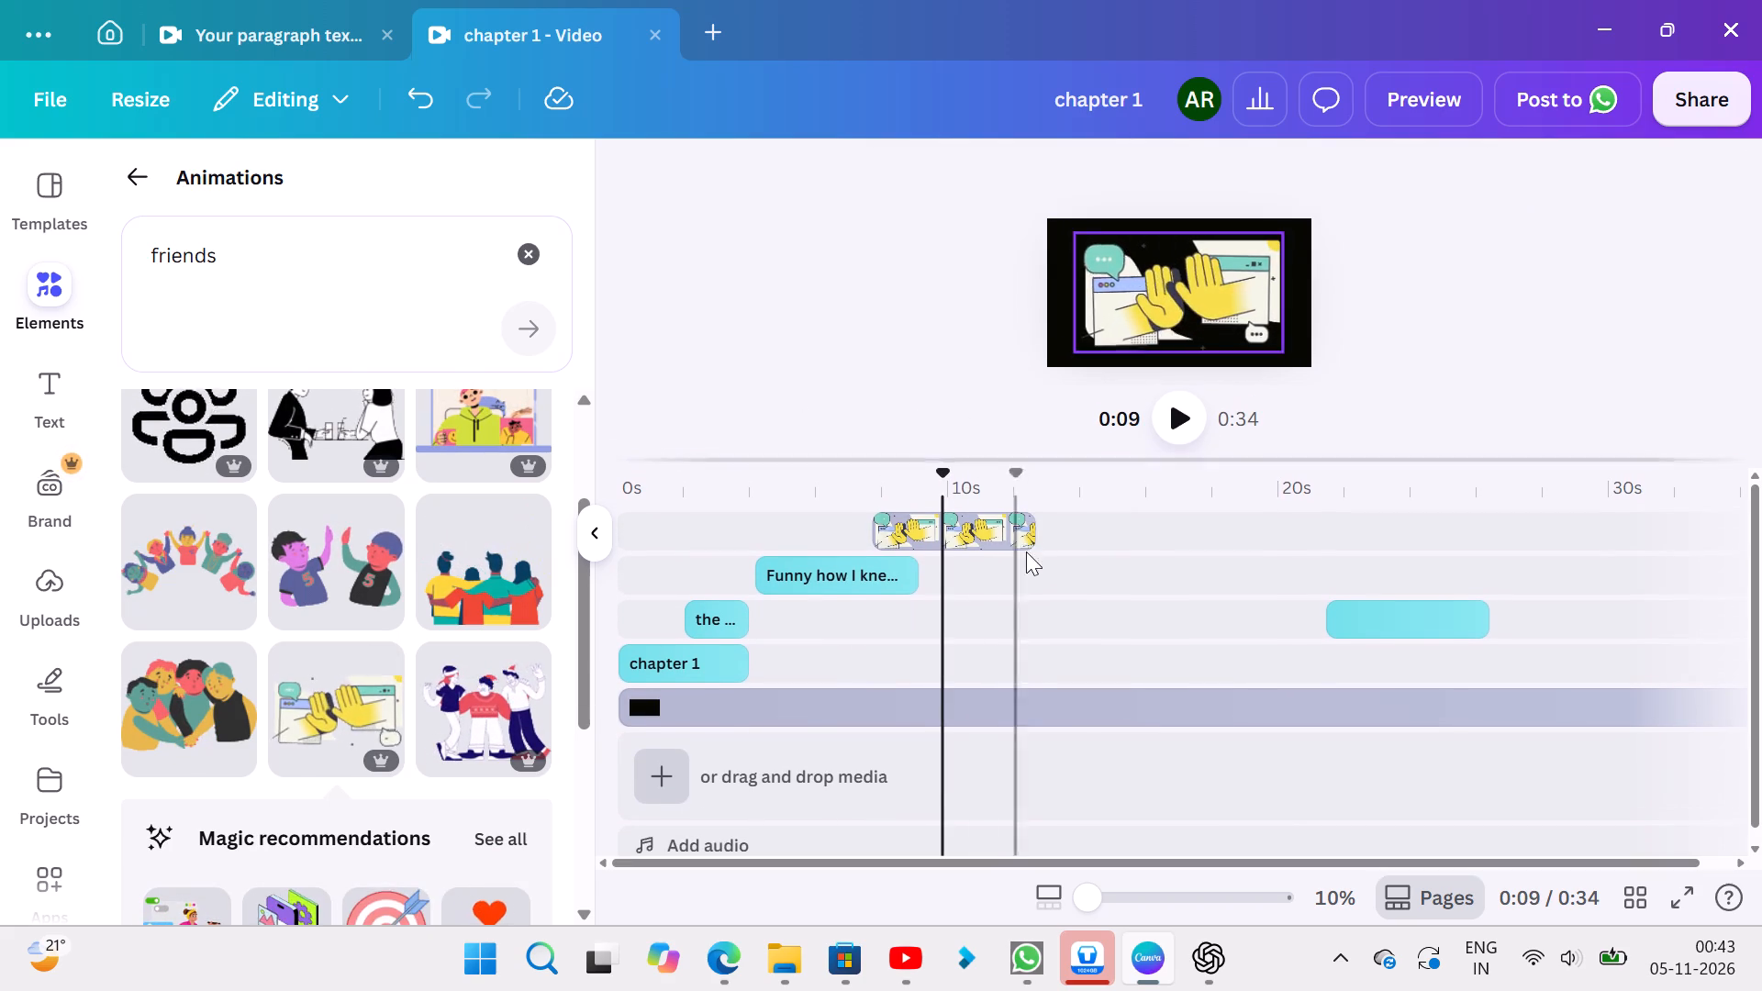
Move the "Funny how I knew" text clip along the timeline so that it starts at about 6.4 s.
drag(841, 563, 911, 567)
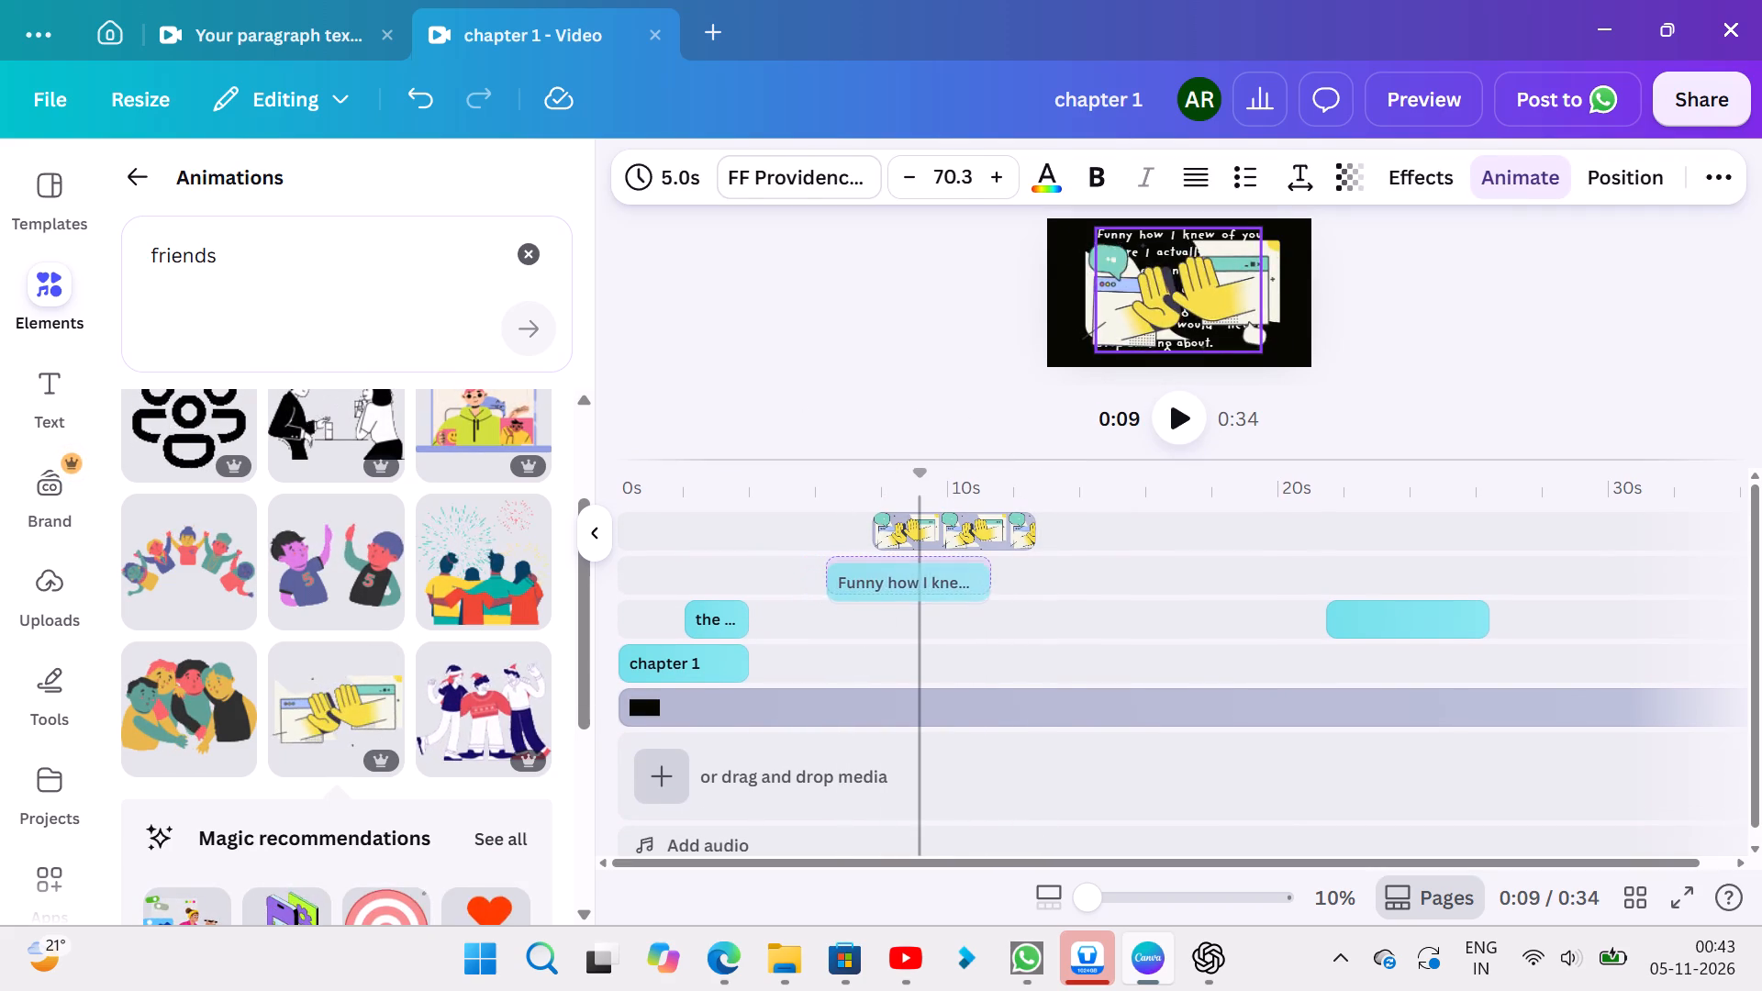
drag(911, 567, 914, 566)
Place the high-five clip at about 4 s on the track of the short "the ..." text clip and trim it to 2.3 s.
drag(1001, 512, 859, 572)
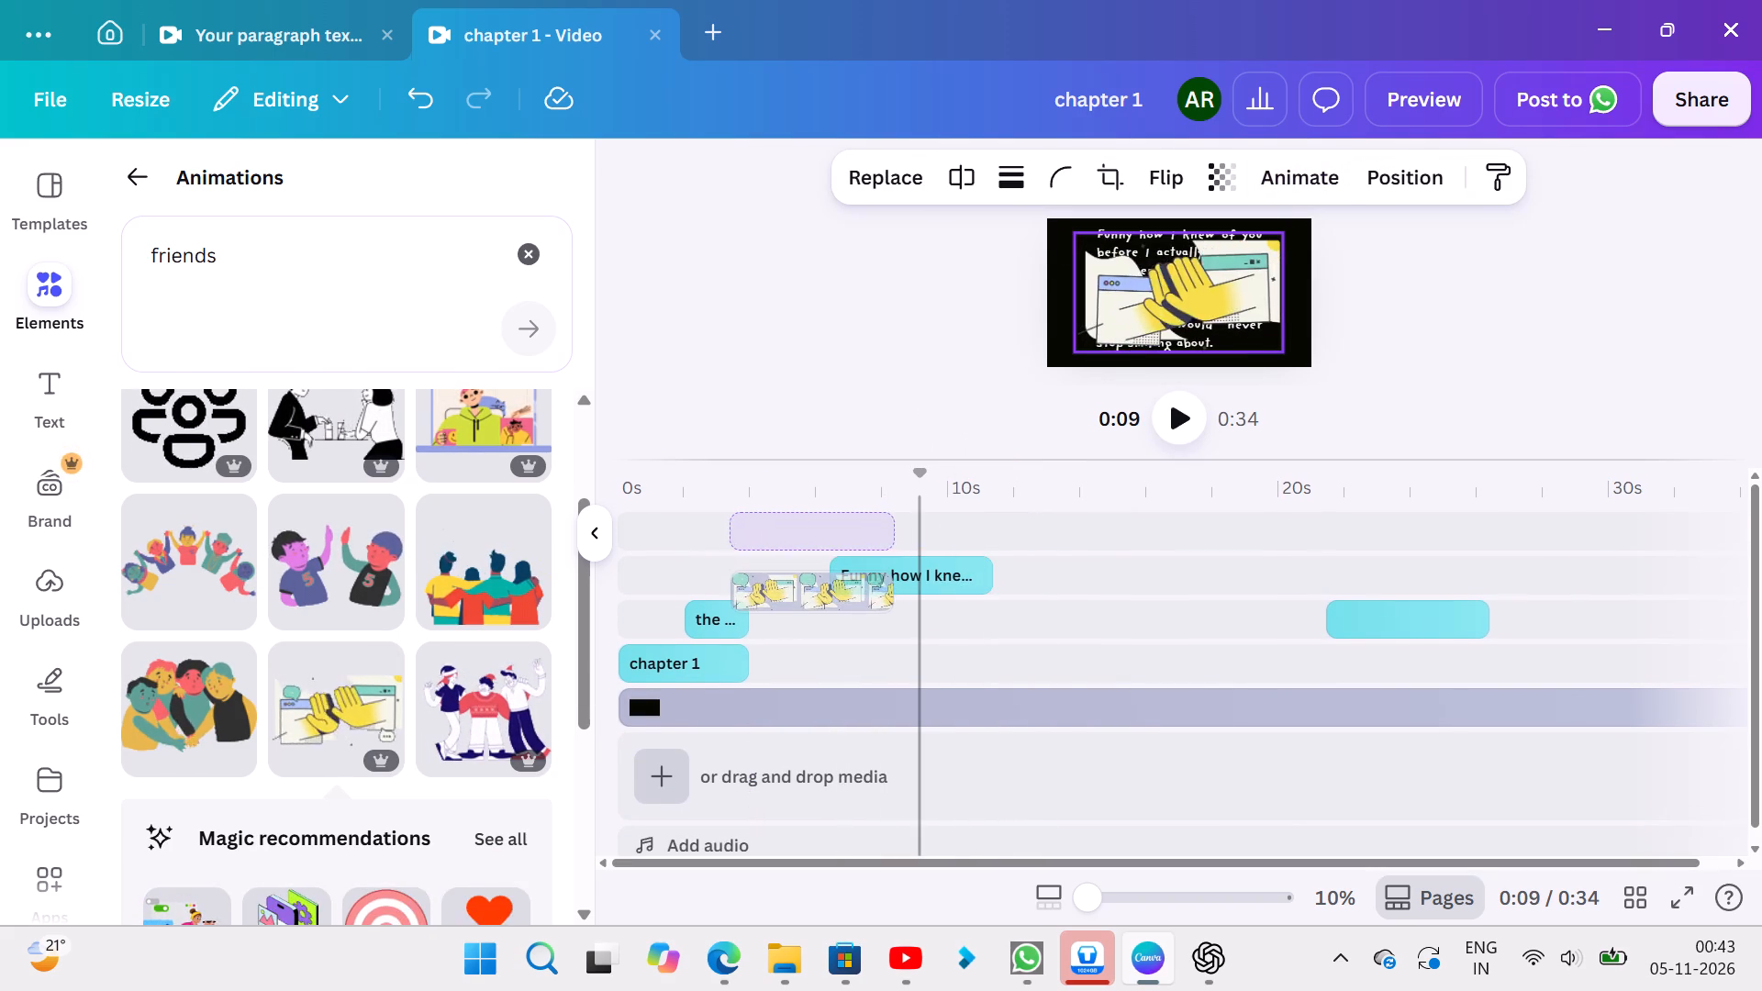
drag(859, 572, 882, 596)
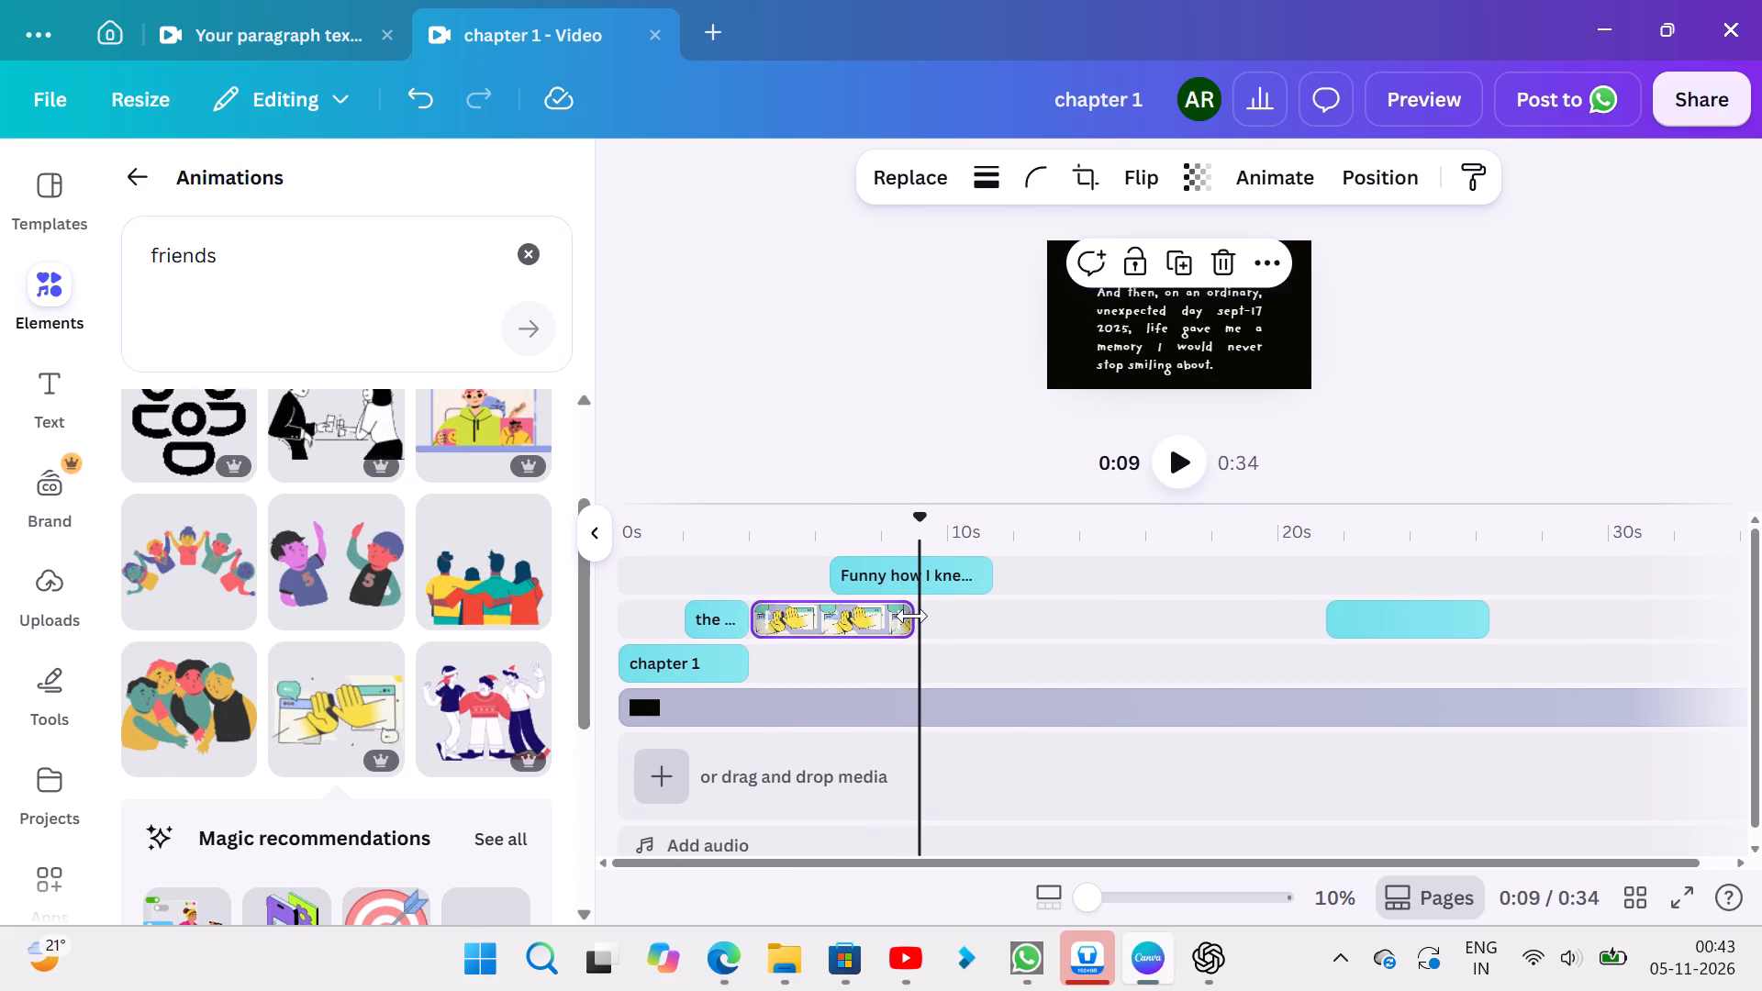
drag(912, 616, 837, 642)
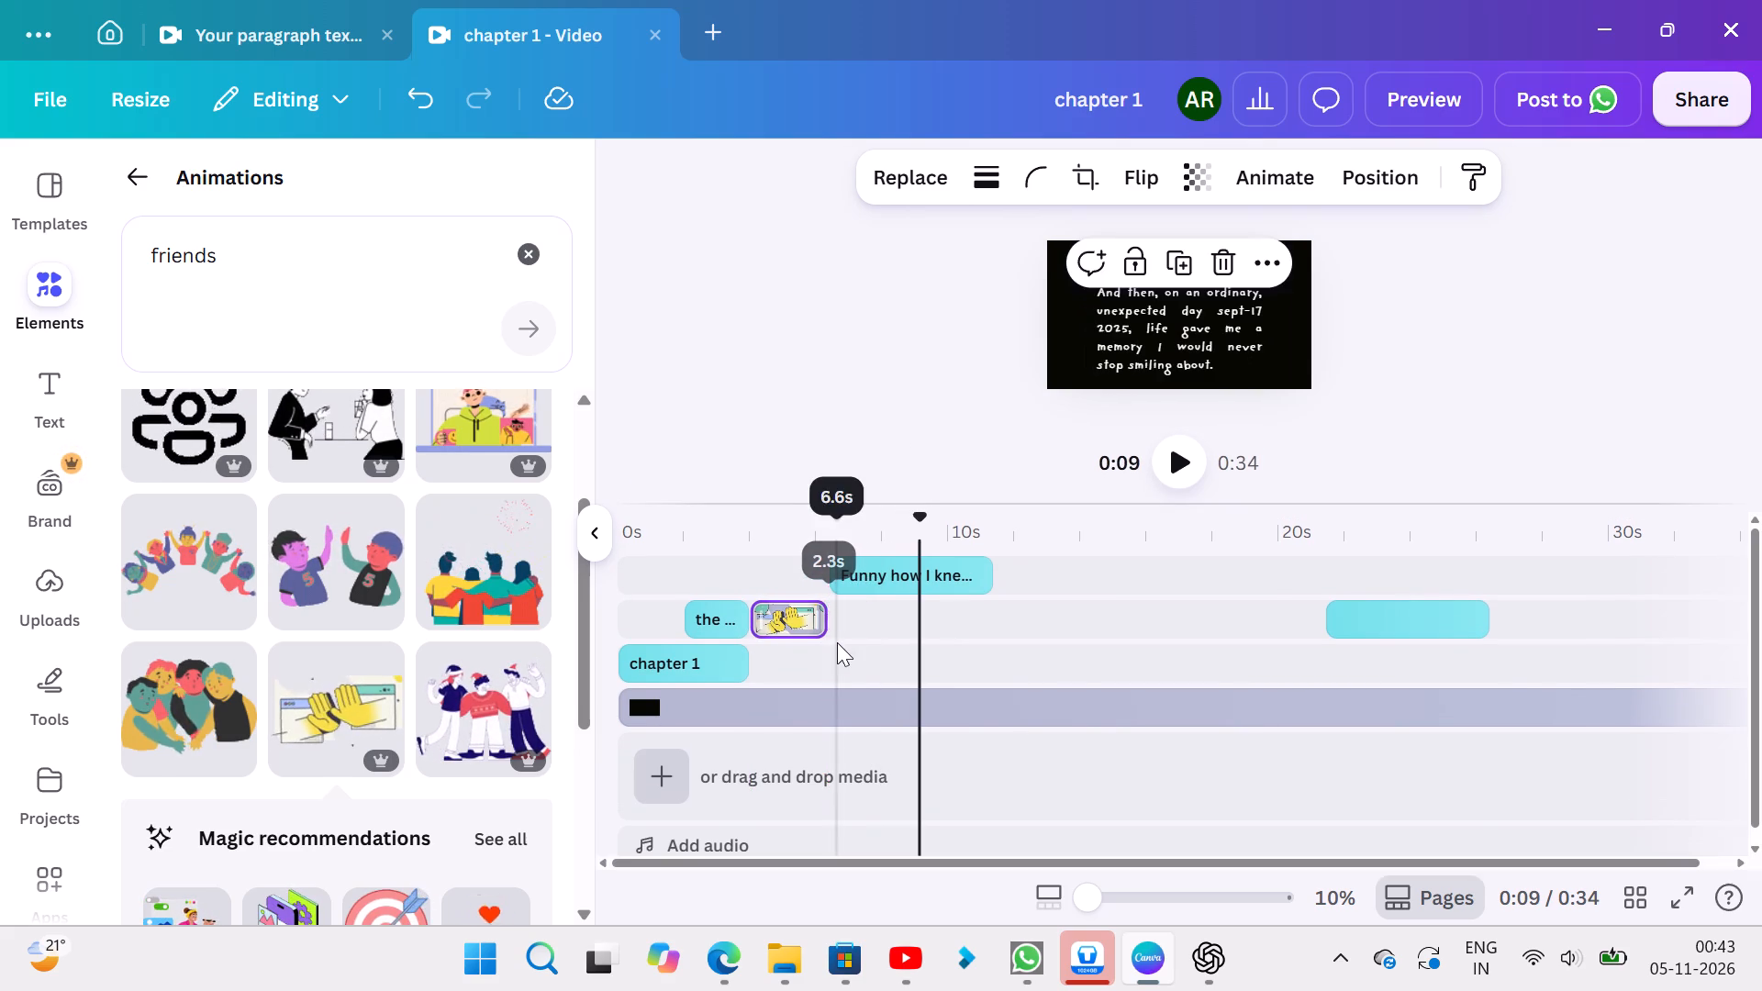
Reposition and enlarge the yellow high-five graphic on the canvas so that it fills nearly the whole black frame.
click(796, 626)
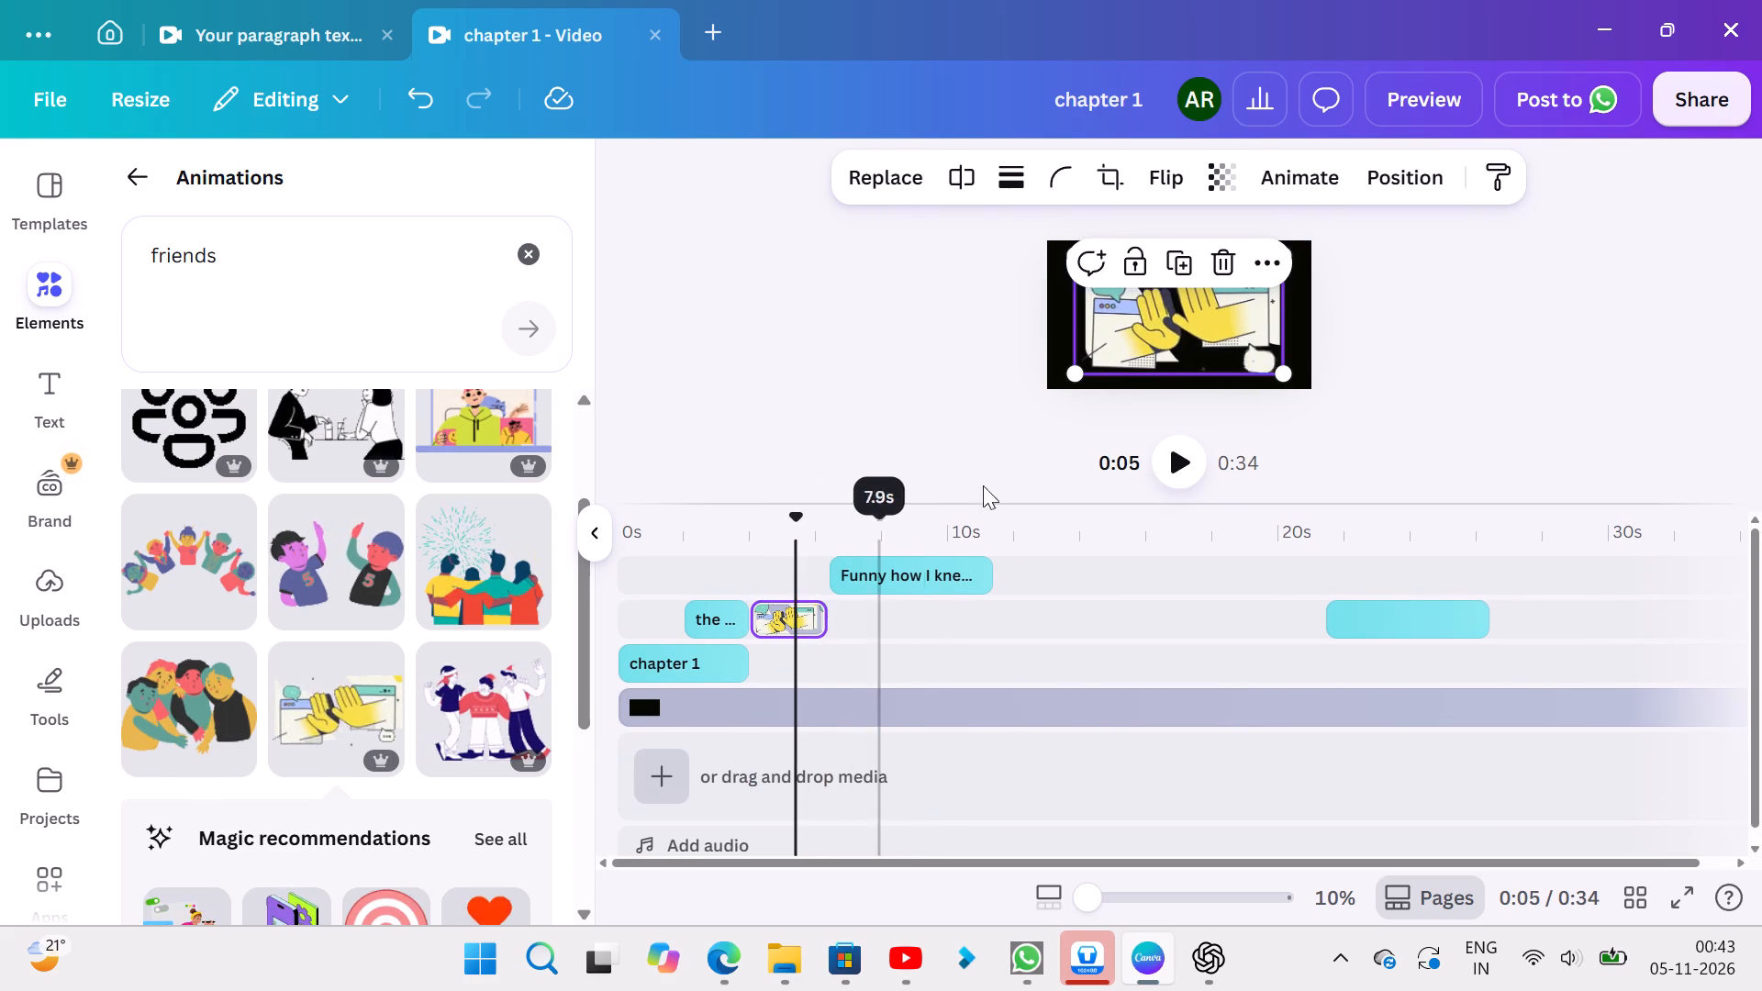
click(1065, 269)
click(1176, 321)
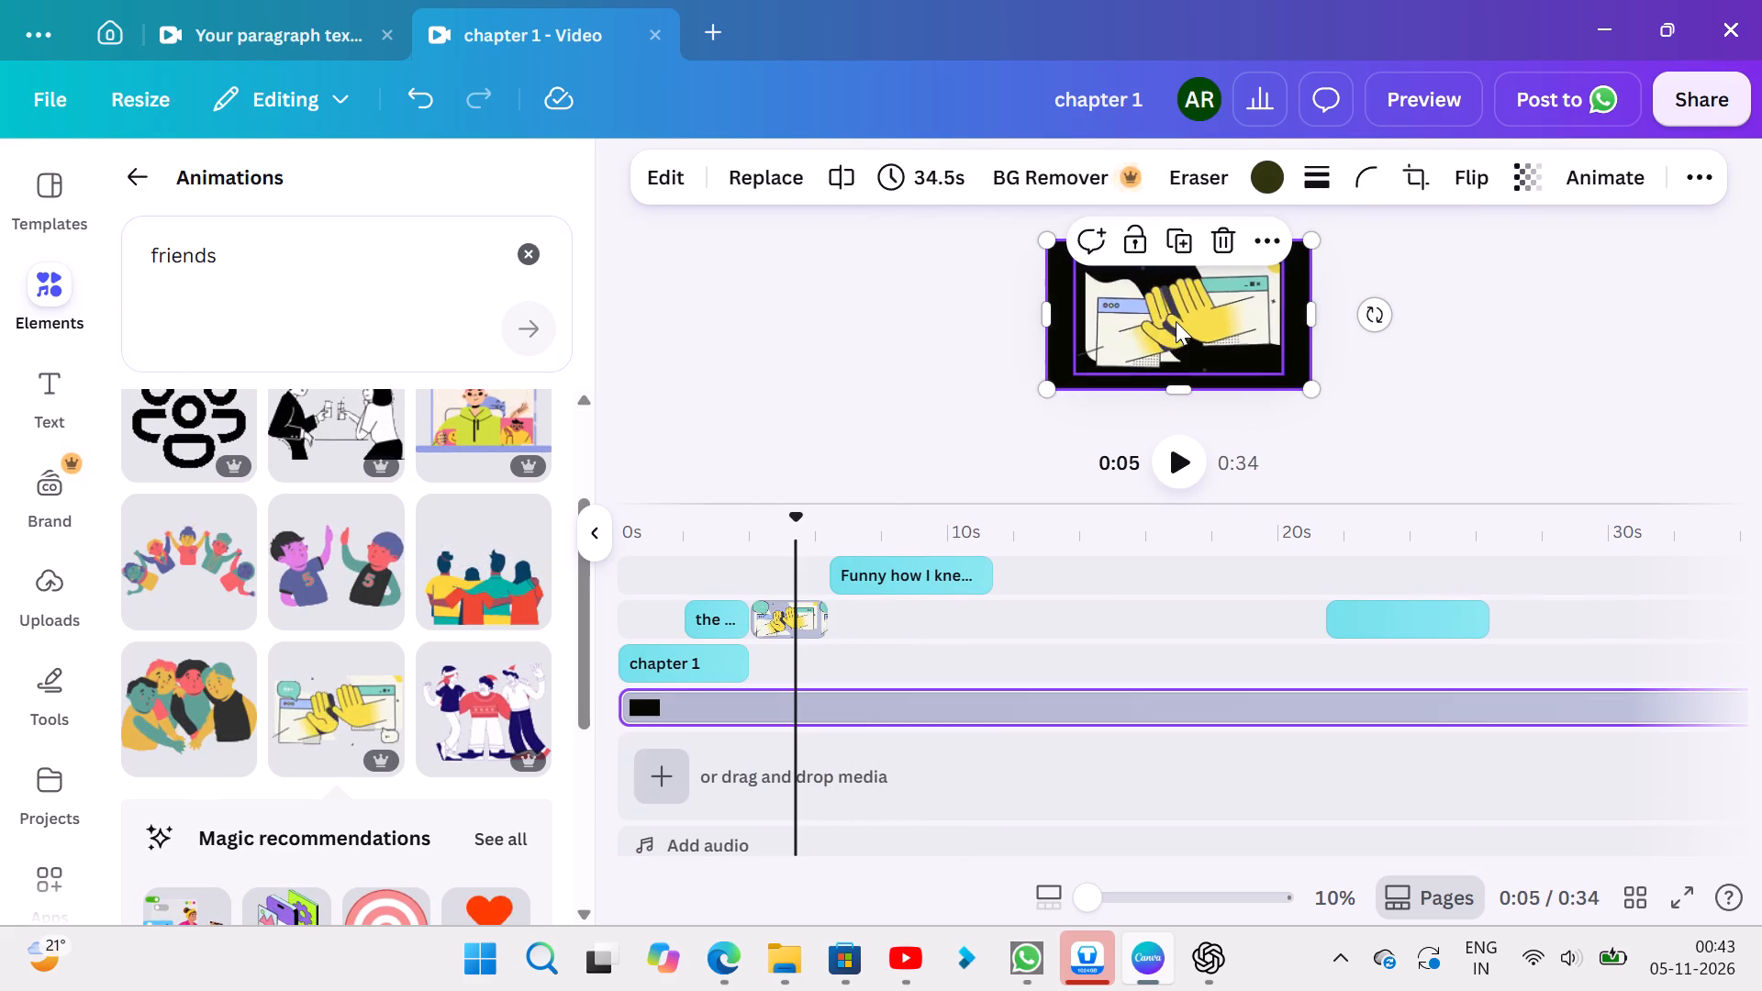
drag(1176, 321, 1147, 311)
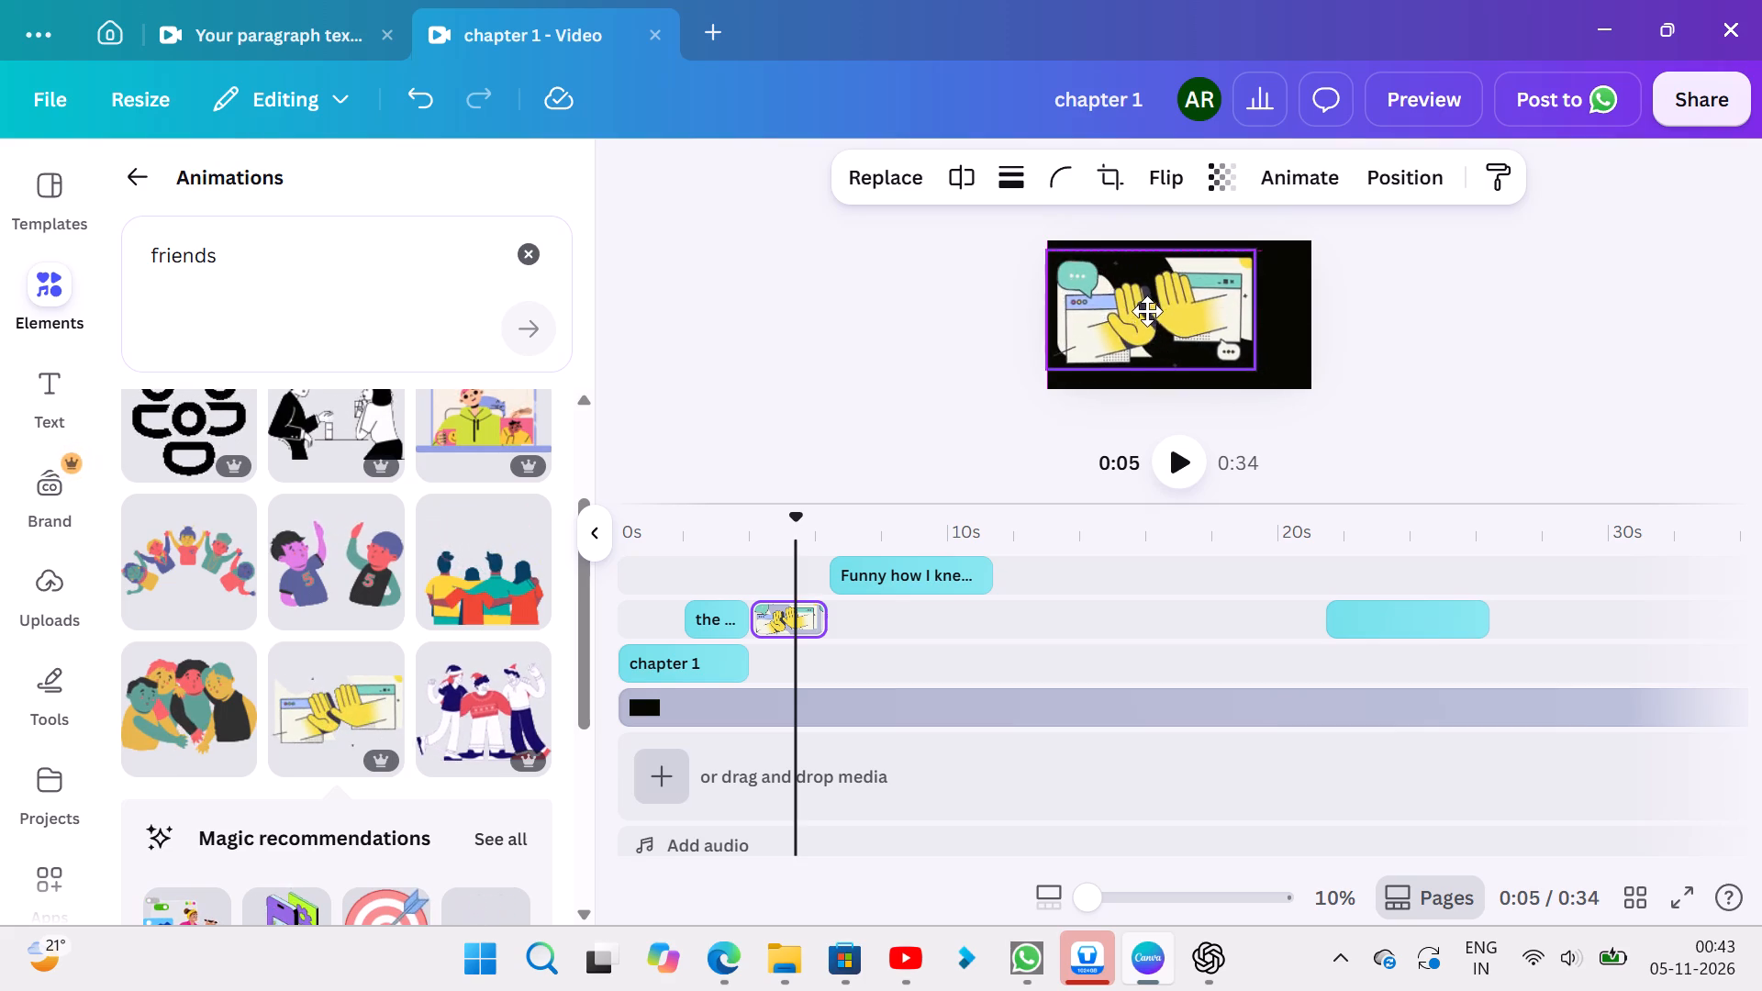
drag(1147, 311, 1147, 301)
click(1151, 319)
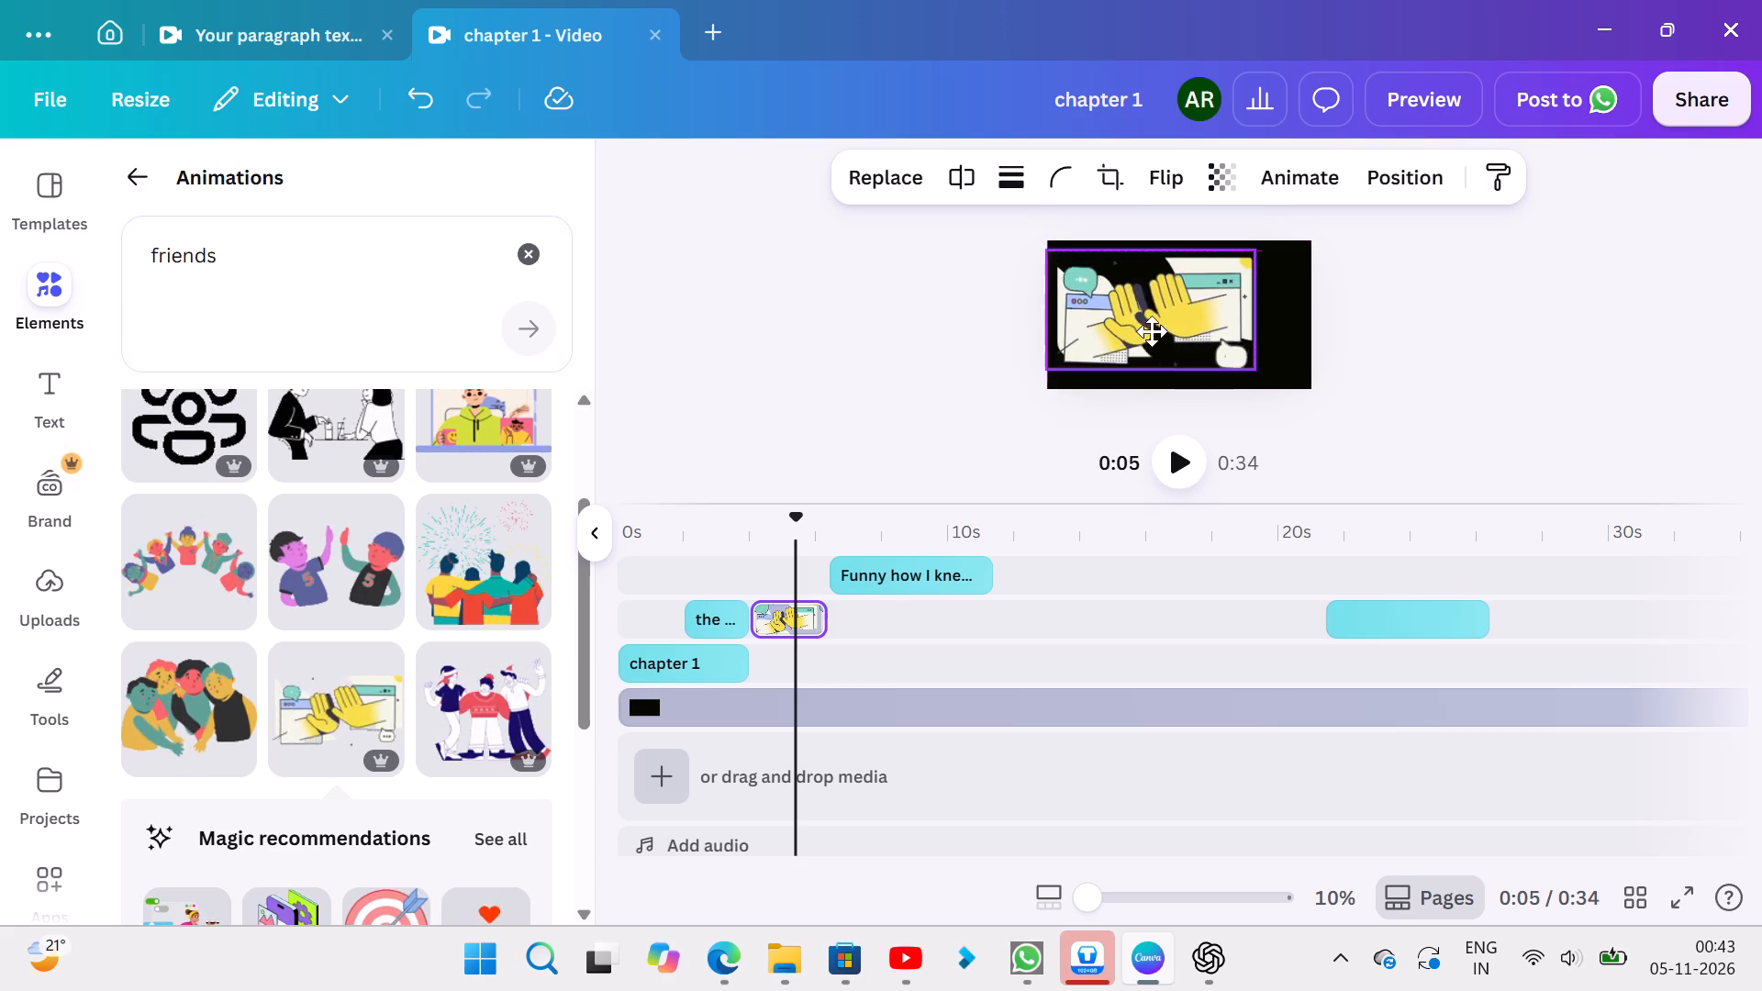
click(1244, 347)
click(1251, 350)
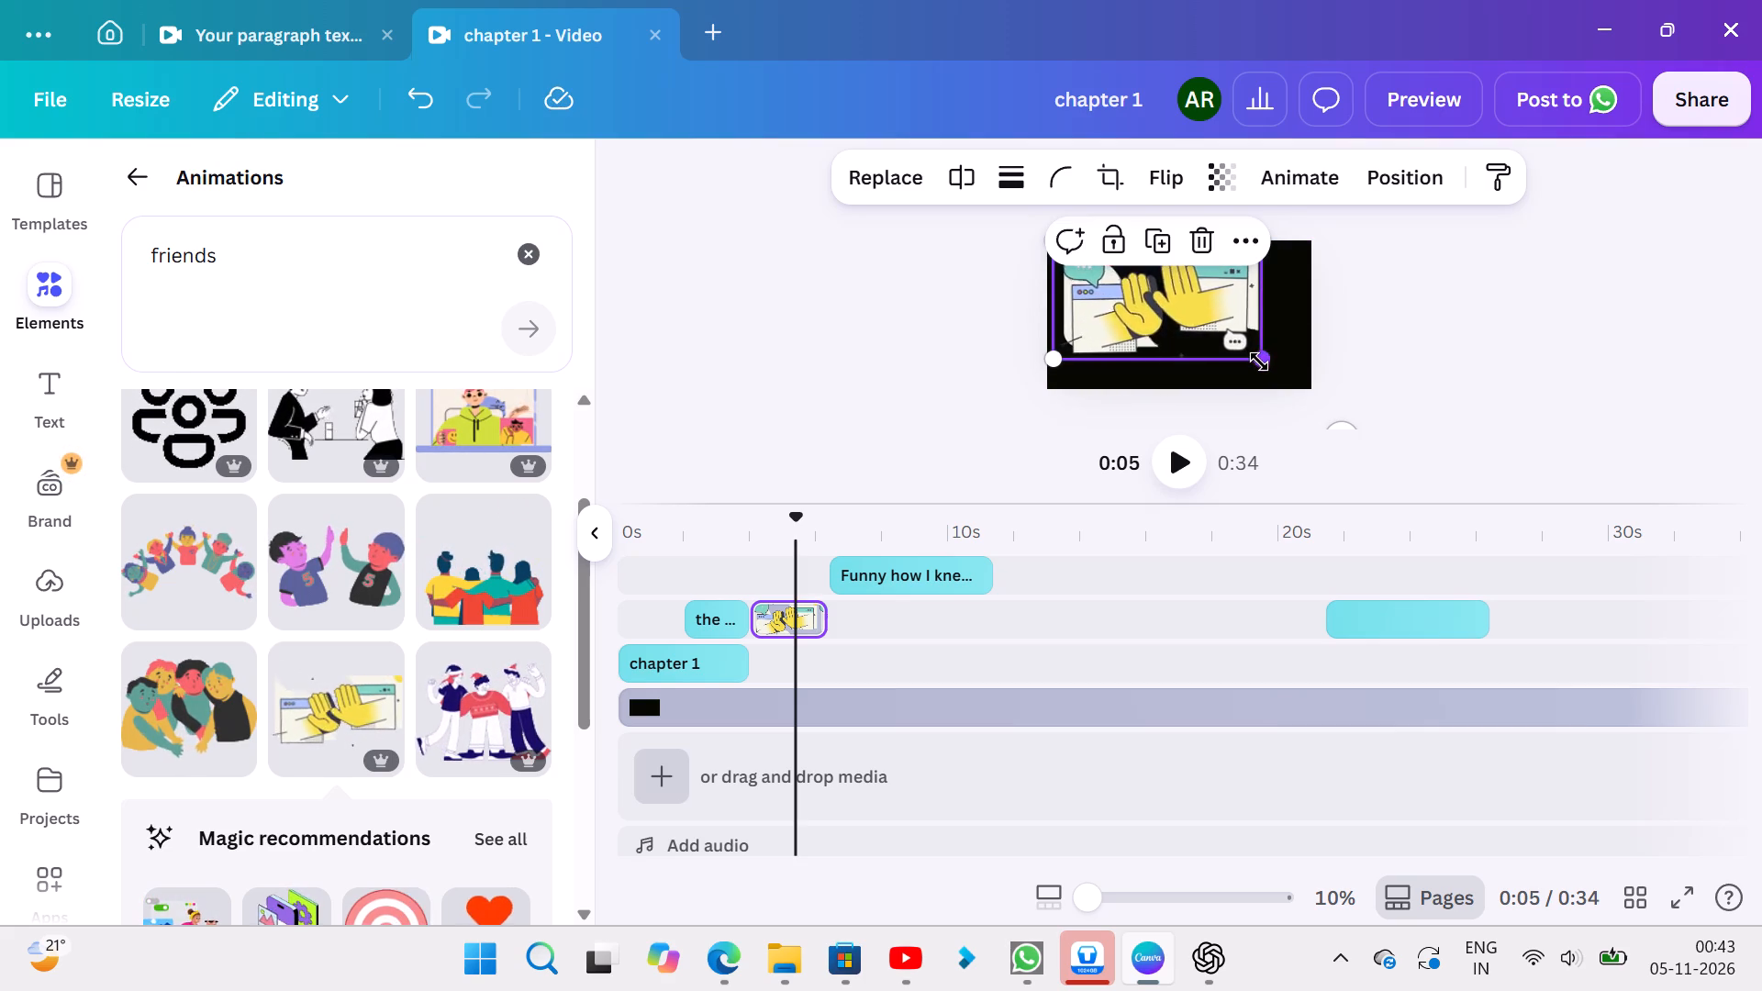
drag(1259, 362, 1315, 371)
click(1472, 371)
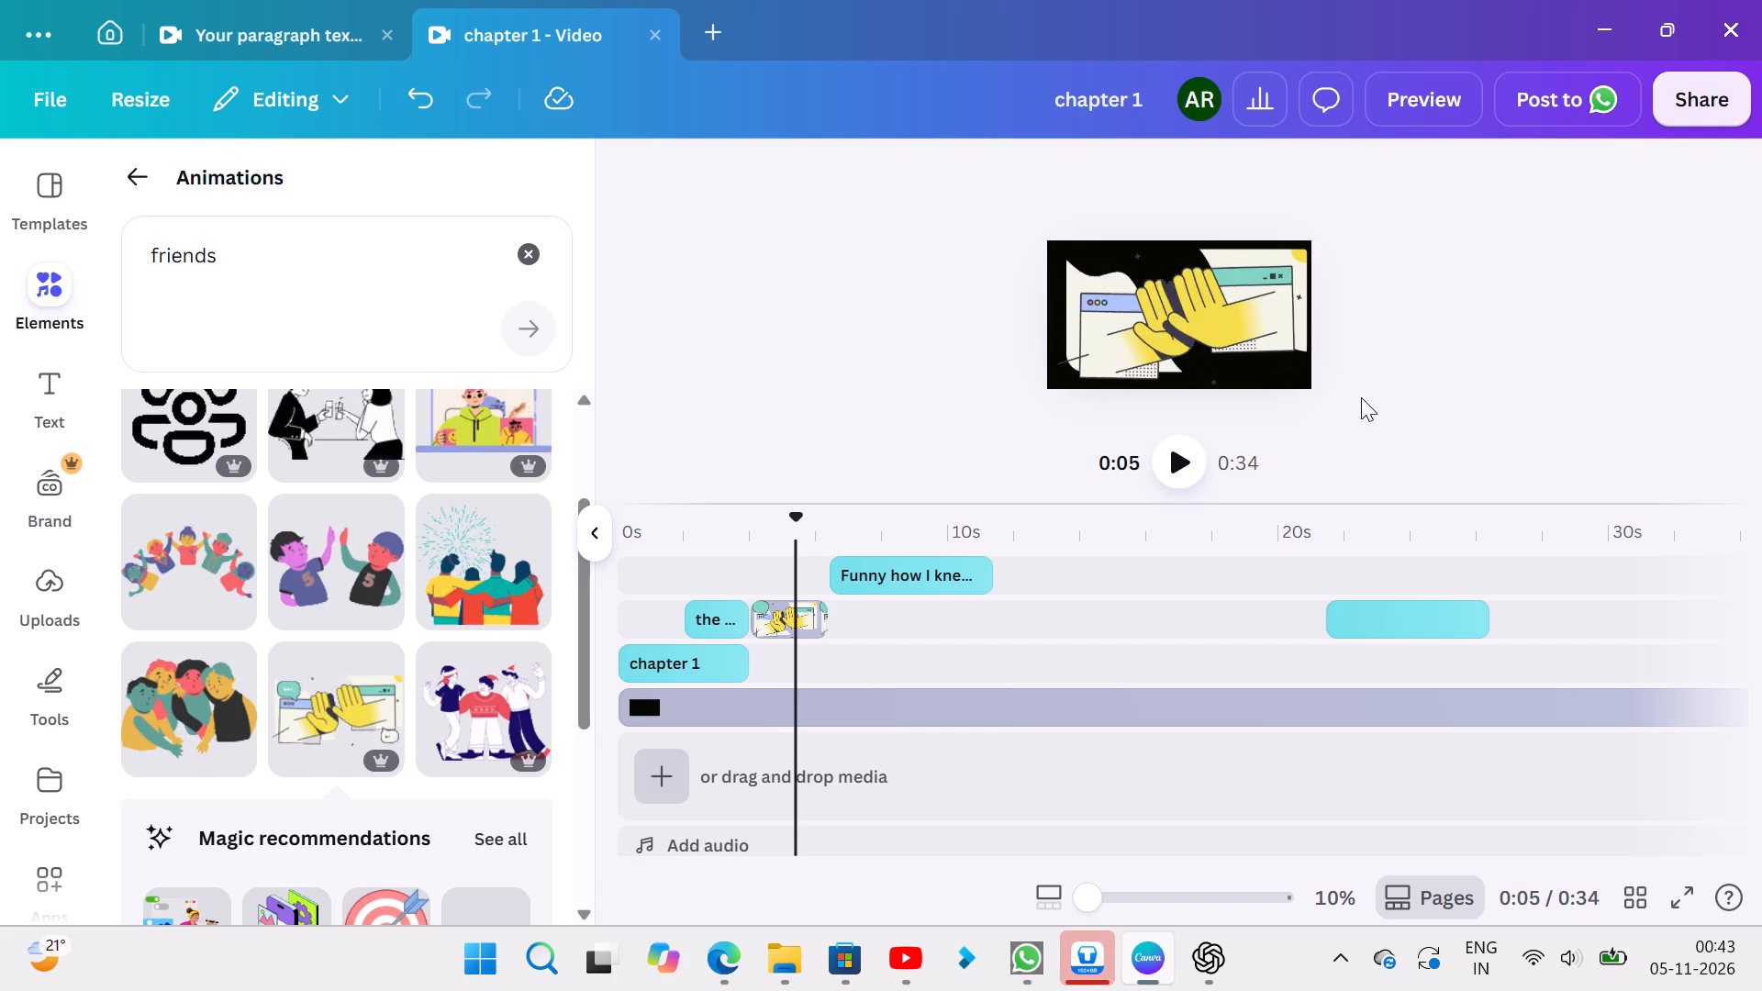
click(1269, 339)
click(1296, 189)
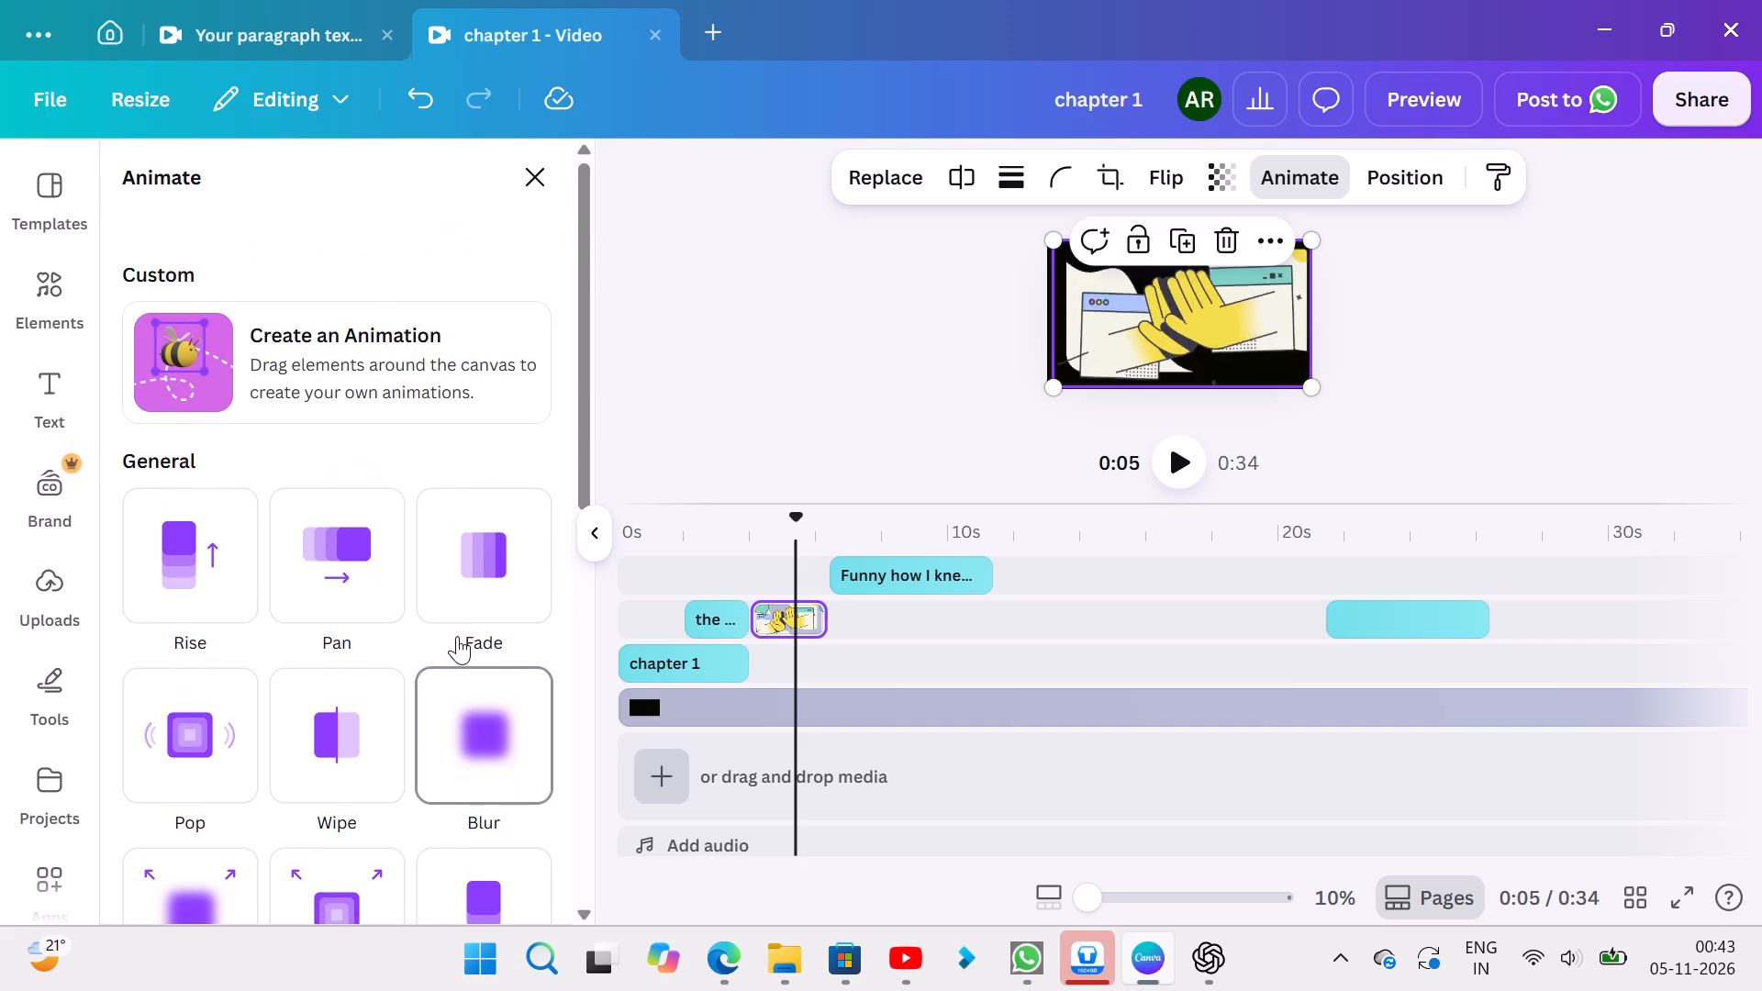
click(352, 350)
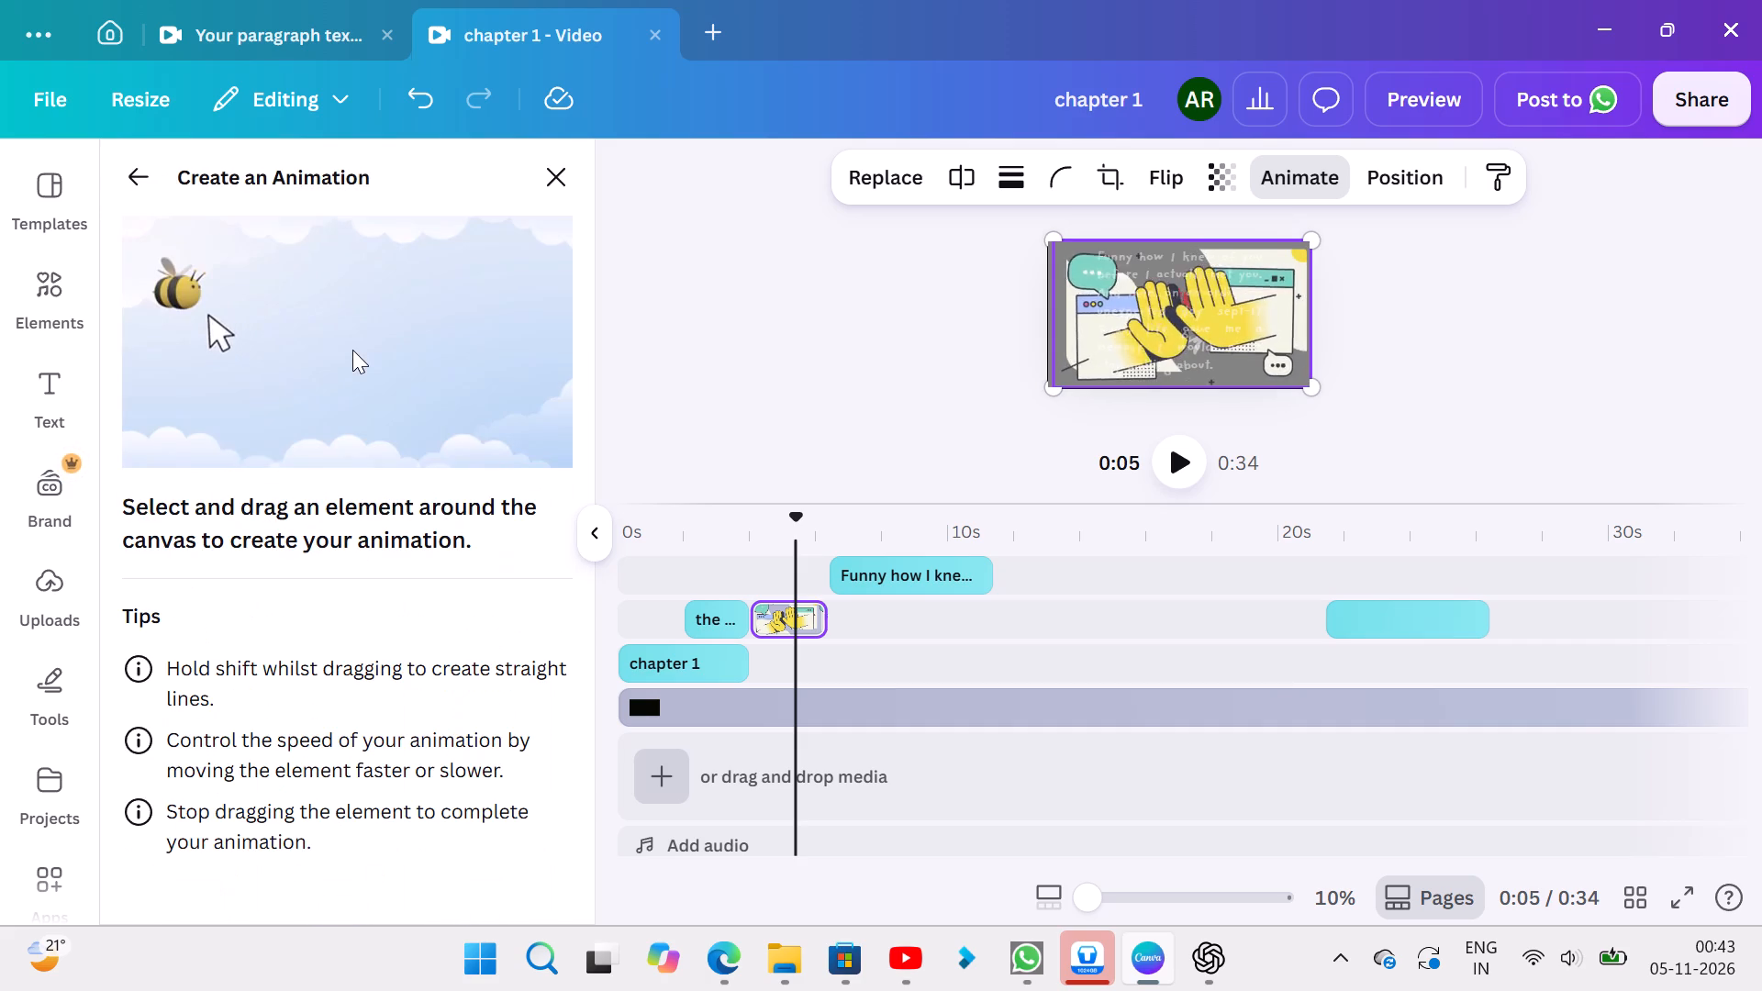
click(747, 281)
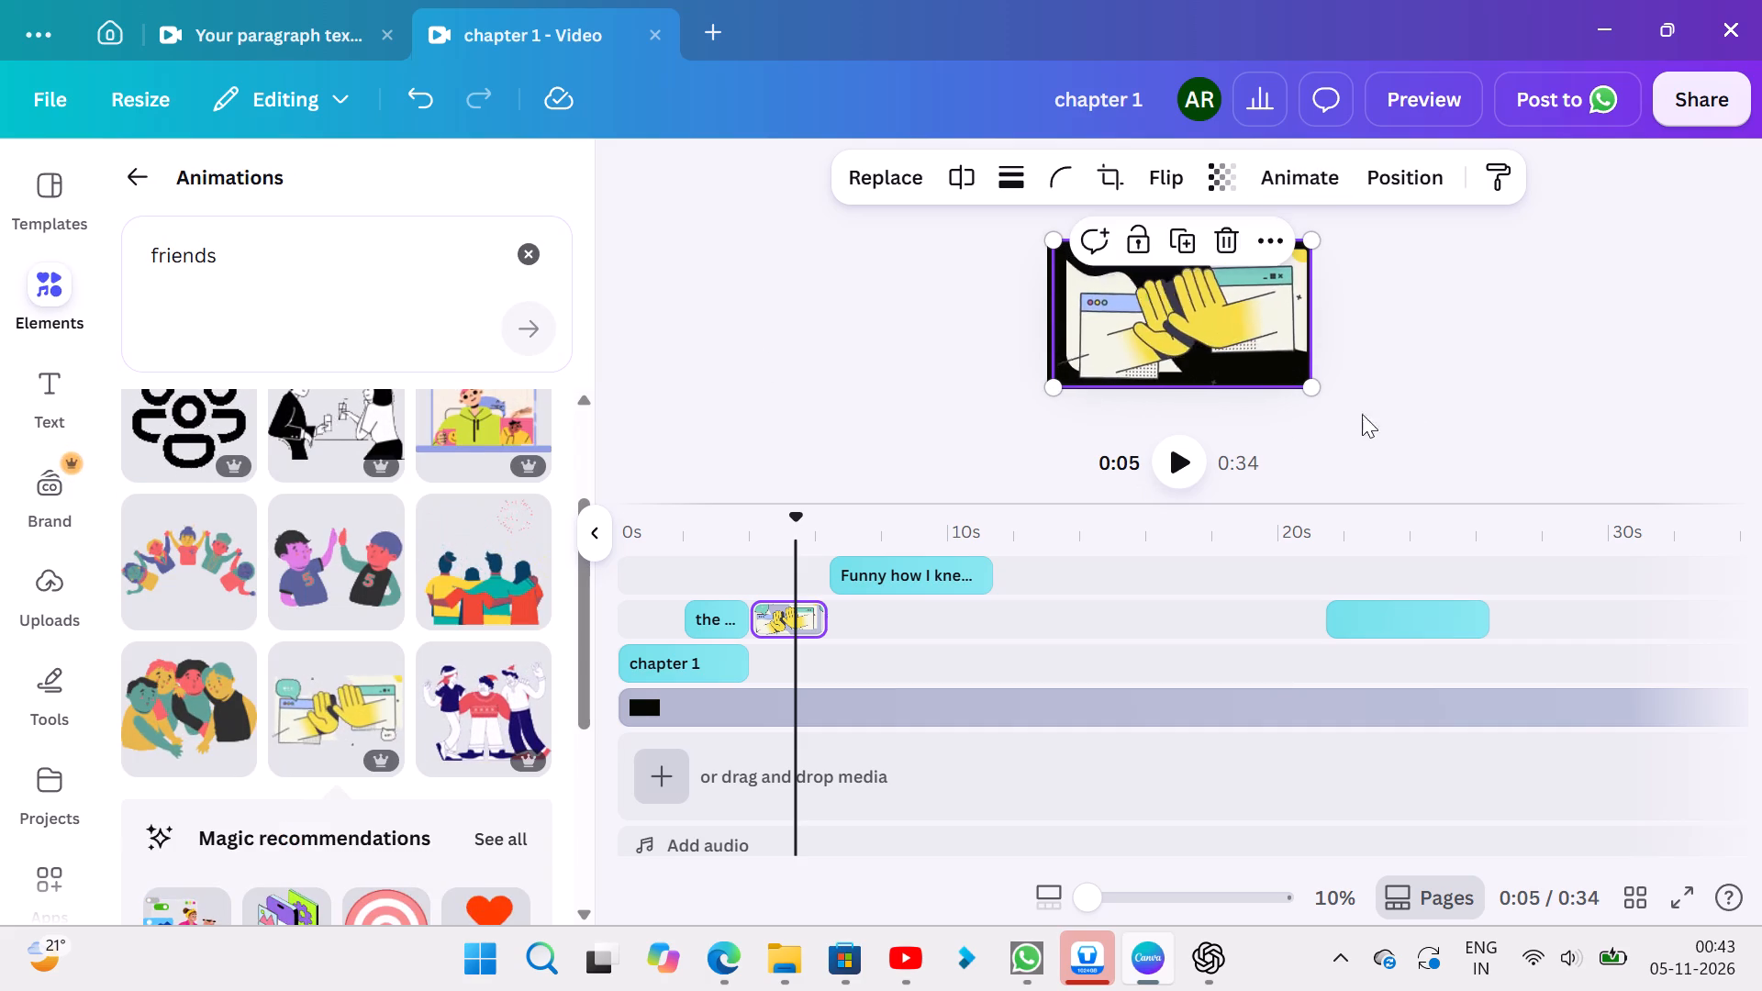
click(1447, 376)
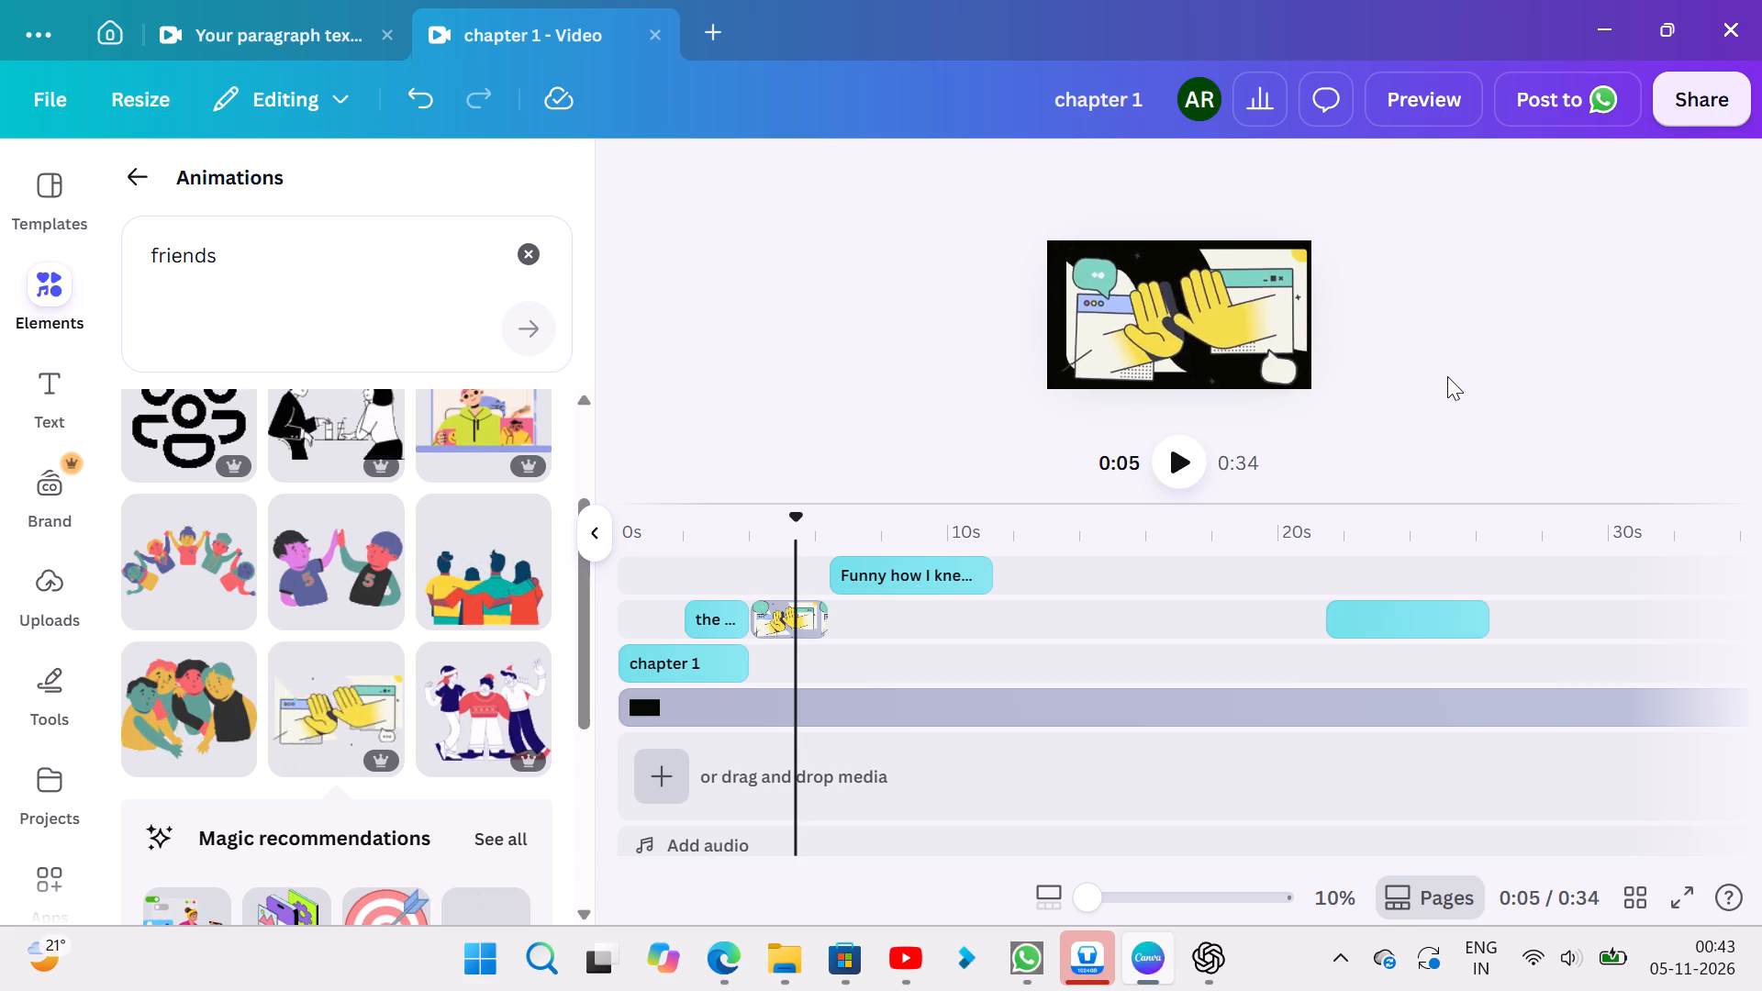
Go to about 8.8 s in the "Funny how I knew" text clip and search the animations for "bee".
click(910, 572)
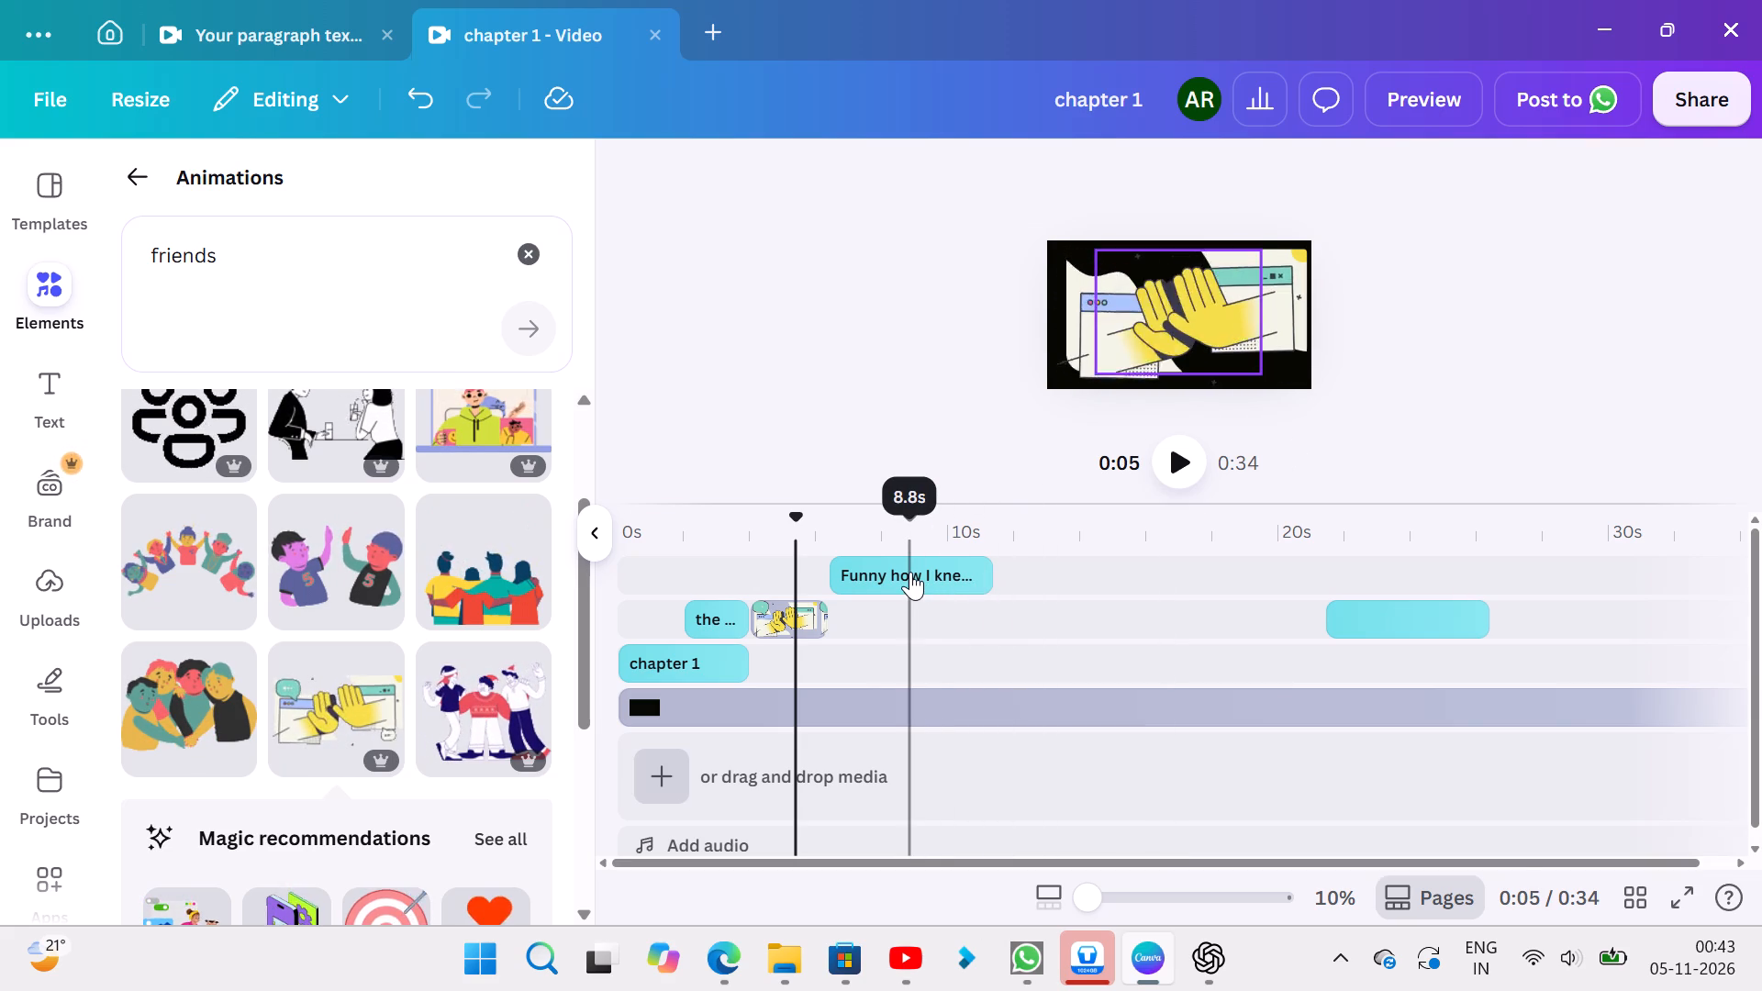
click(1525, 451)
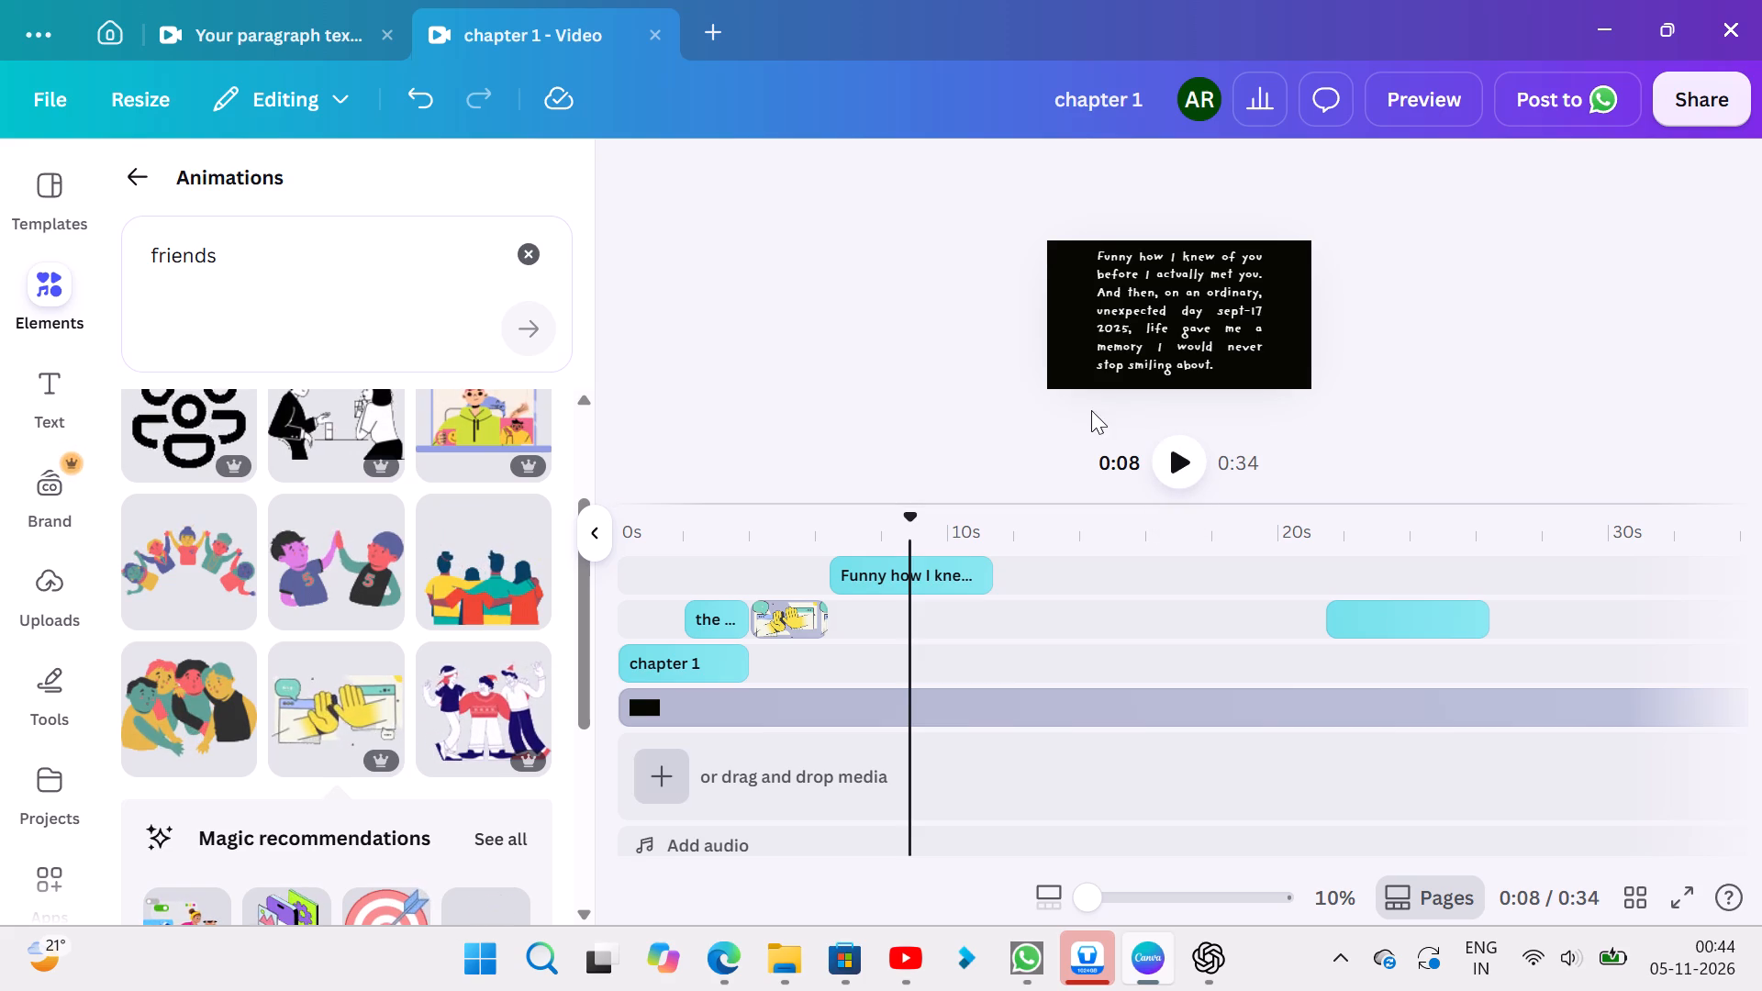
click(535, 245)
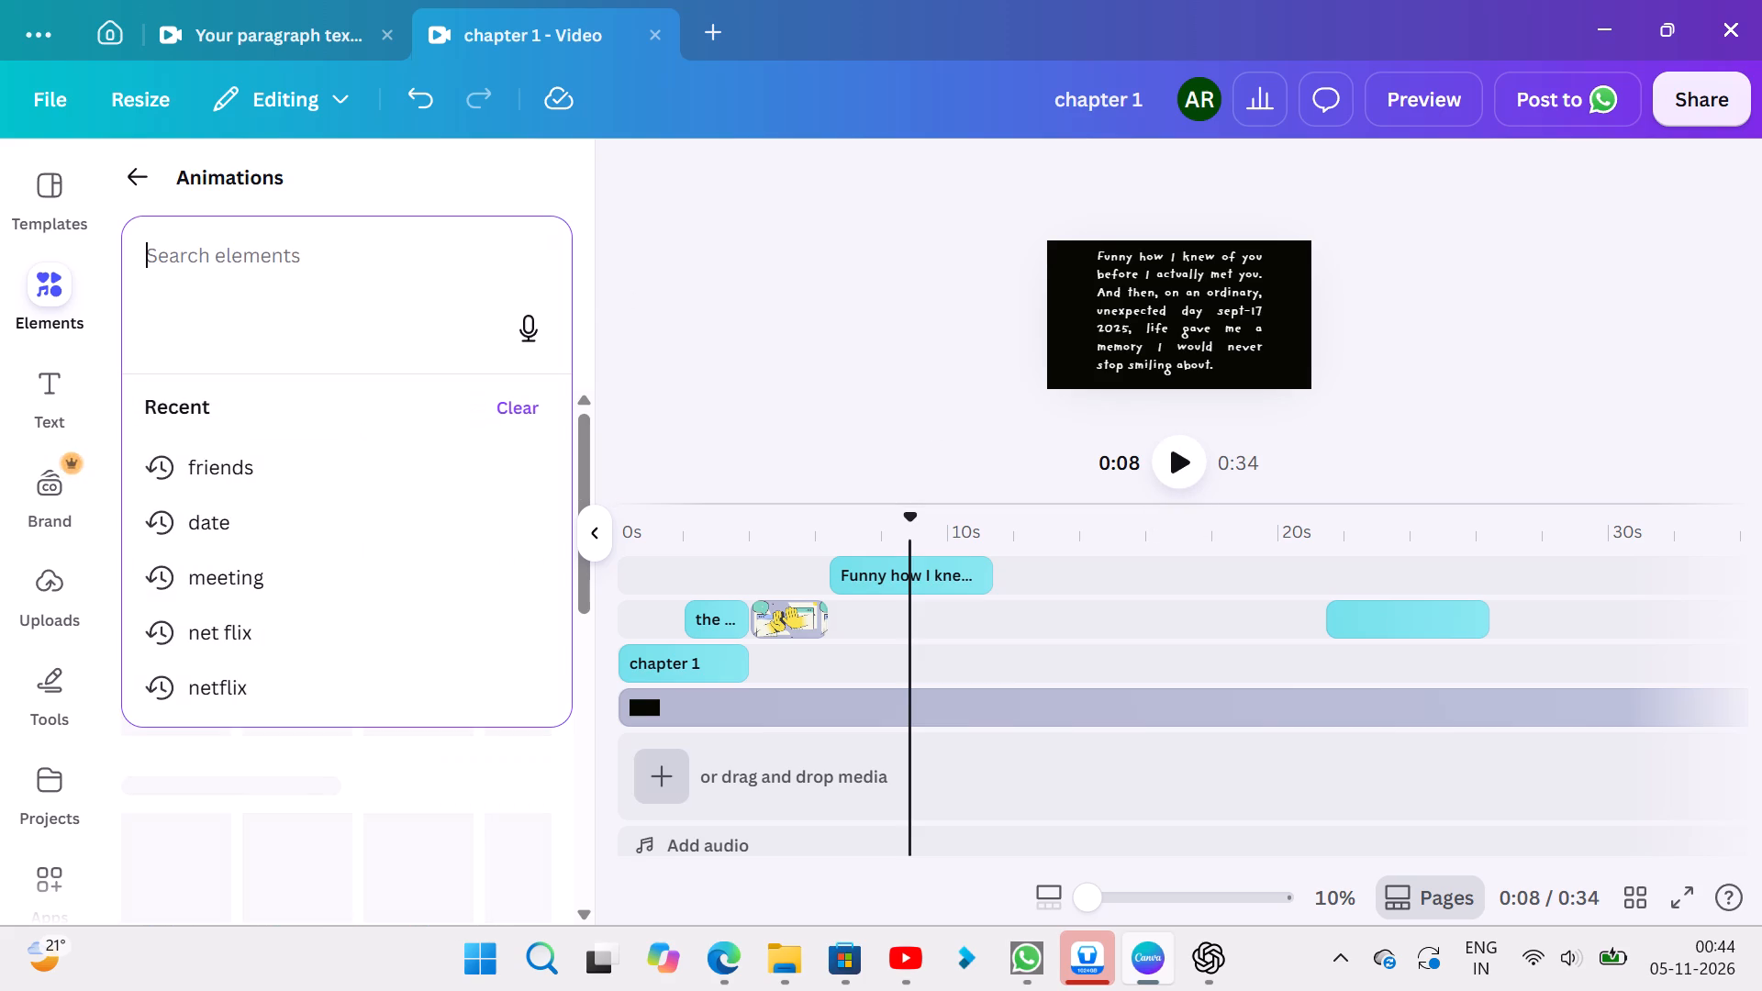
click(451, 256)
key(space)
text(b)
key(BackSpace)
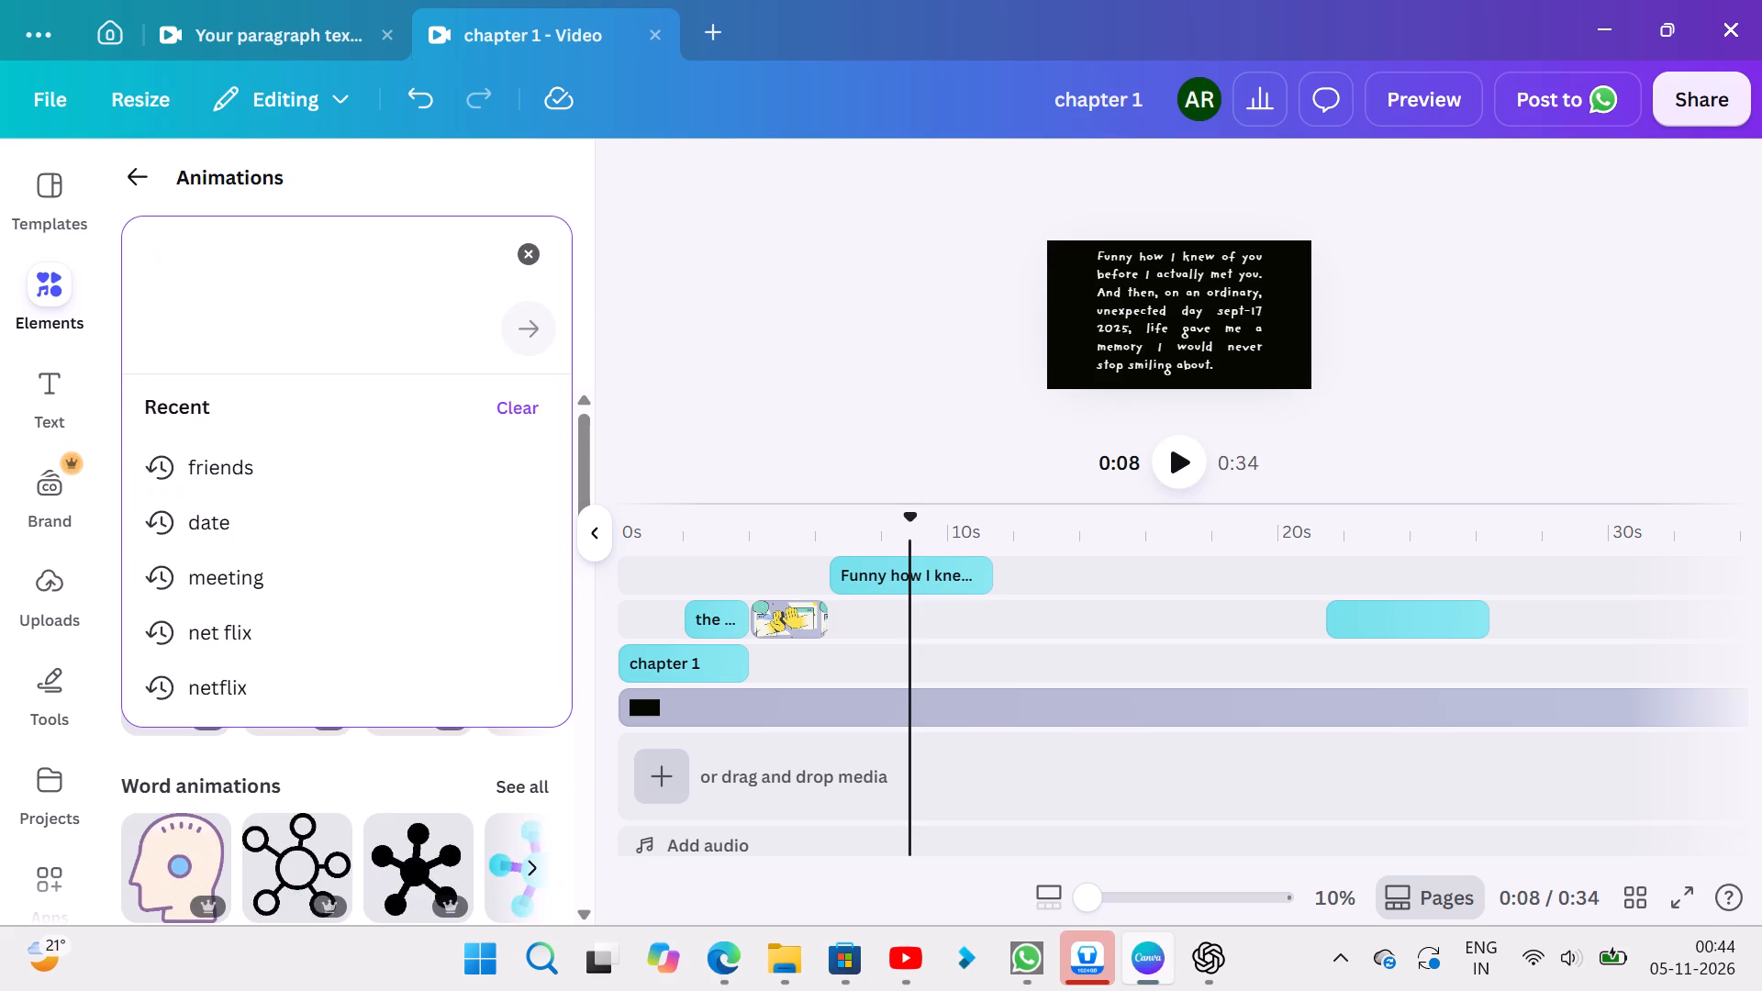
text(bee)
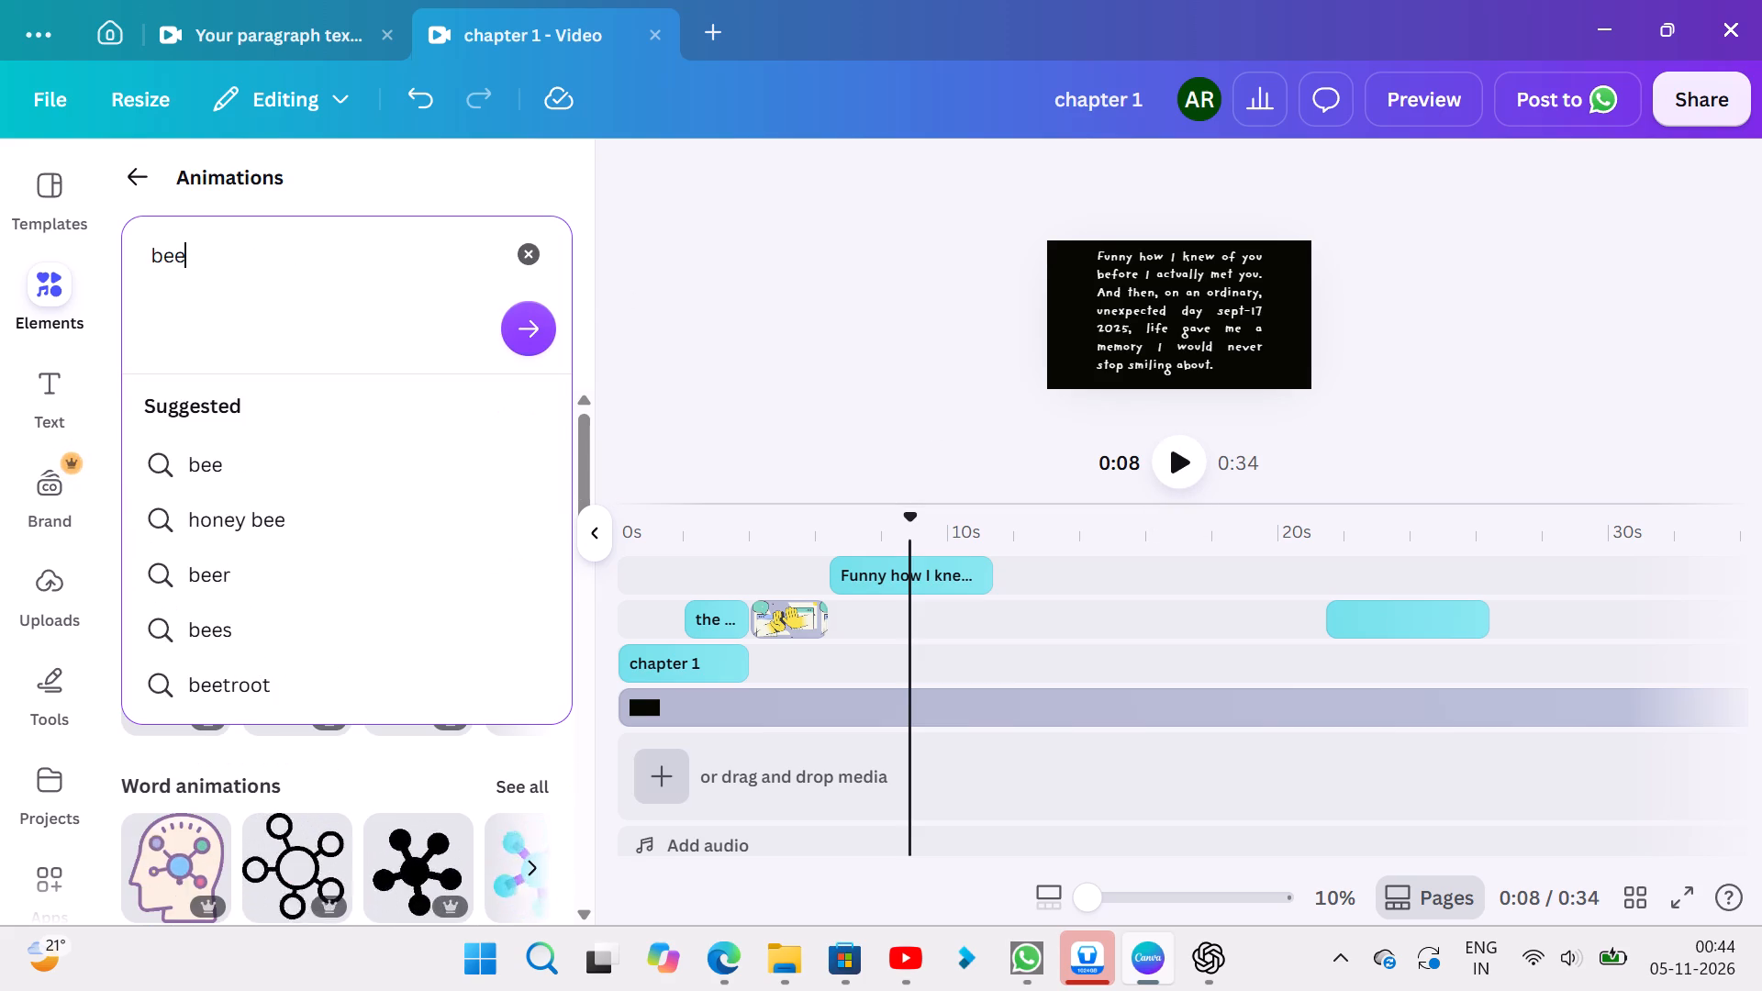
key(Return)
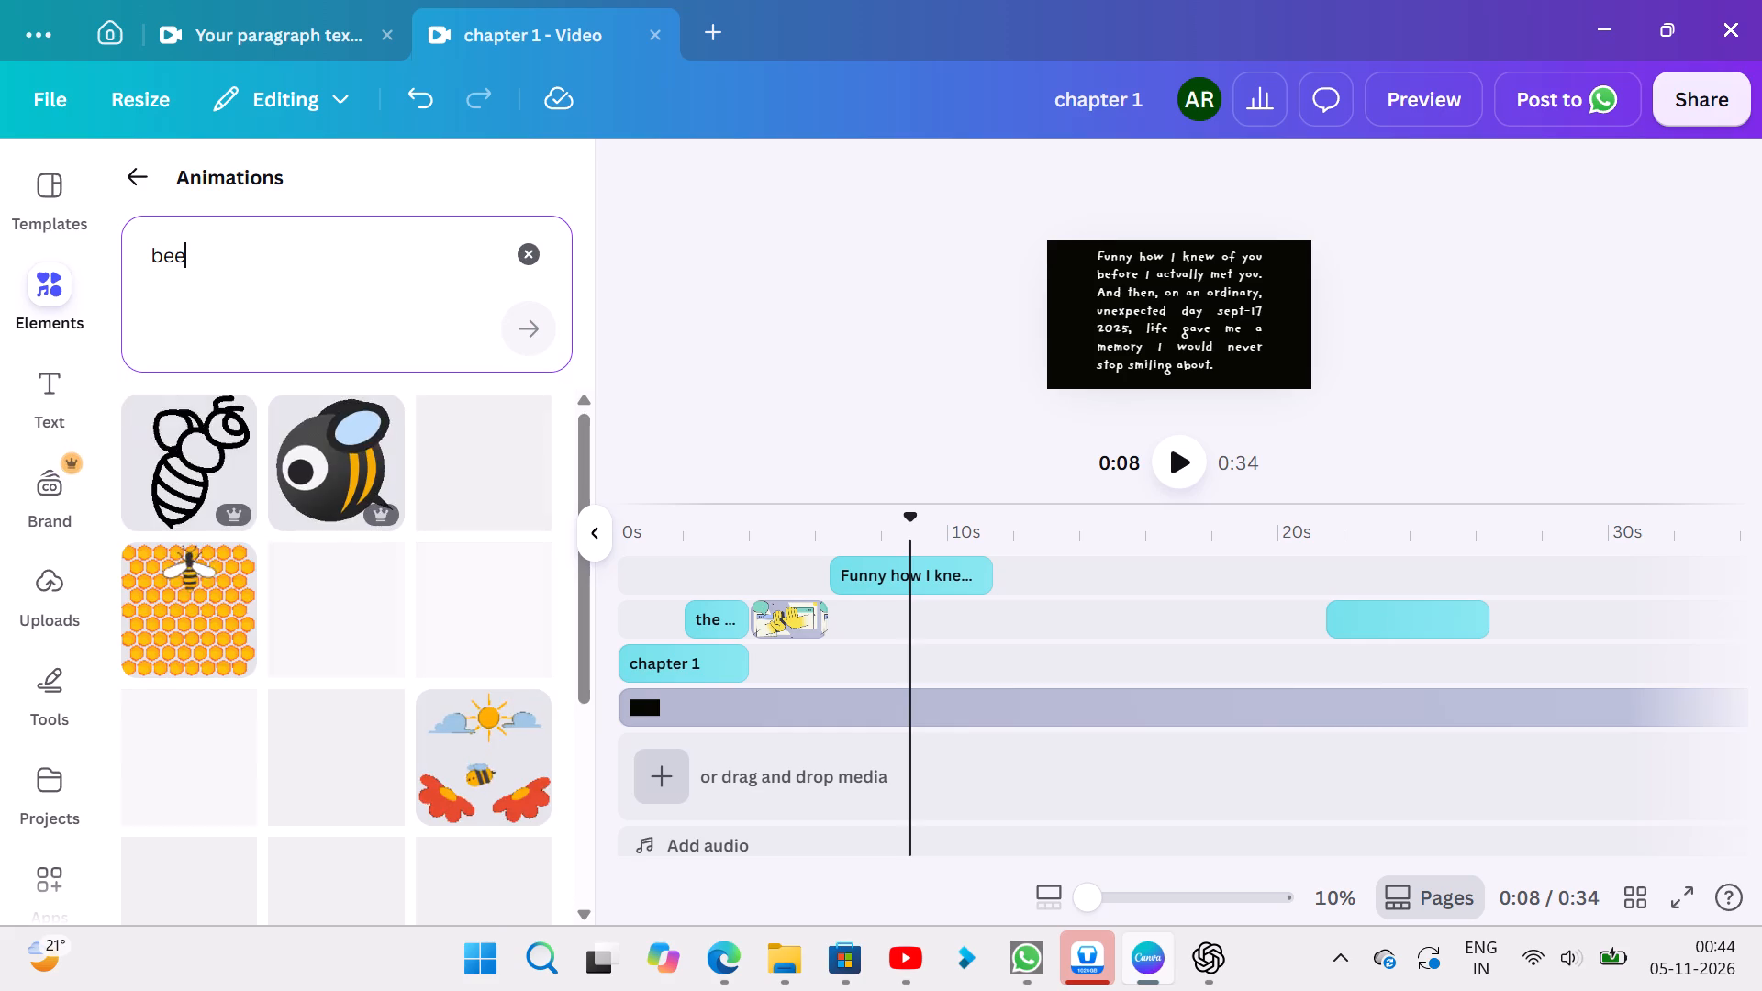
Search the animations for "flower" and add the pink flower stem with teal leaves at about 8.8 s.
click(526, 251)
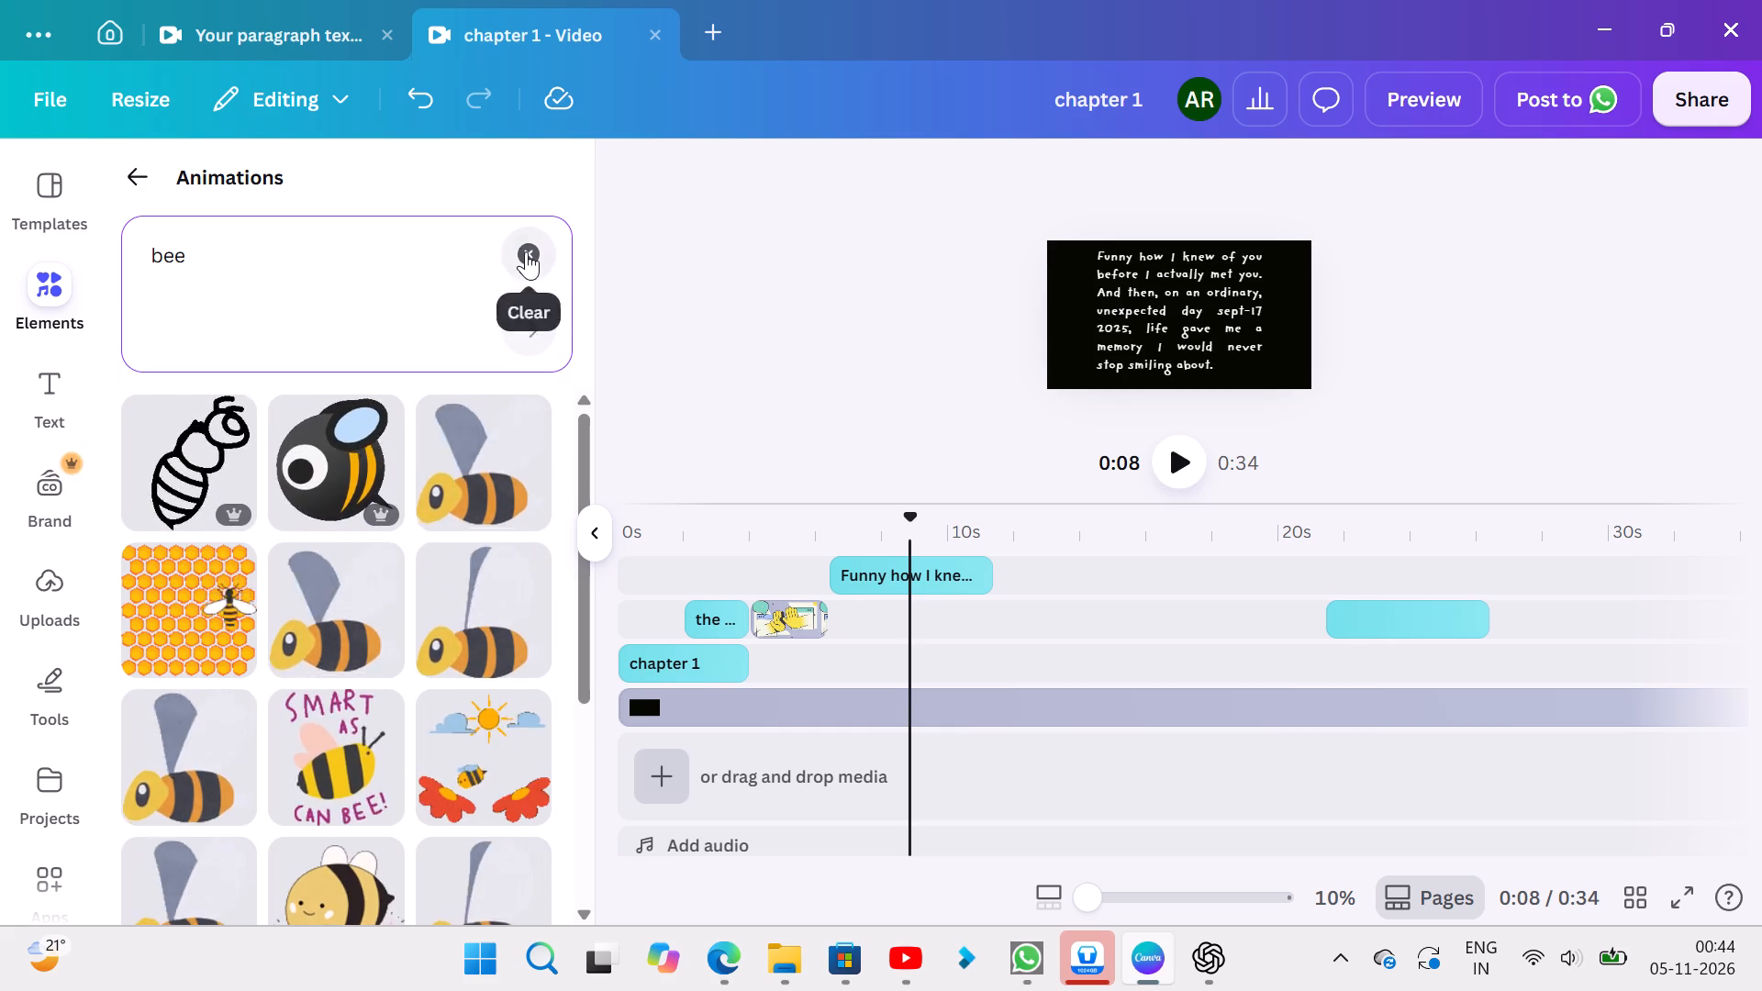
text(floww)
key(equal)
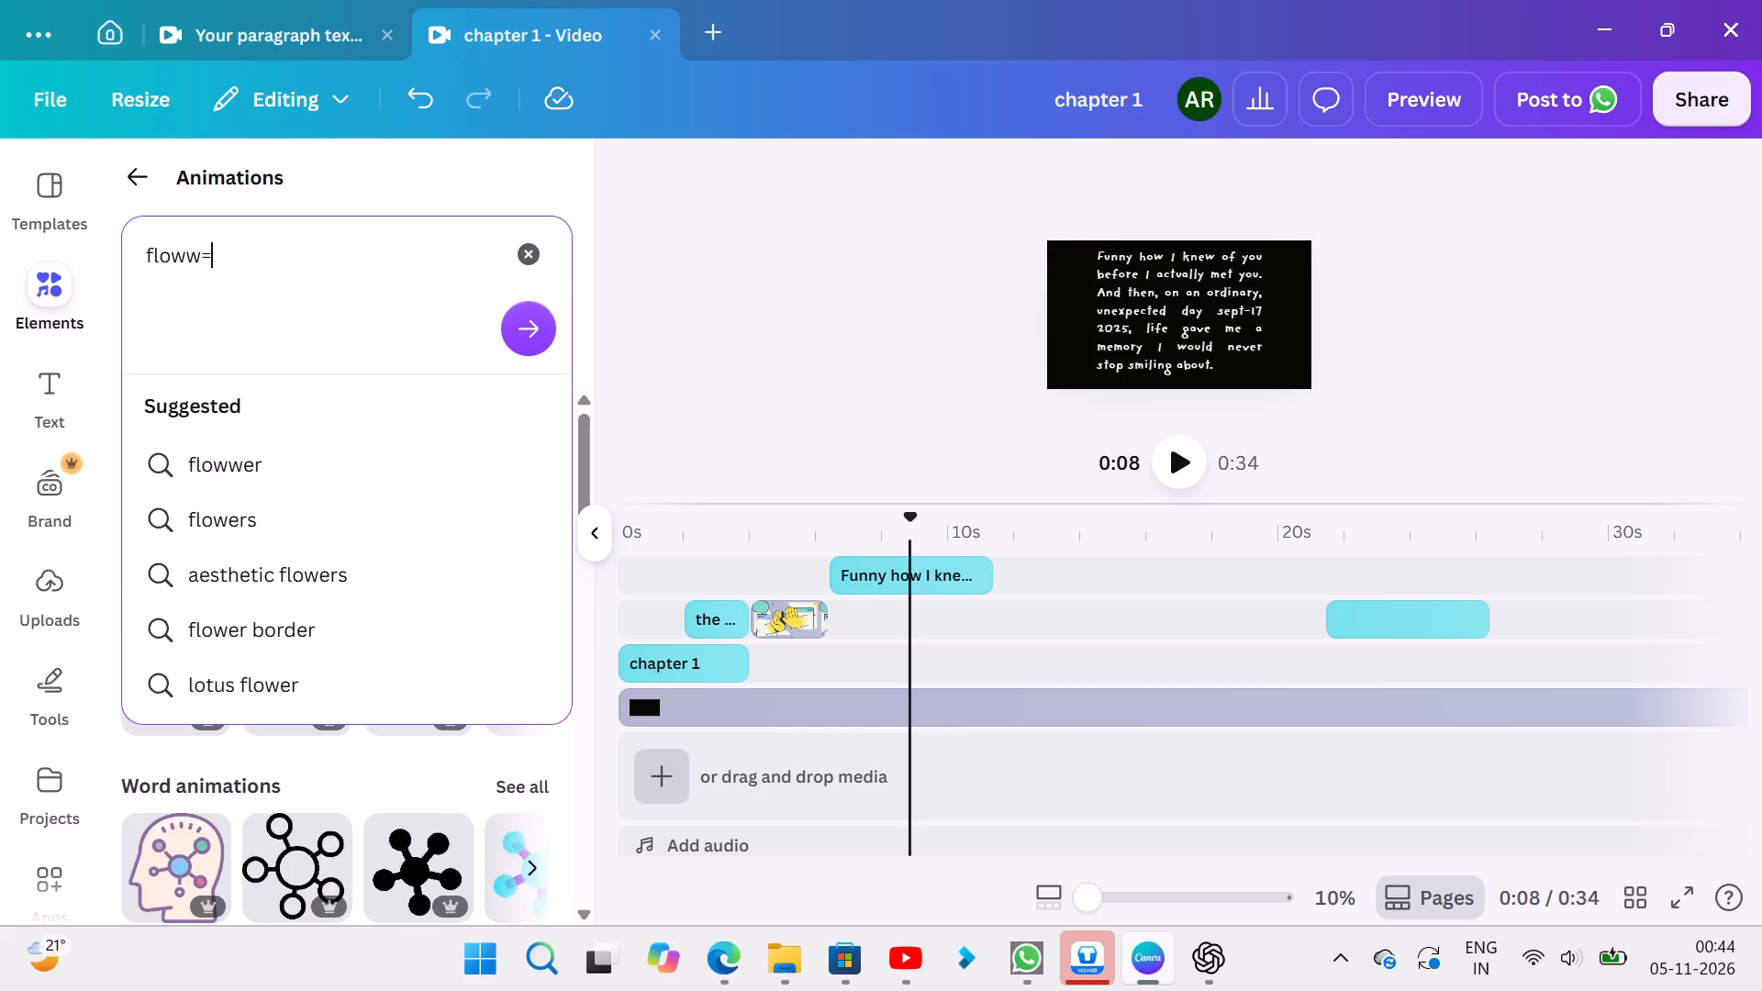
key(BackSpace)
key(BackSpace)
text(er)
key(space)
key(Return)
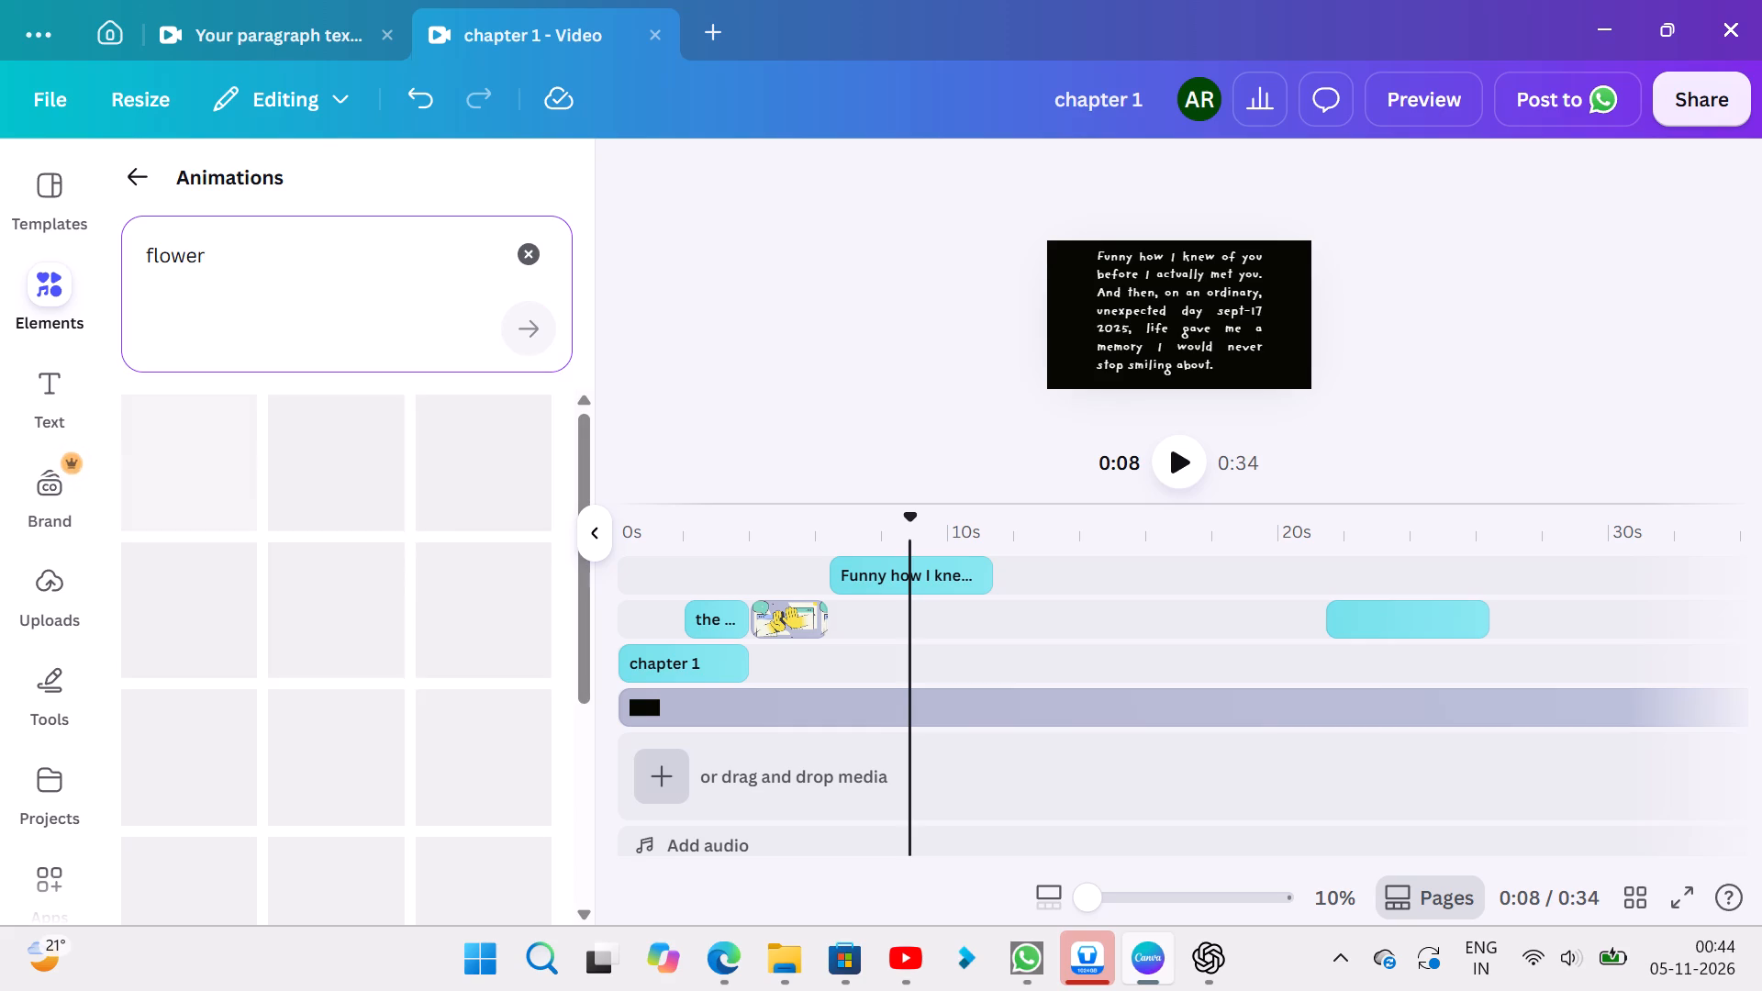
scroll(334, 624, down, 1)
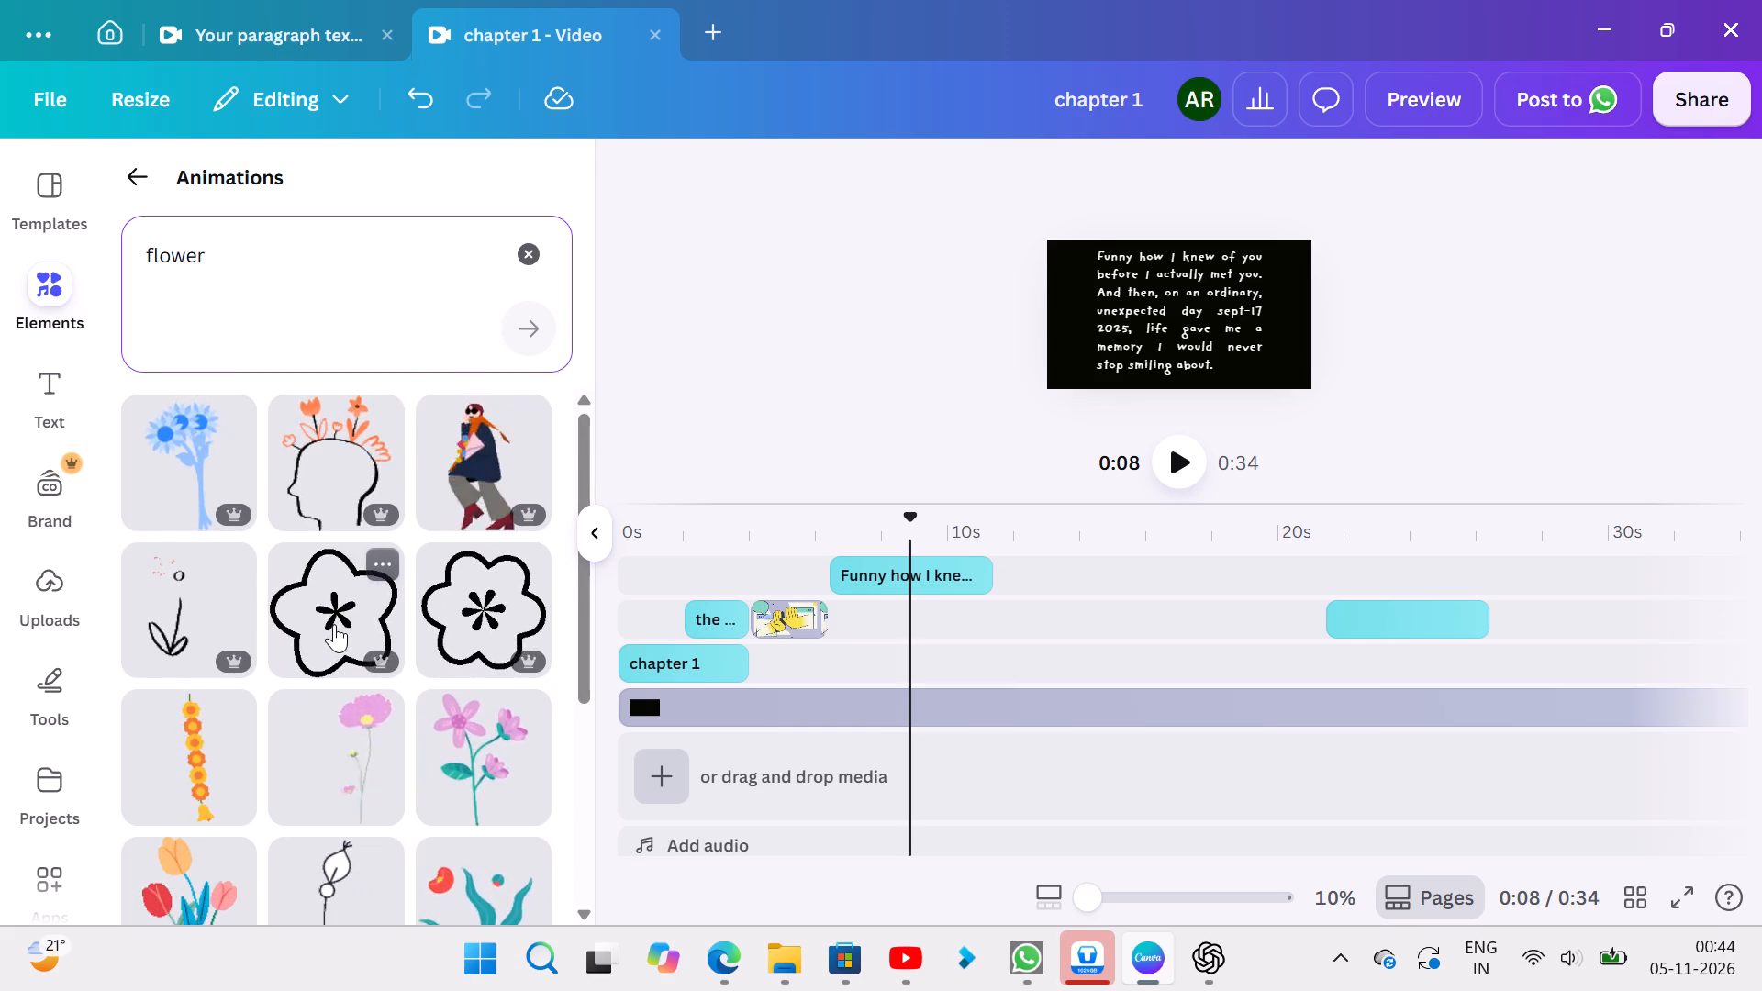
scroll(334, 624, down, 1)
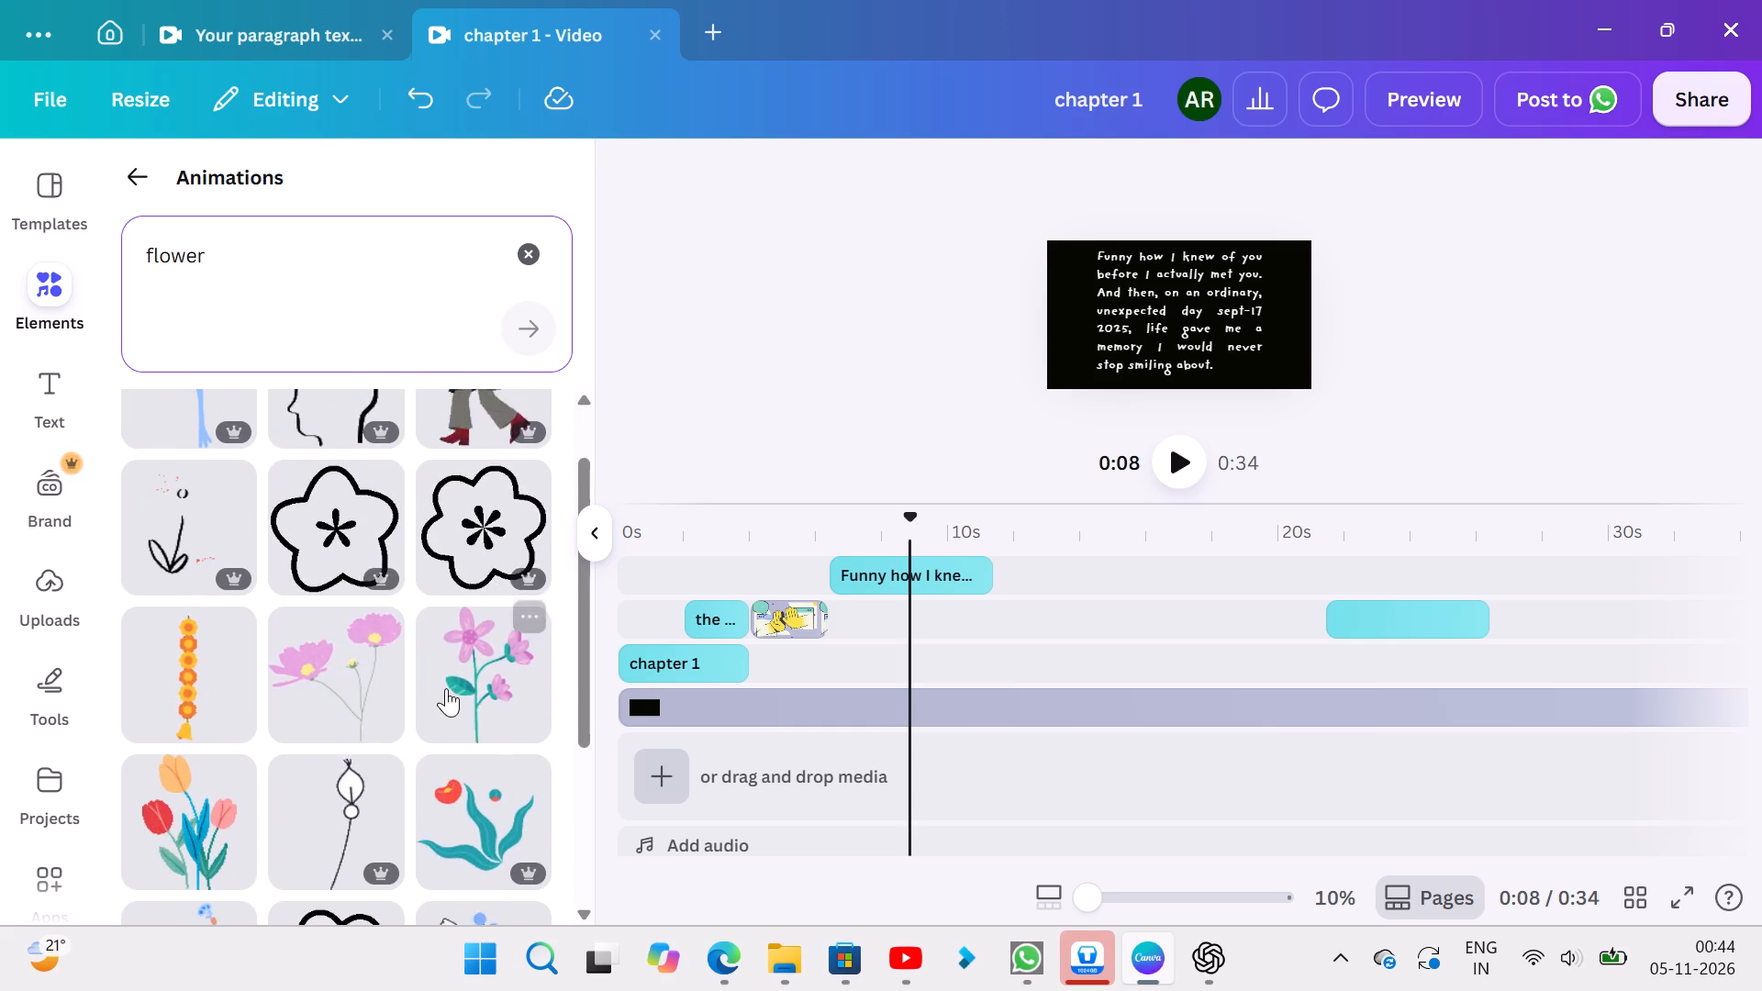
scroll(446, 688, down, 3)
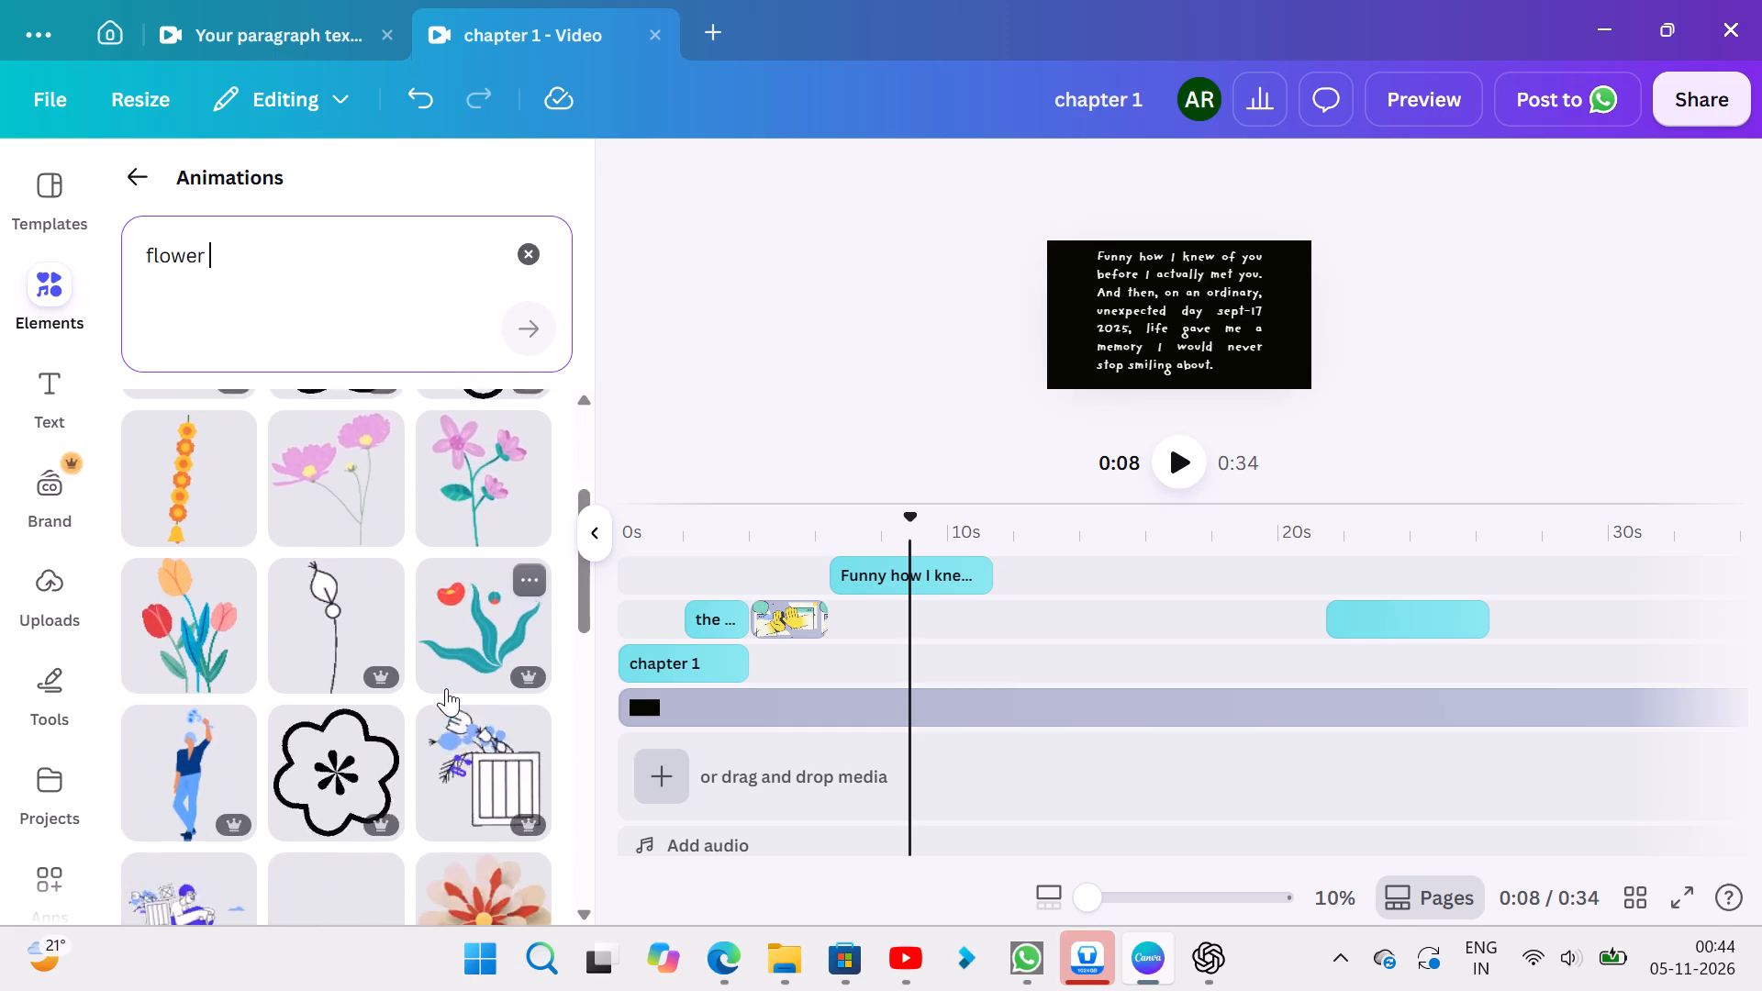
scroll(446, 688, down, 2)
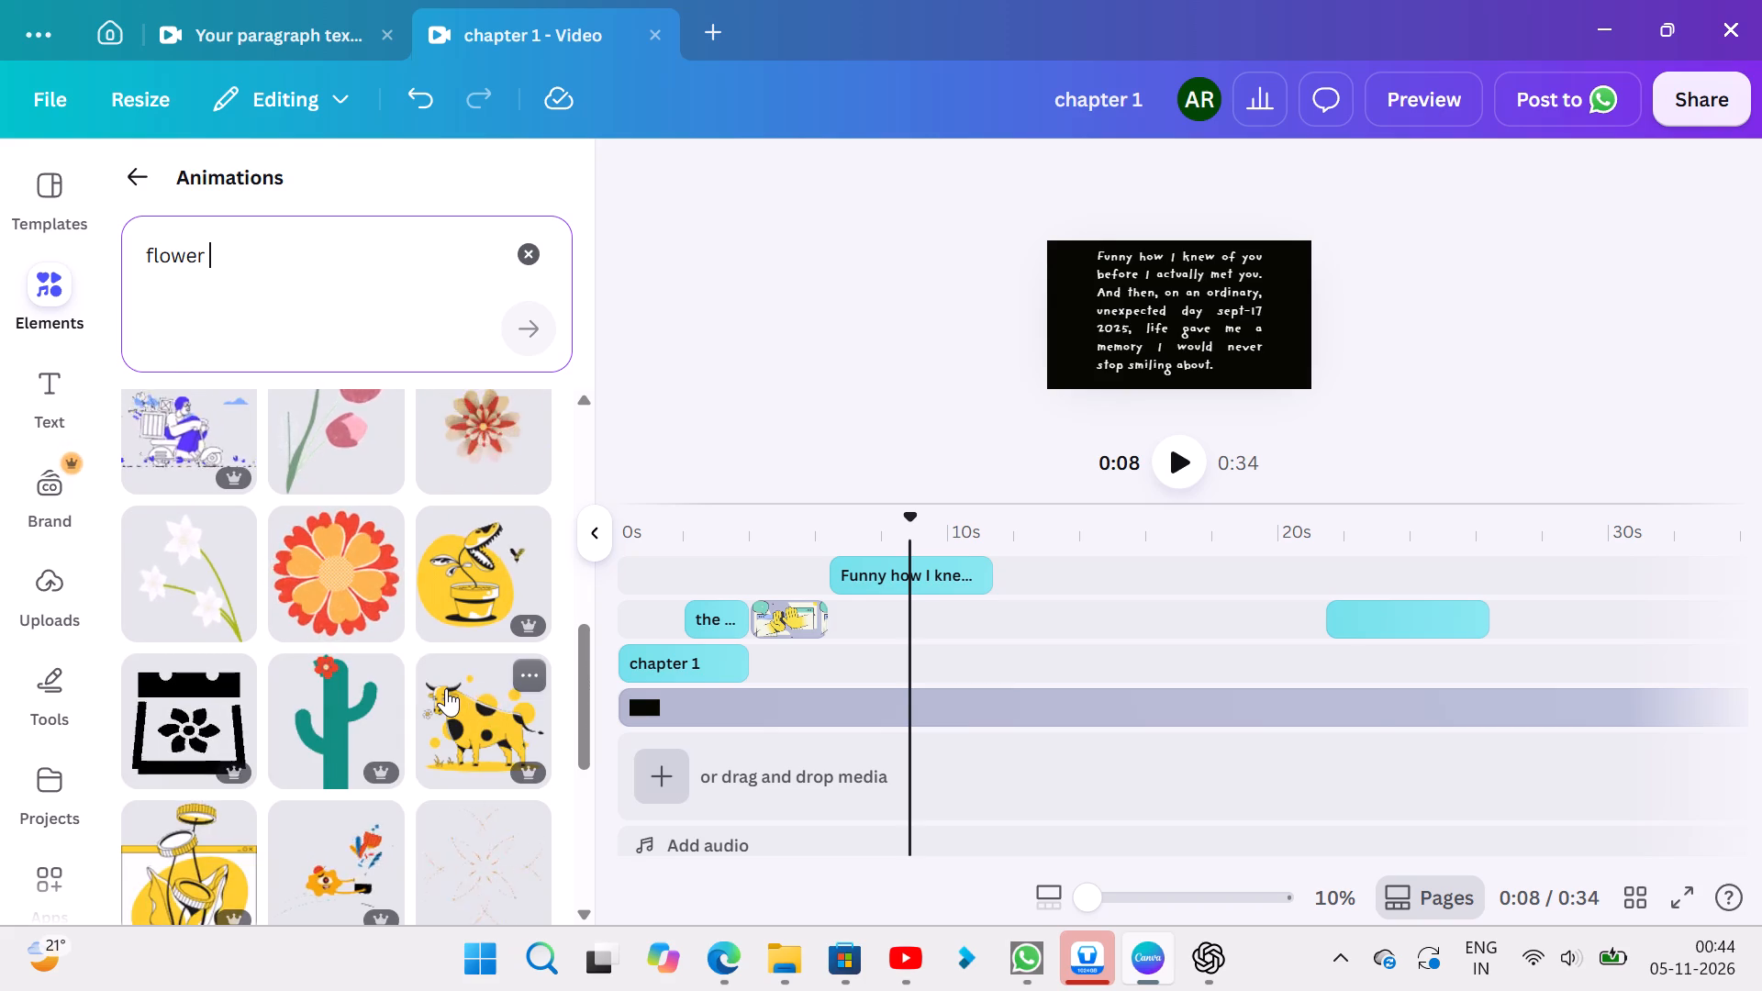
scroll(446, 688, down, 3)
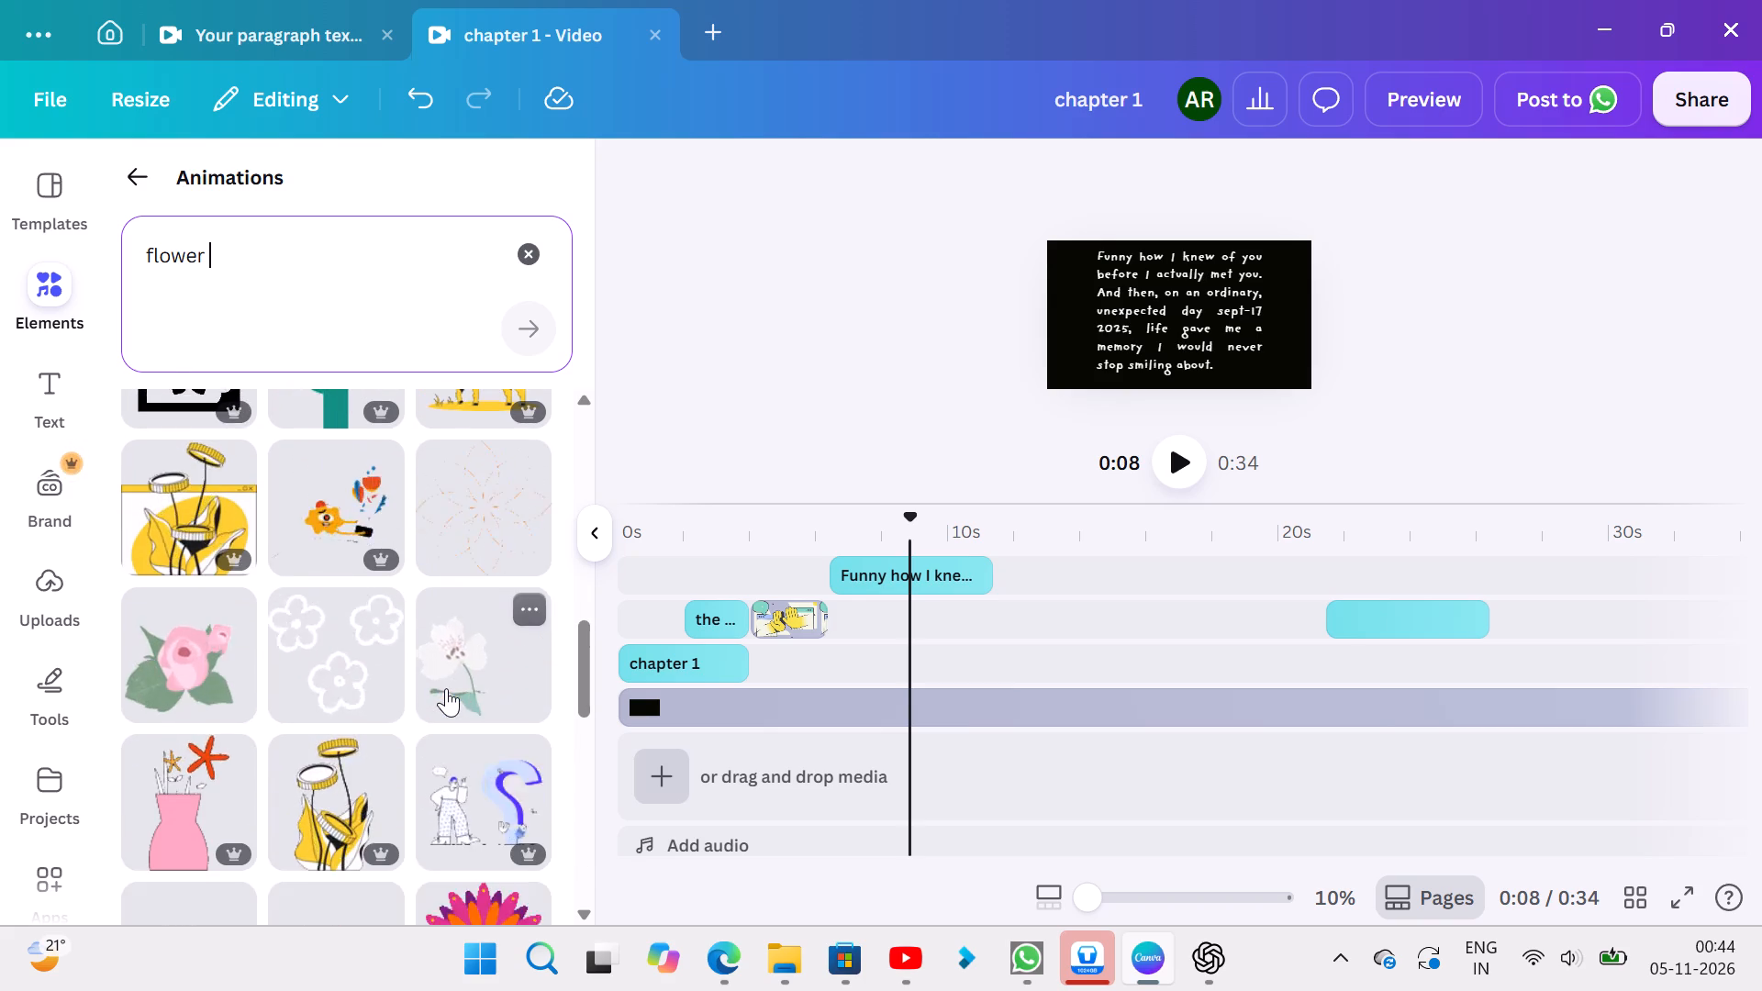
scroll(446, 688, up, 4)
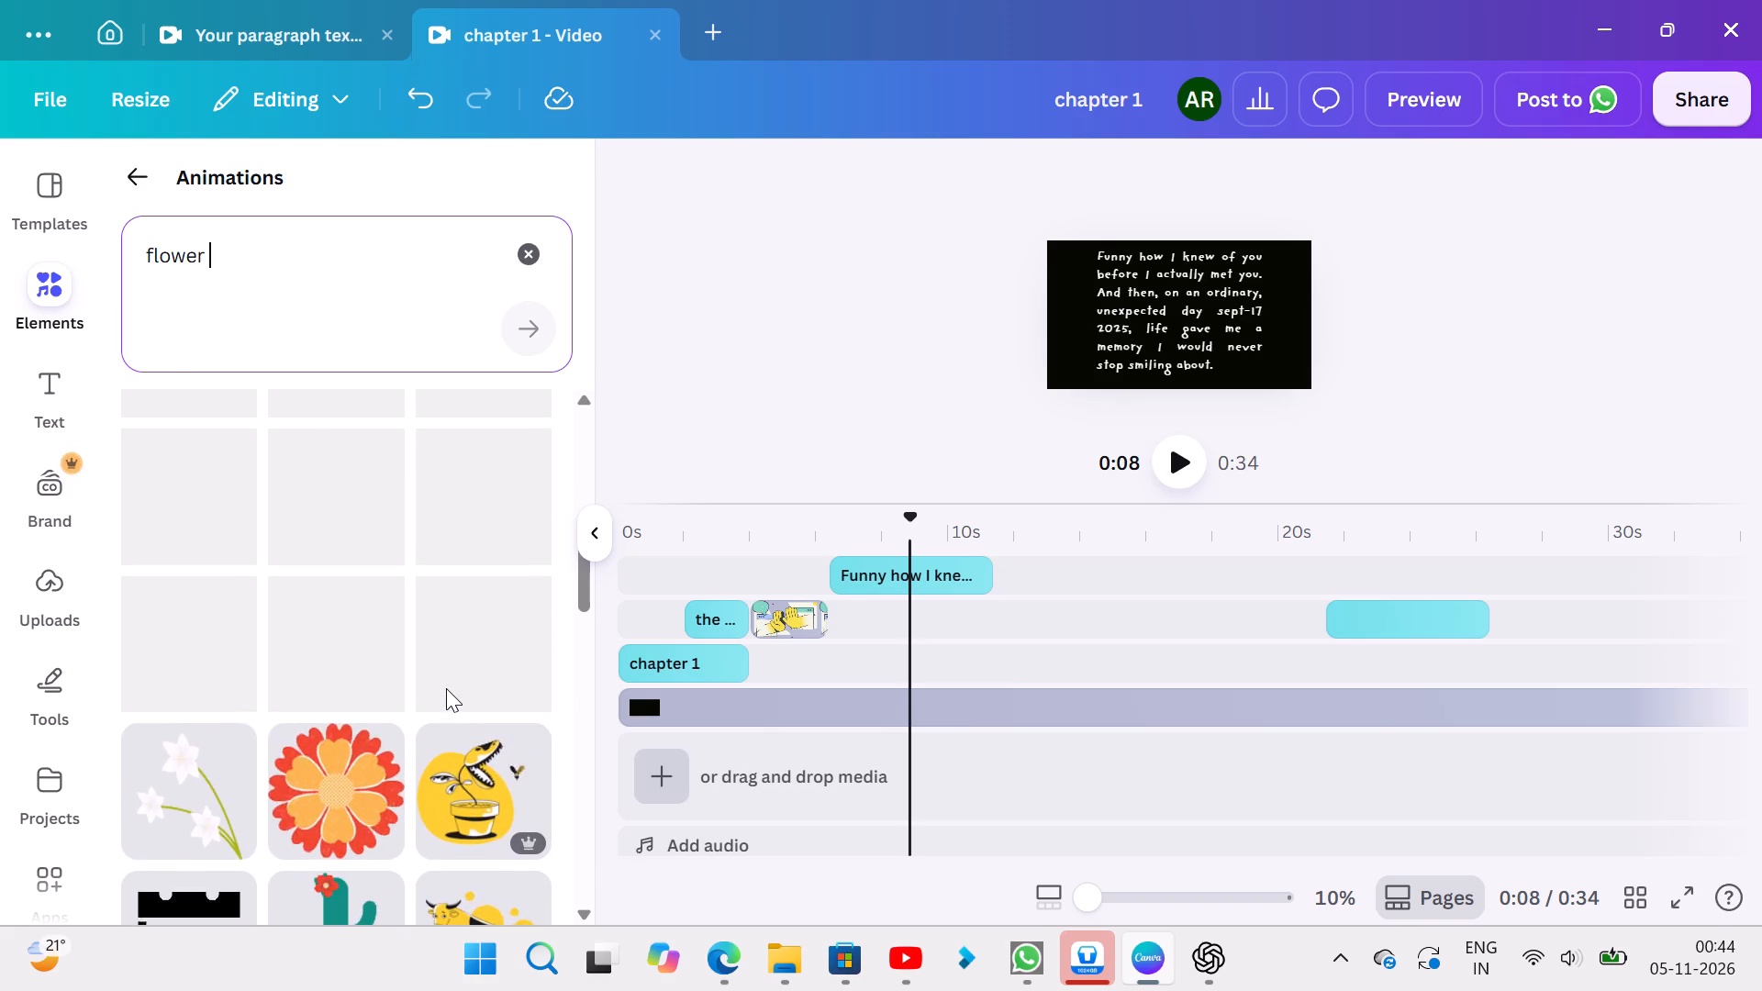
scroll(446, 688, up, 2)
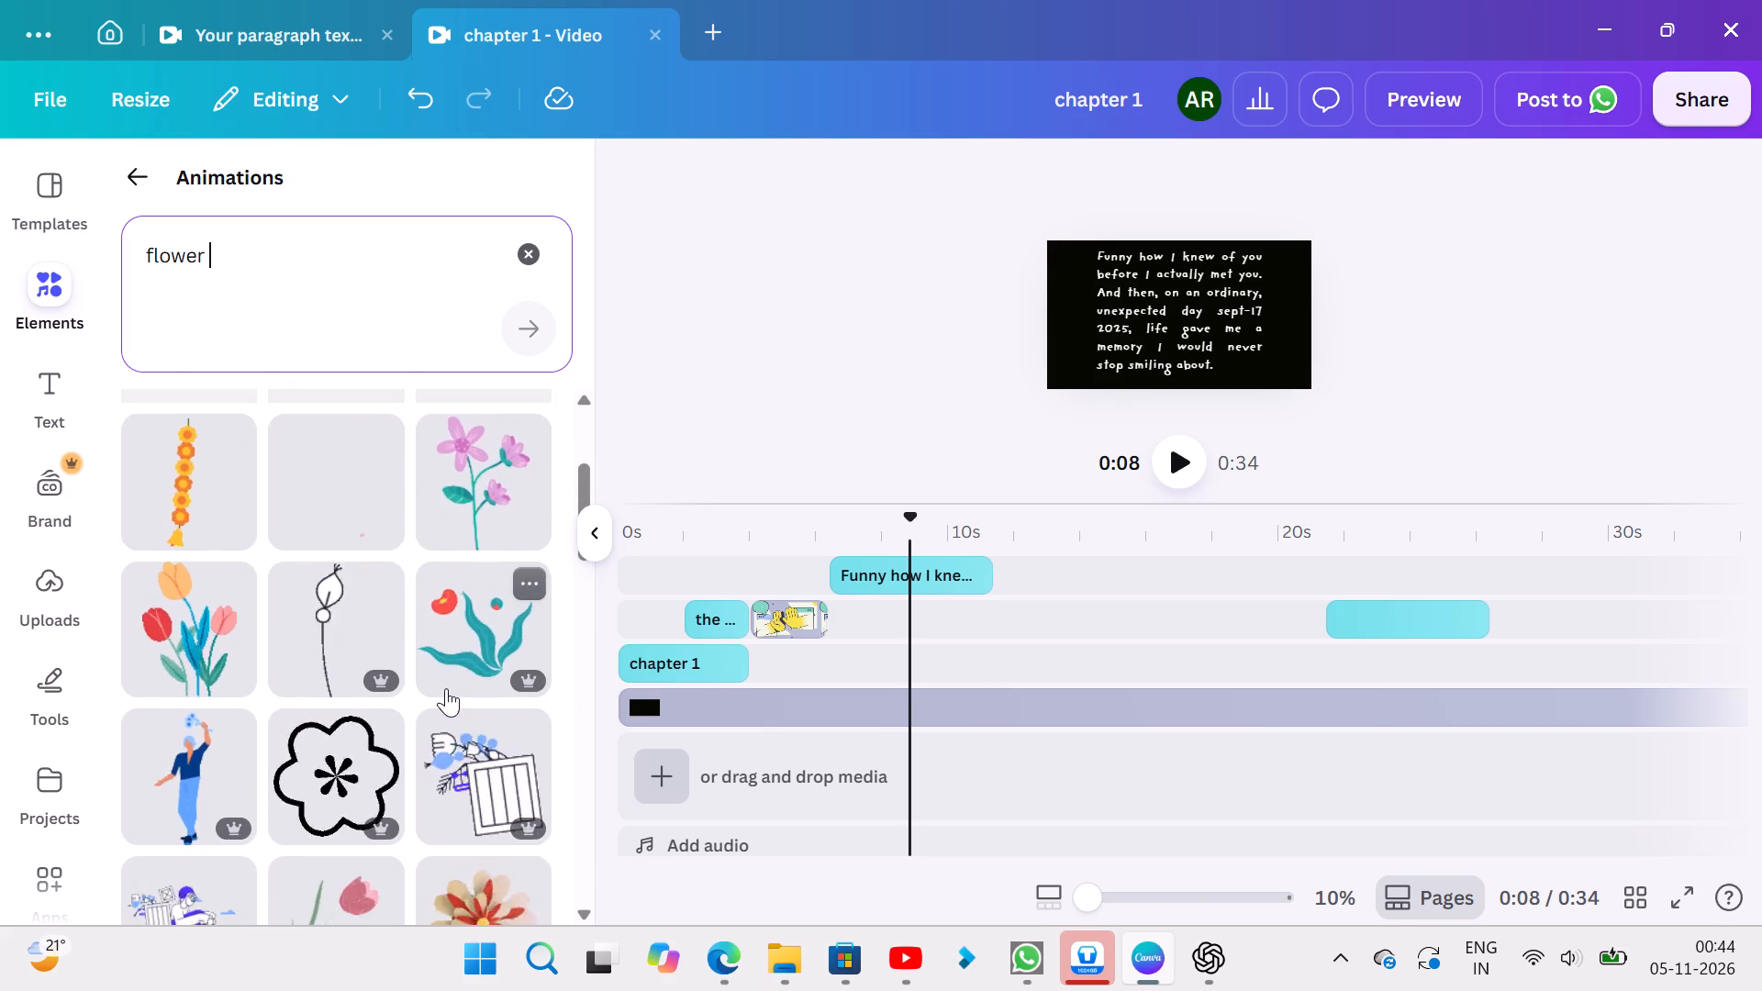
scroll(446, 688, up, 2)
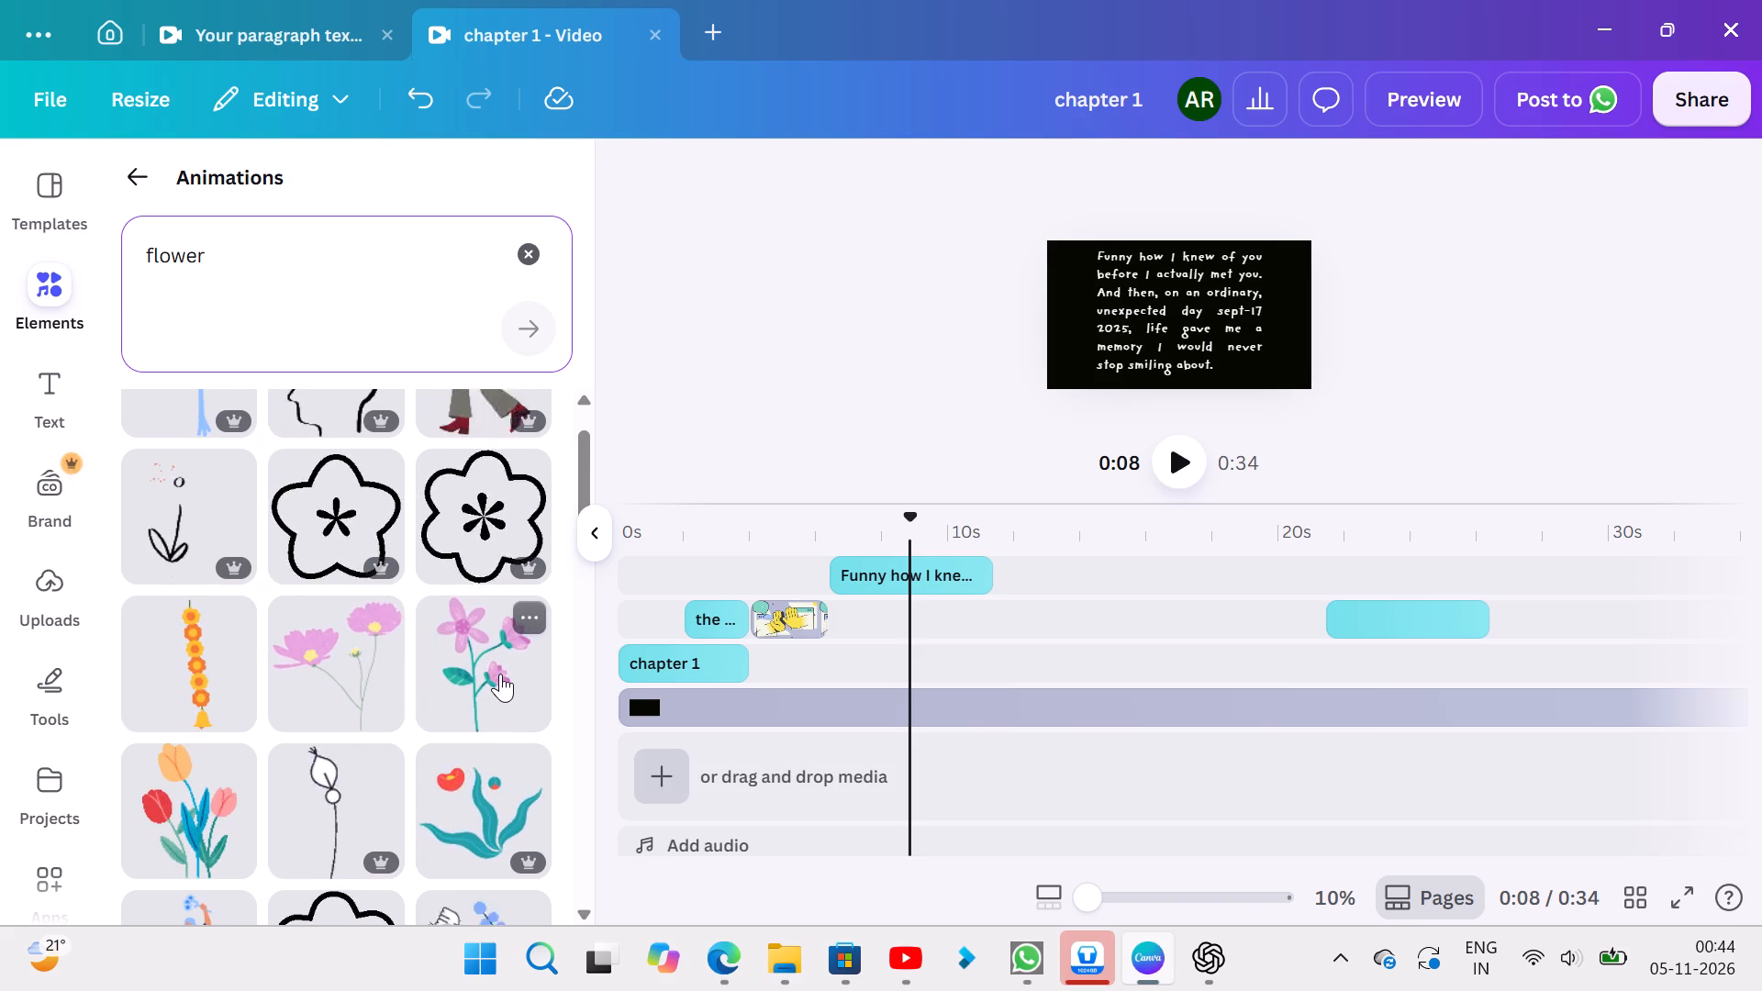
click(500, 674)
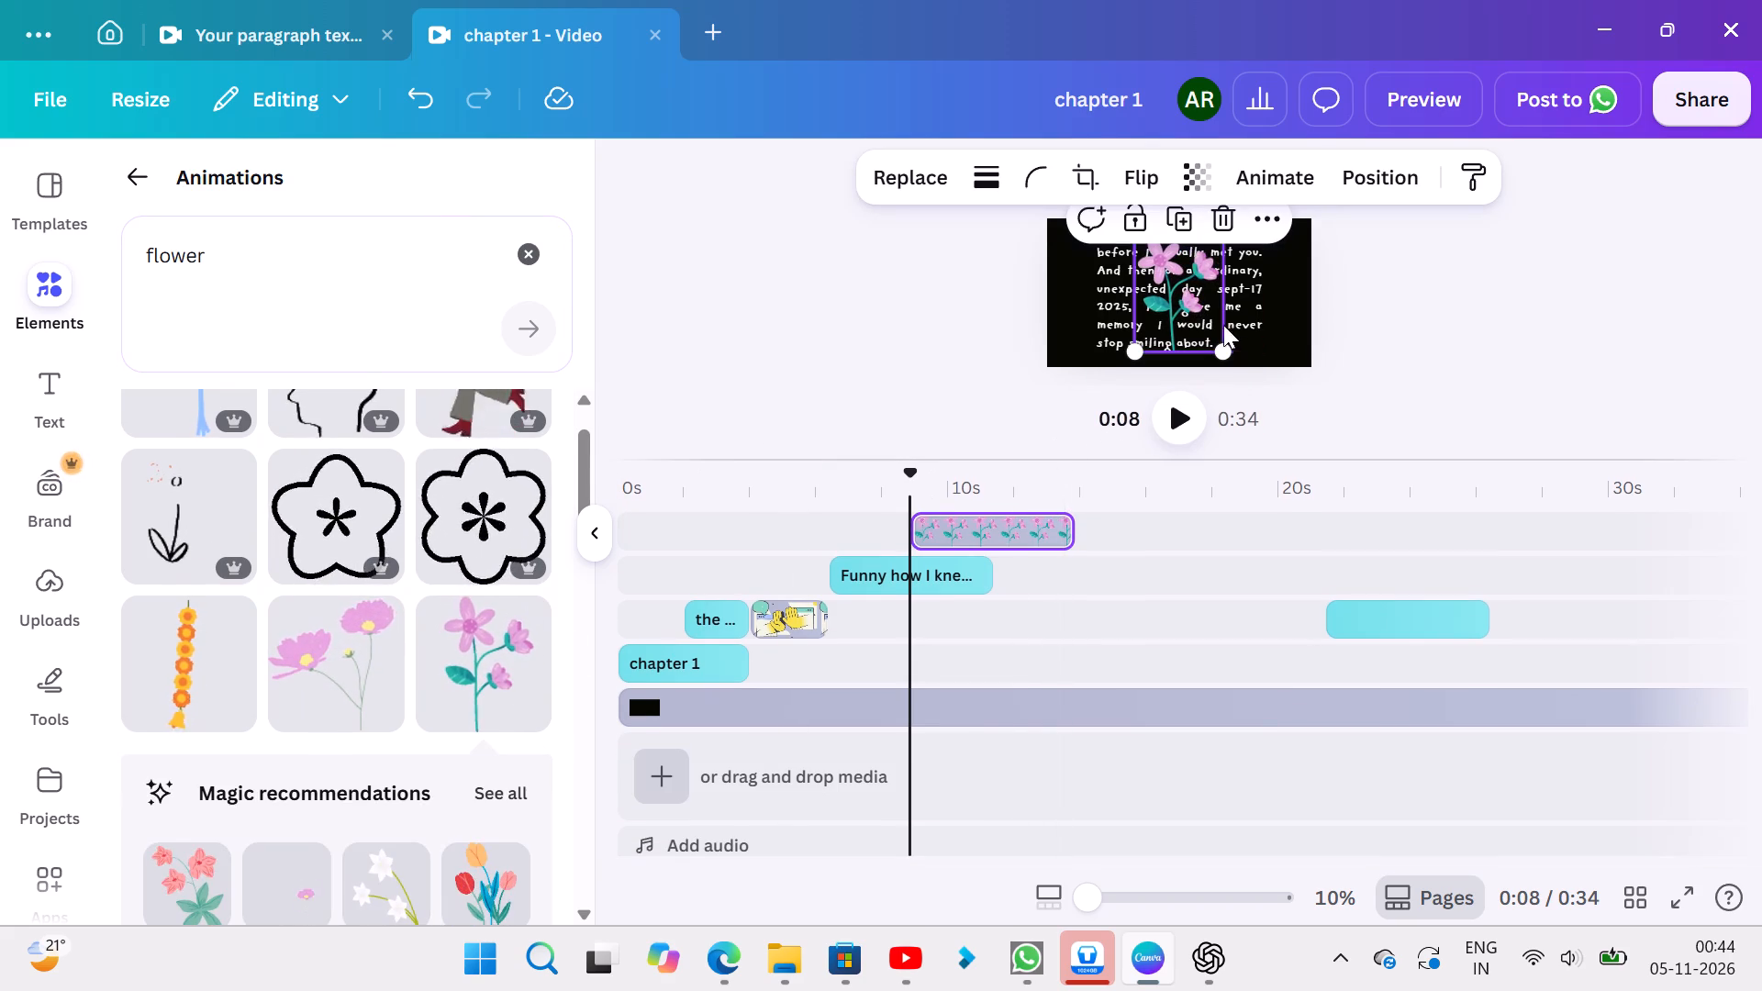
Shrink the pink flower and place it in the lower-right corner of the video frame, beside the "Funny how I knew" text.
drag(1181, 301, 1280, 322)
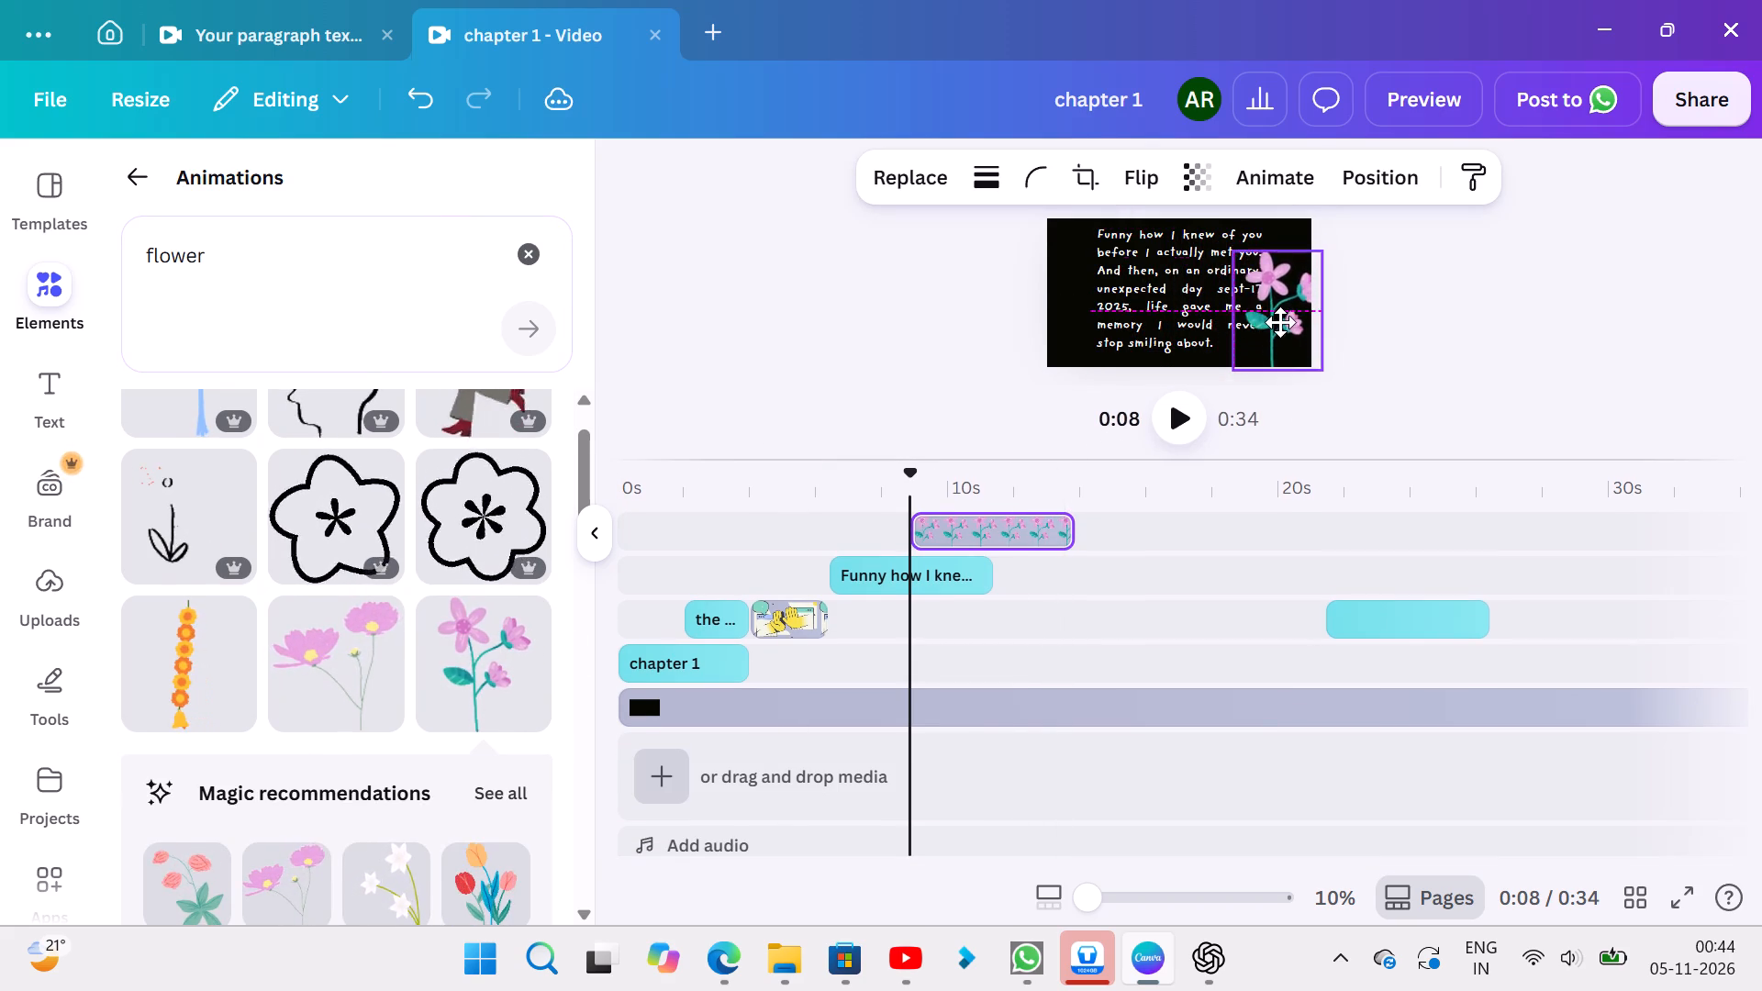
drag(1280, 322, 1283, 319)
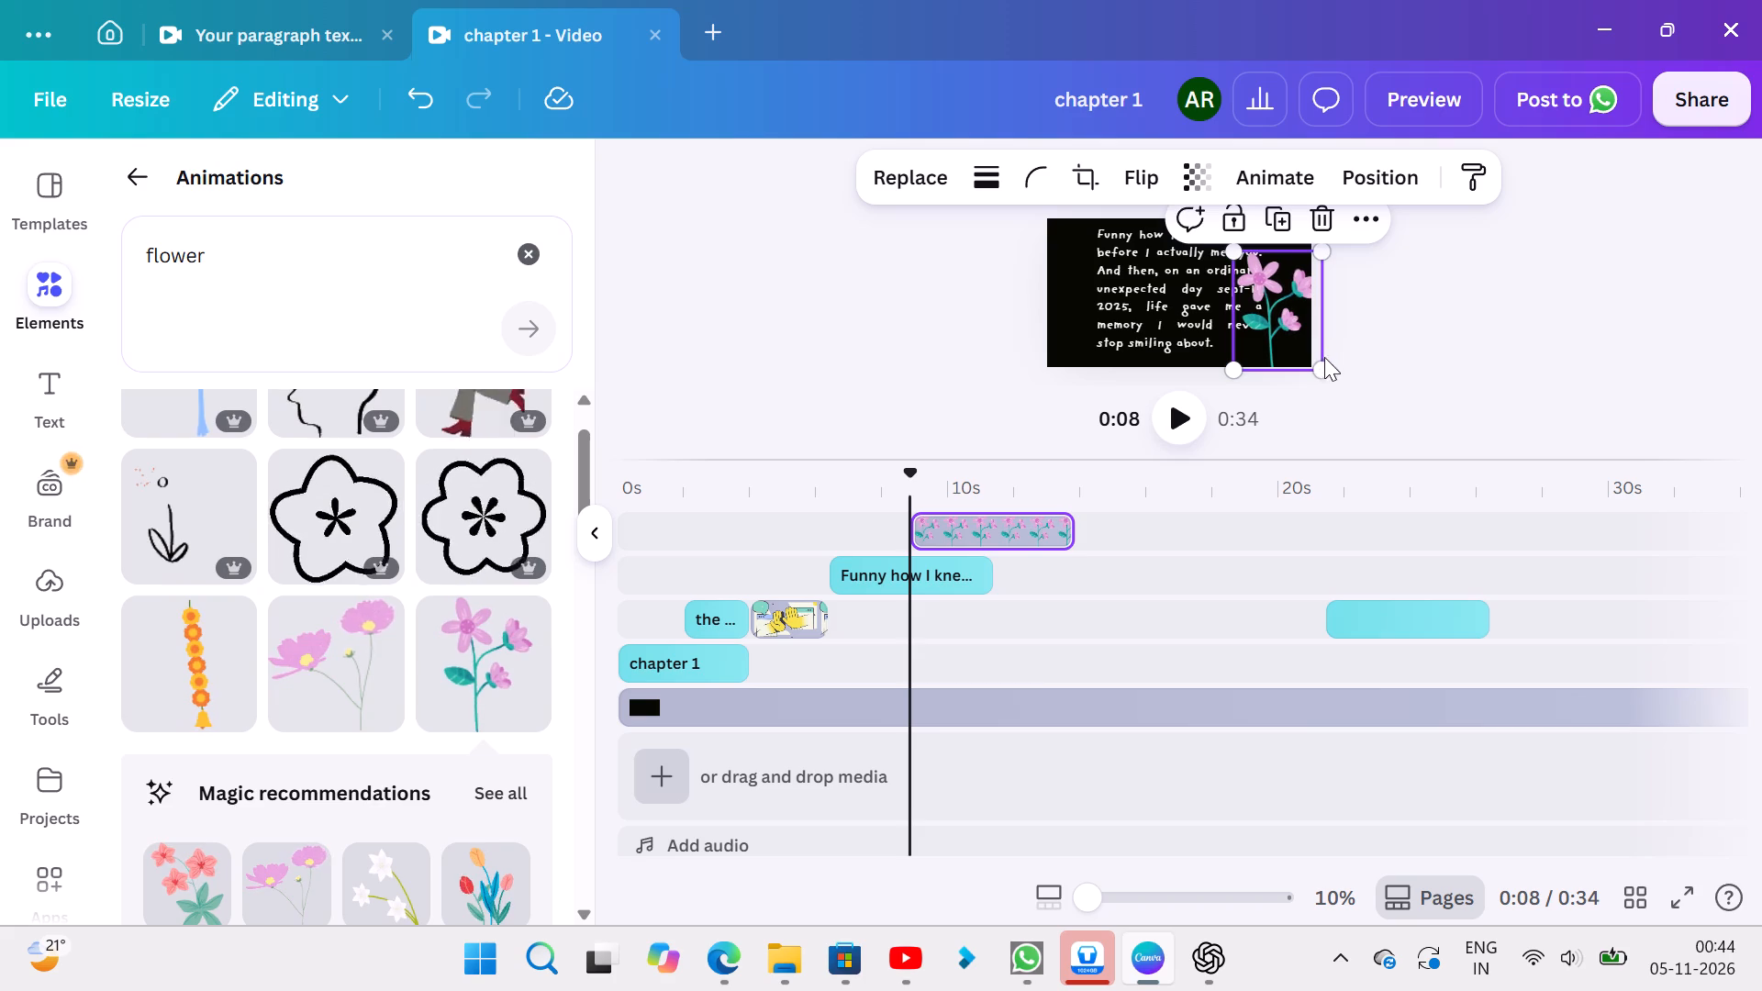
drag(1323, 371, 1299, 356)
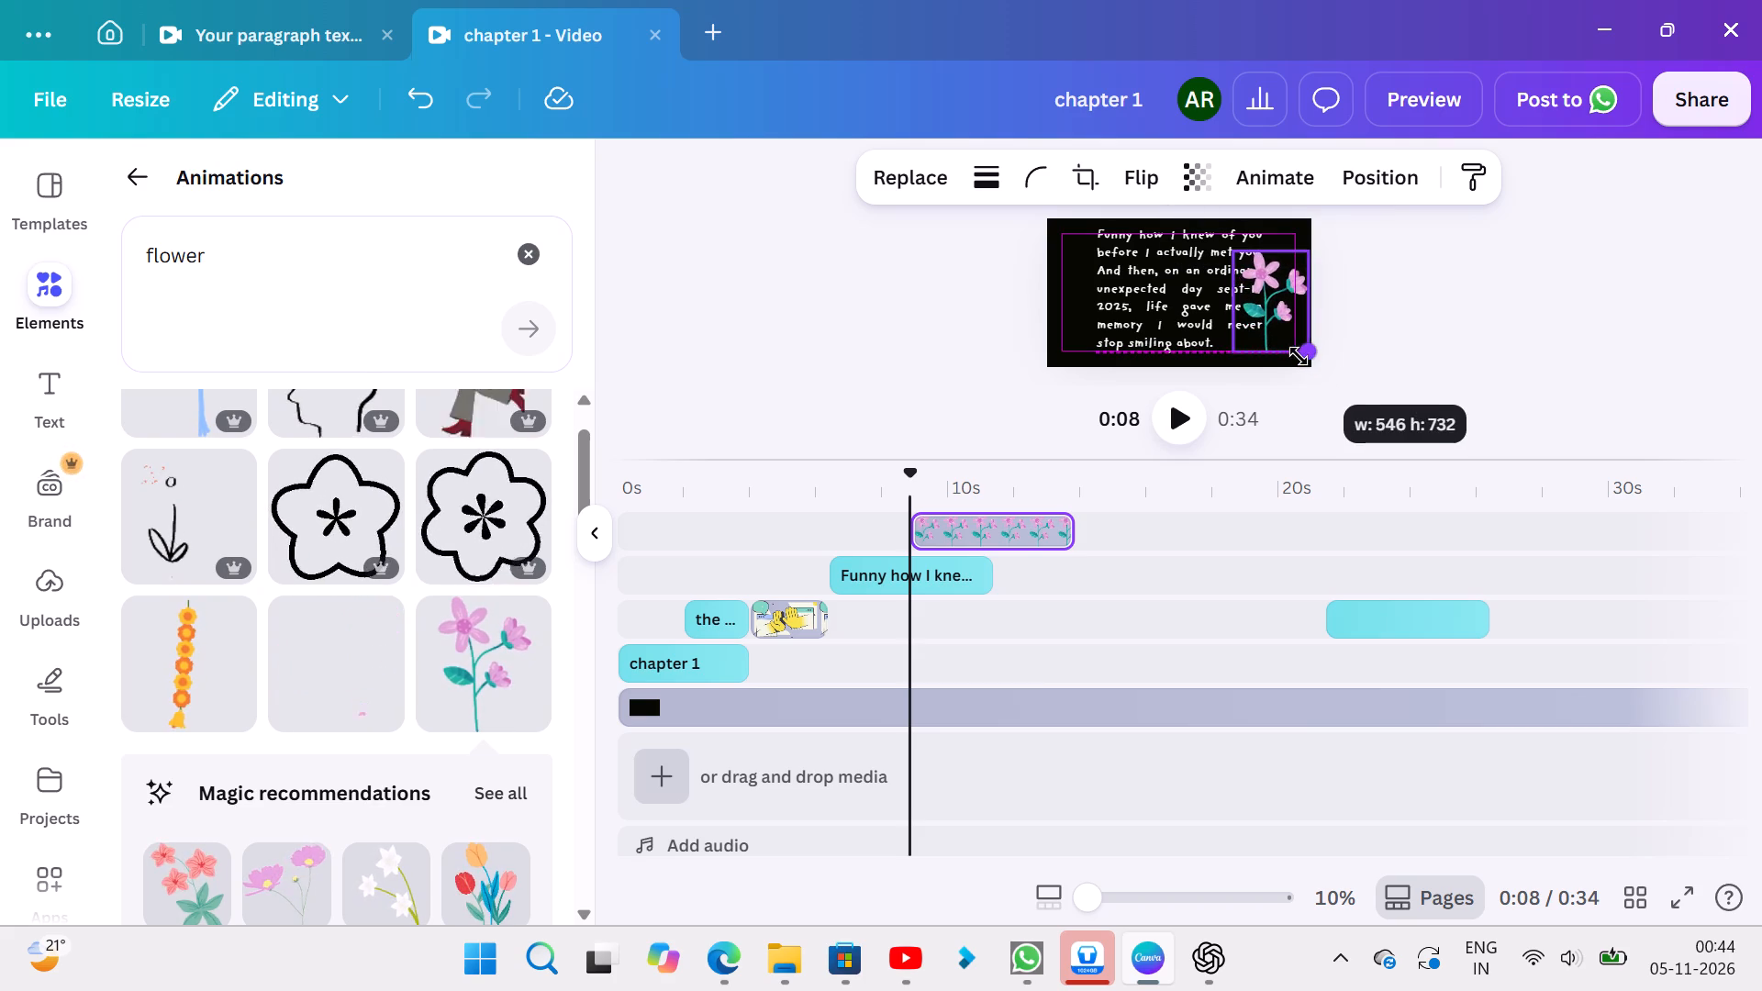
drag(1299, 356, 1279, 343)
drag(1265, 285, 1273, 317)
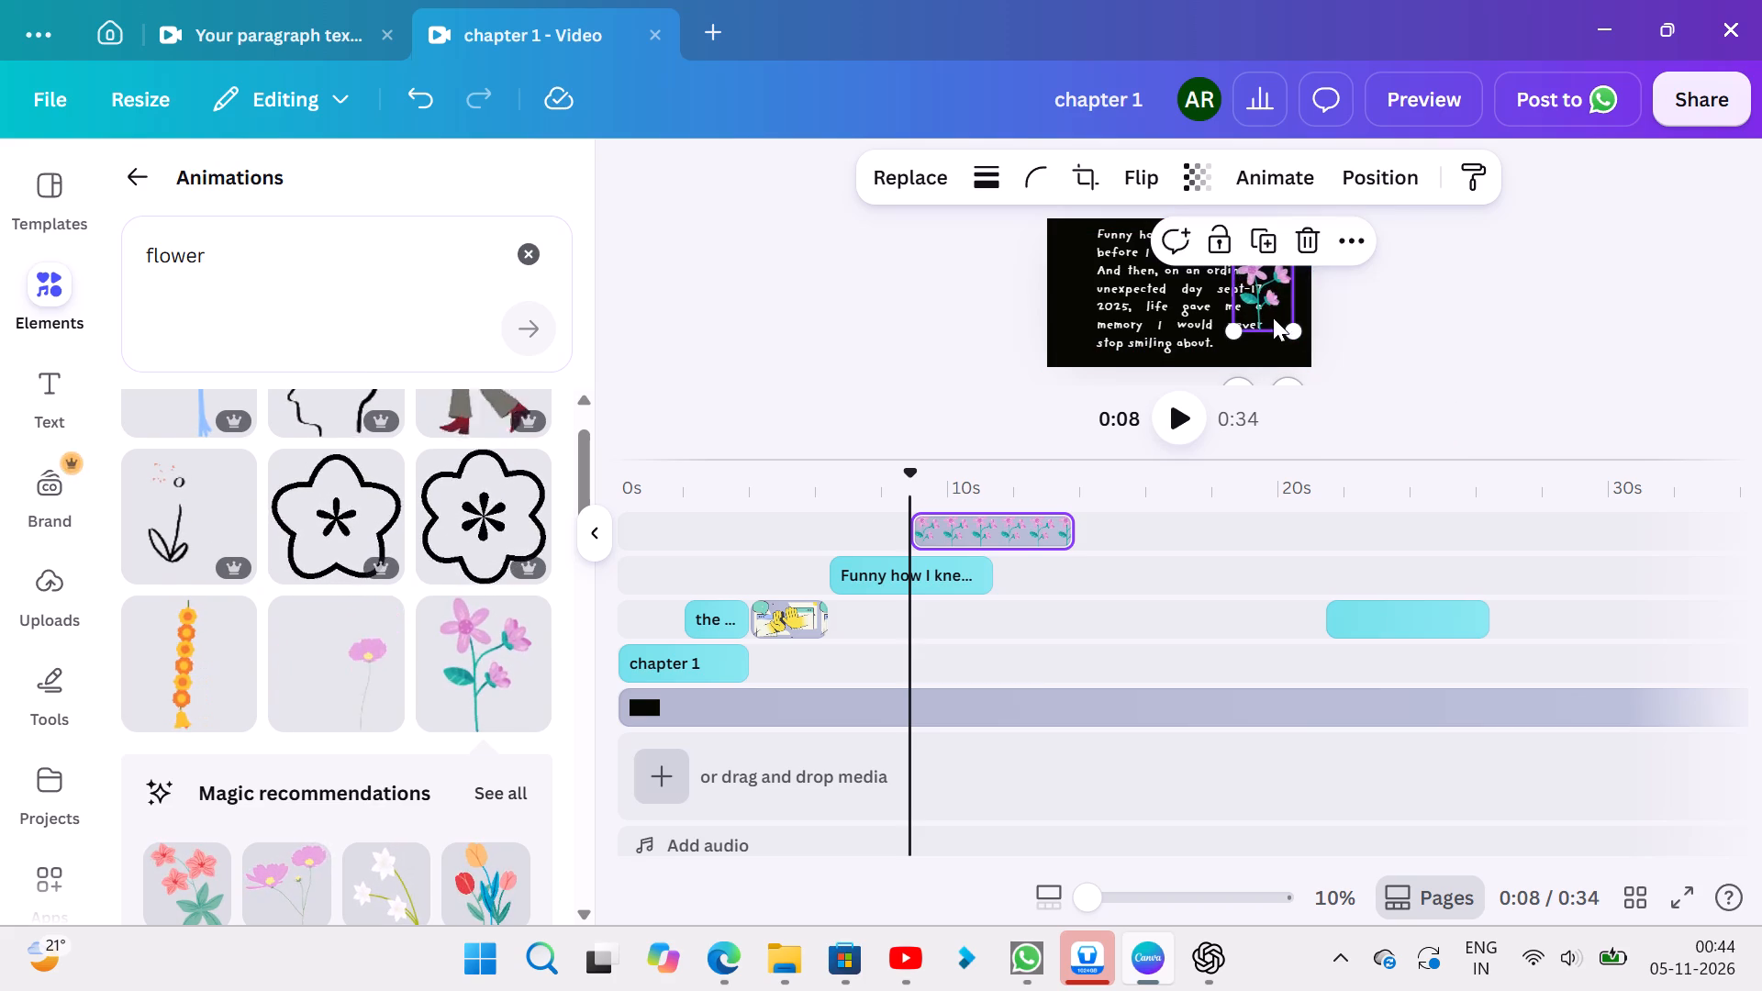
drag(1273, 317, 1280, 316)
click(1488, 339)
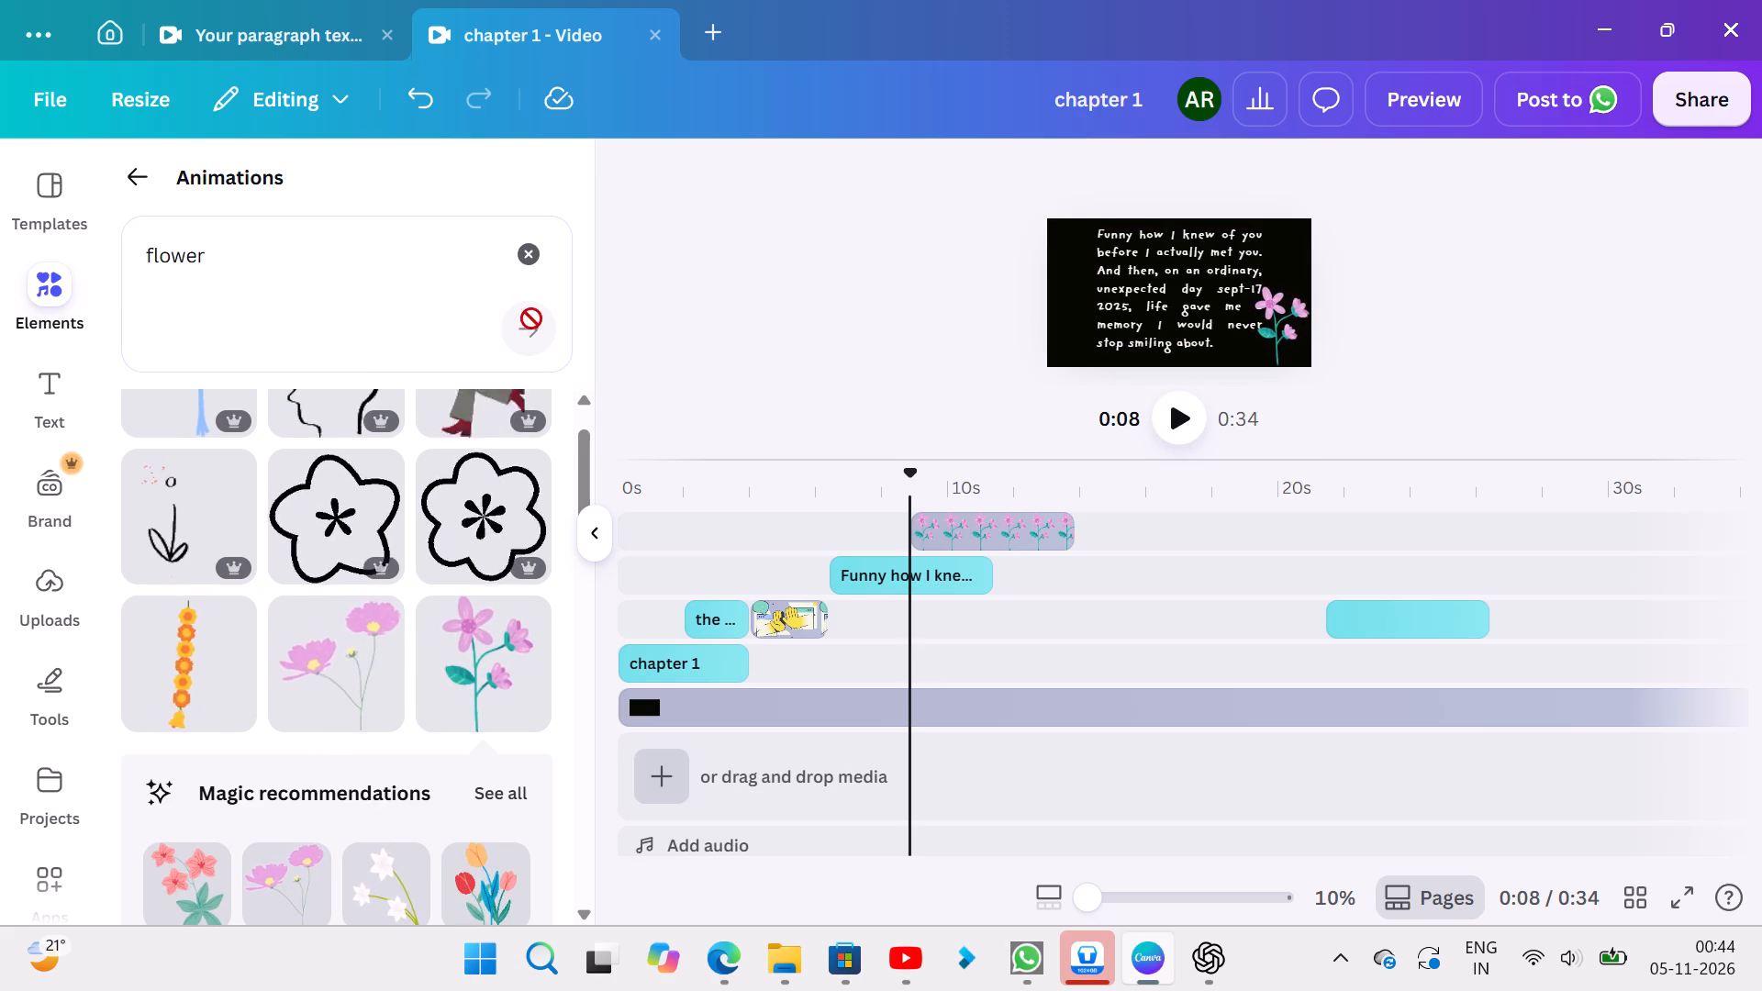
Search the animations for "plains".
click(536, 256)
click(385, 255)
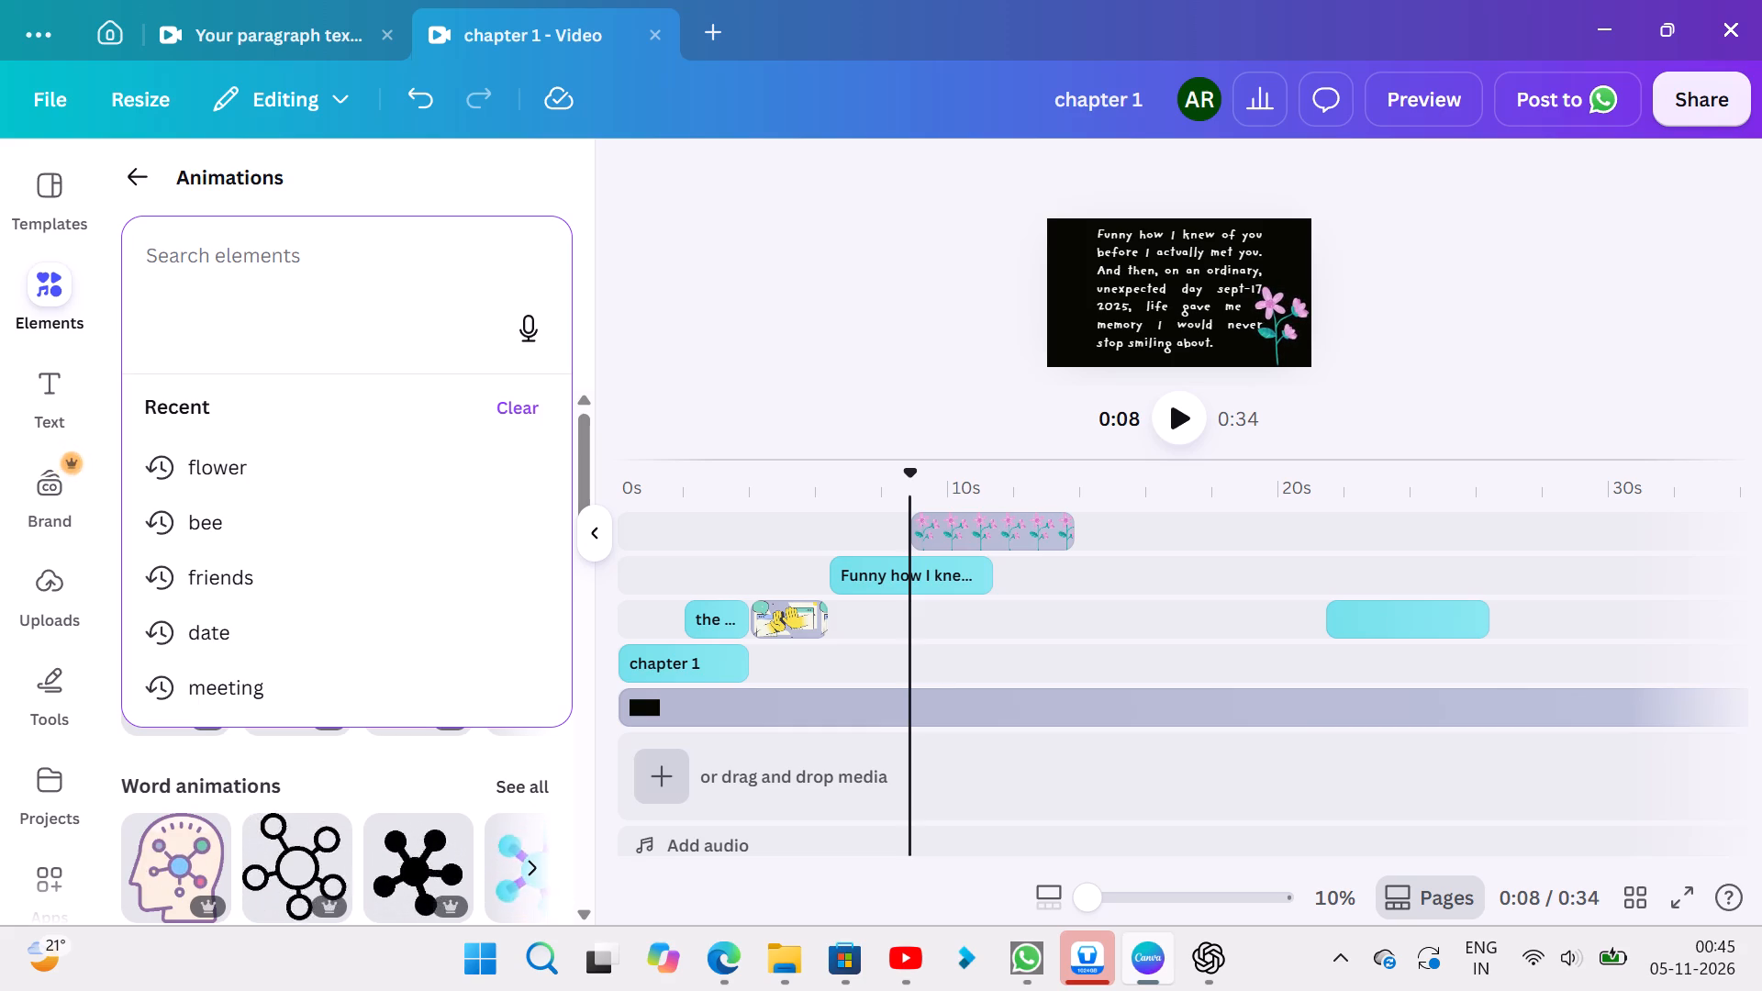
key(p)
key(BackSpace)
text(plains)
key(space)
key(Return)
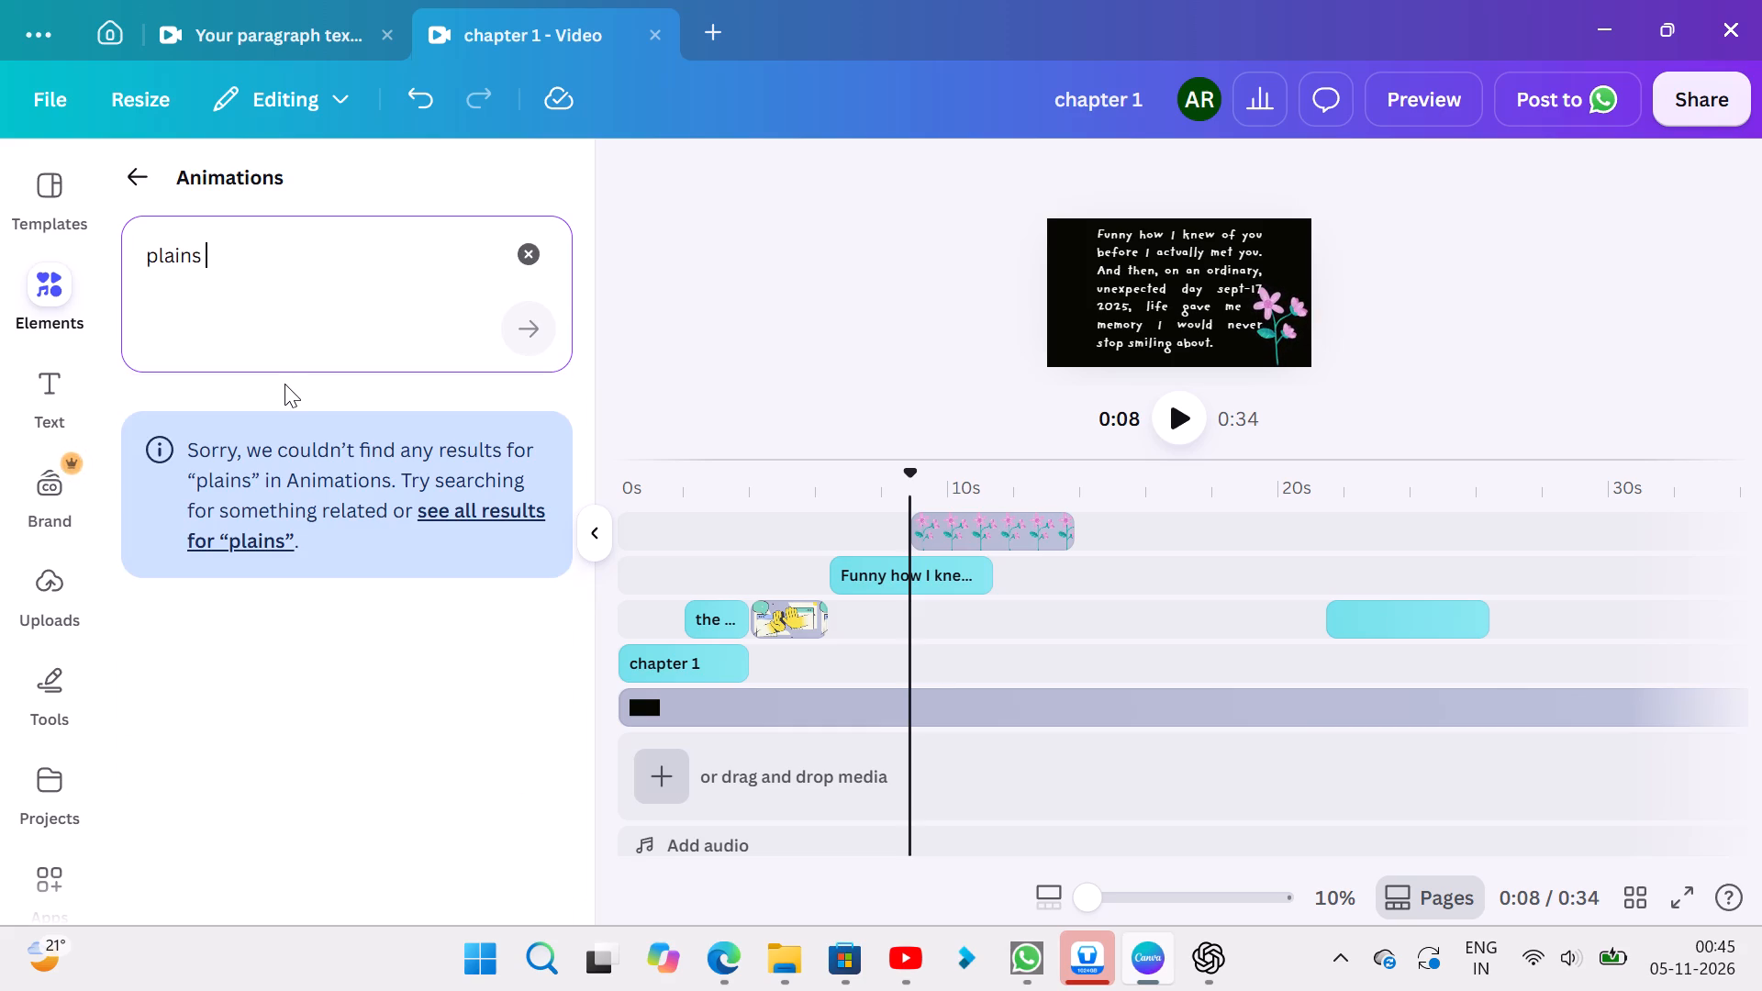
Search the animations for "land" and look through the results.
click(520, 273)
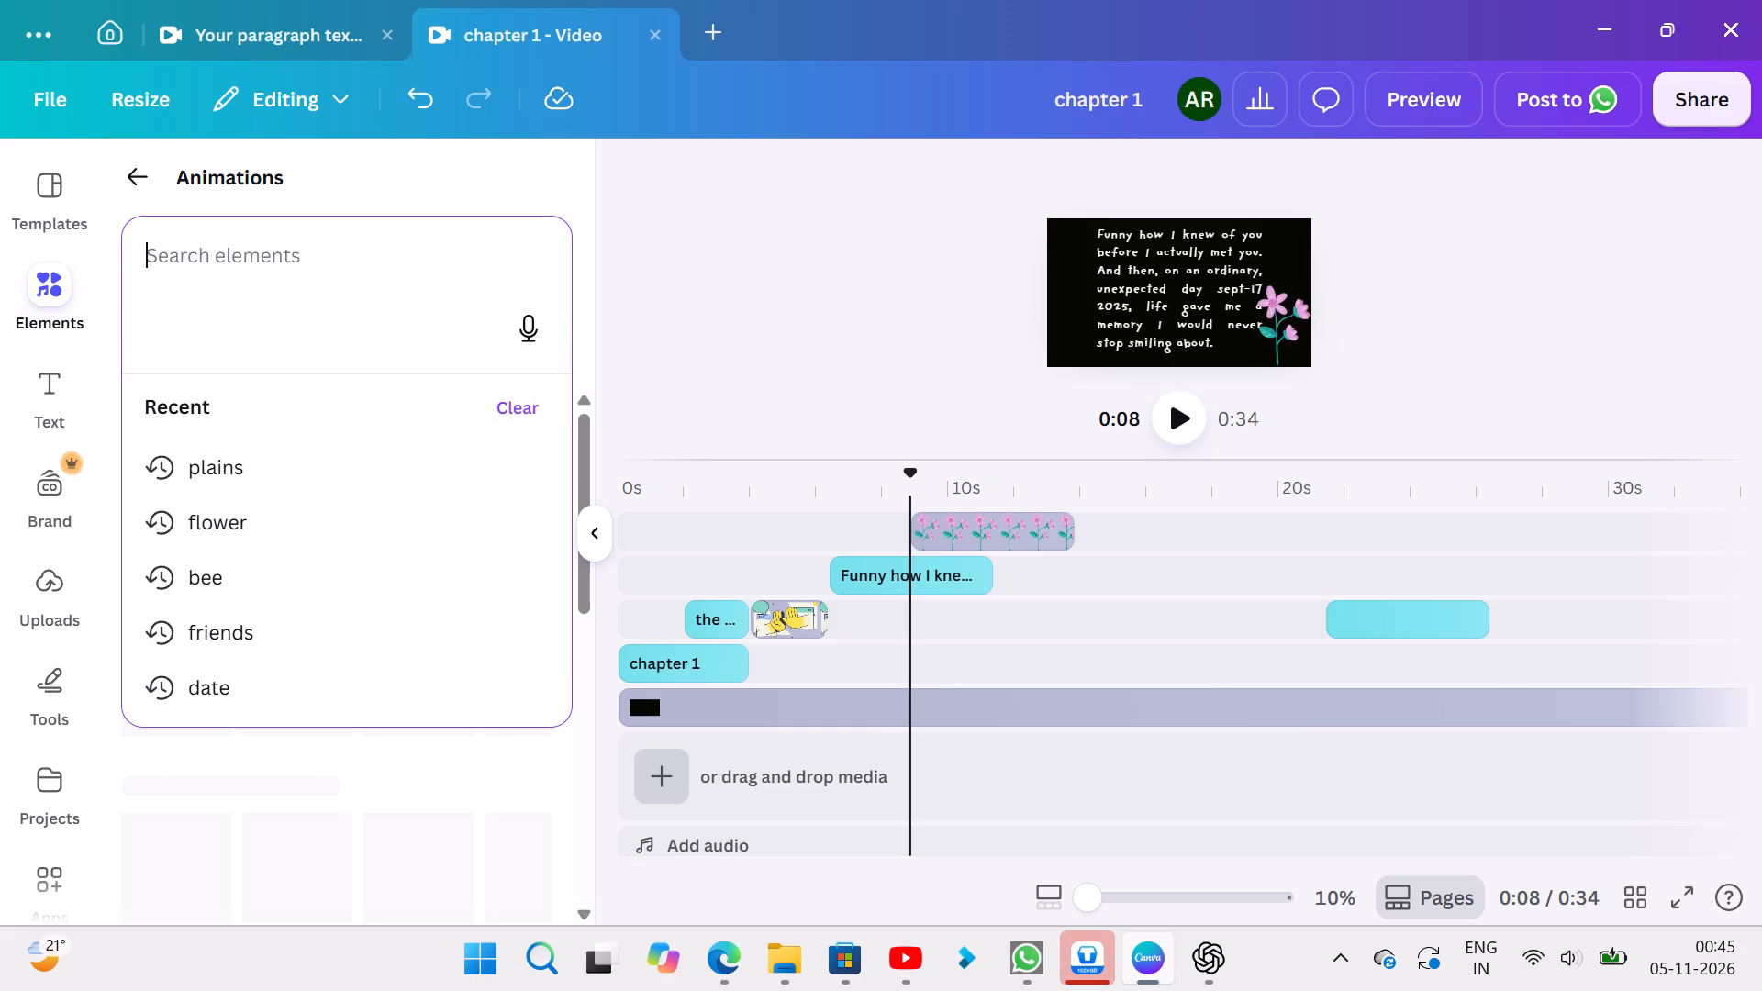
click(306, 264)
text(land)
key(Return)
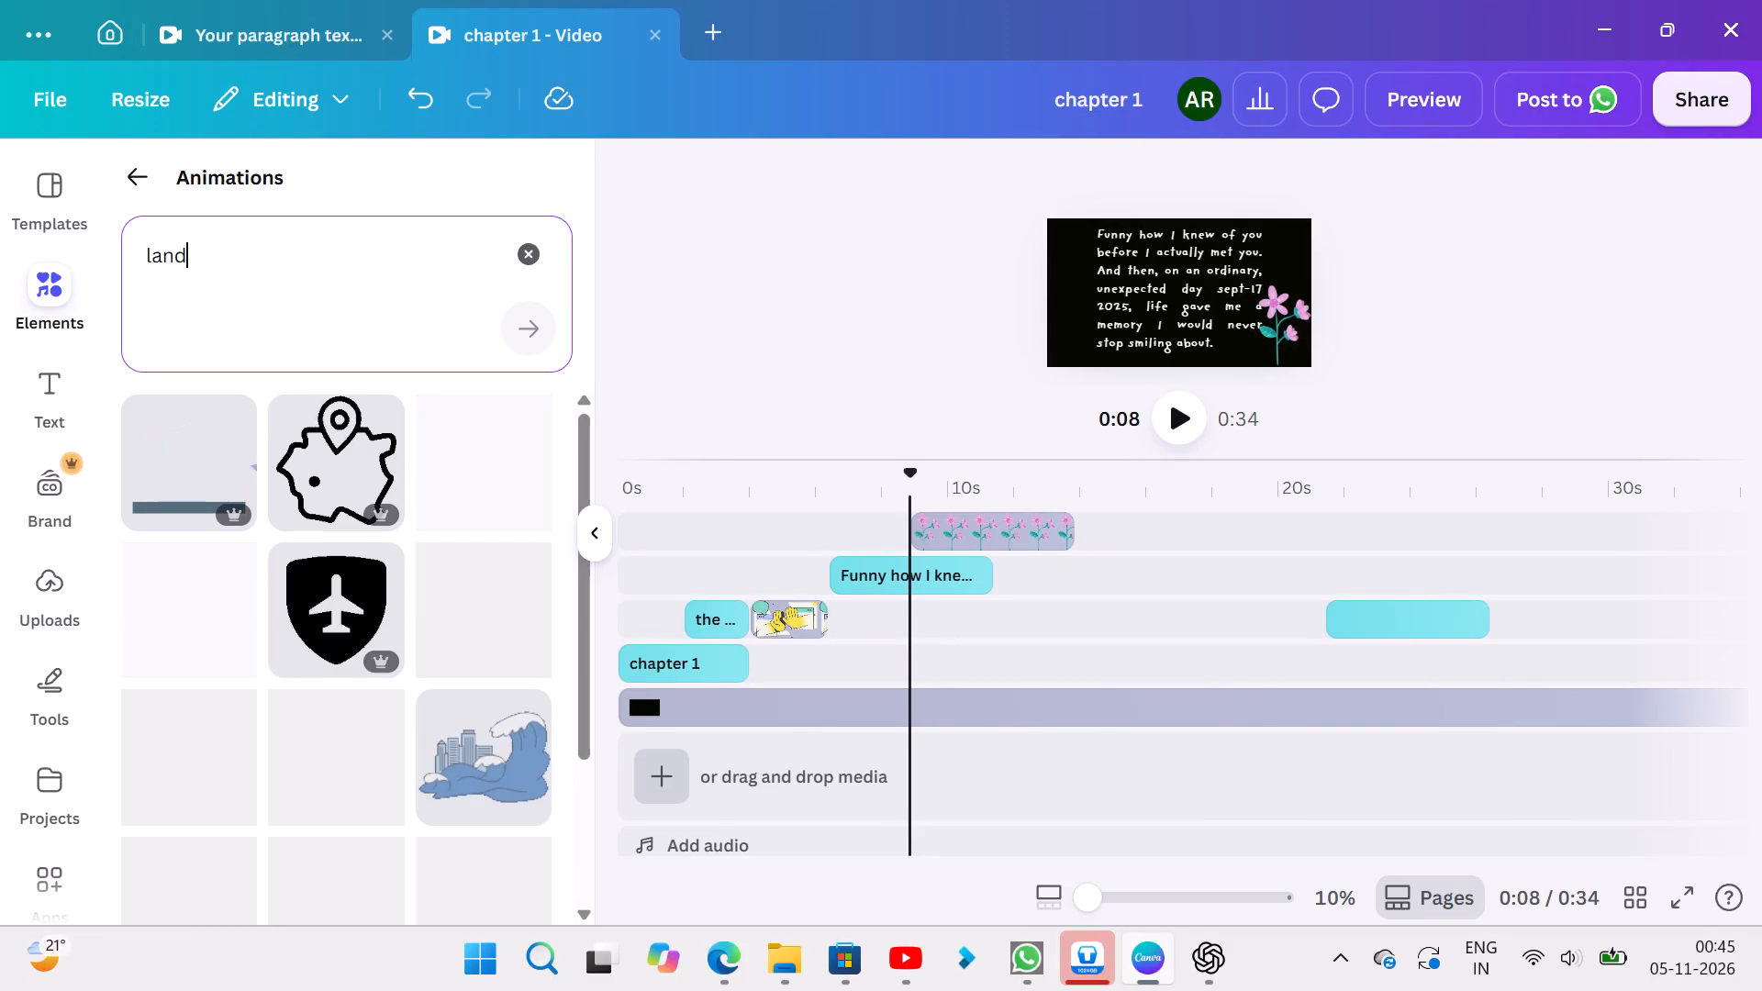
scroll(344, 473, down, 2)
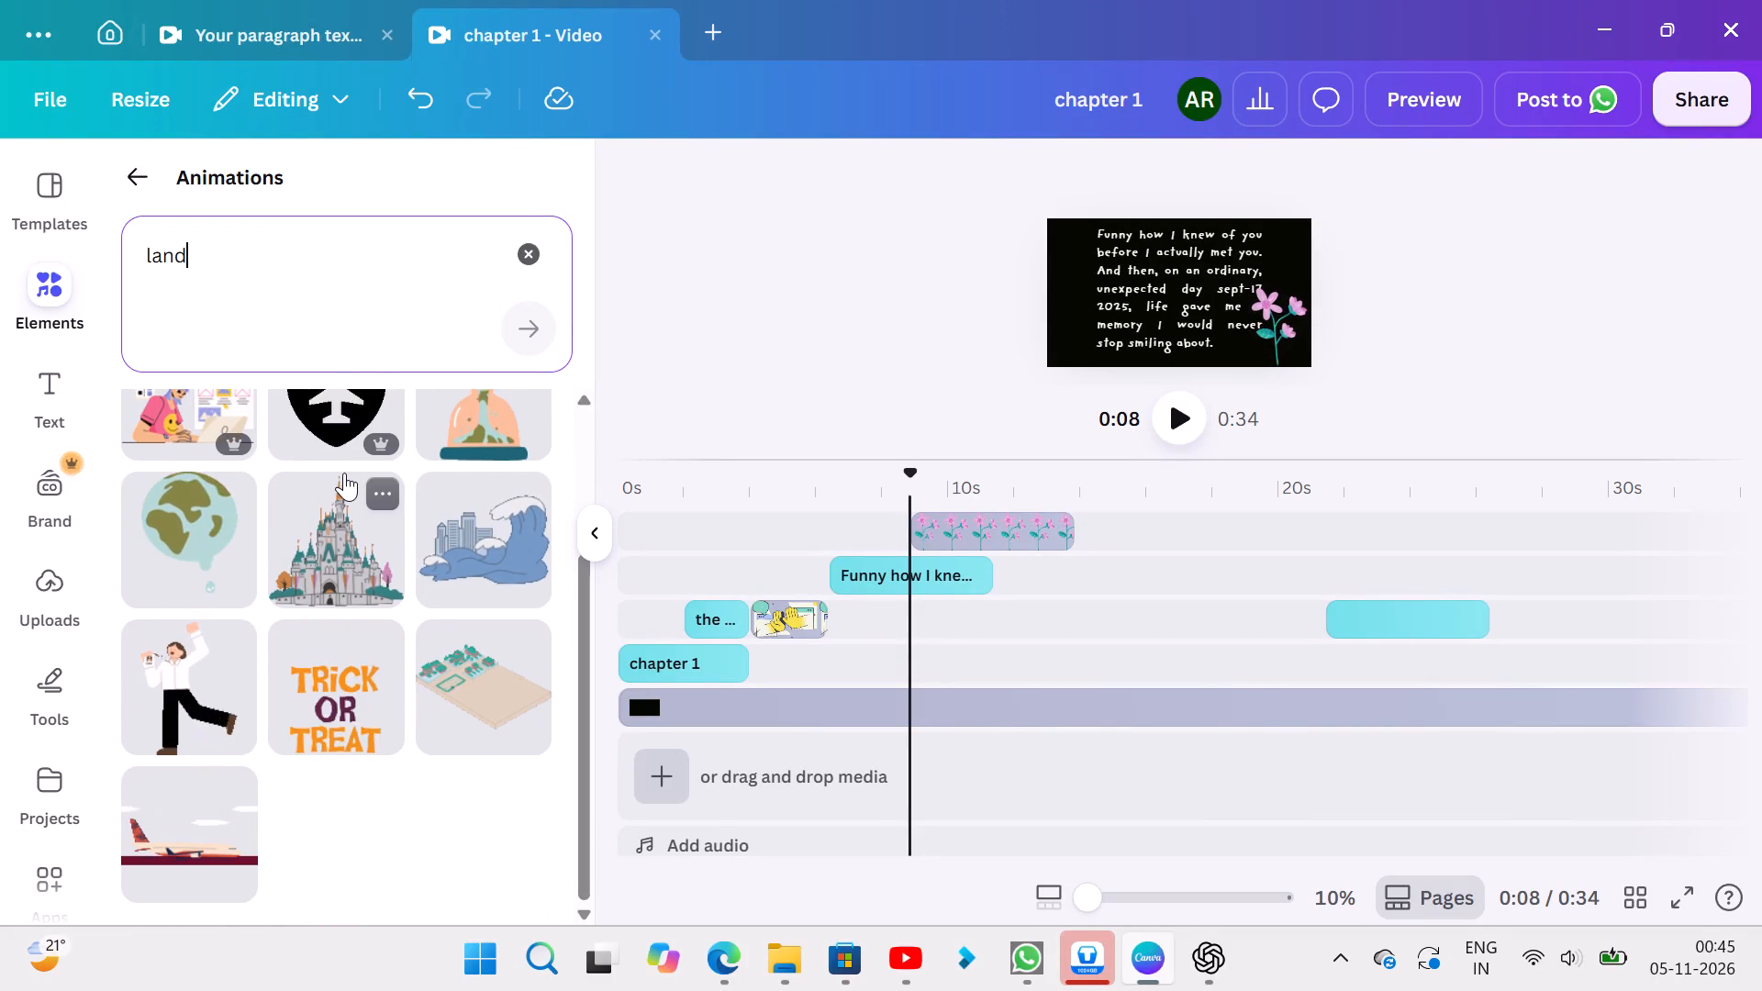
Search the animations for "ground" and look through the results.
click(535, 261)
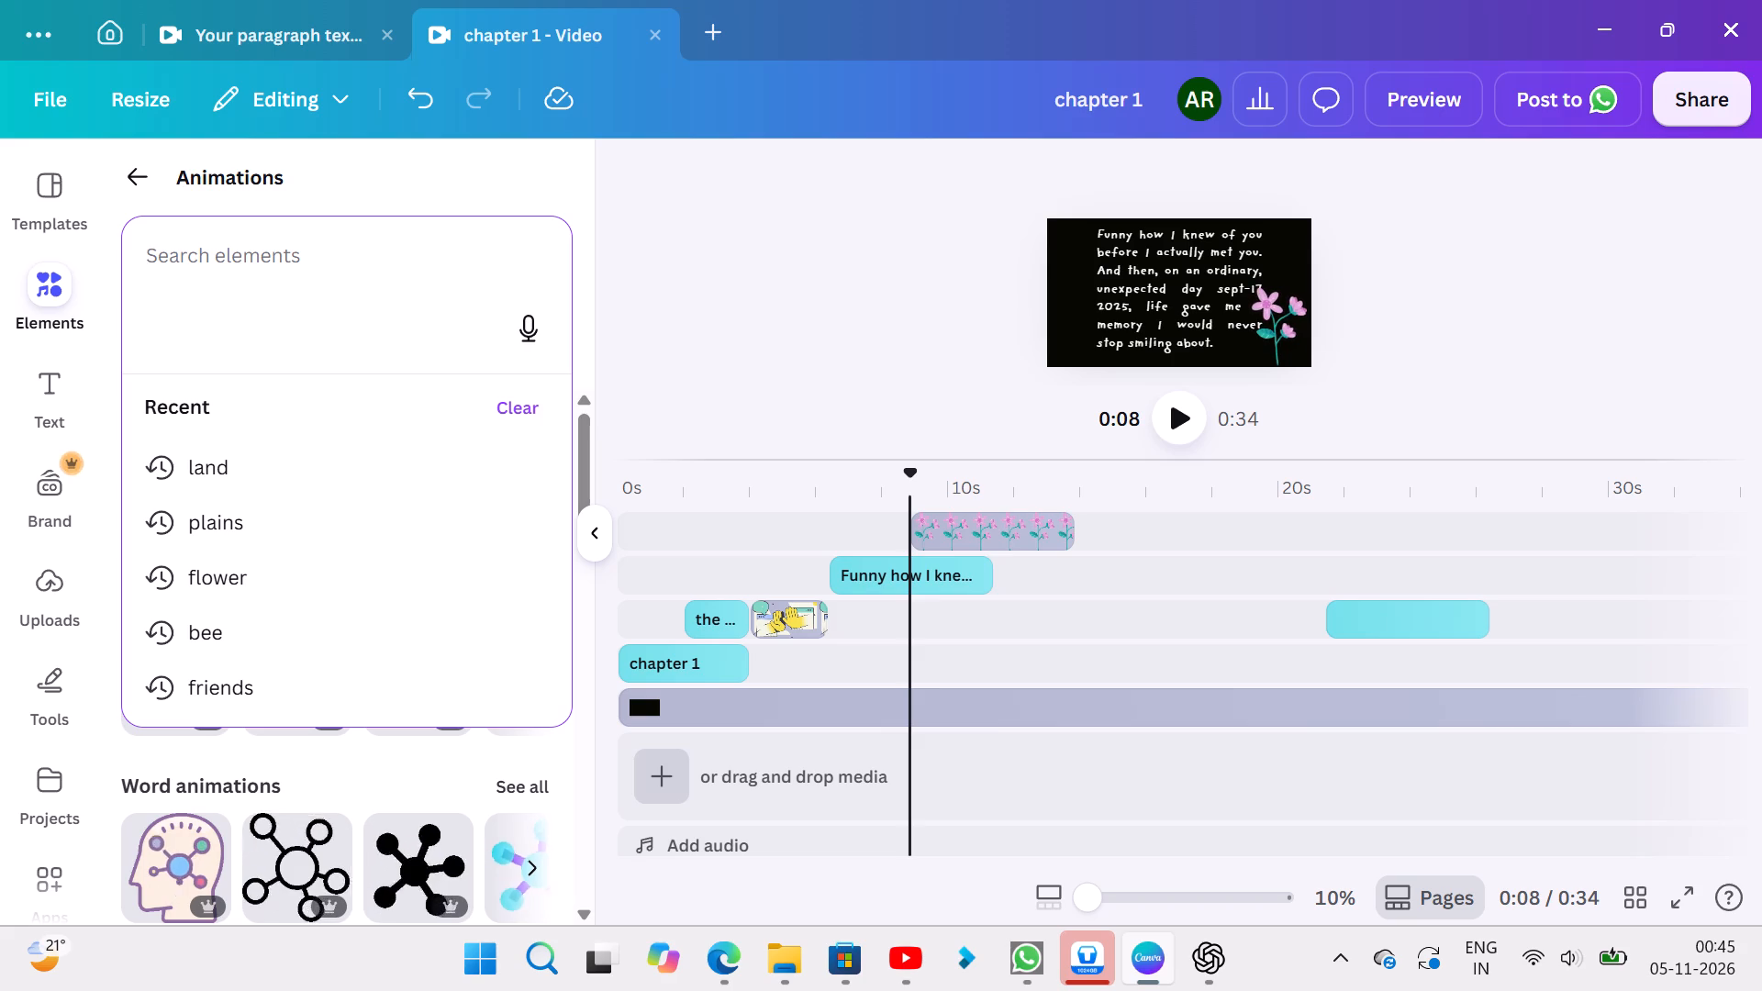
text(ground)
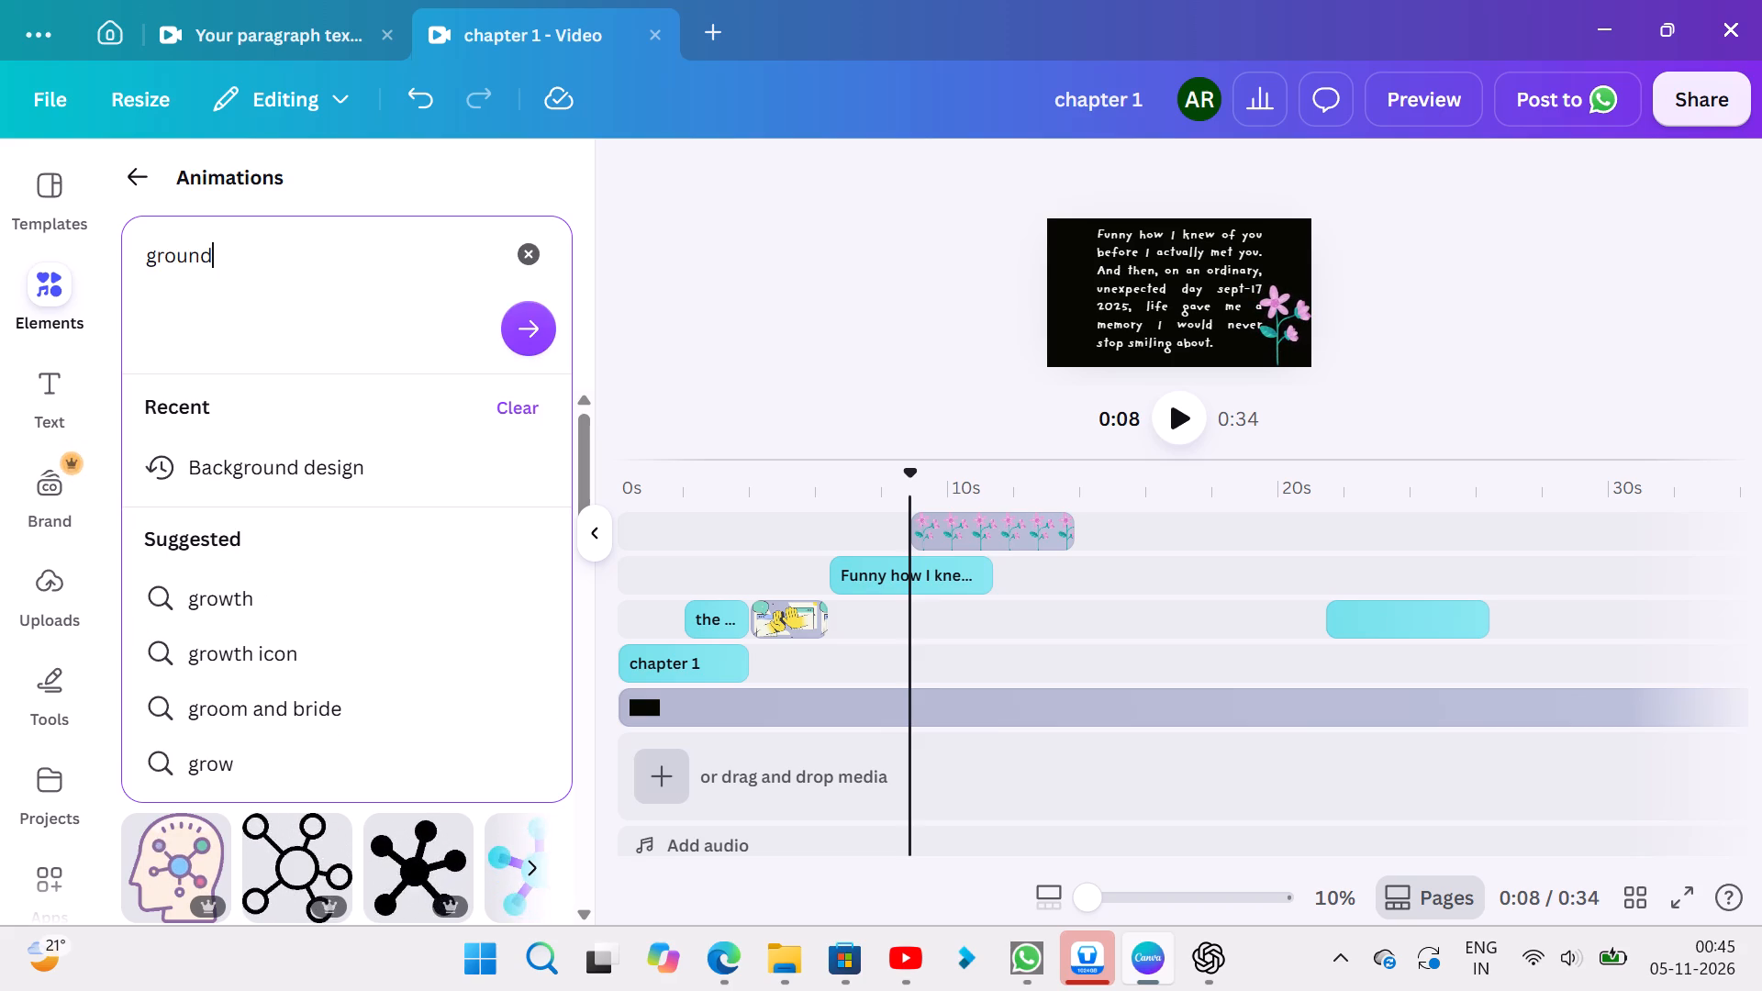
key(Return)
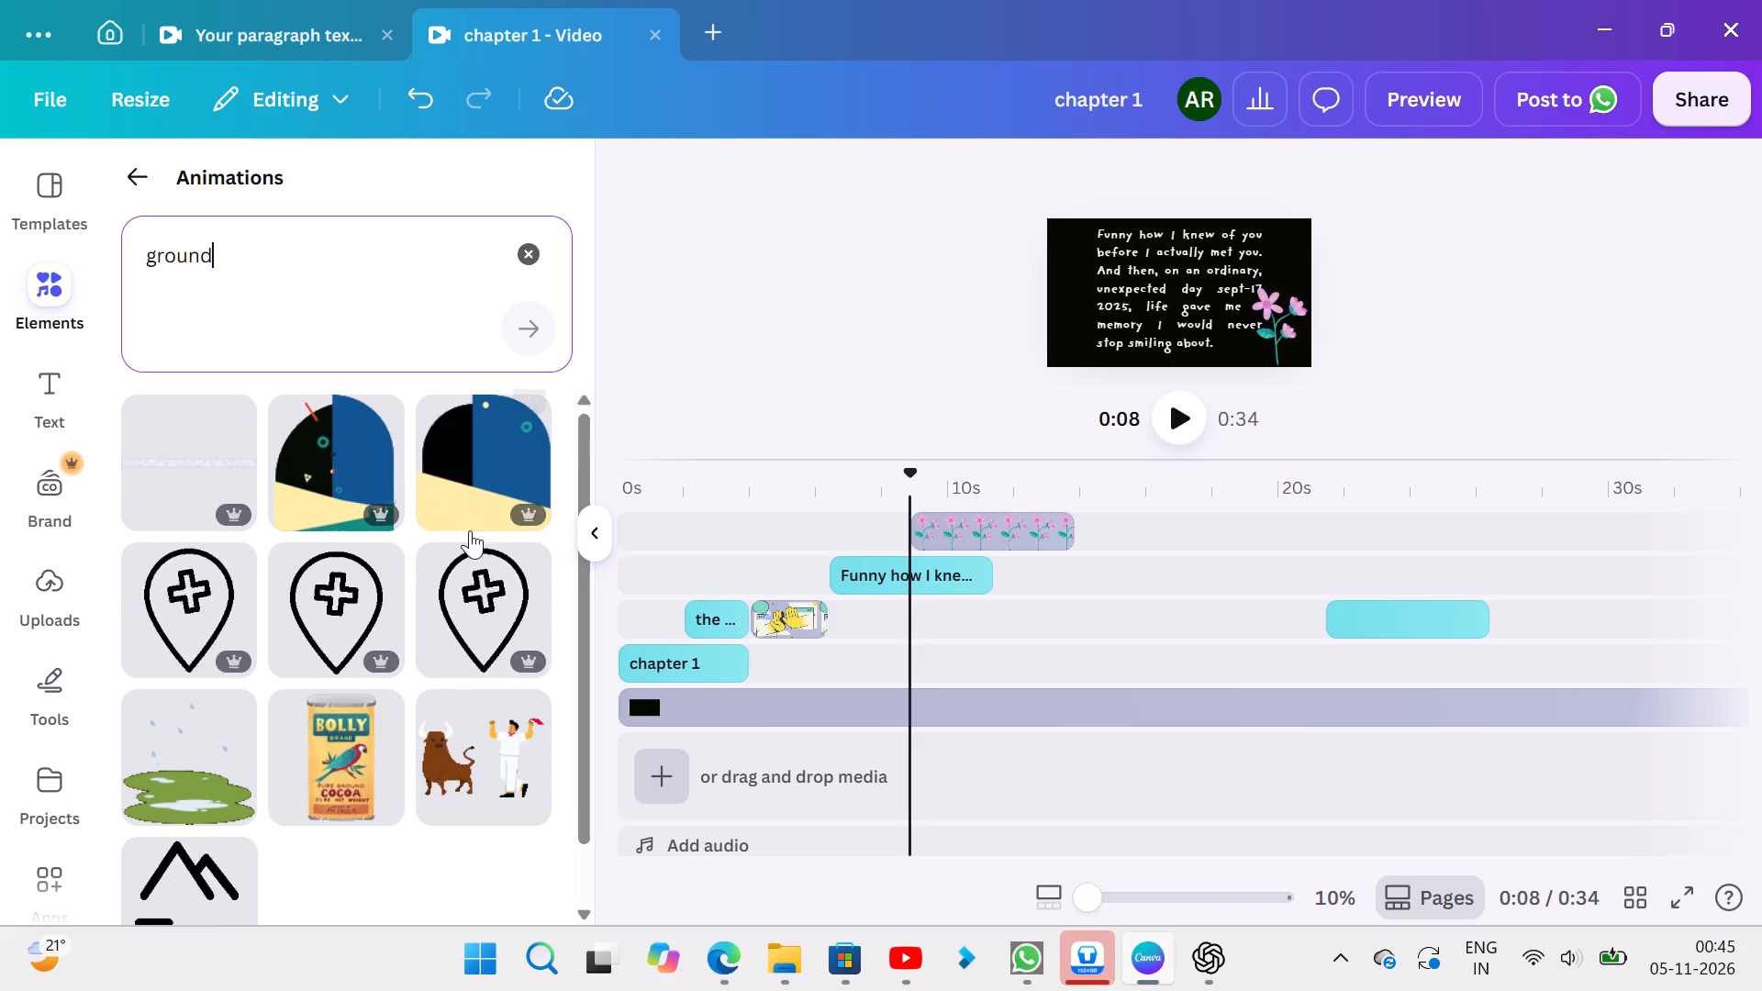
scroll(470, 530, down, 2)
Search the animations for "surface".
click(517, 251)
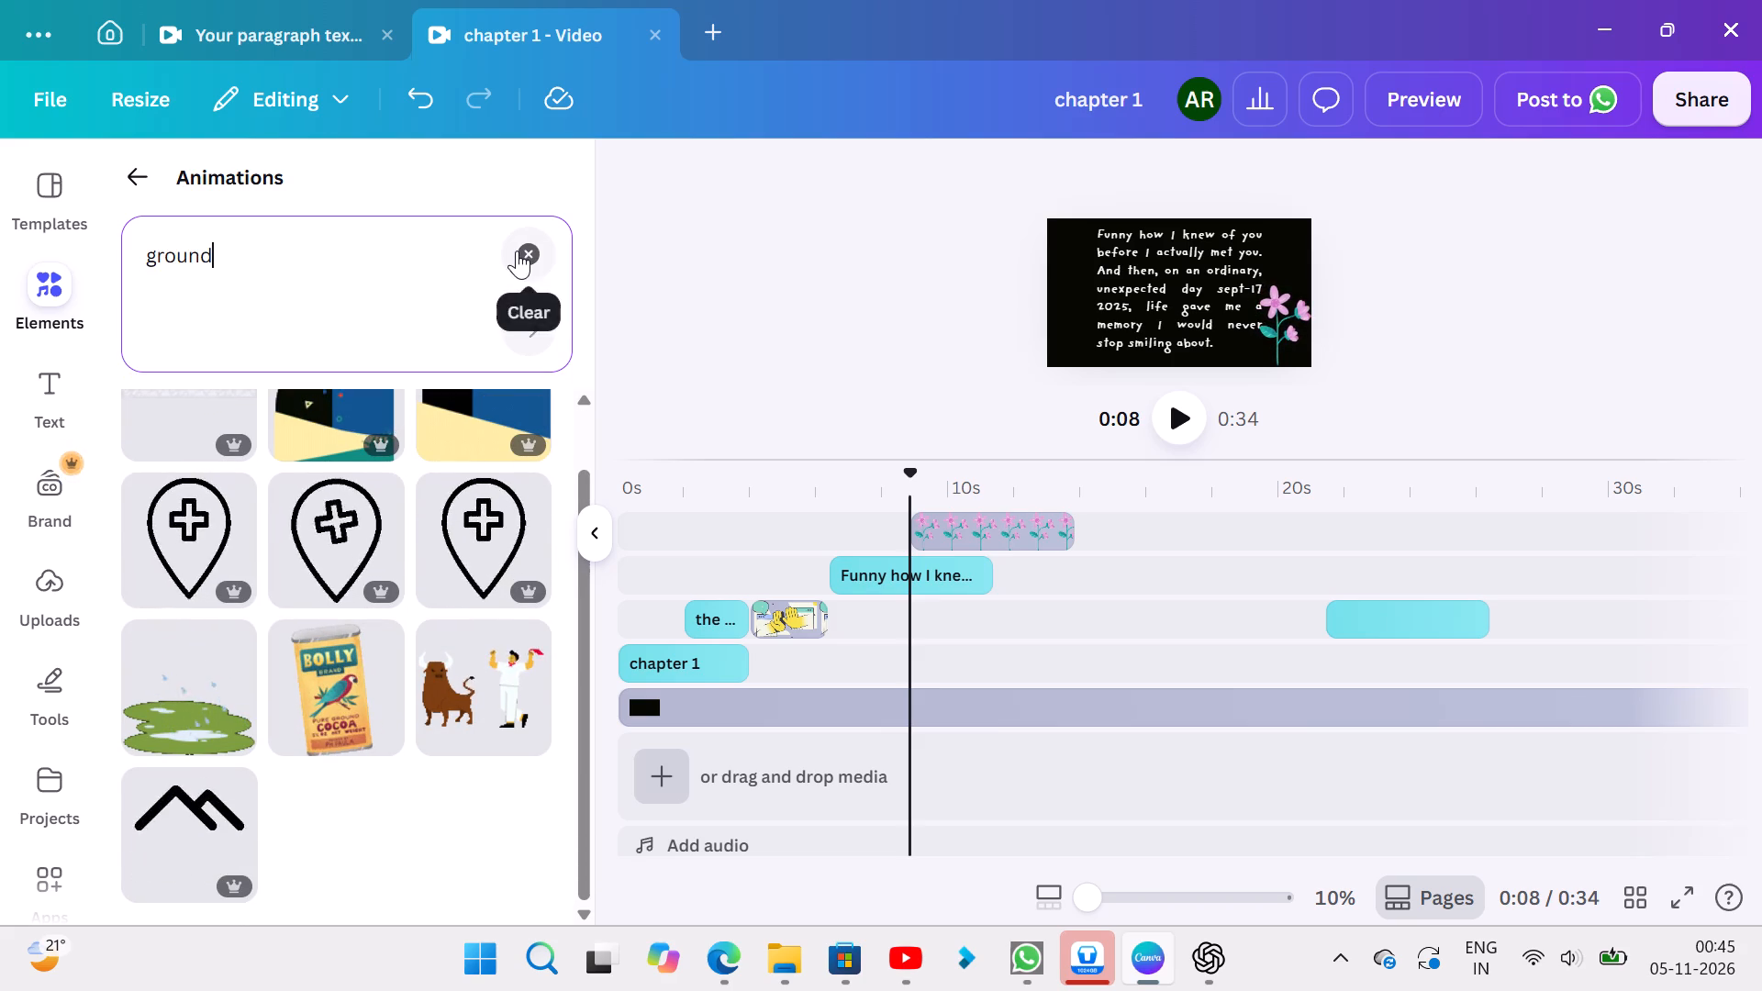
click(337, 263)
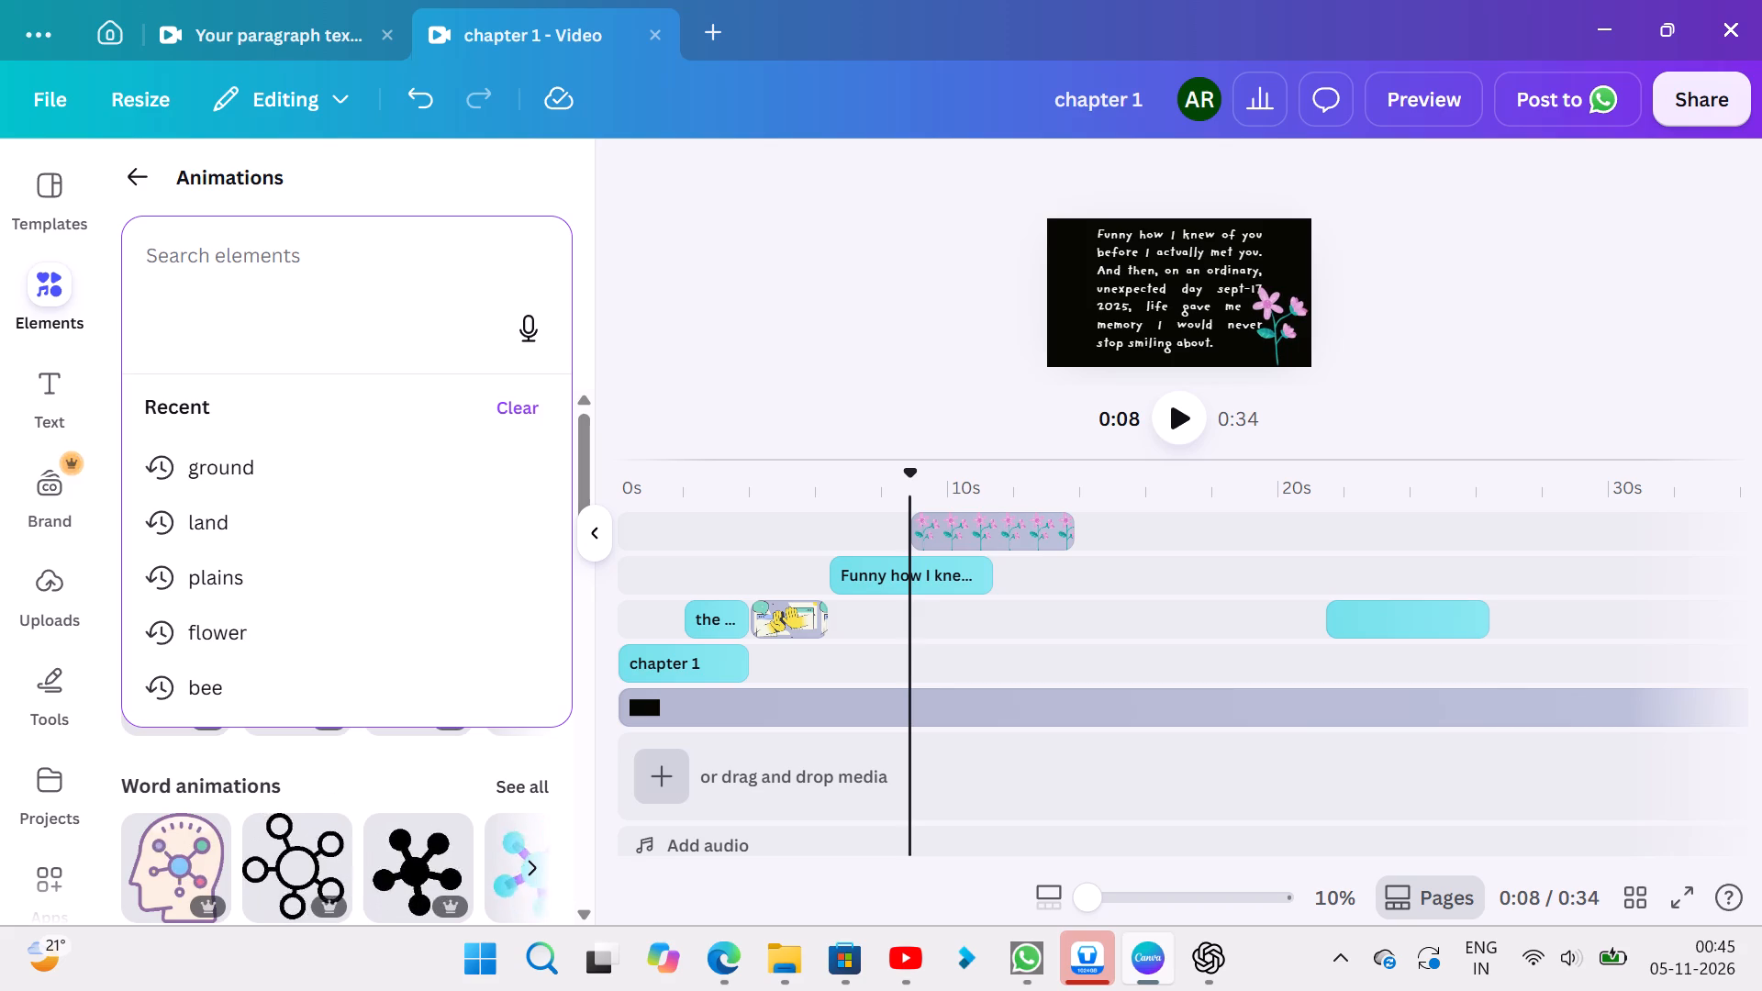
text(surface)
key(Return)
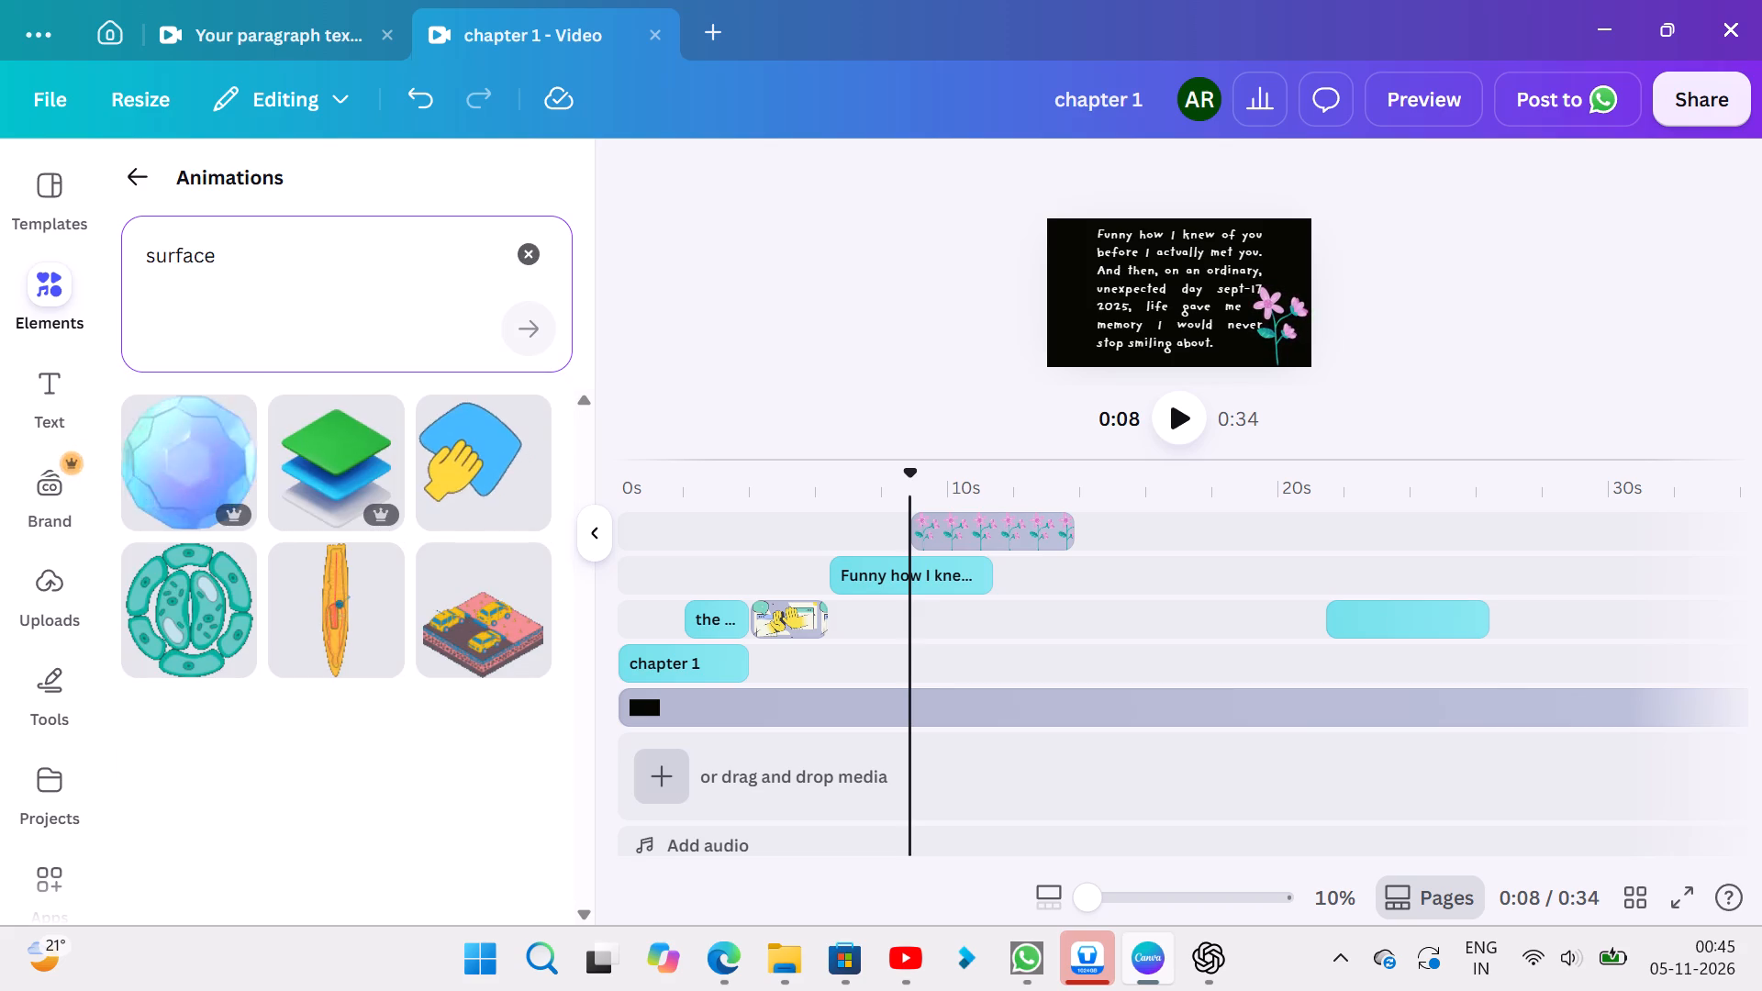
Search the animations for "park" and browse the results for a scenery element.
click(525, 262)
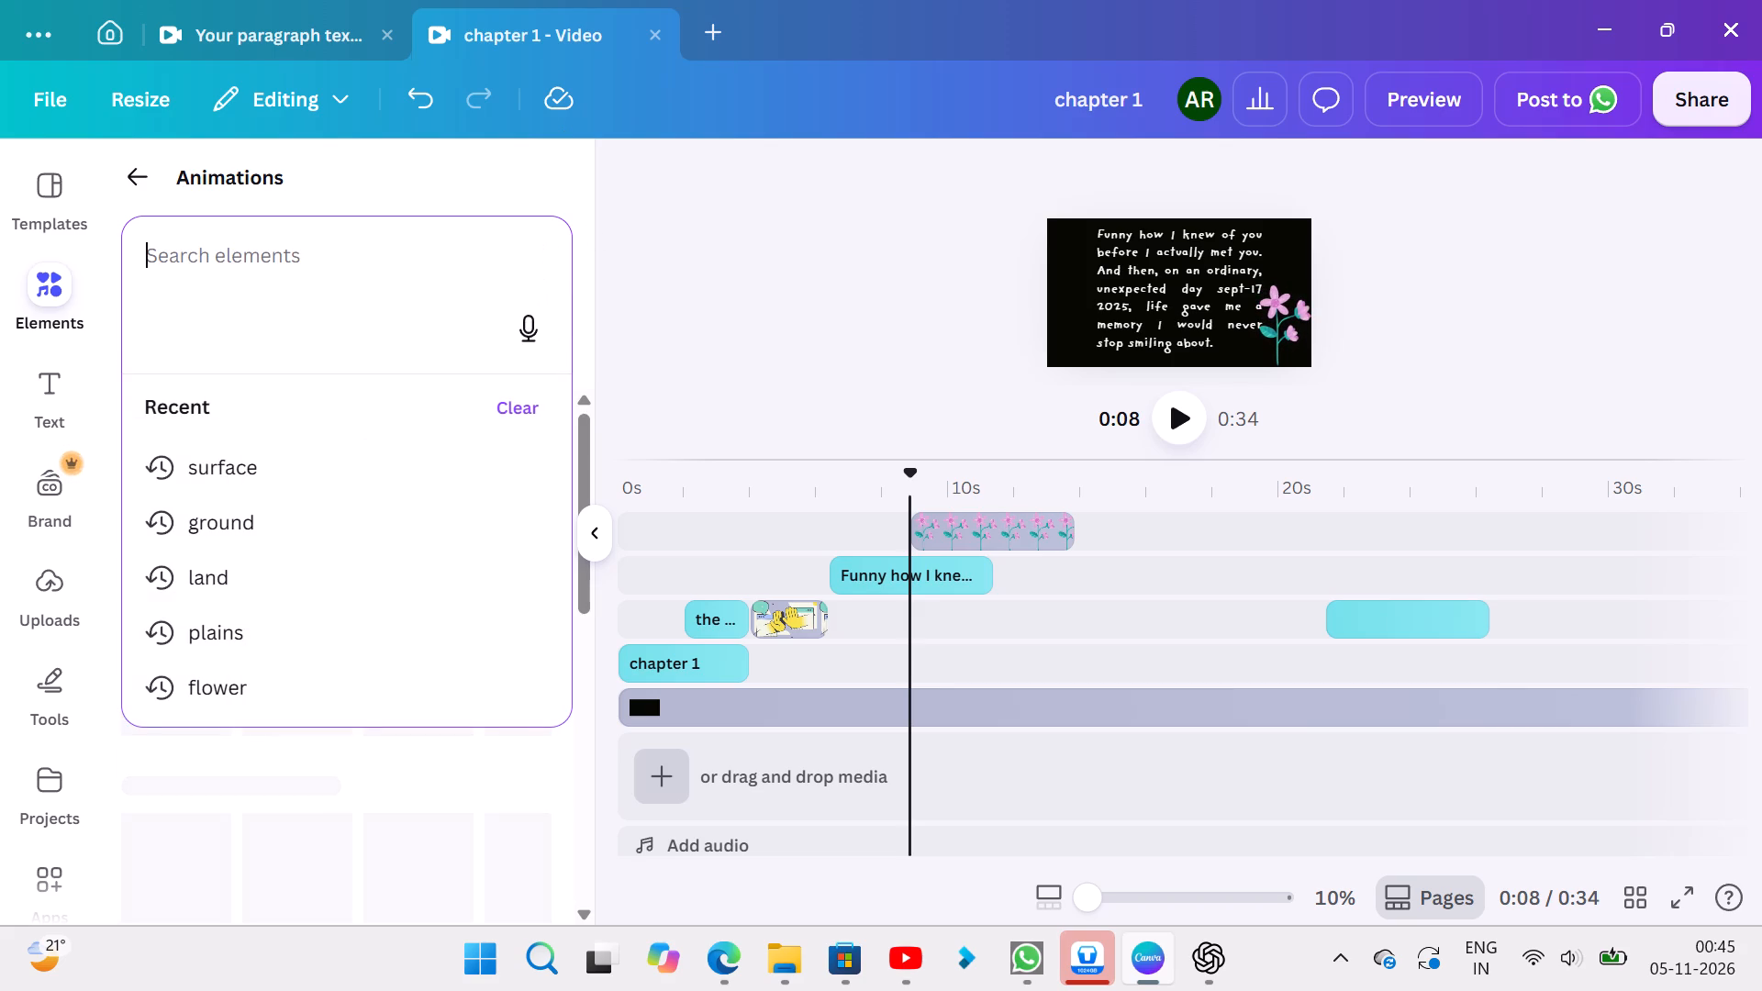
text(park)
key(Return)
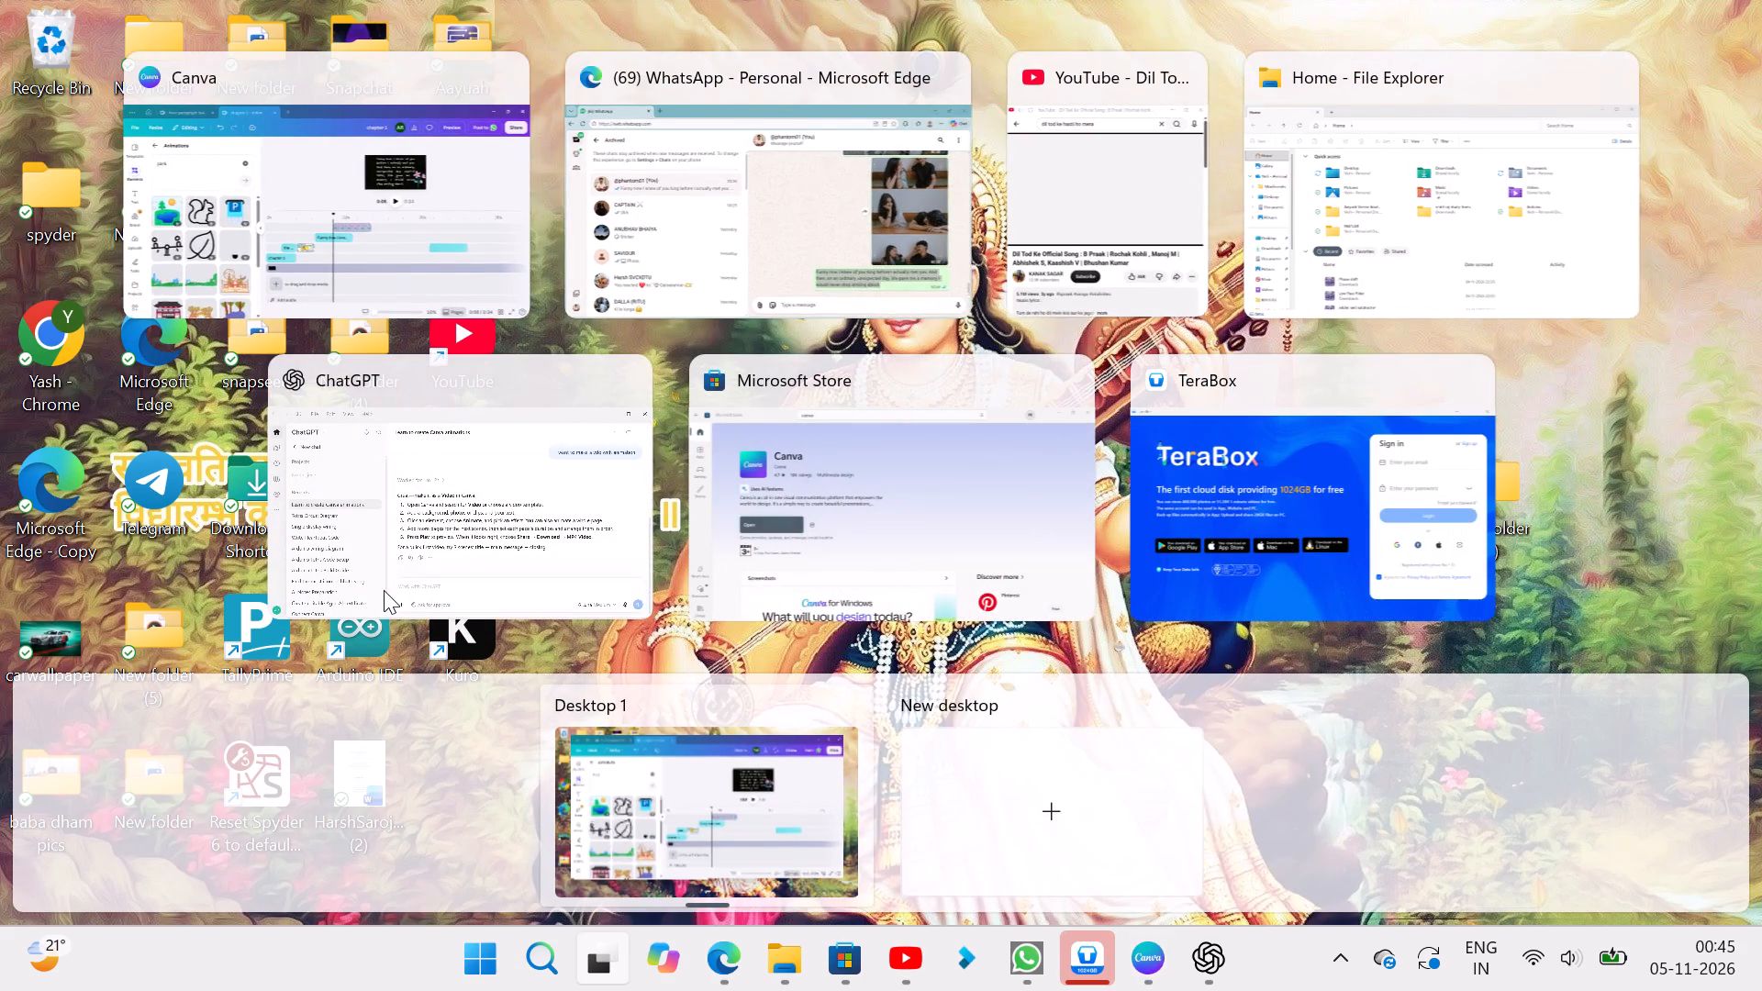
scroll(384, 590, down, 1)
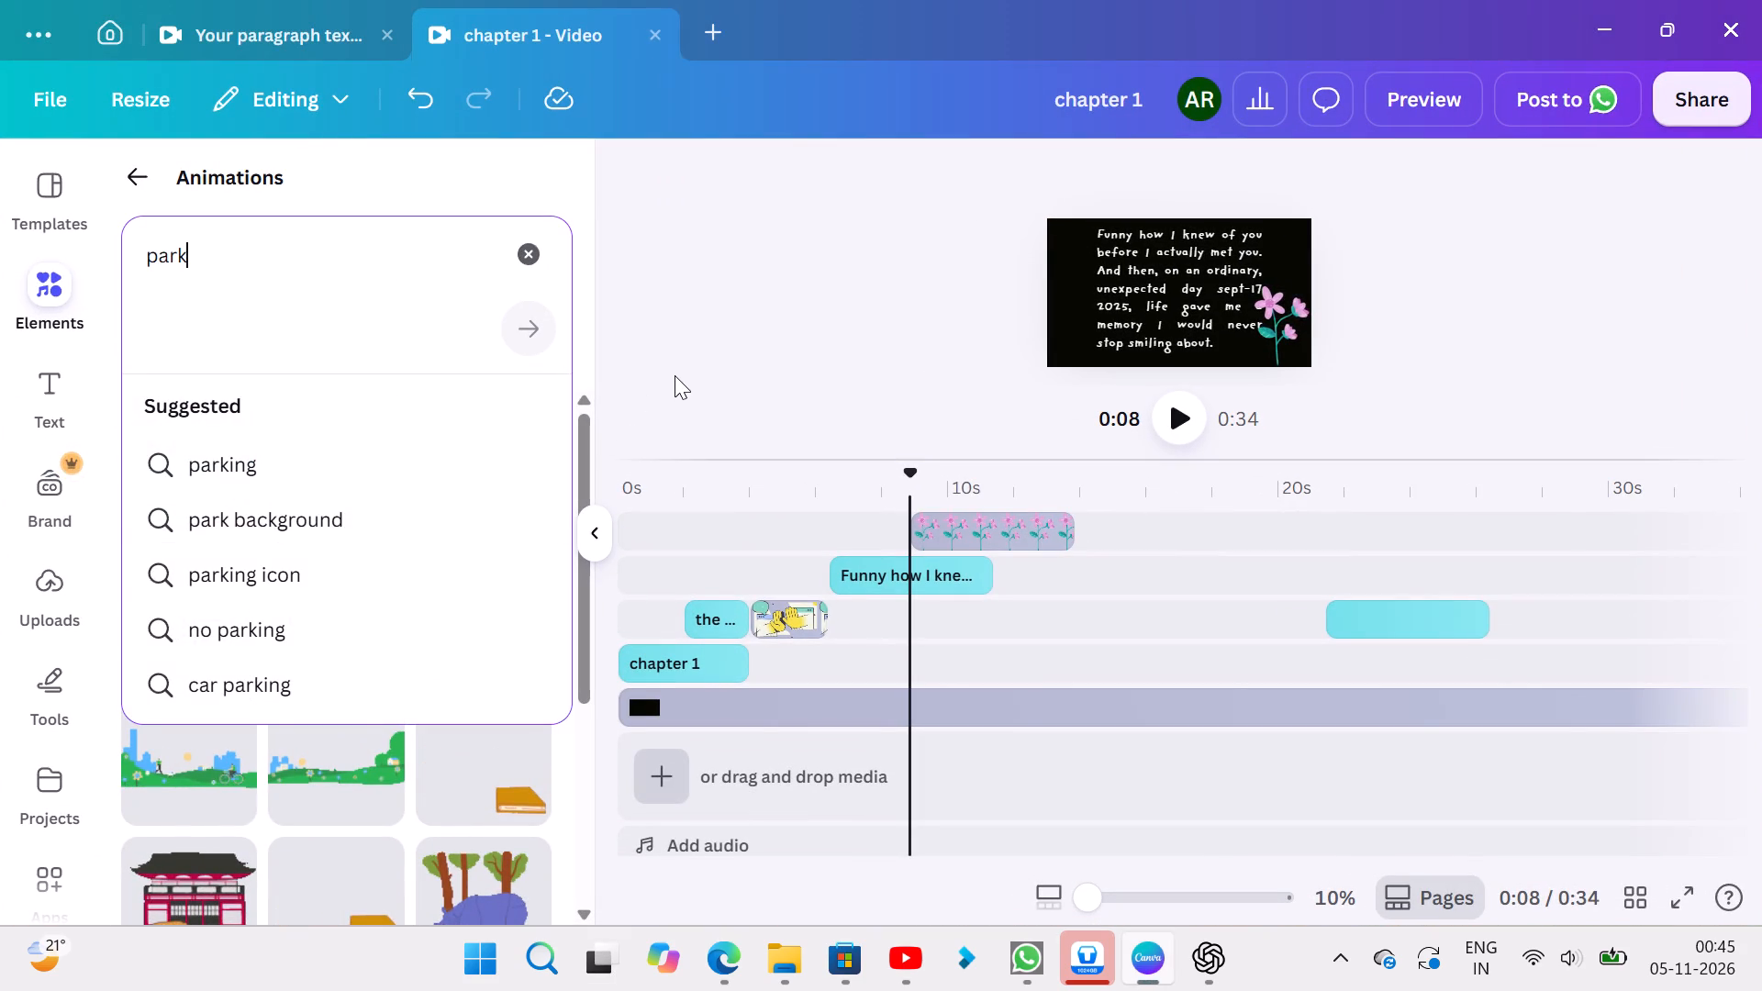
click(675, 375)
scroll(362, 705, down, 4)
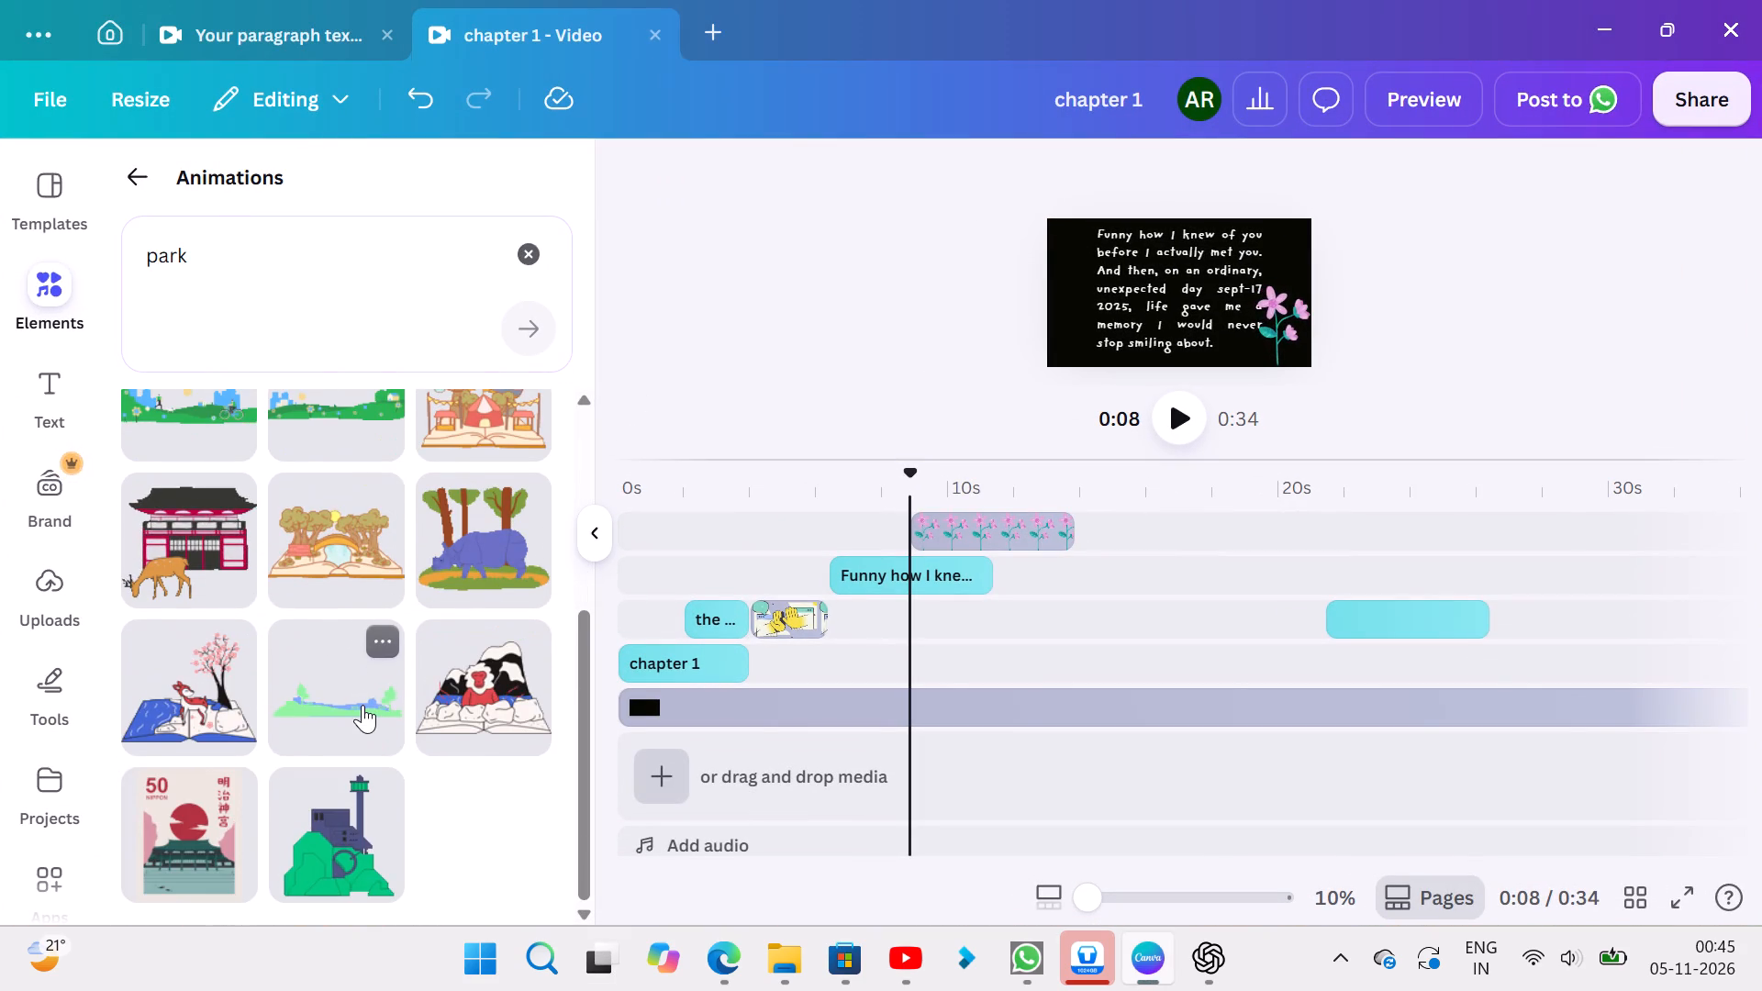
scroll(362, 705, down, 1)
scroll(362, 705, up, 3)
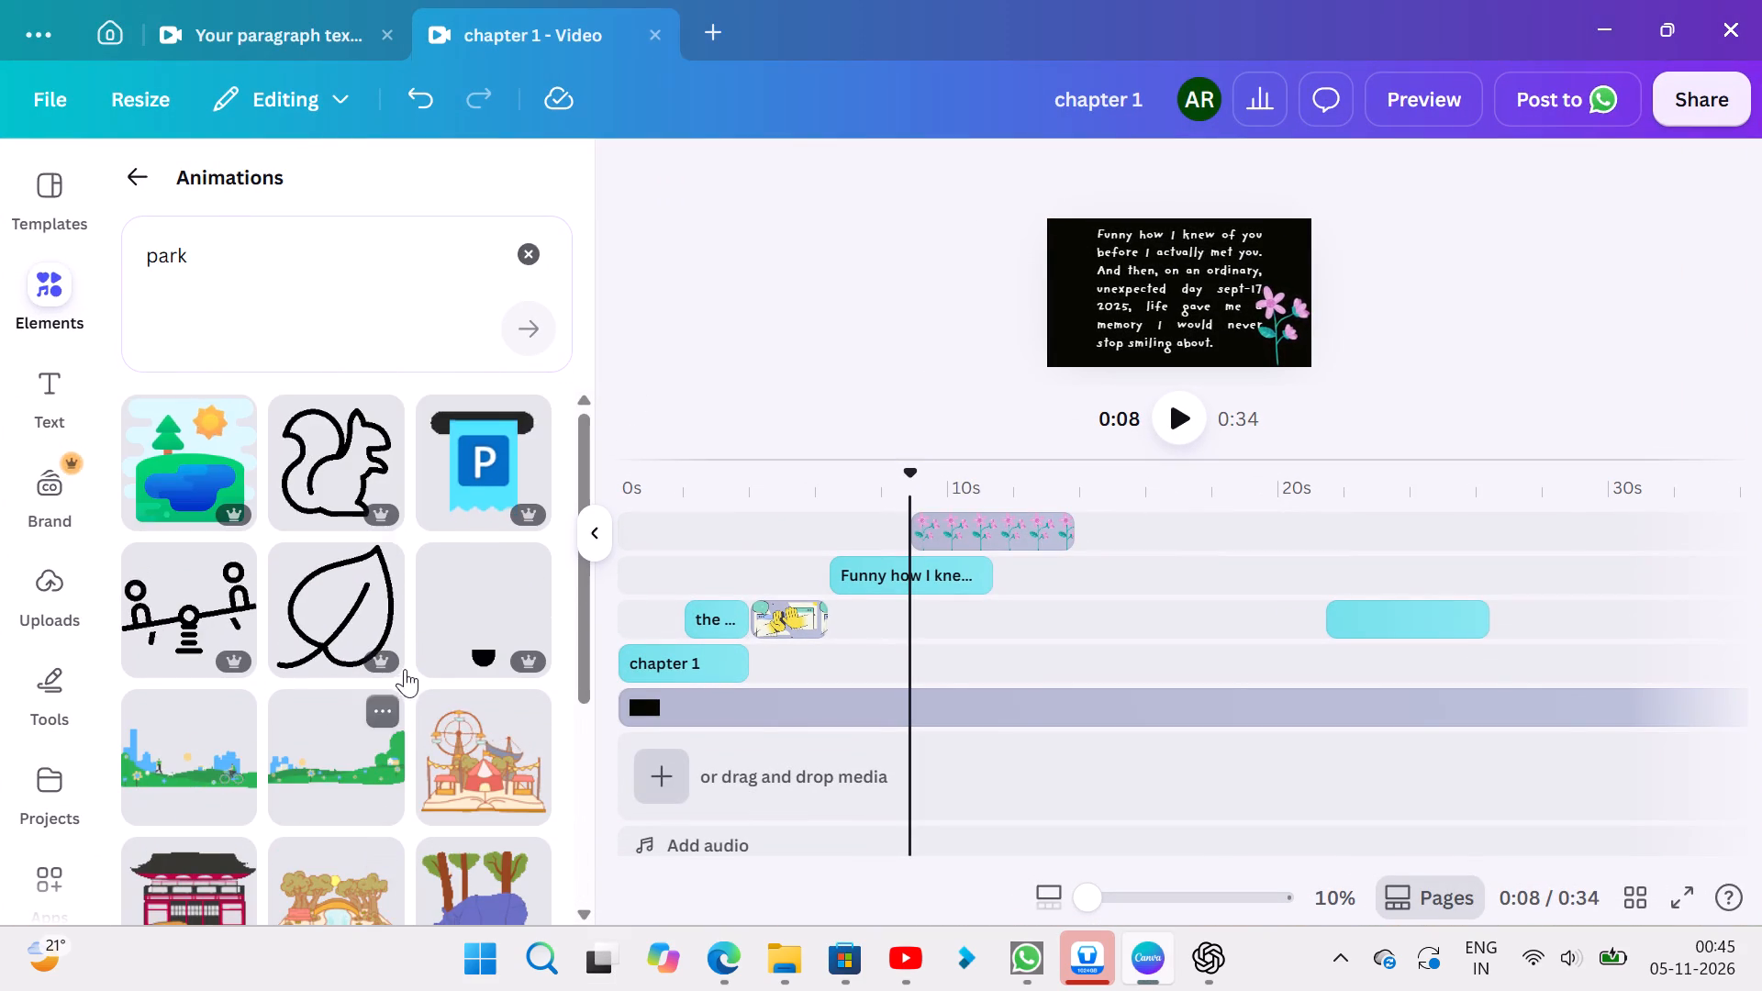
Search the animations for "ground" again and look through the results.
click(530, 246)
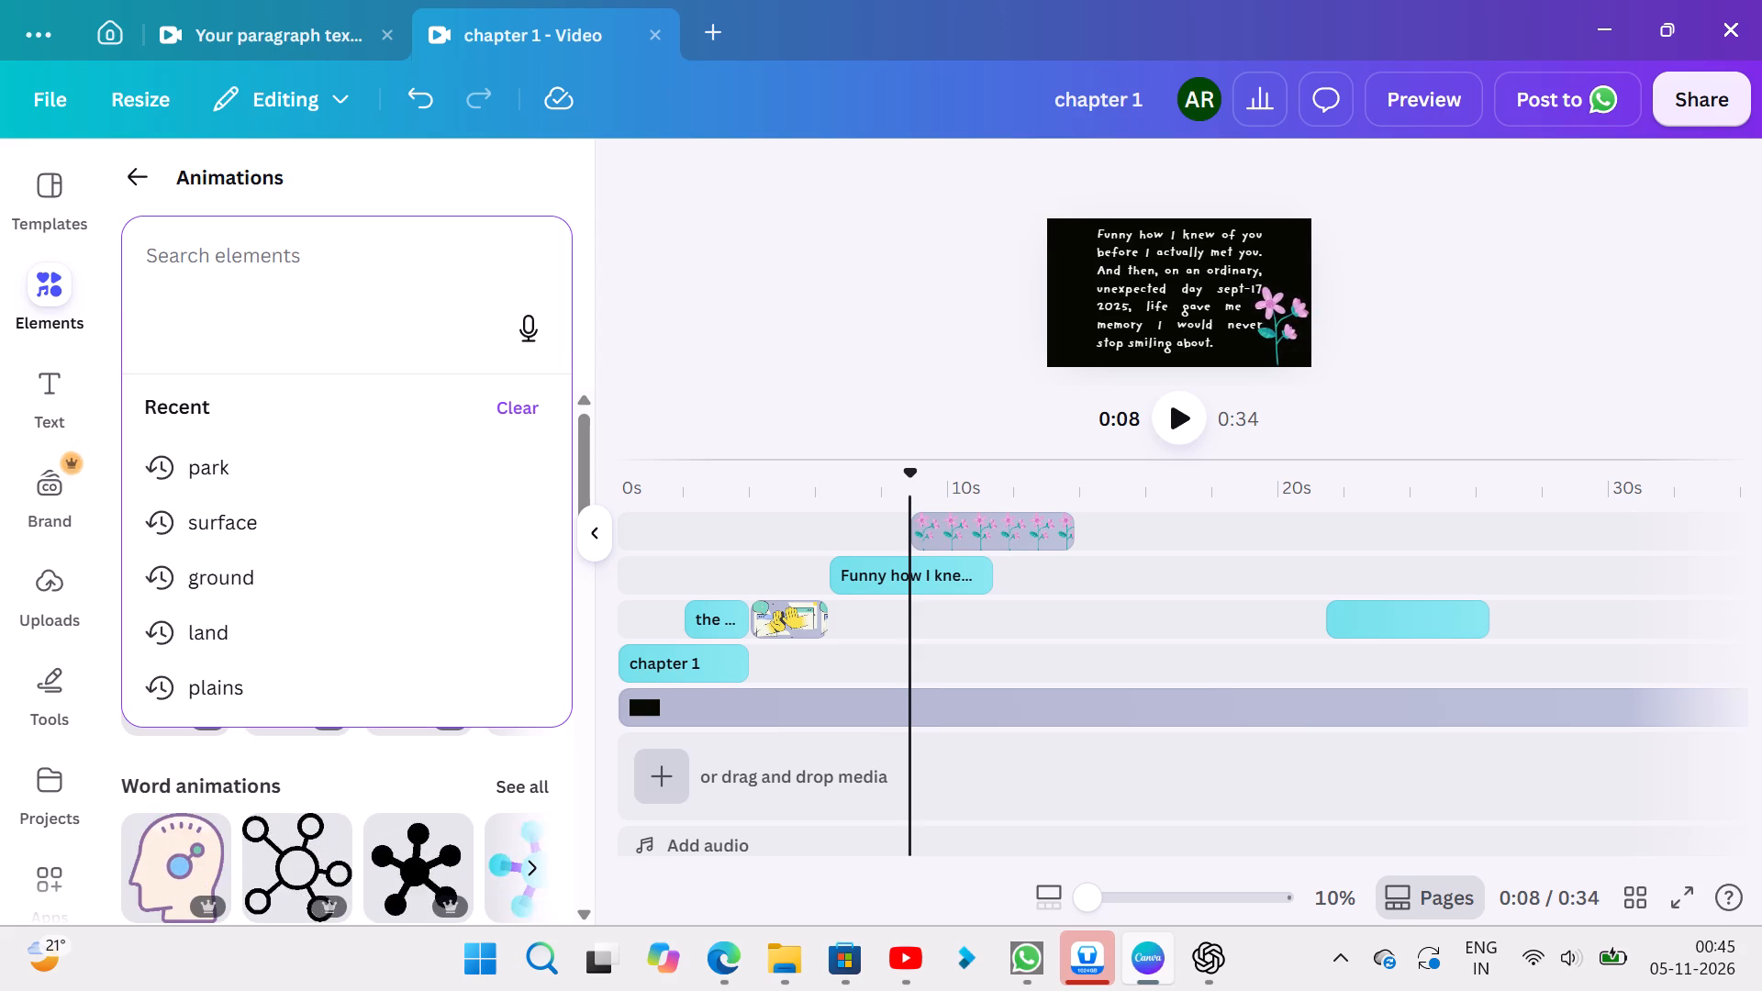
text(ground)
key(space)
key(Return)
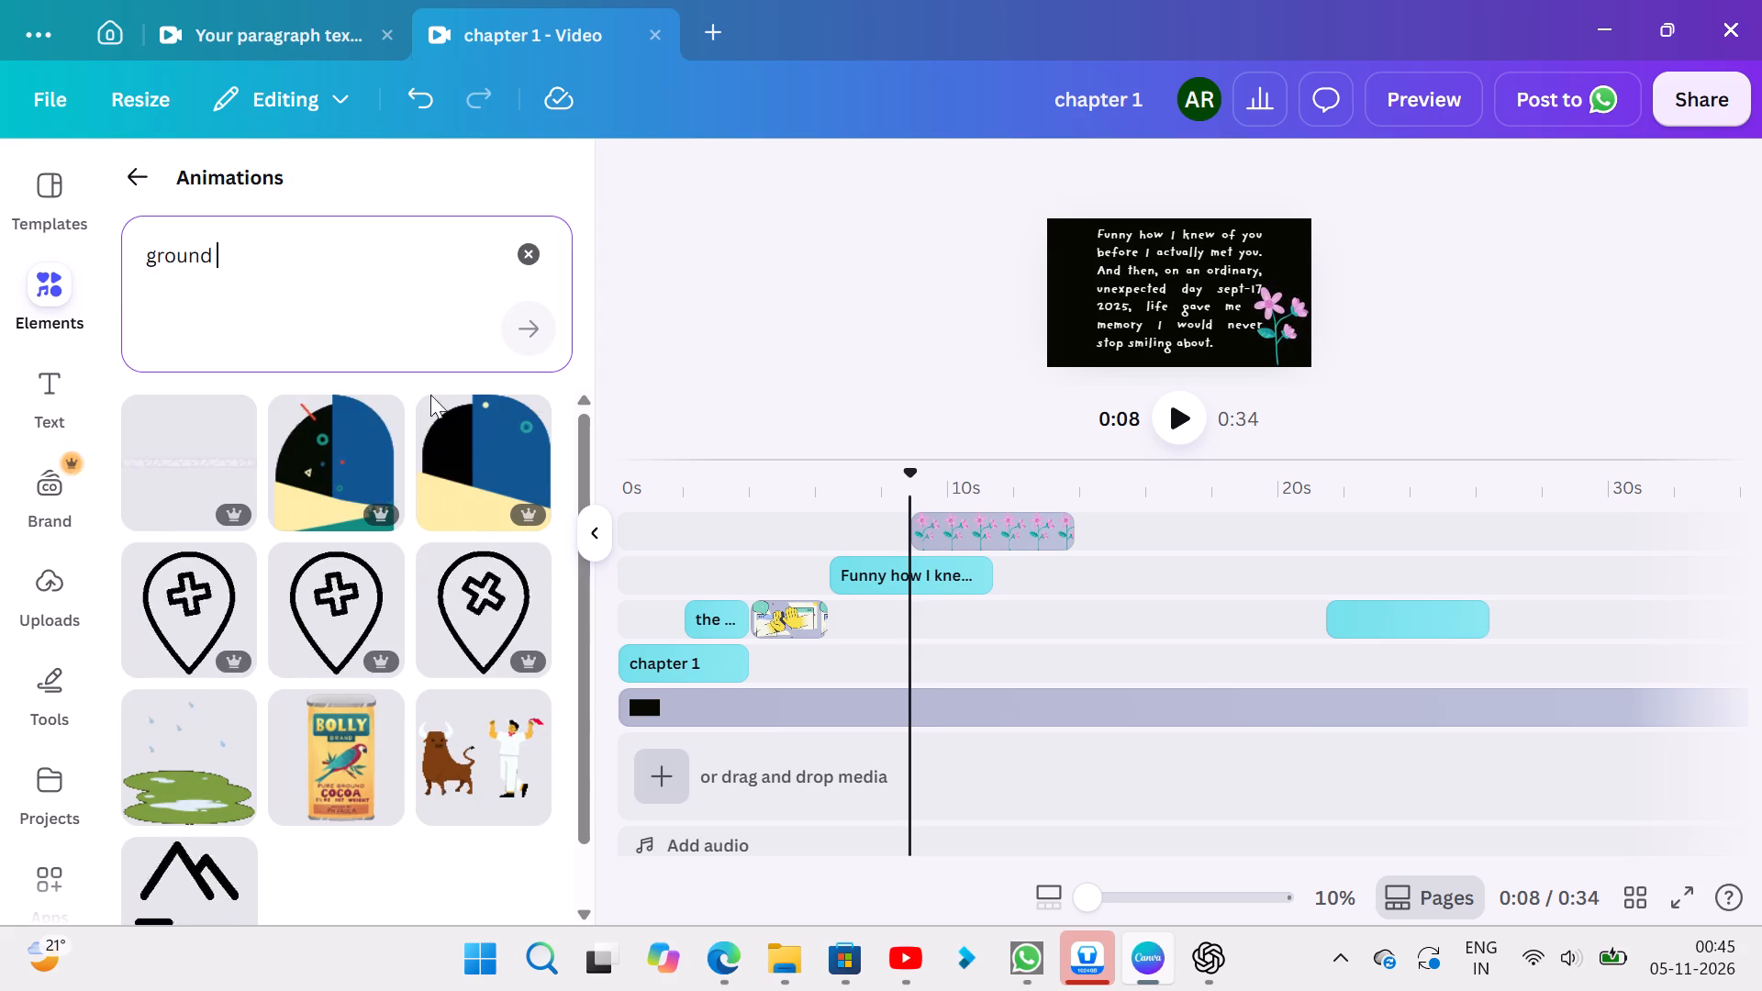
scroll(388, 420, down, 1)
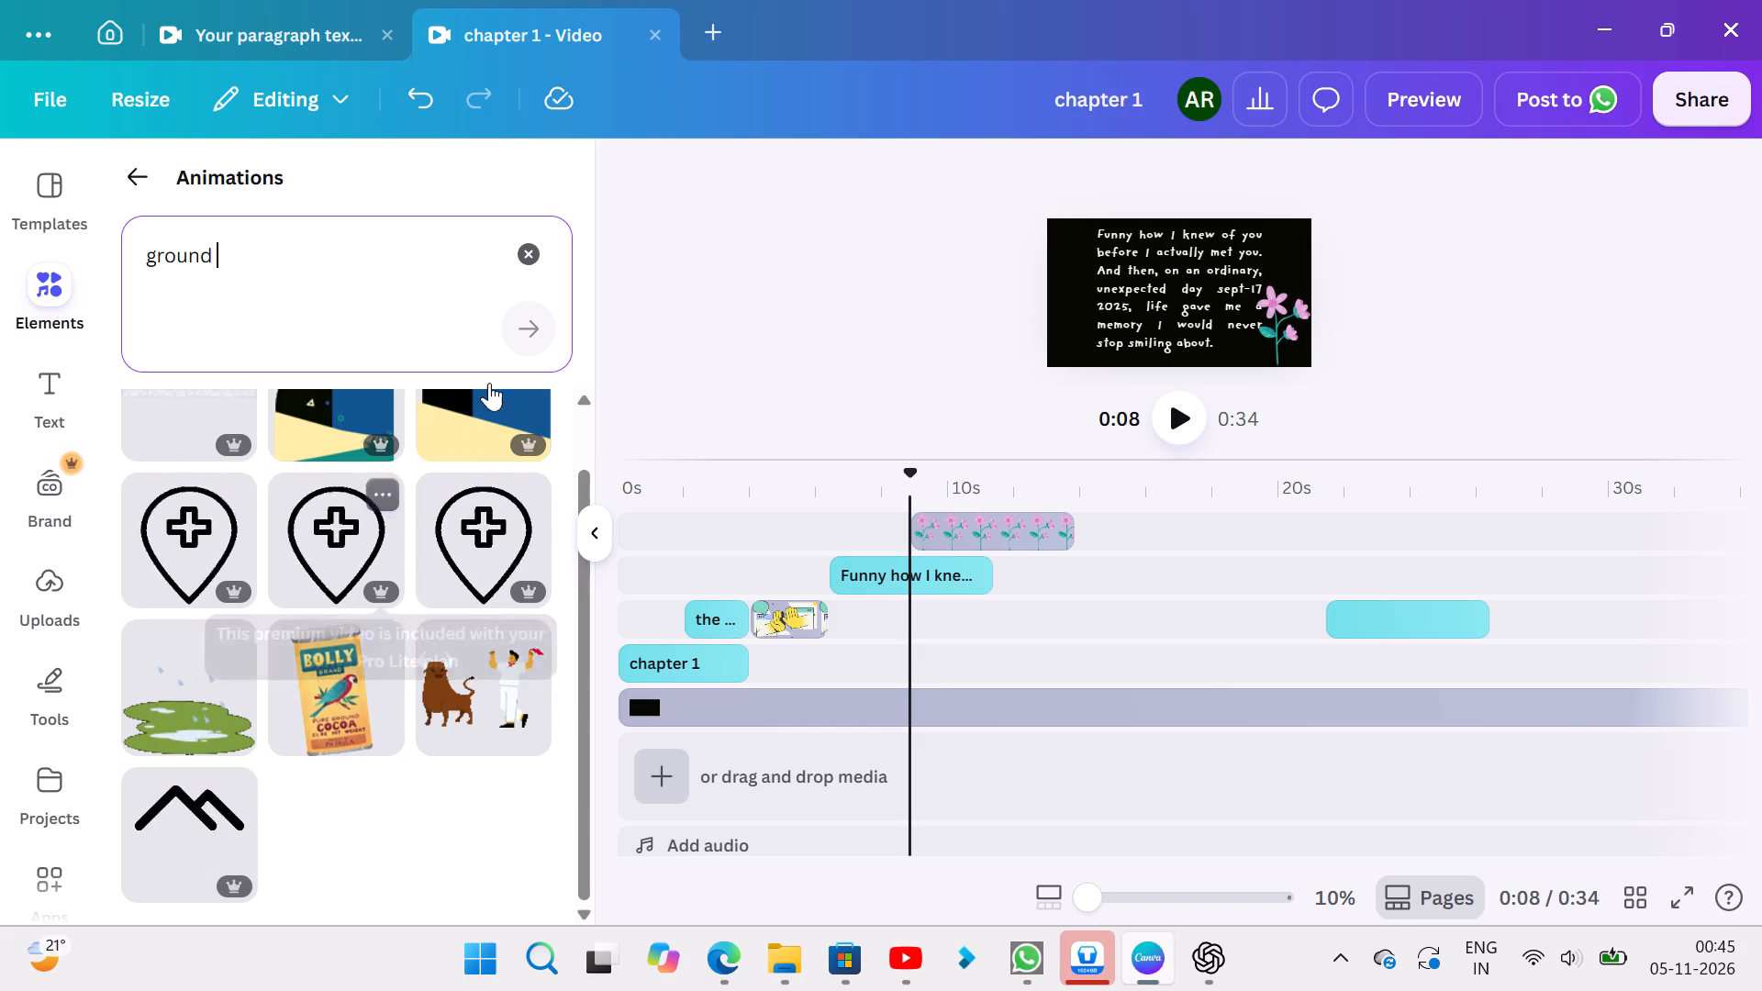
Clear the animations search and move the playhead to the start of the video.
click(541, 258)
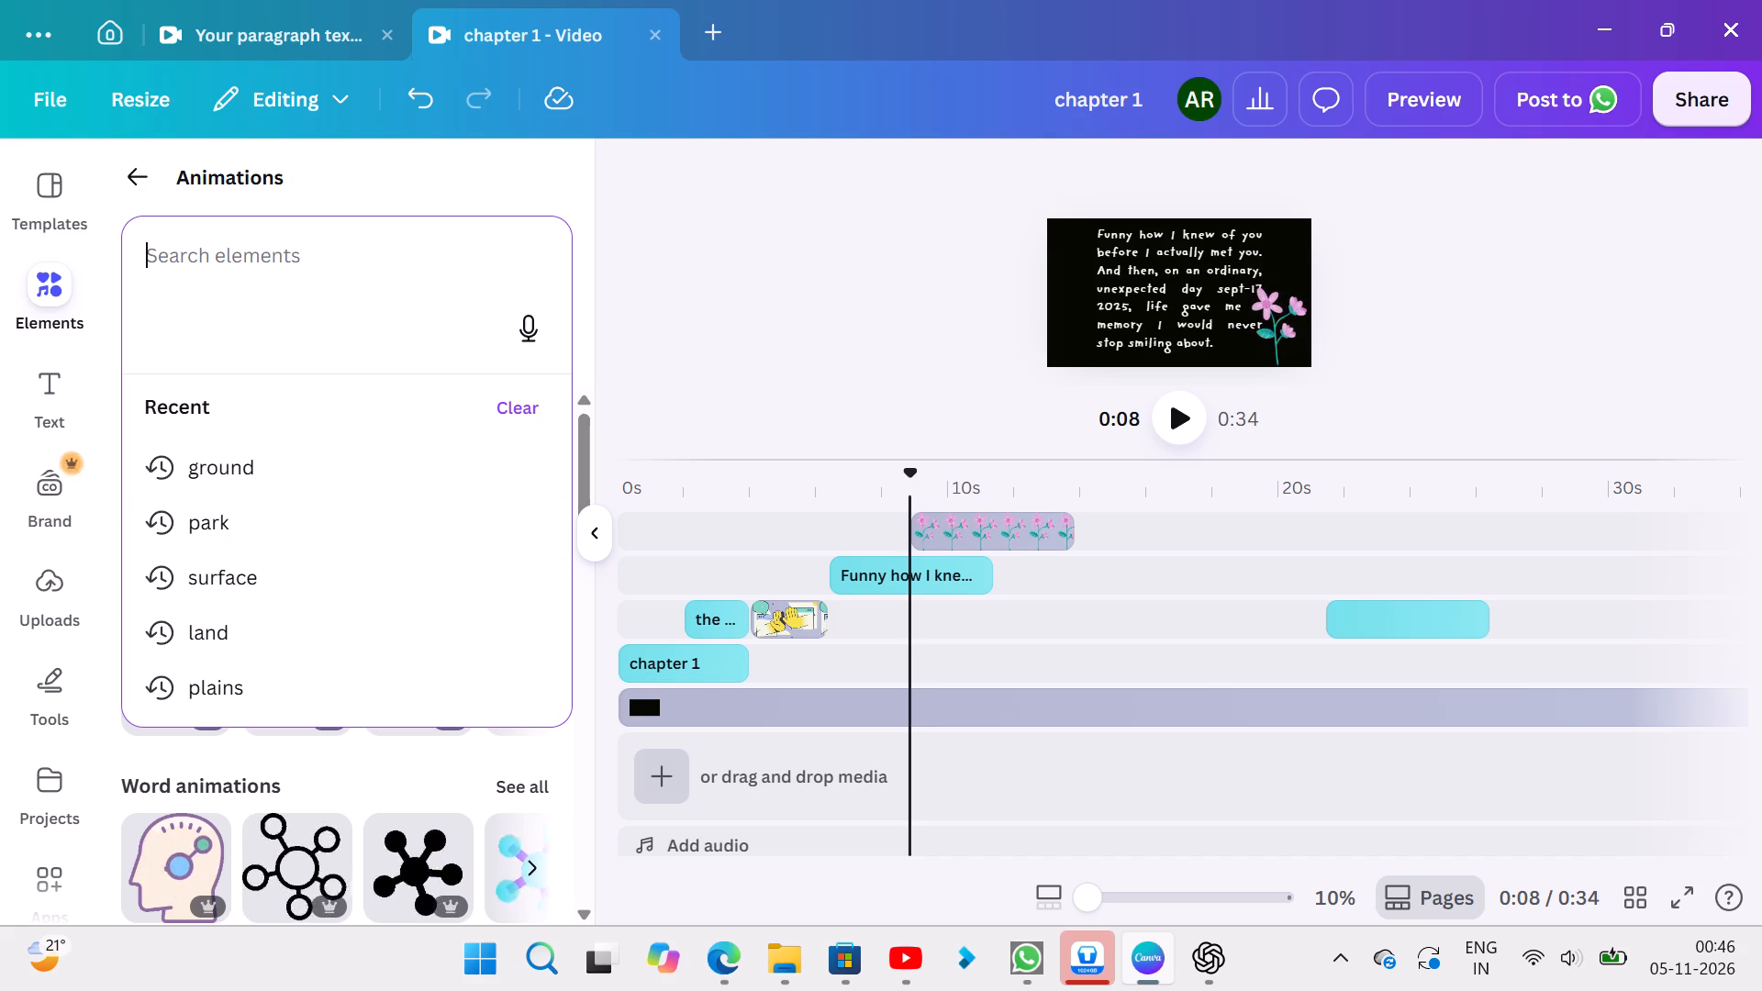
click(393, 245)
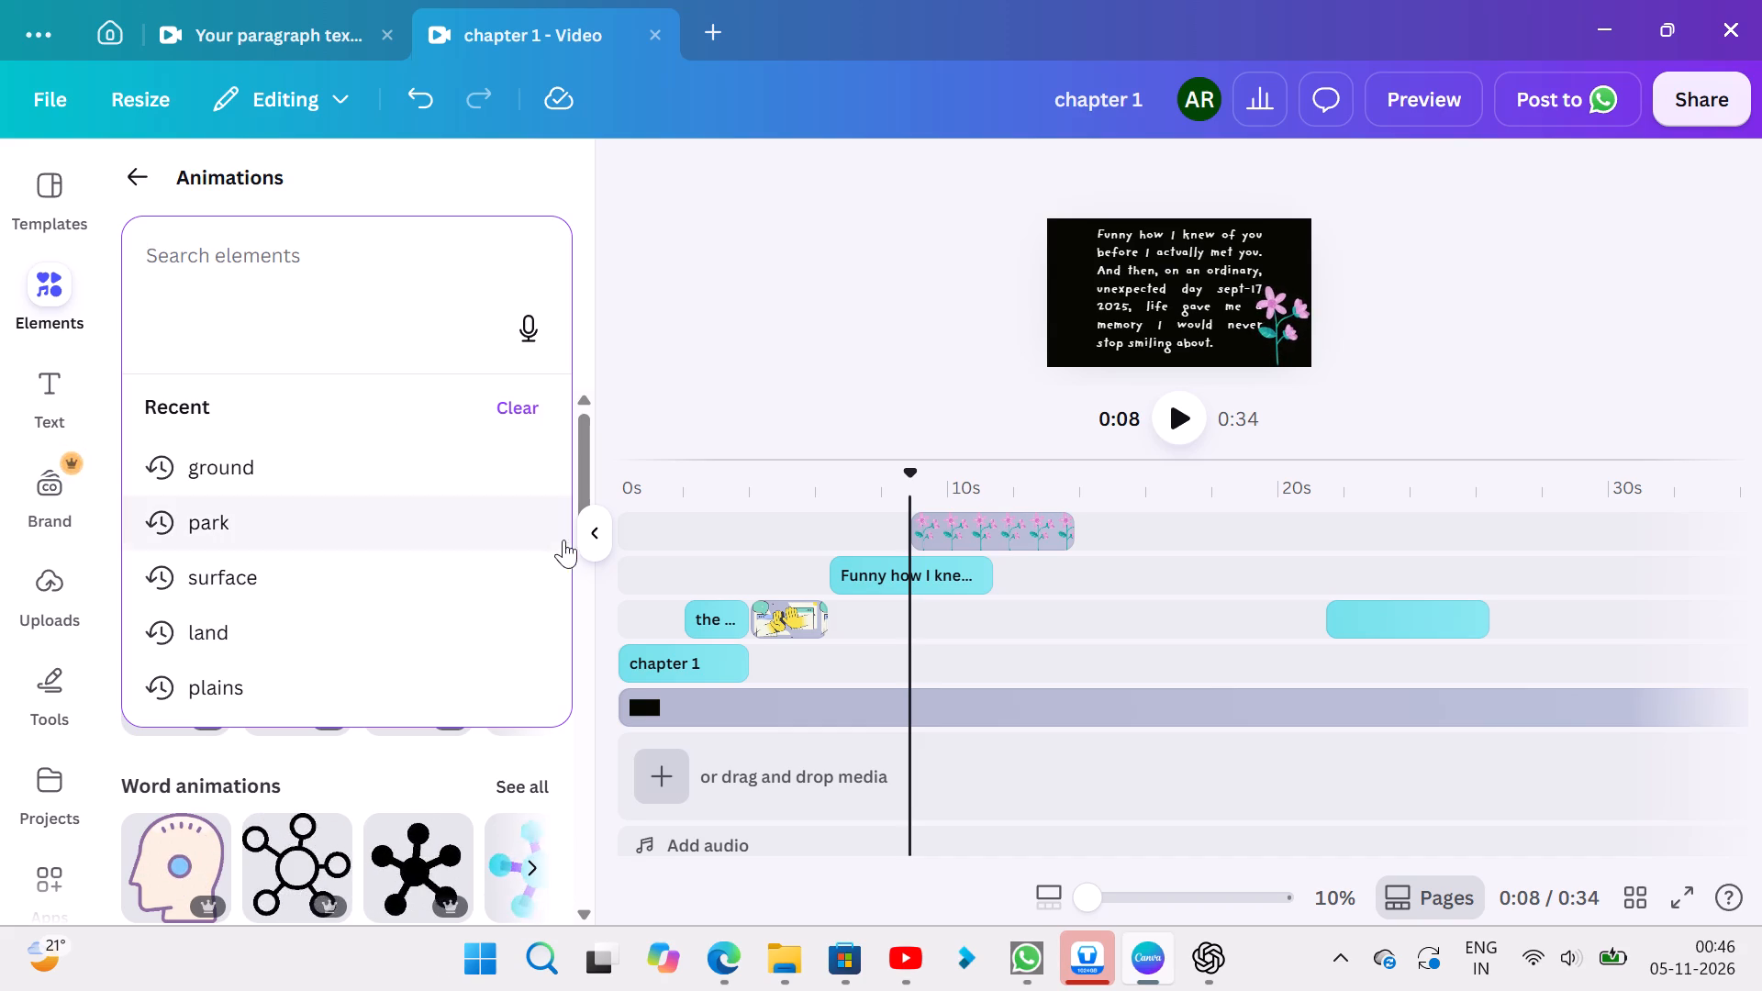
click(630, 561)
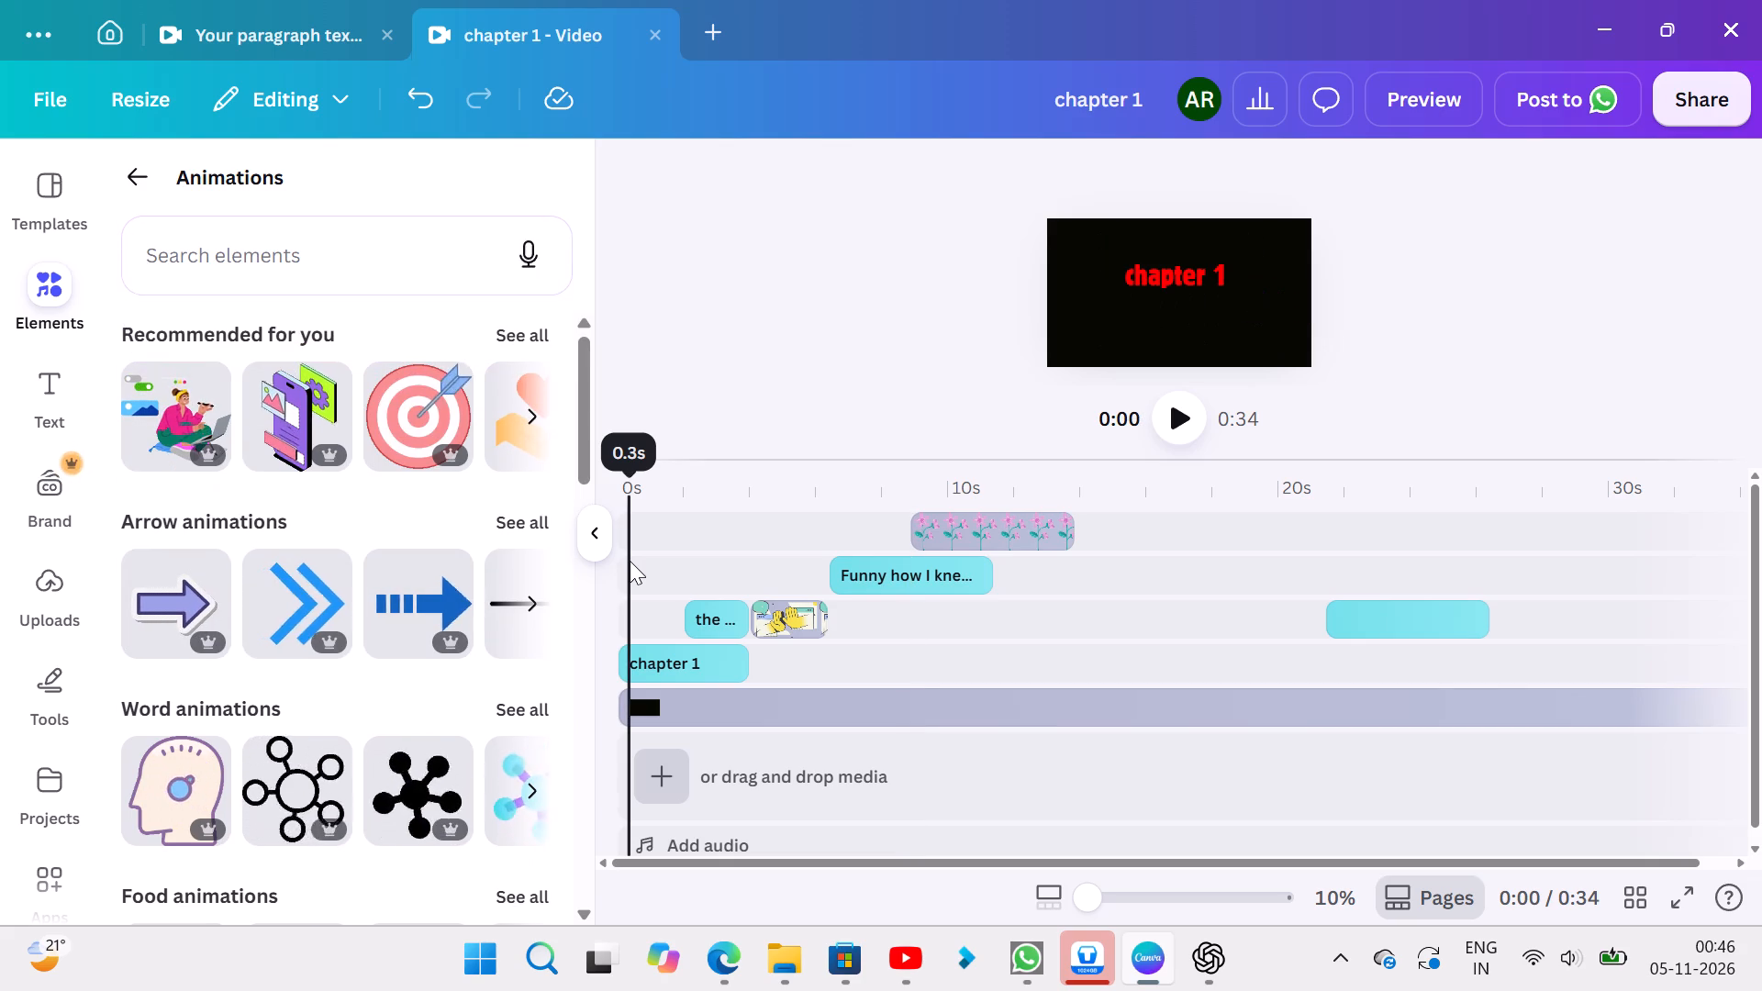
key(Left)
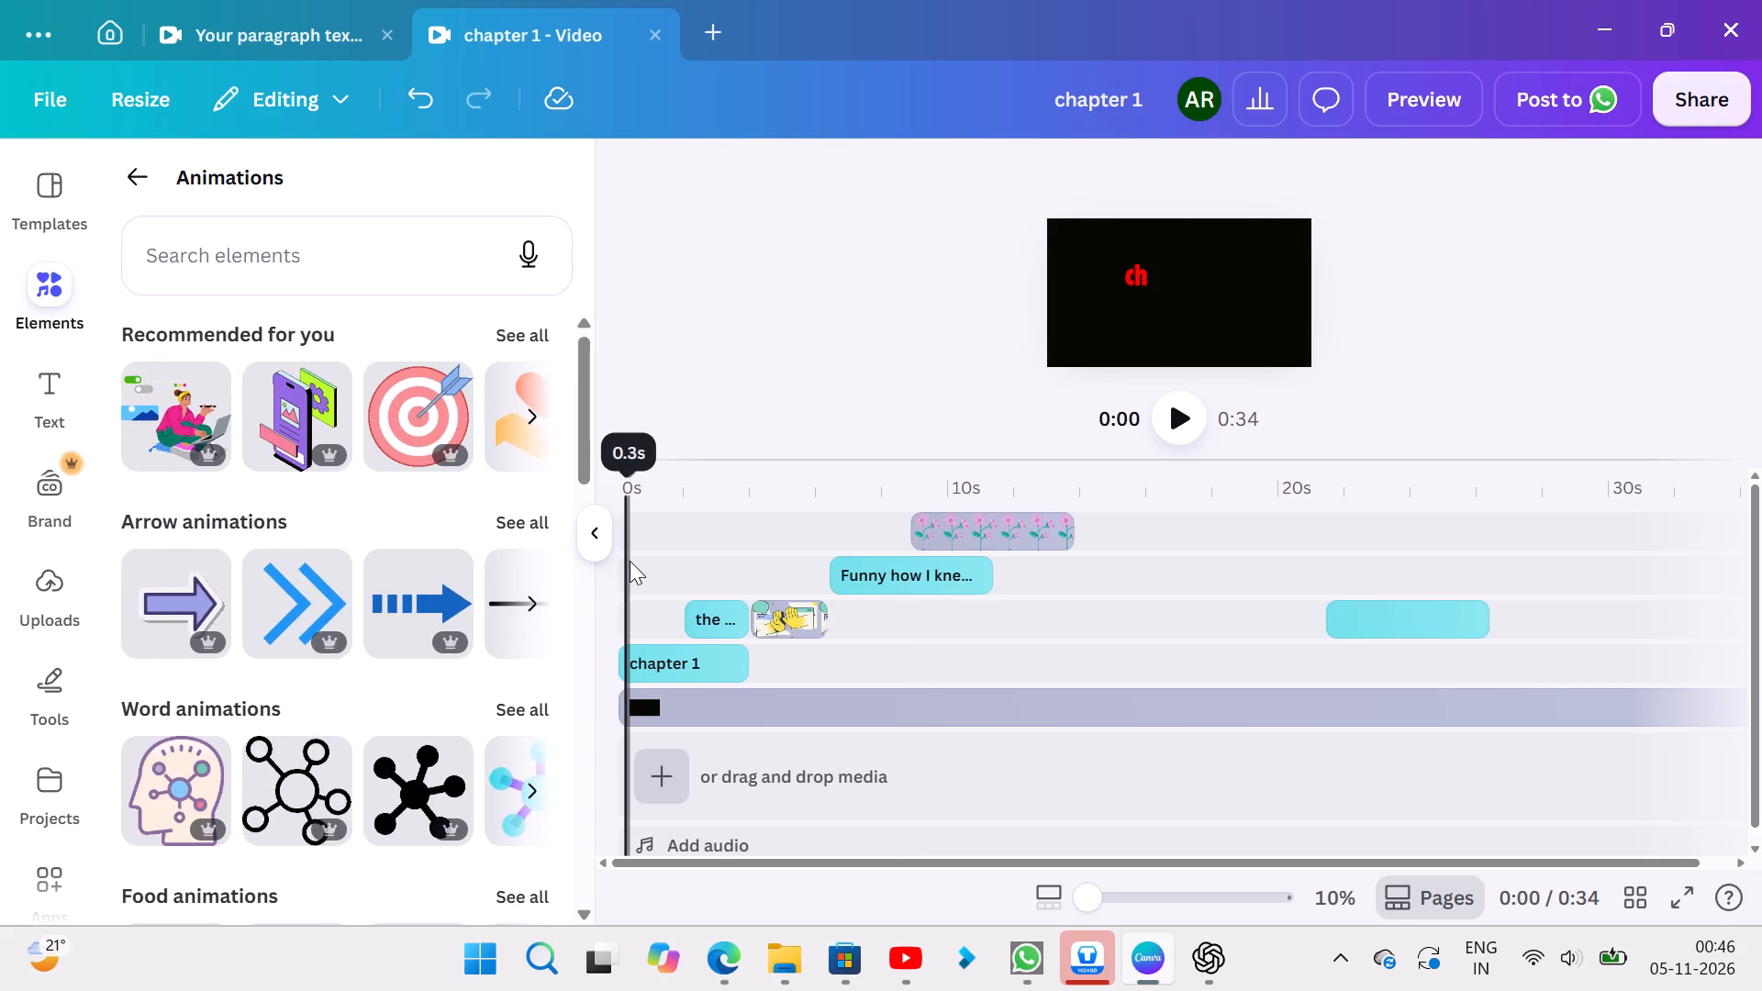
key(Left)
key(Left)
key(Left)
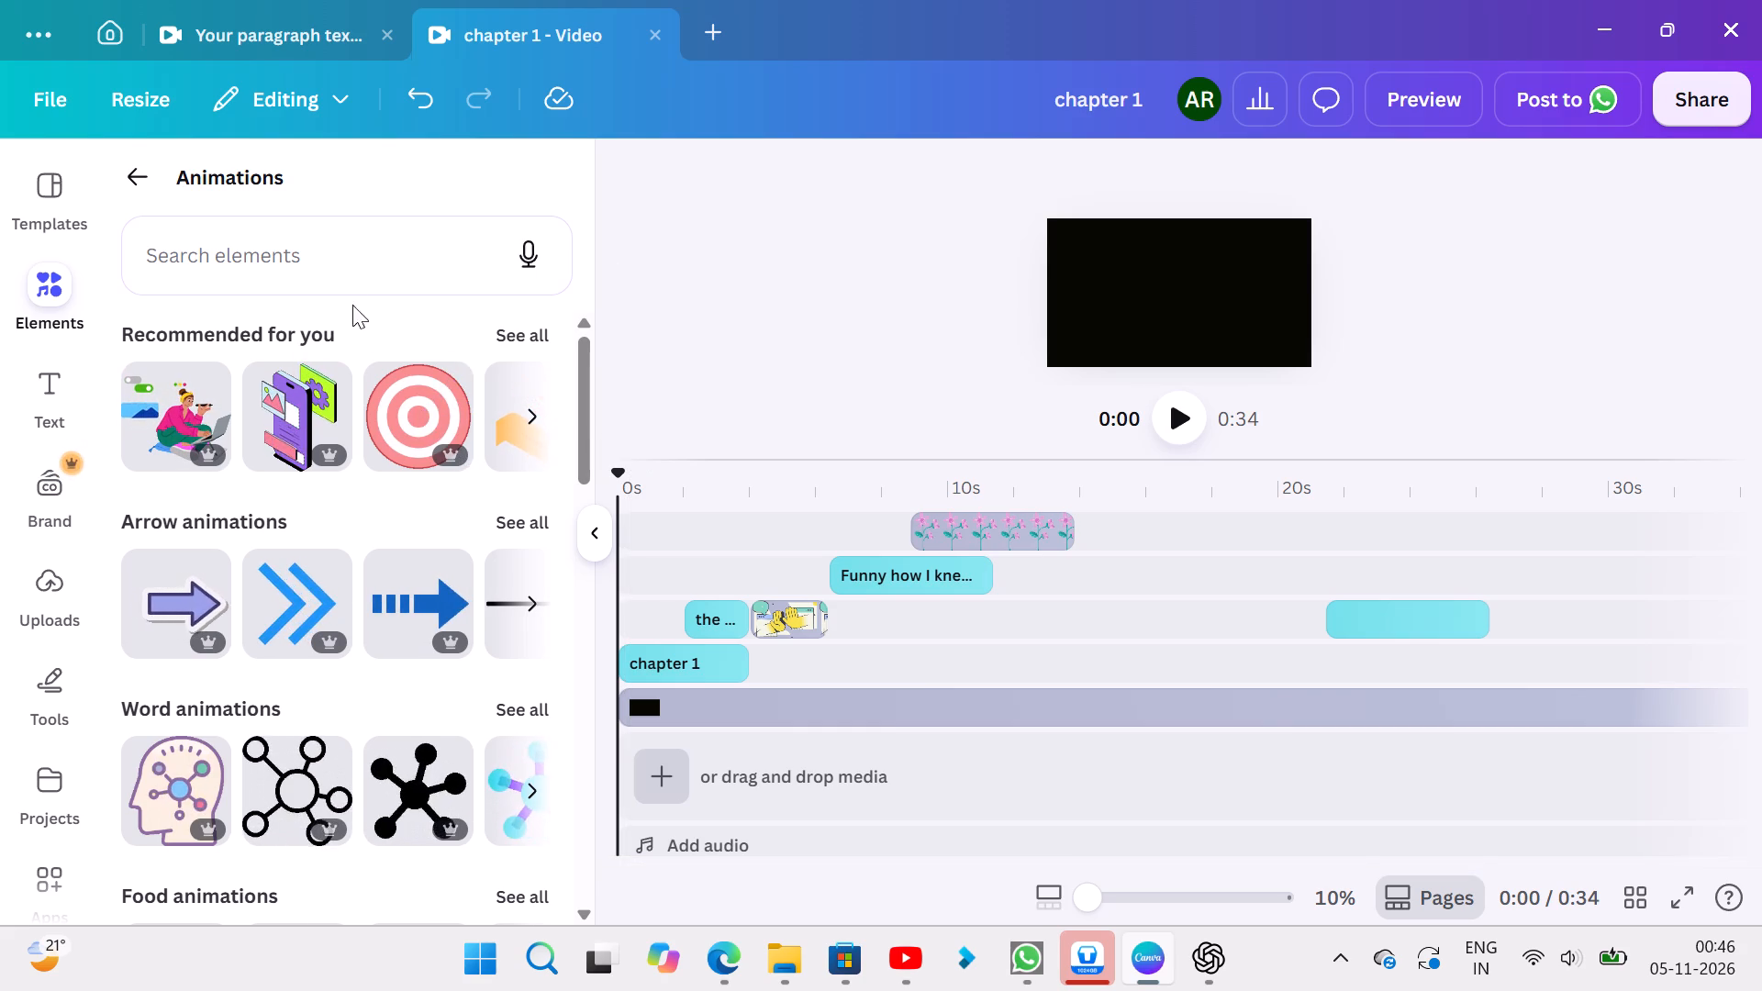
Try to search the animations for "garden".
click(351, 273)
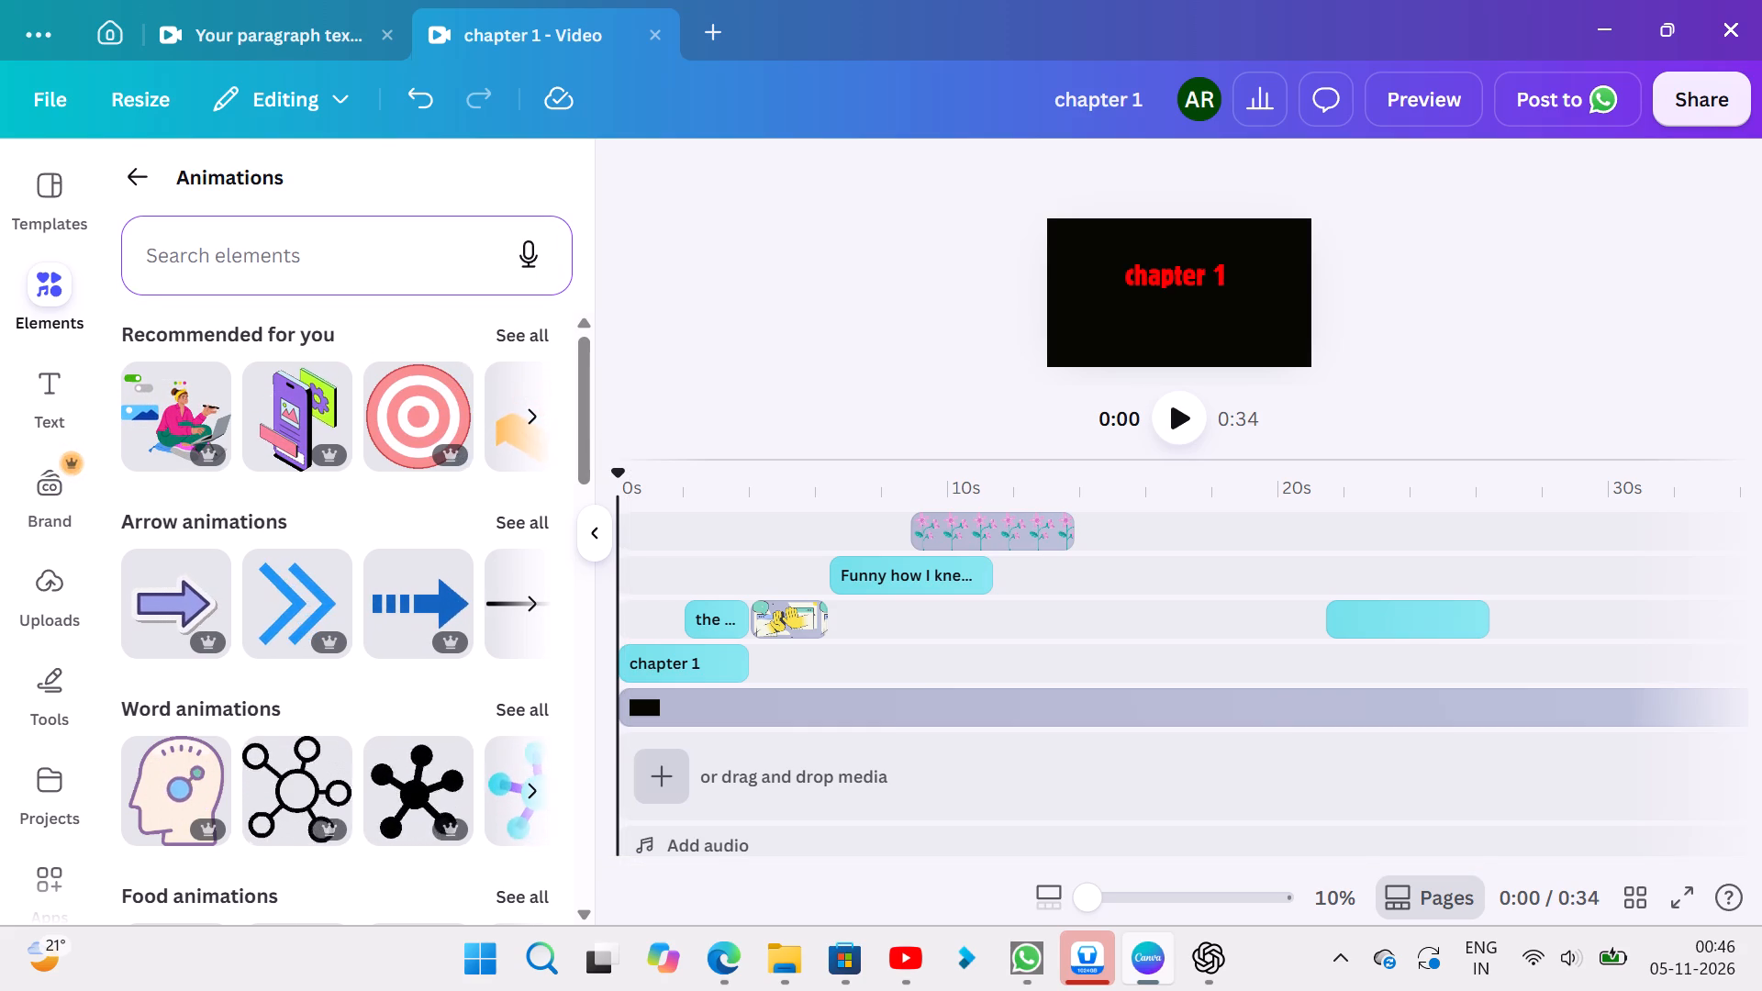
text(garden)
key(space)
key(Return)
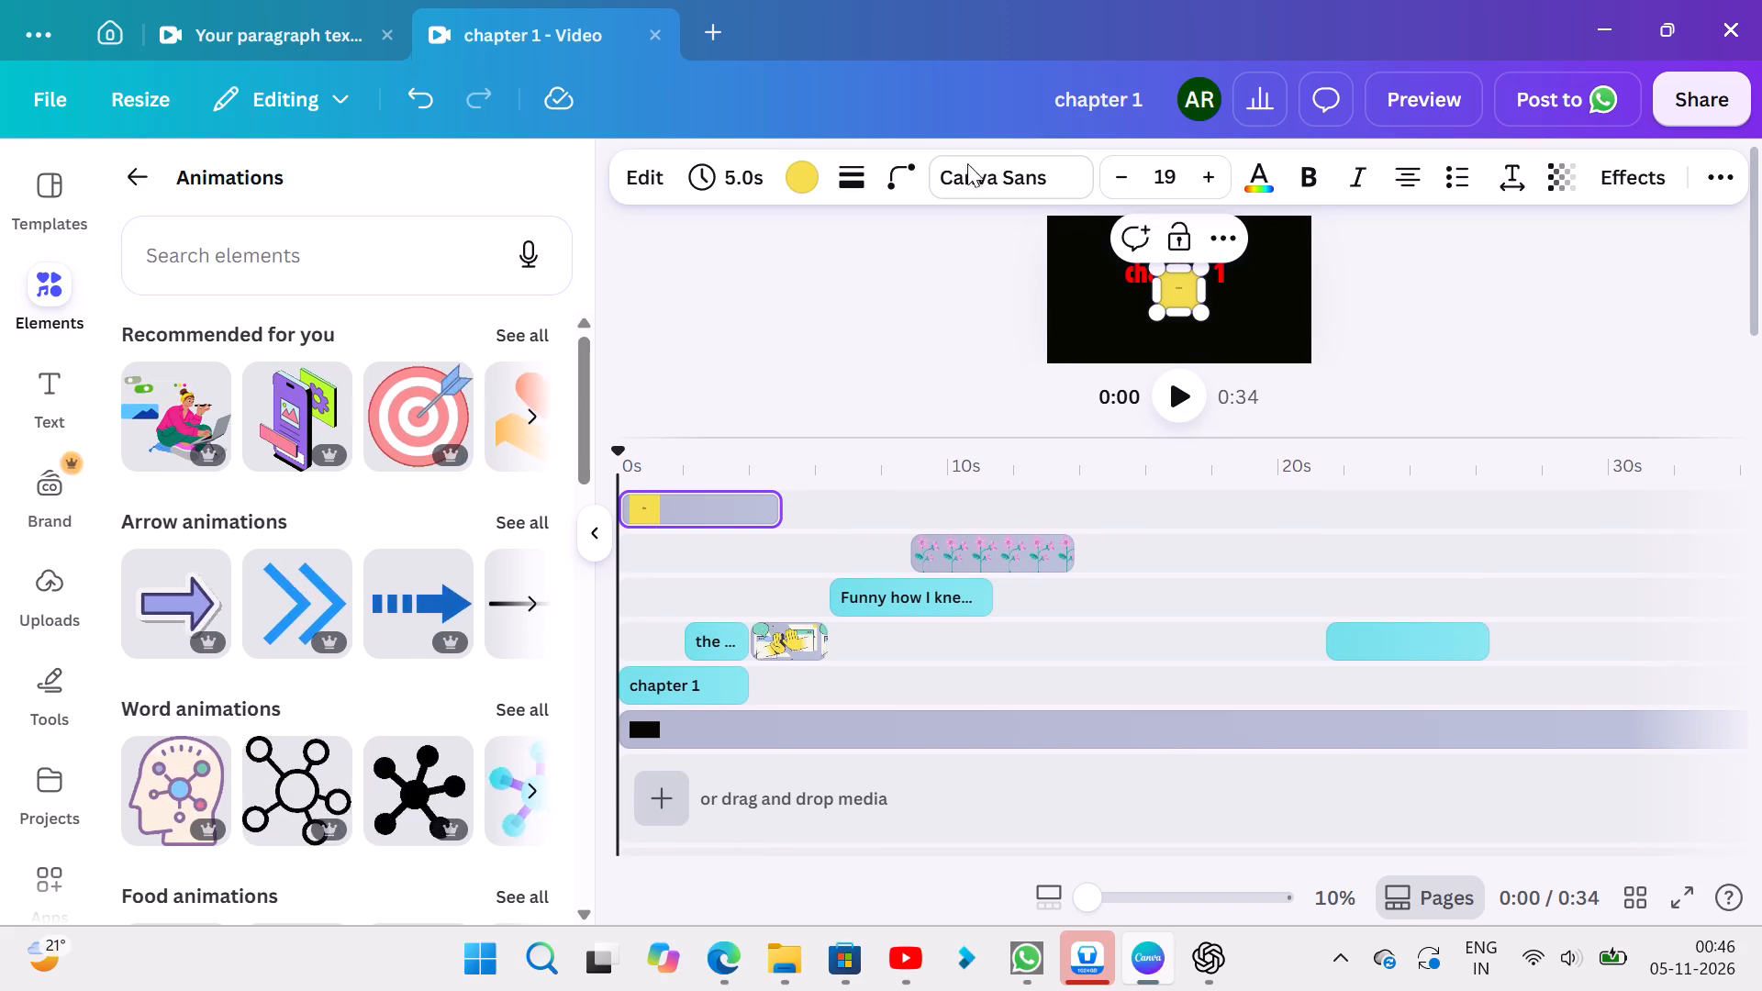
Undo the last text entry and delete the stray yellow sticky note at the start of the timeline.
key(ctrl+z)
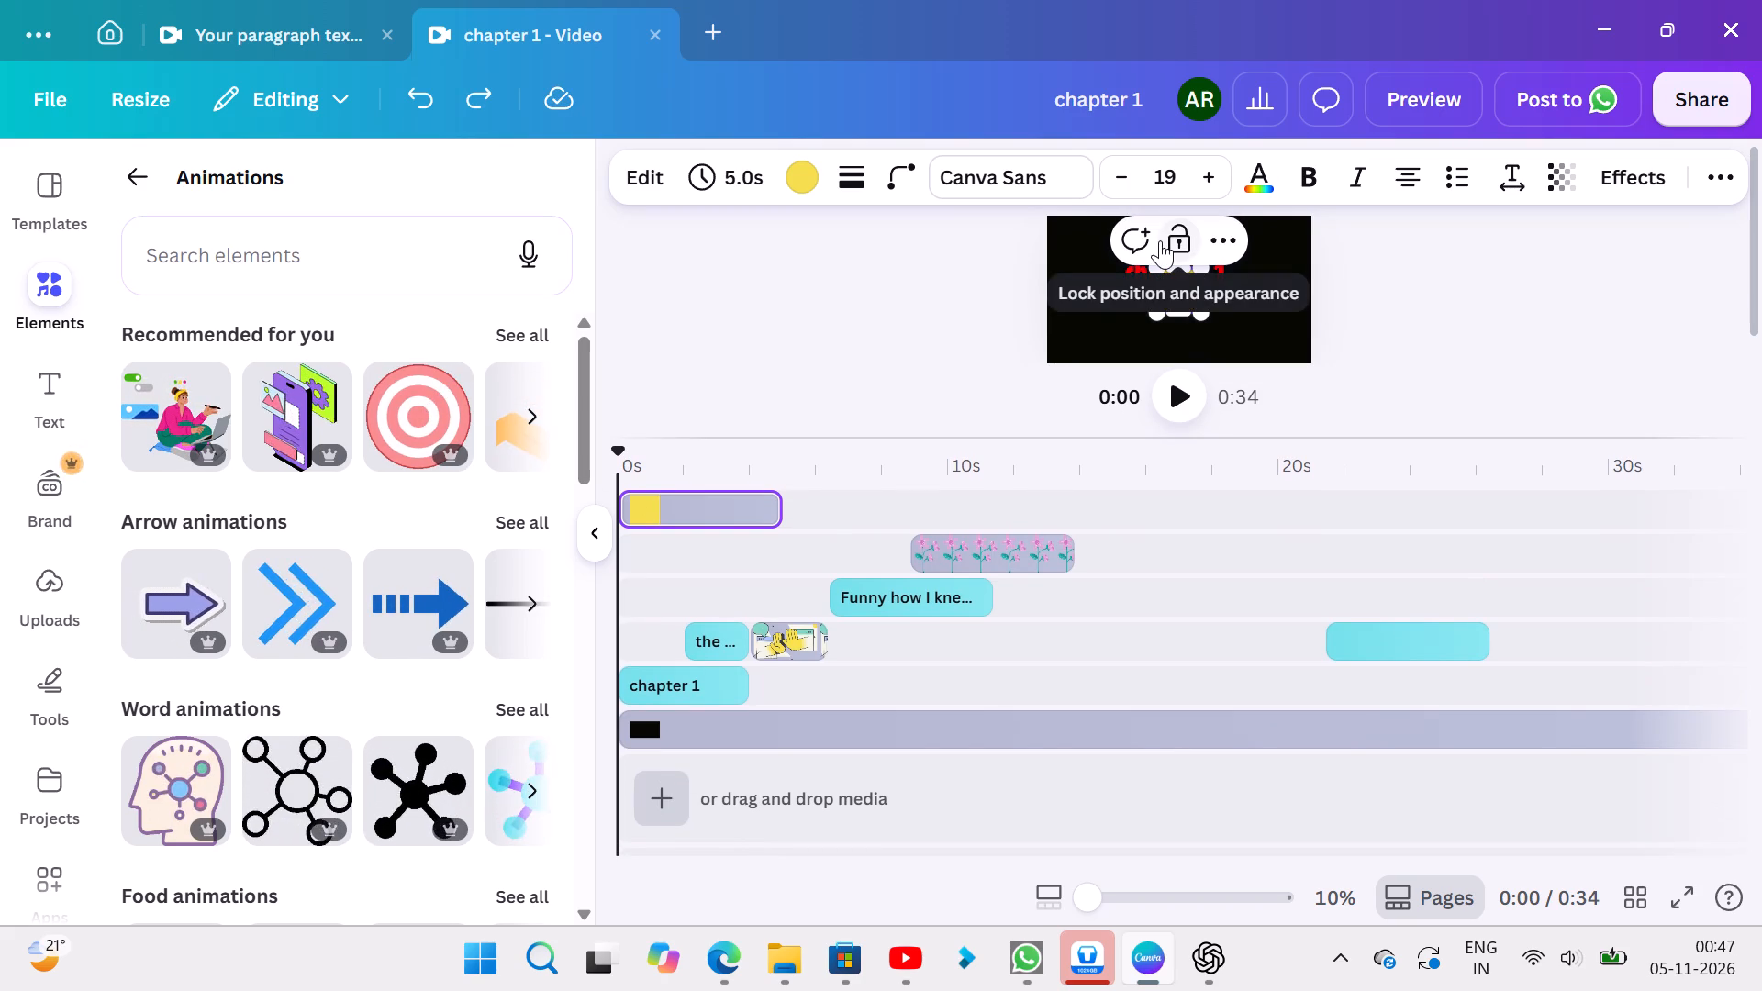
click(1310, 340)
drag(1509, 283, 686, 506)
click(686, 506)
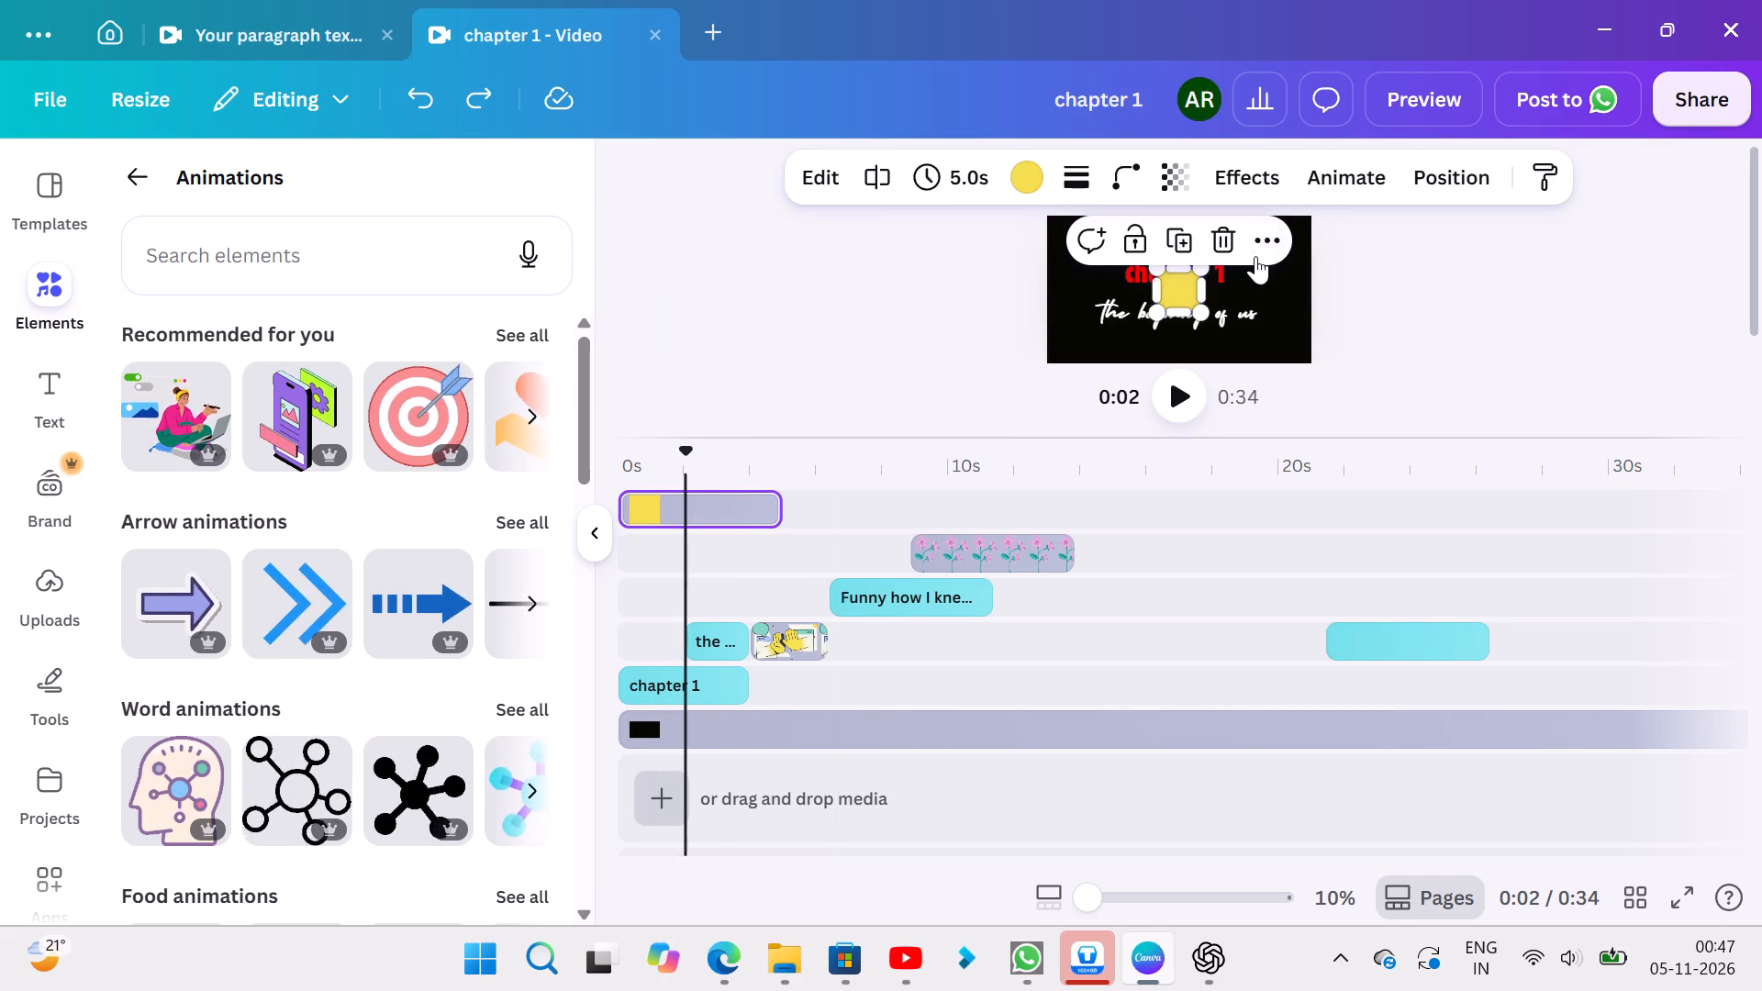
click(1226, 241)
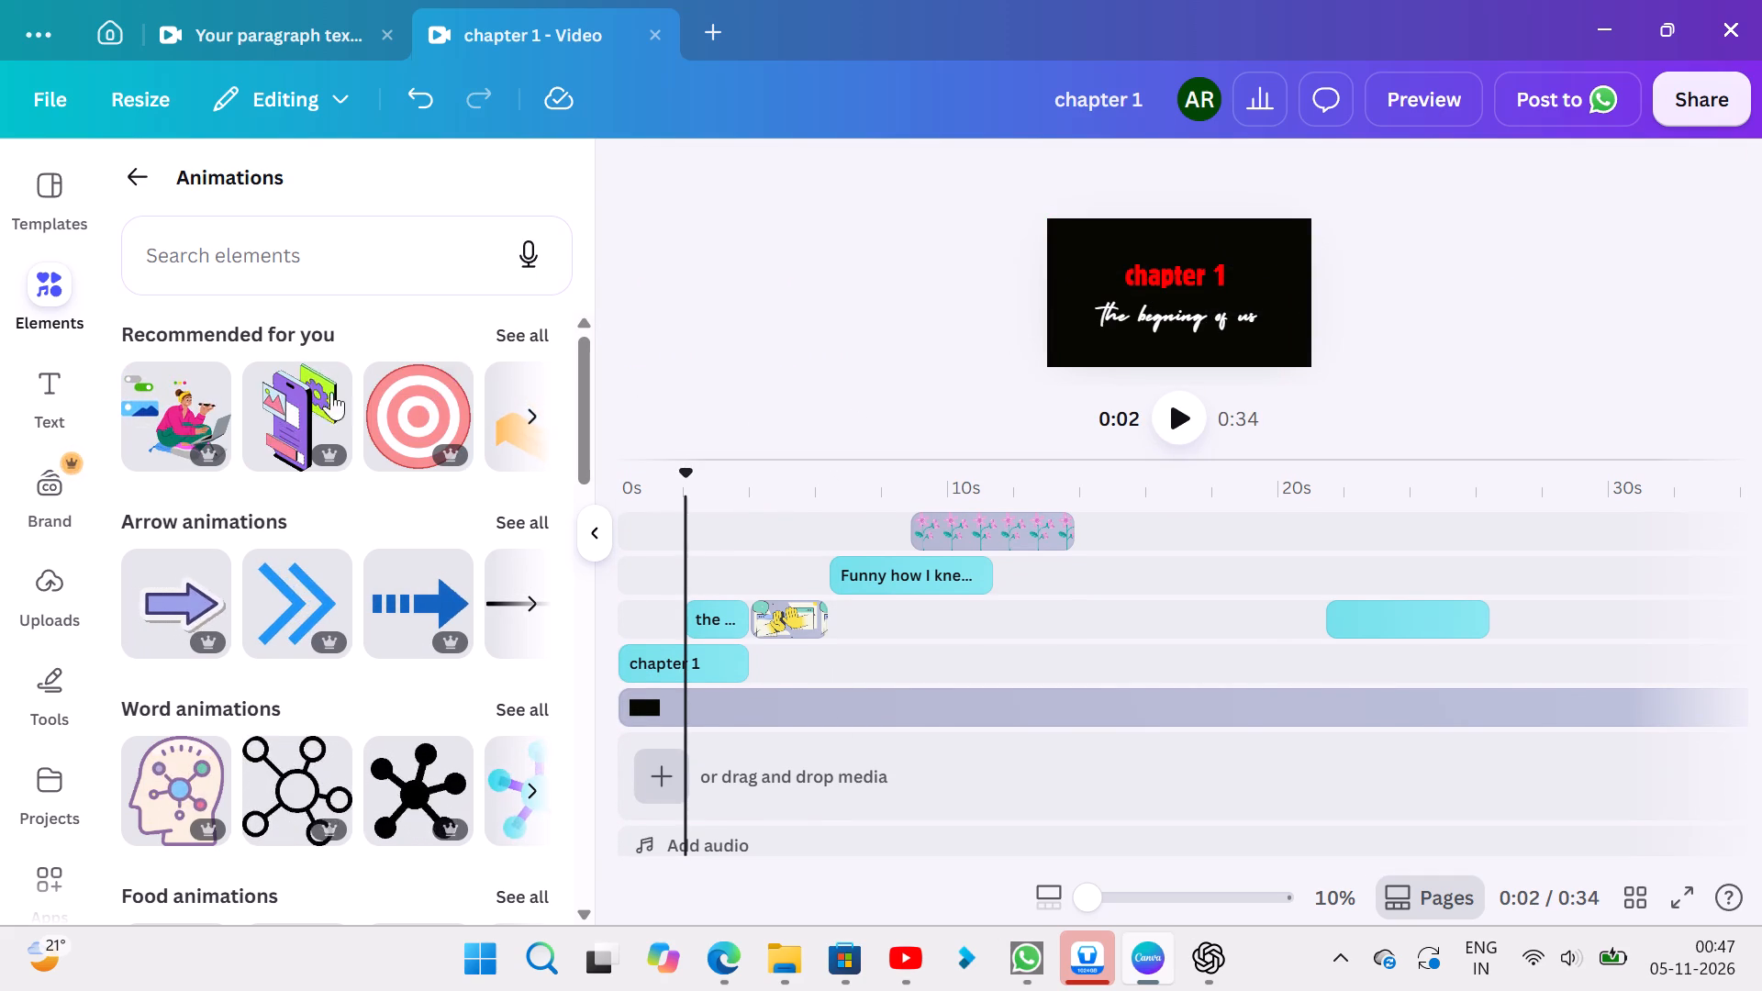
Search the animations for "garden" and browse the results for a matching scenery element.
click(323, 270)
key(space)
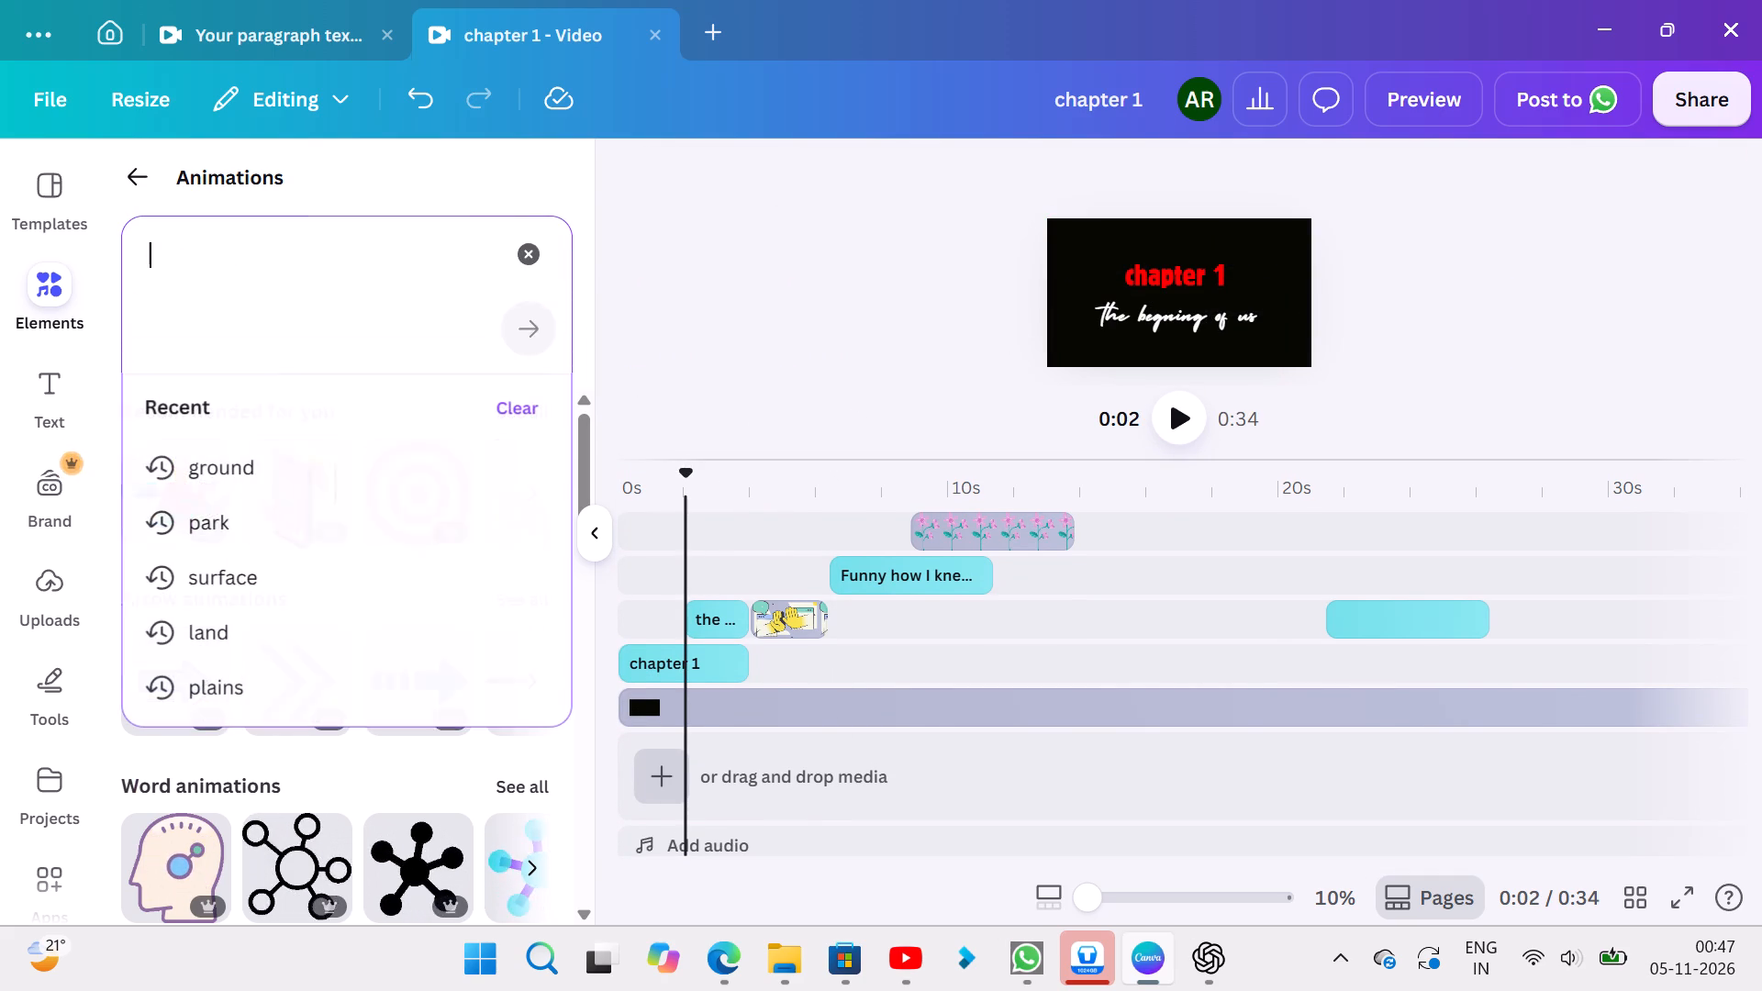
text(garden)
key(space)
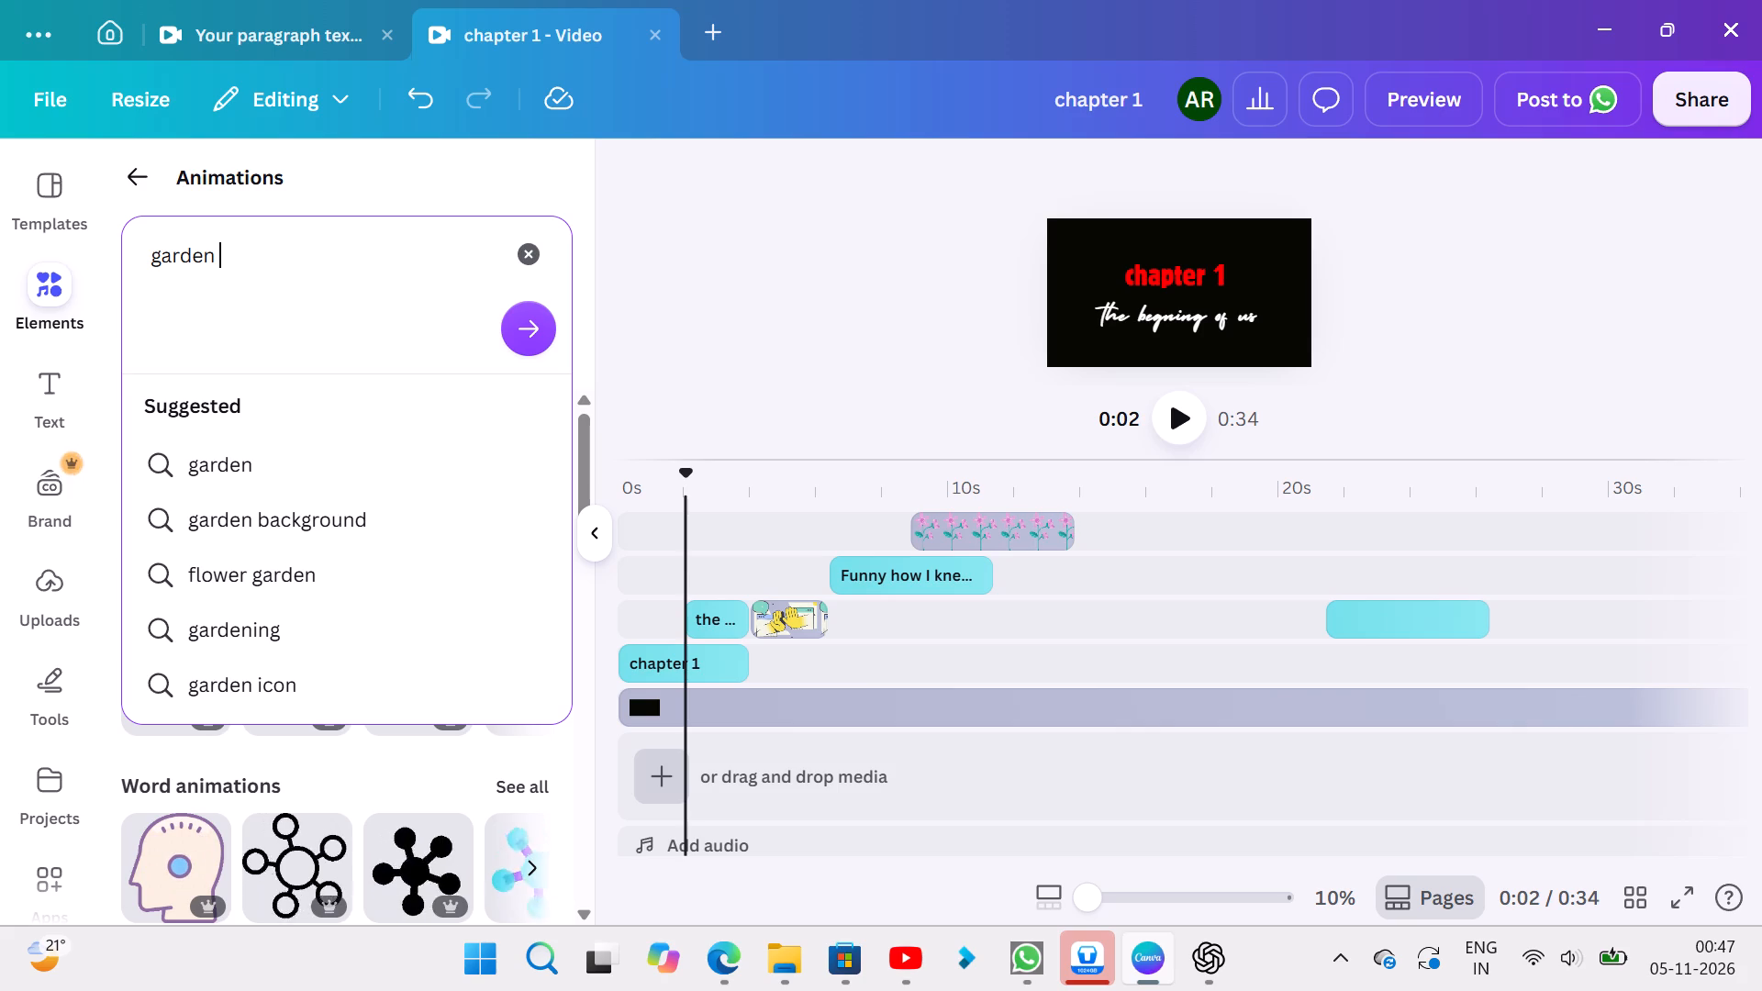
click(195, 480)
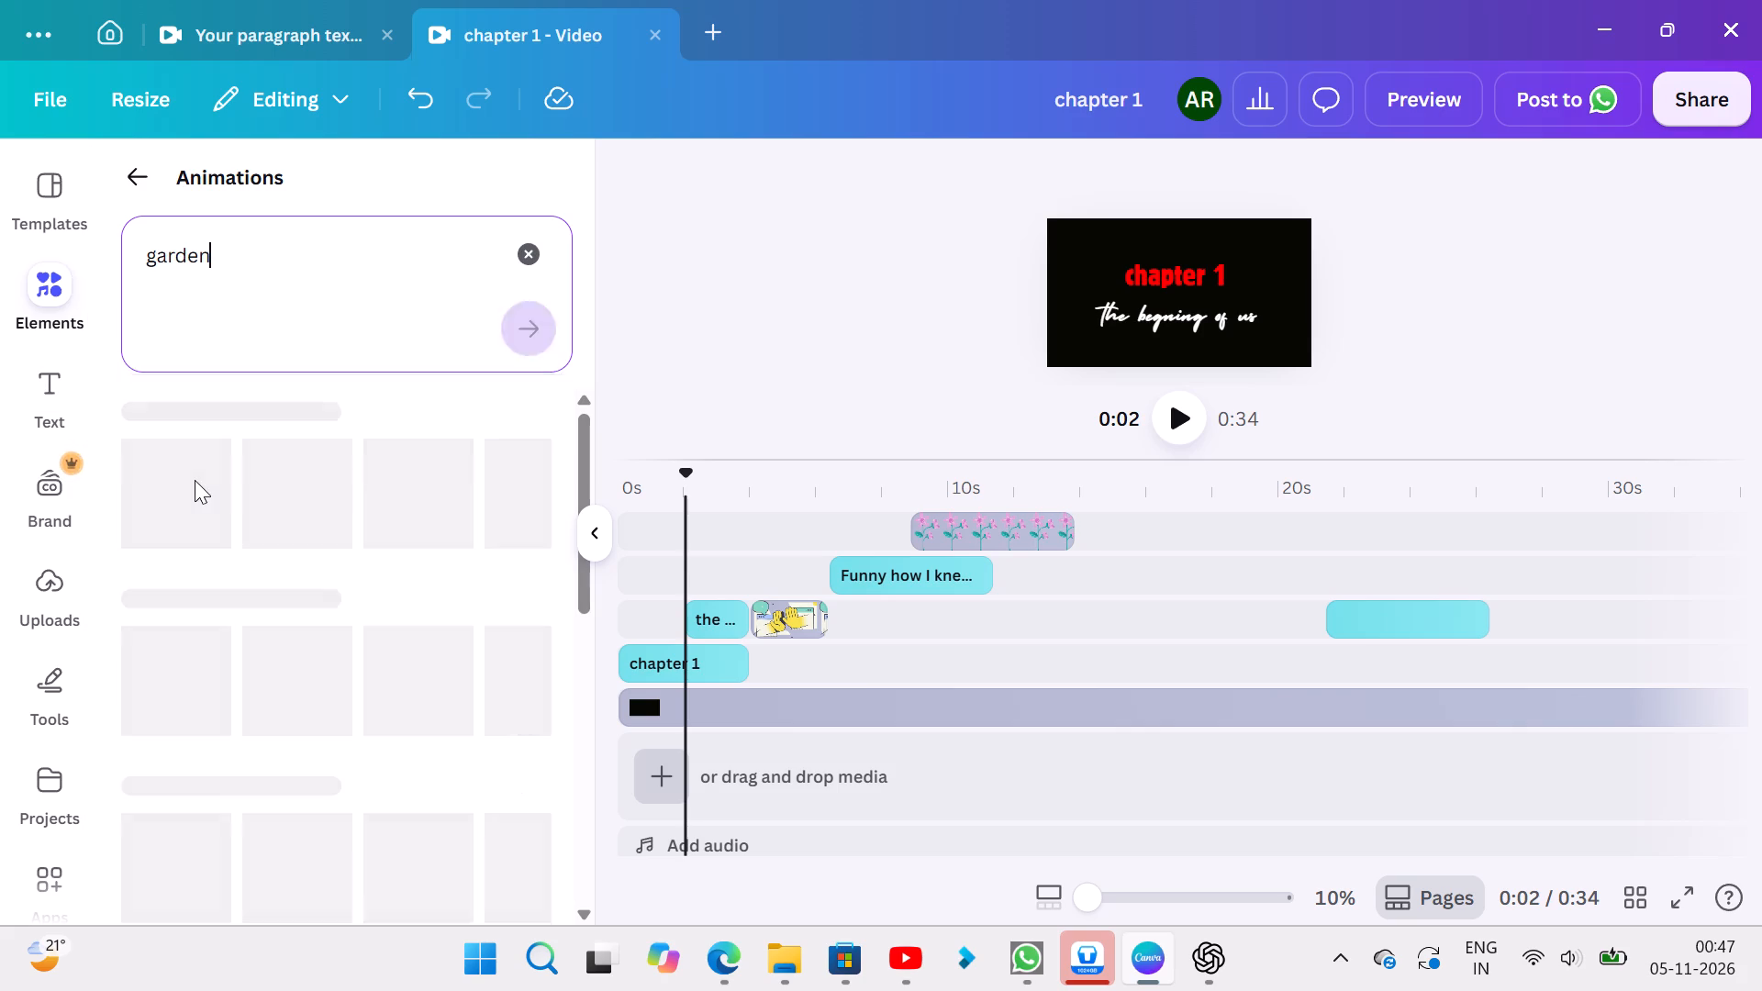
scroll(273, 589, down, 1)
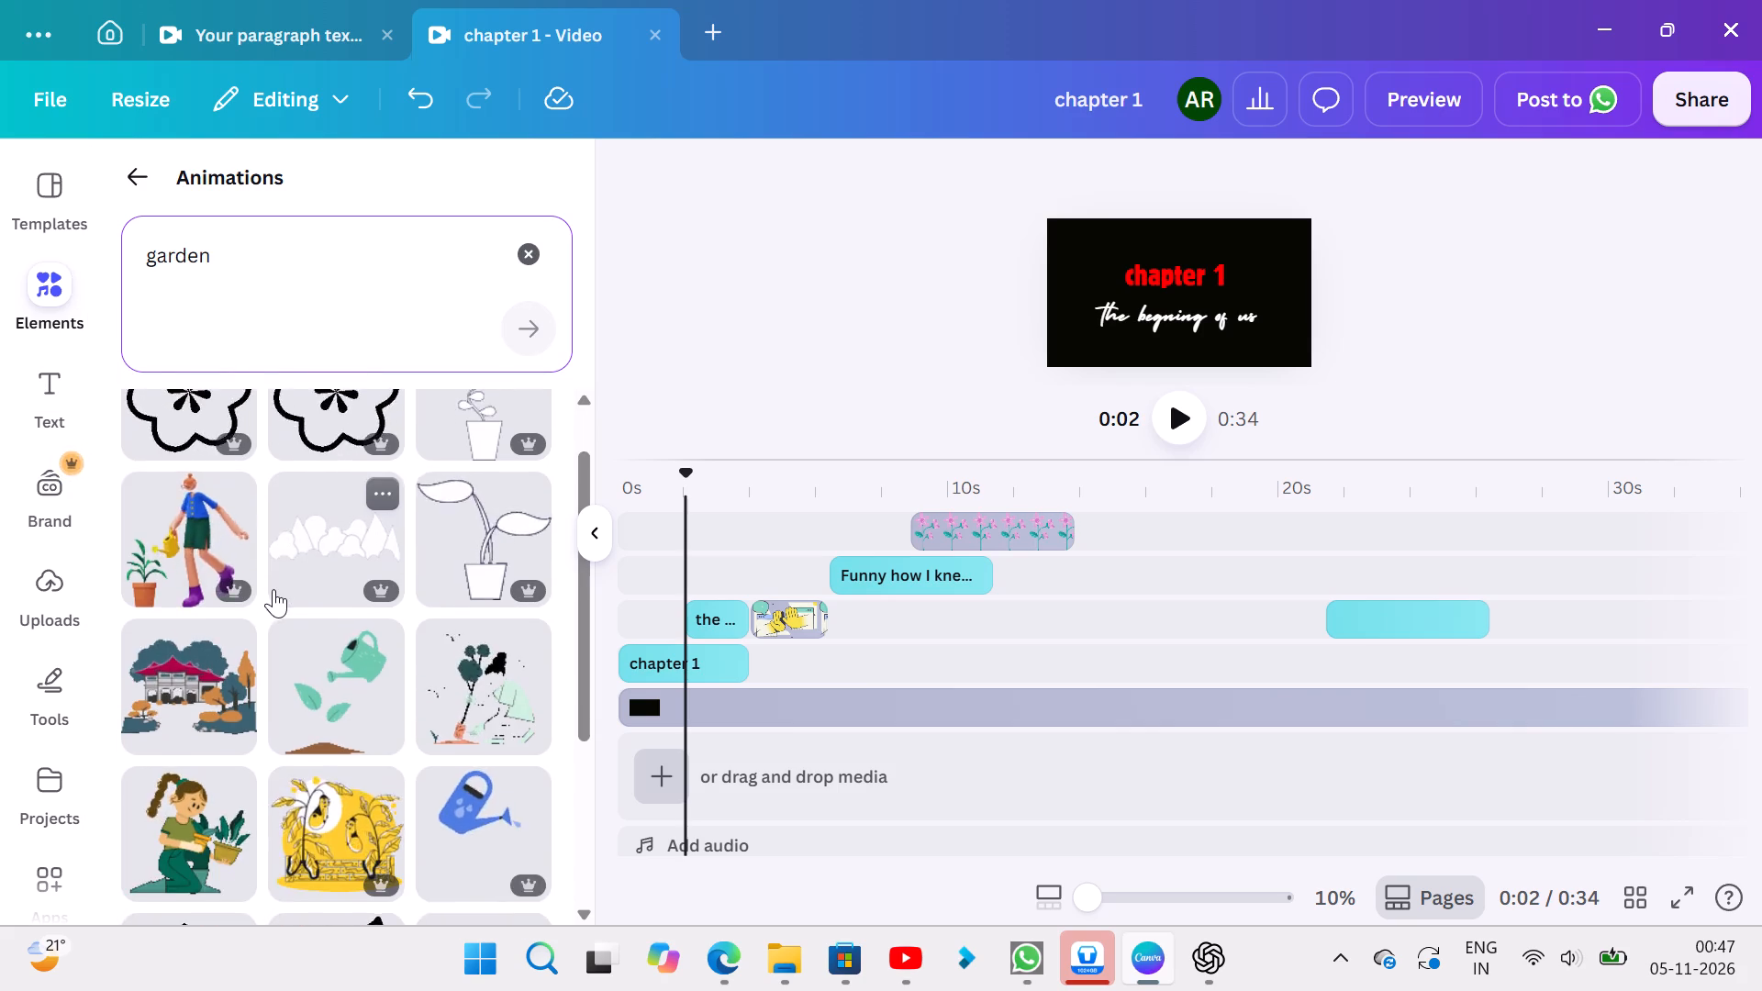
scroll(273, 589, down, 3)
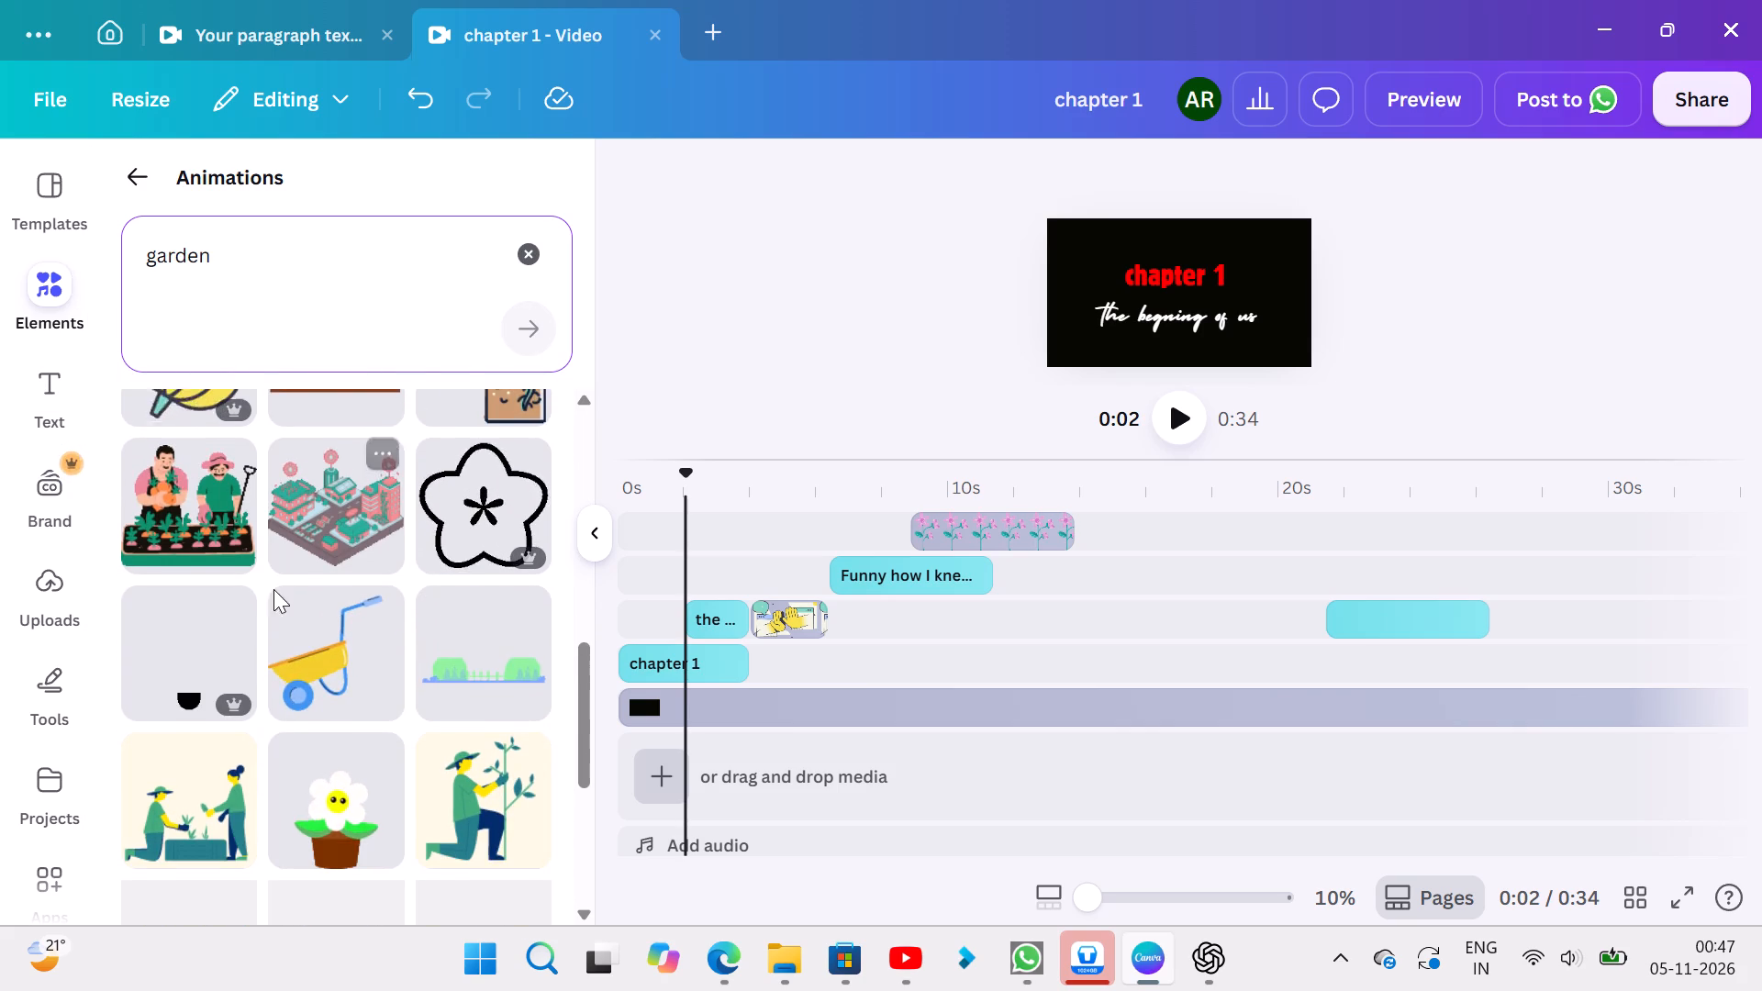
scroll(273, 589, down, 2)
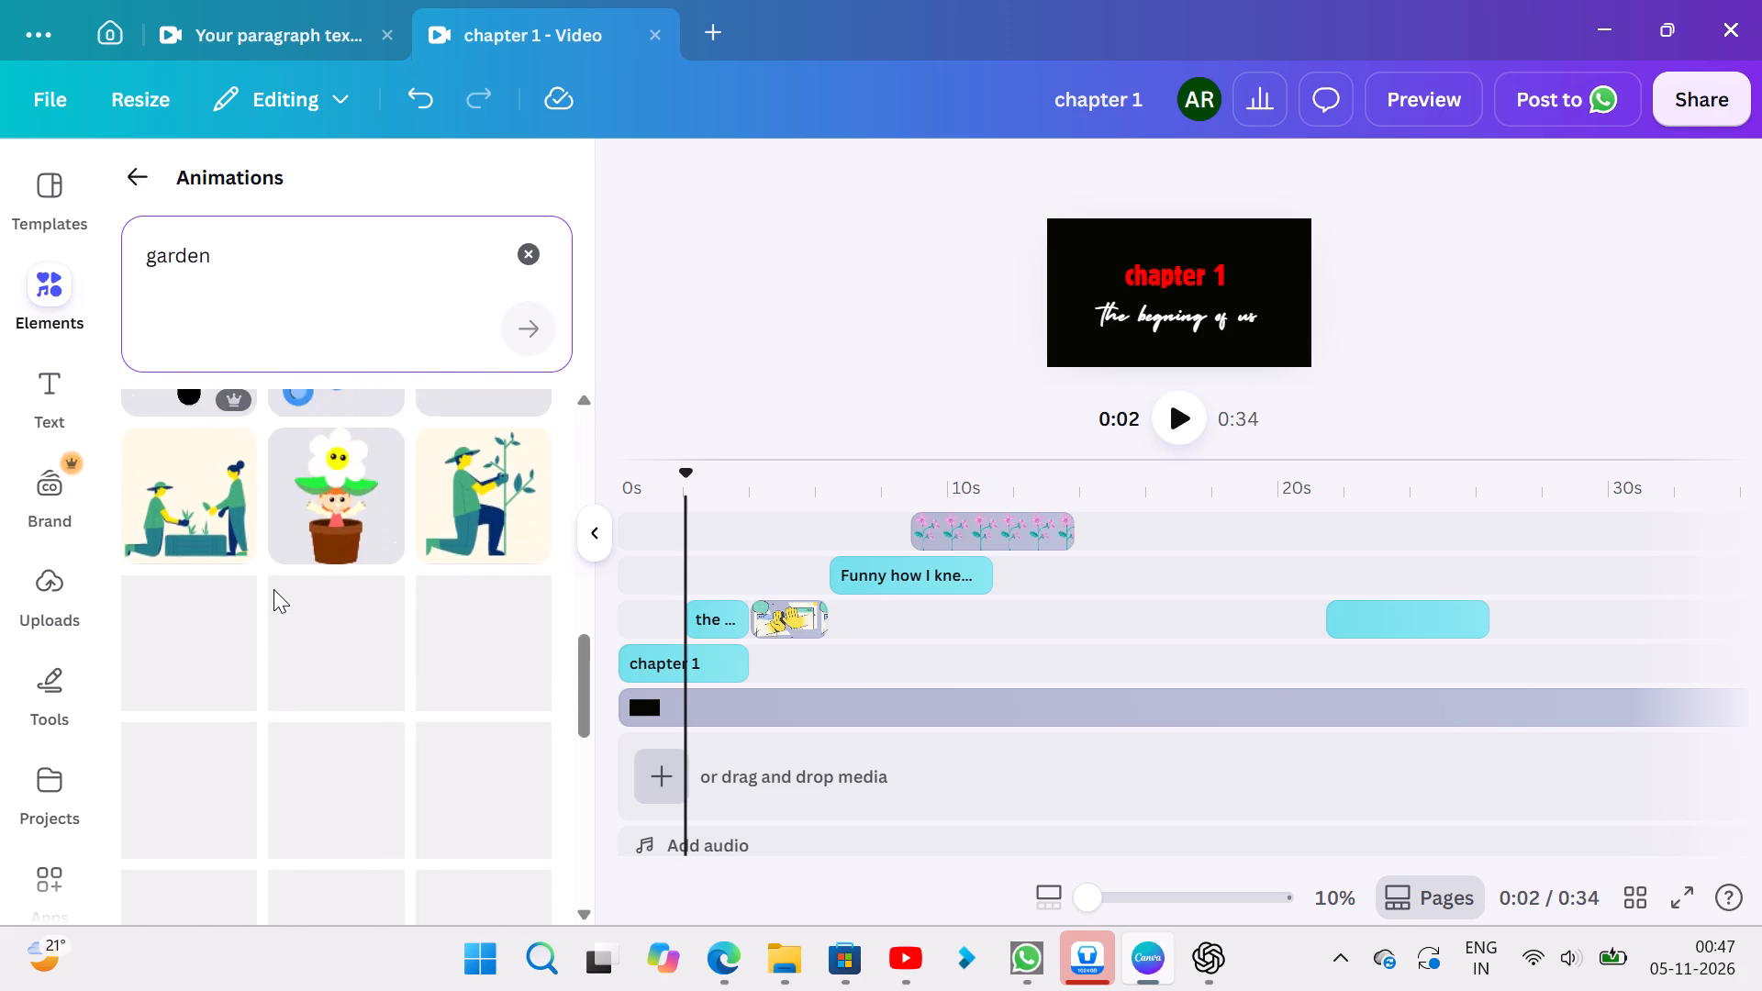
scroll(273, 589, up, 4)
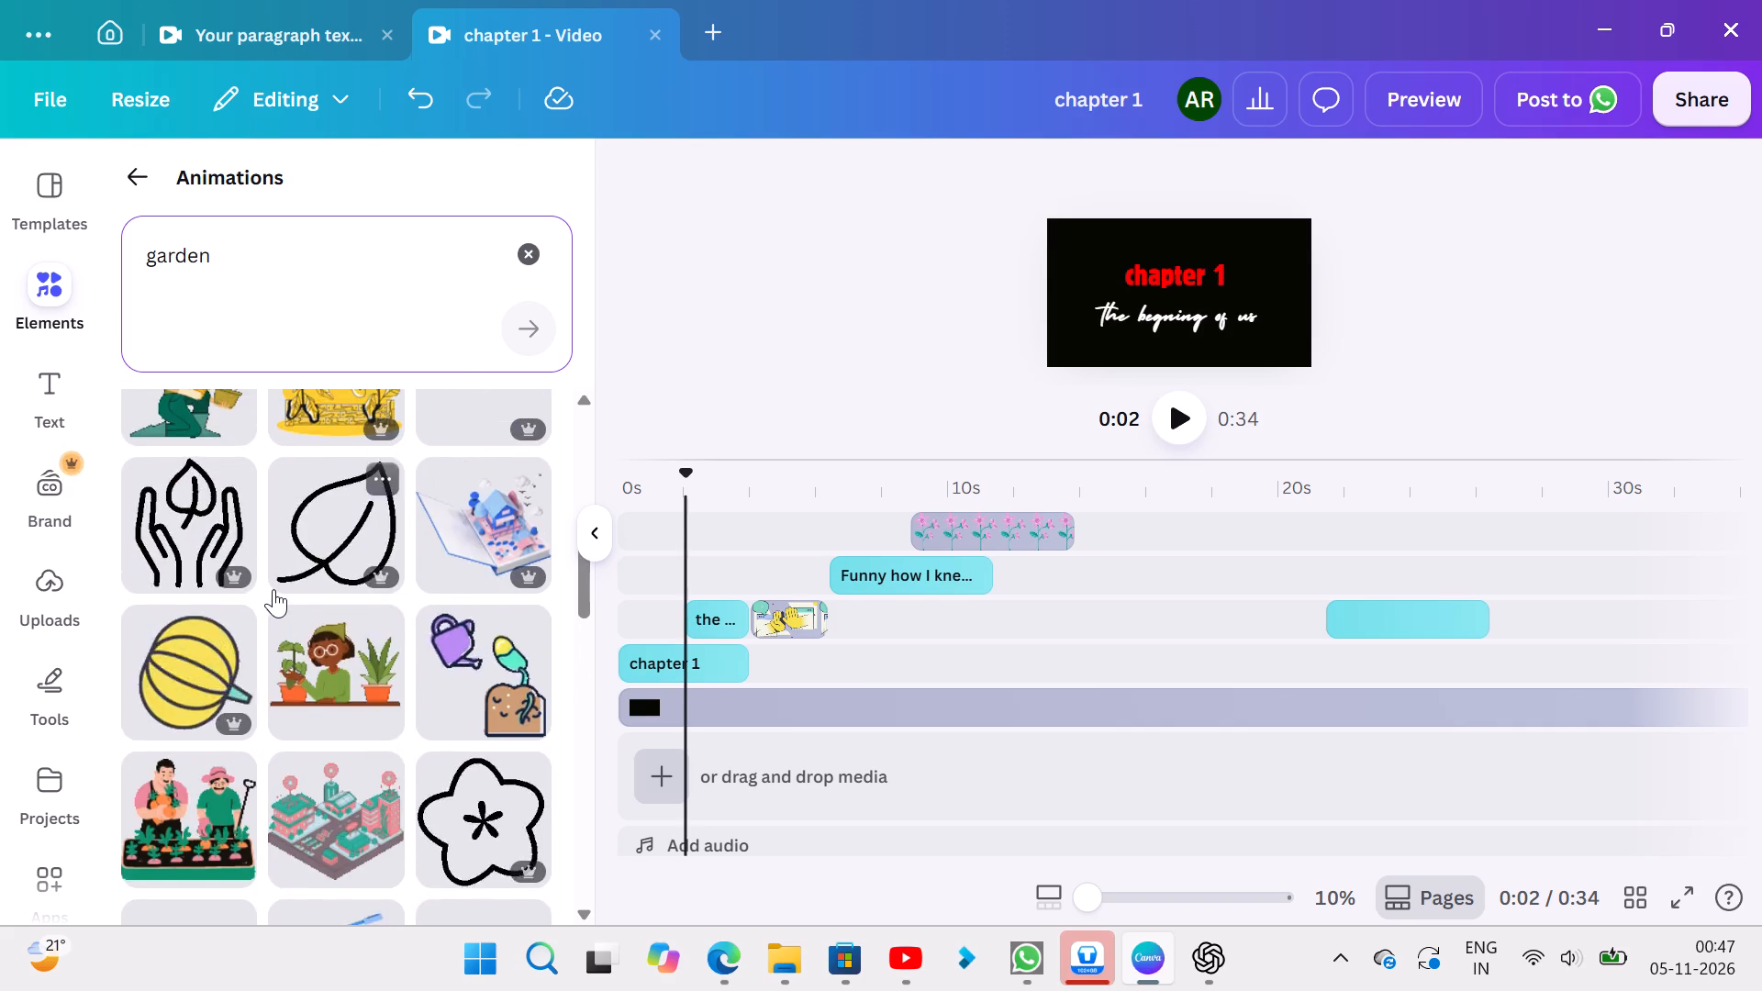
scroll(273, 589, up, 5)
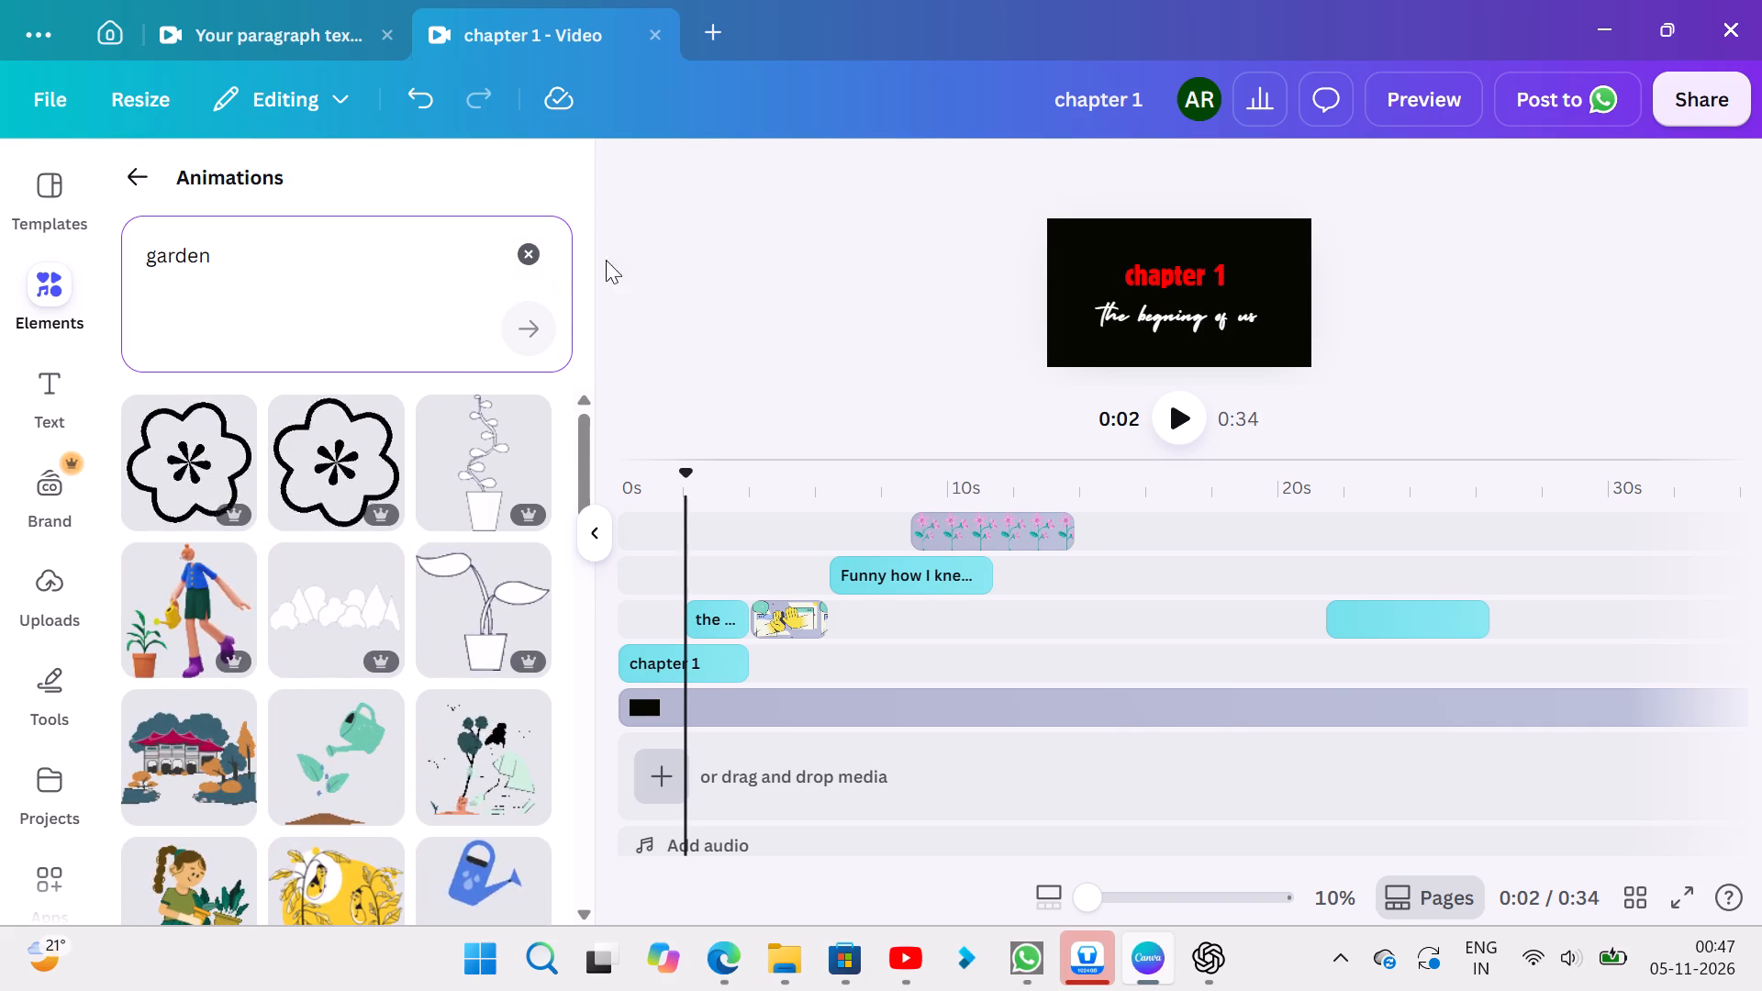
Clear the "garden" animations search and return to the main Elements library.
click(541, 254)
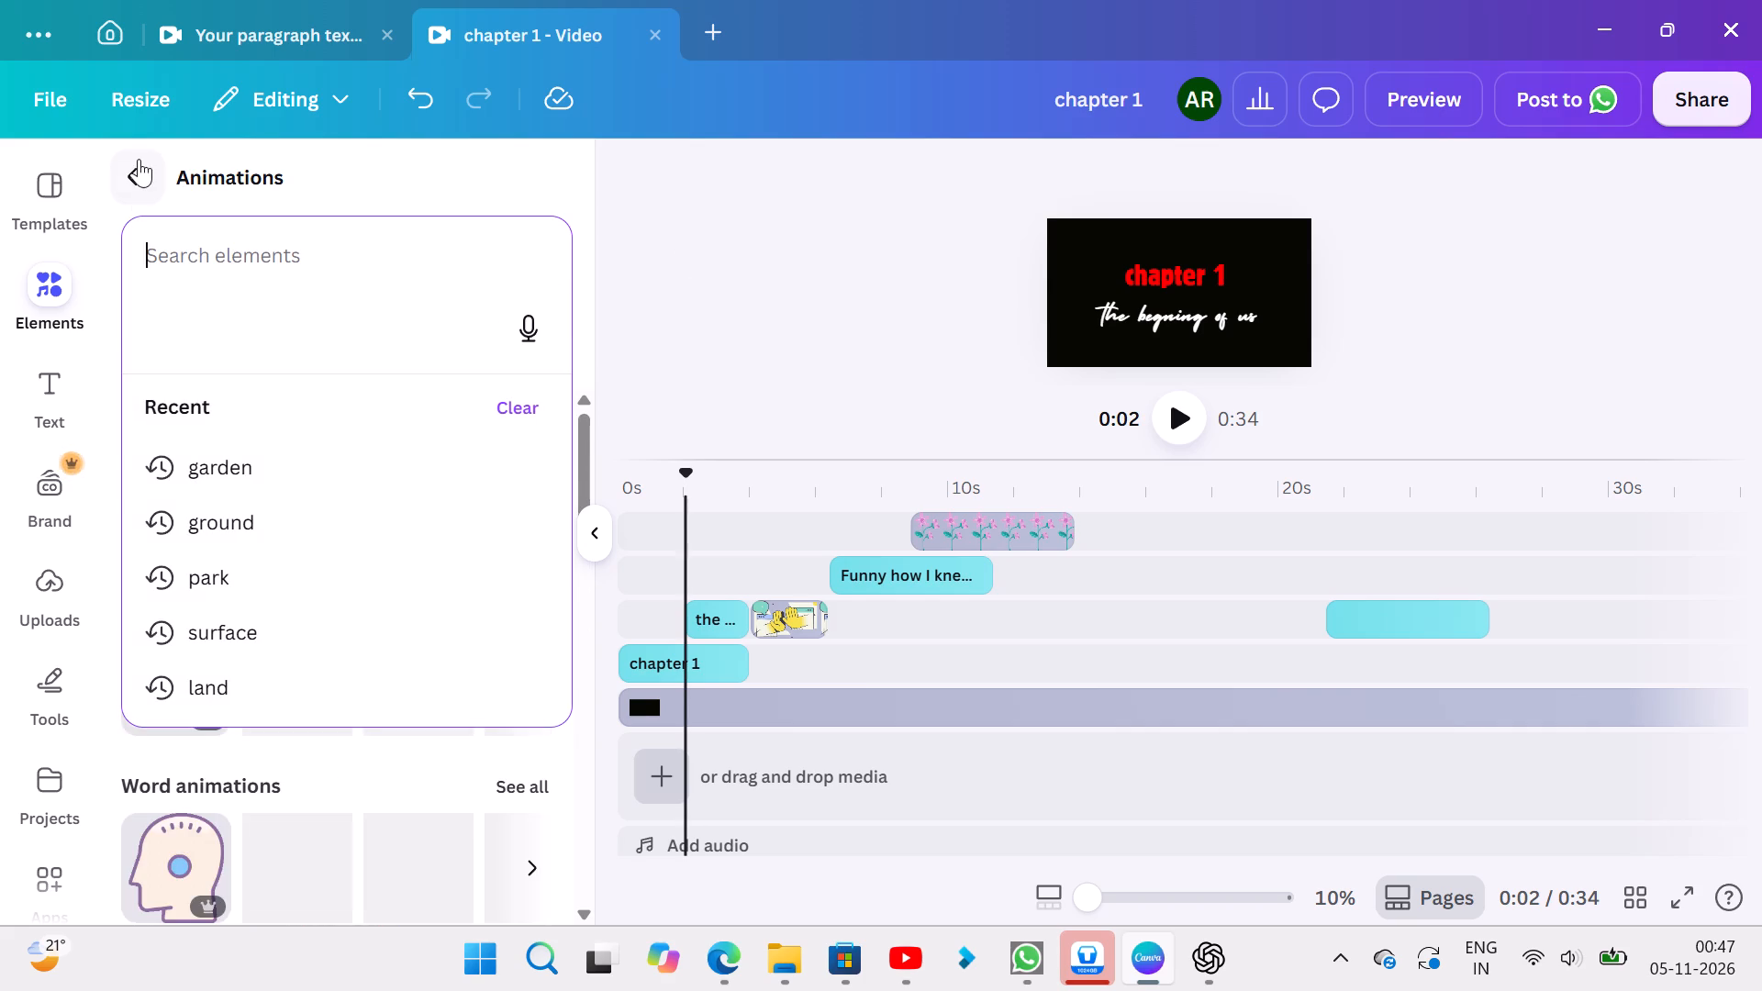
click(139, 159)
click(32, 306)
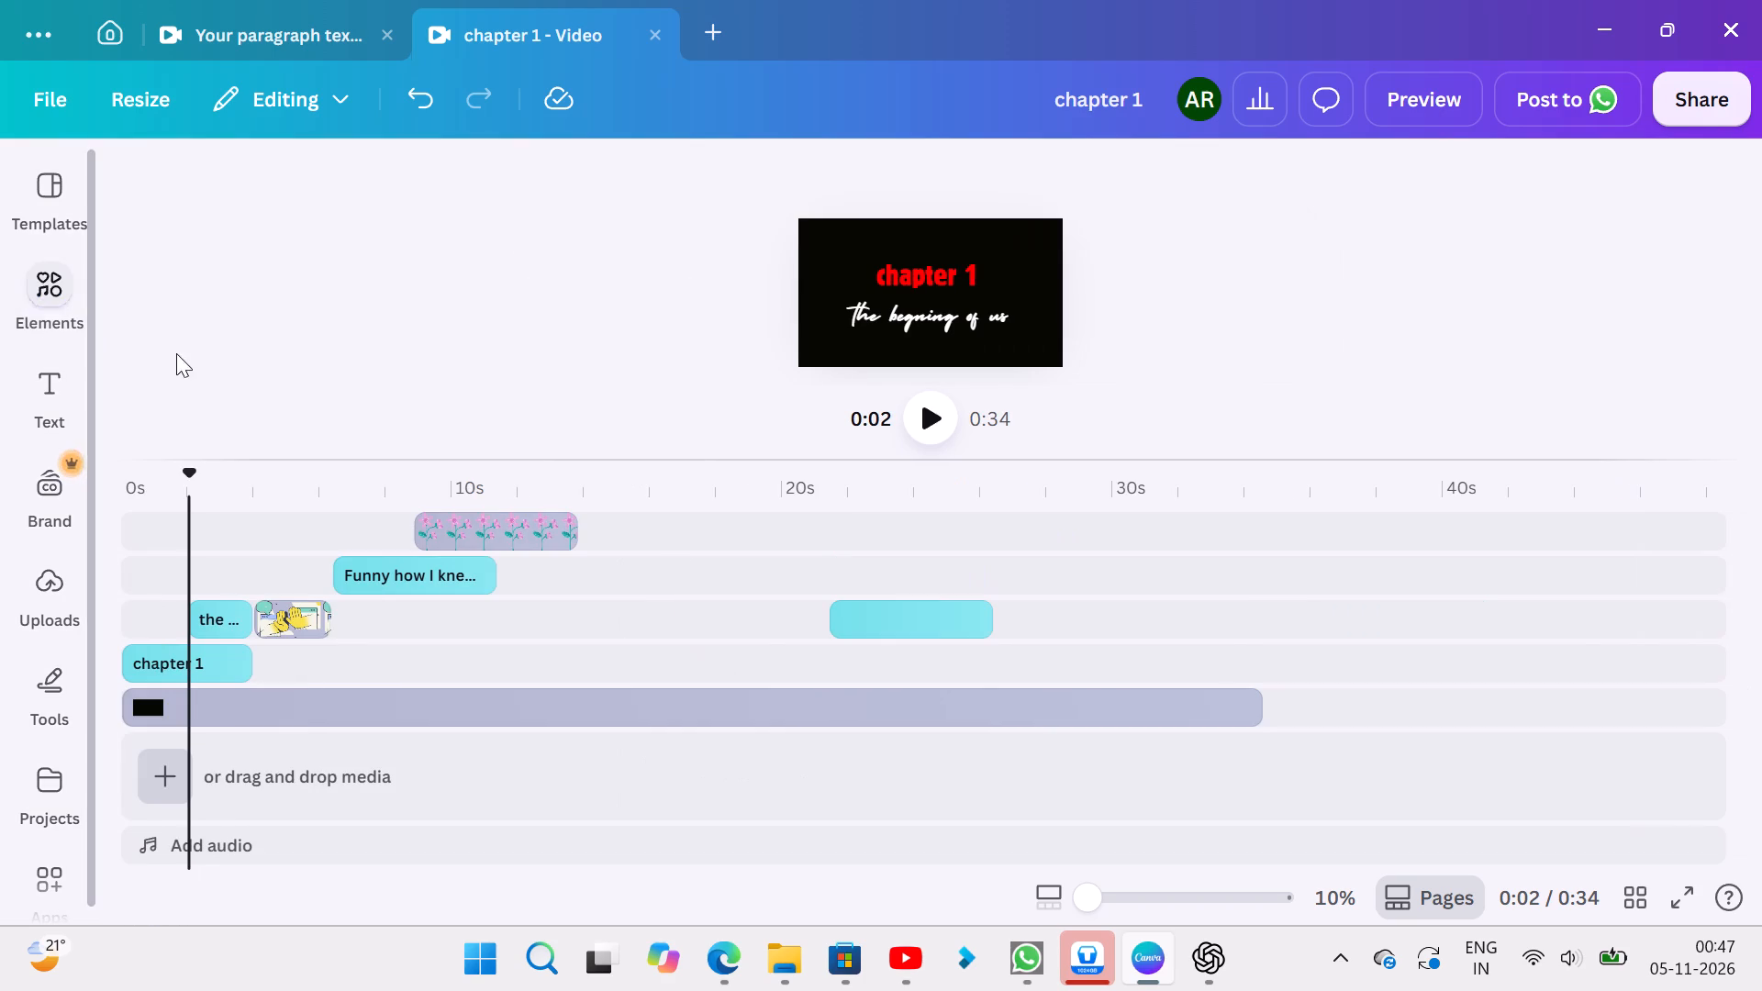
click(52, 291)
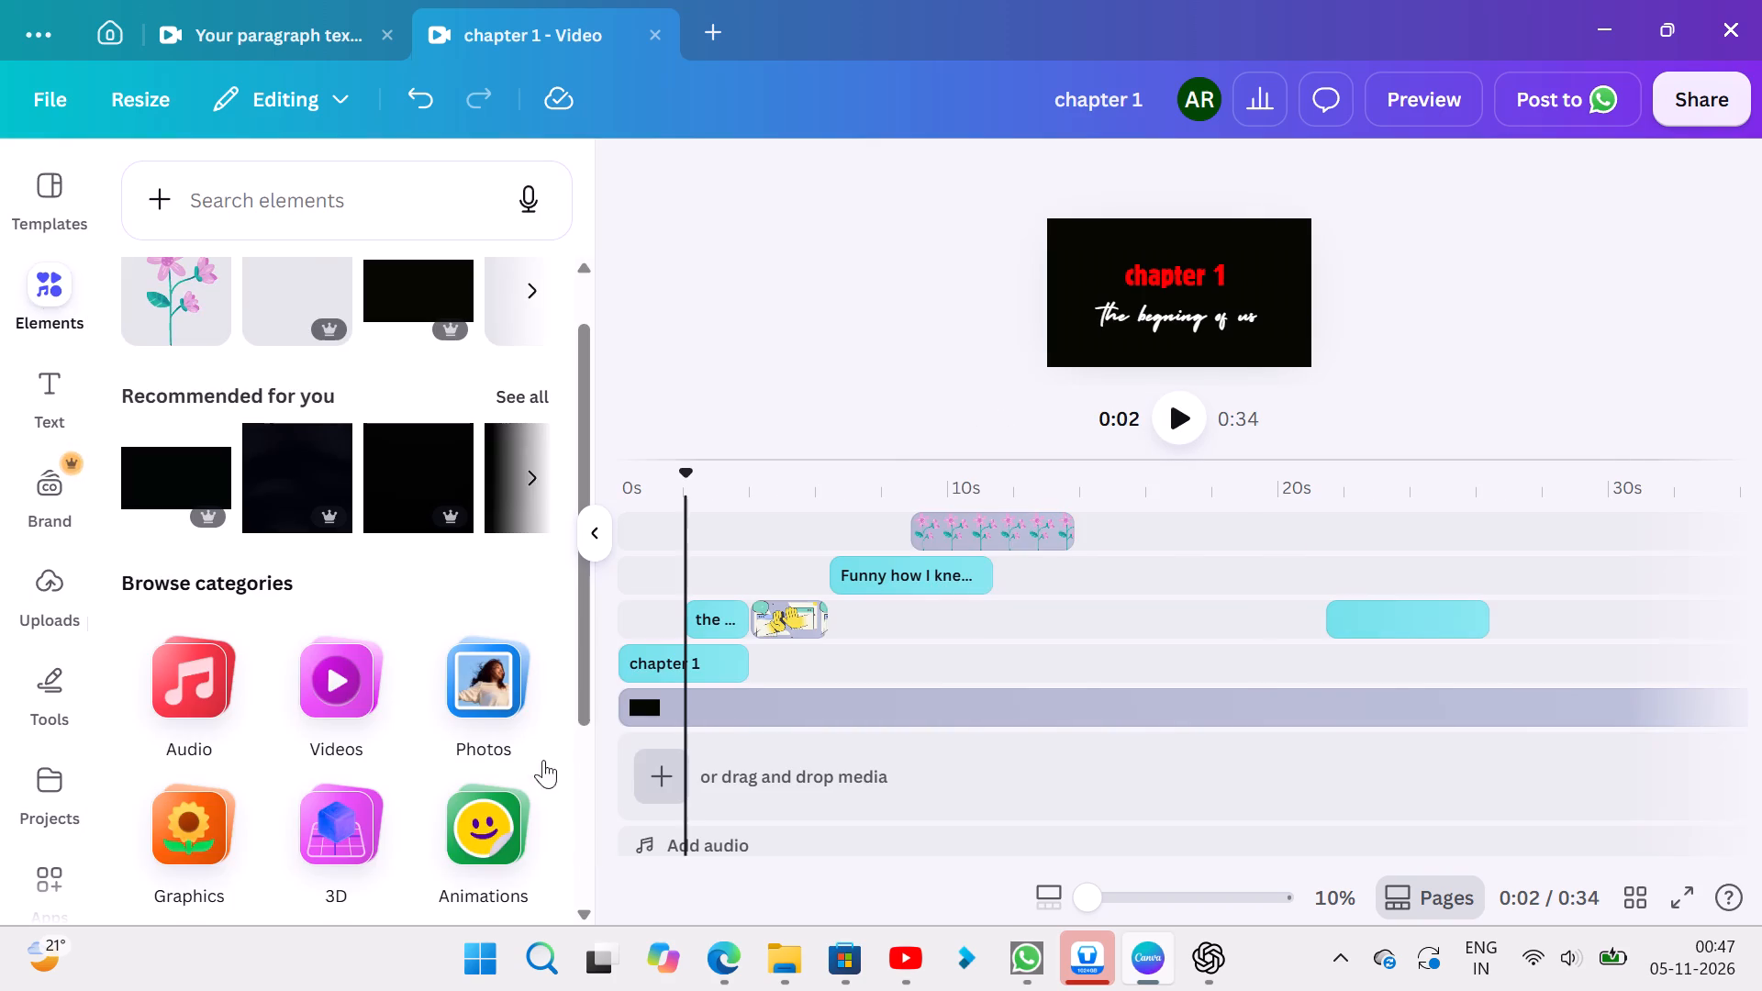
Switch to YouTube, play the song "Dil Todne Se Pehle" from the suggested videos, and return to Canva.
click(907, 951)
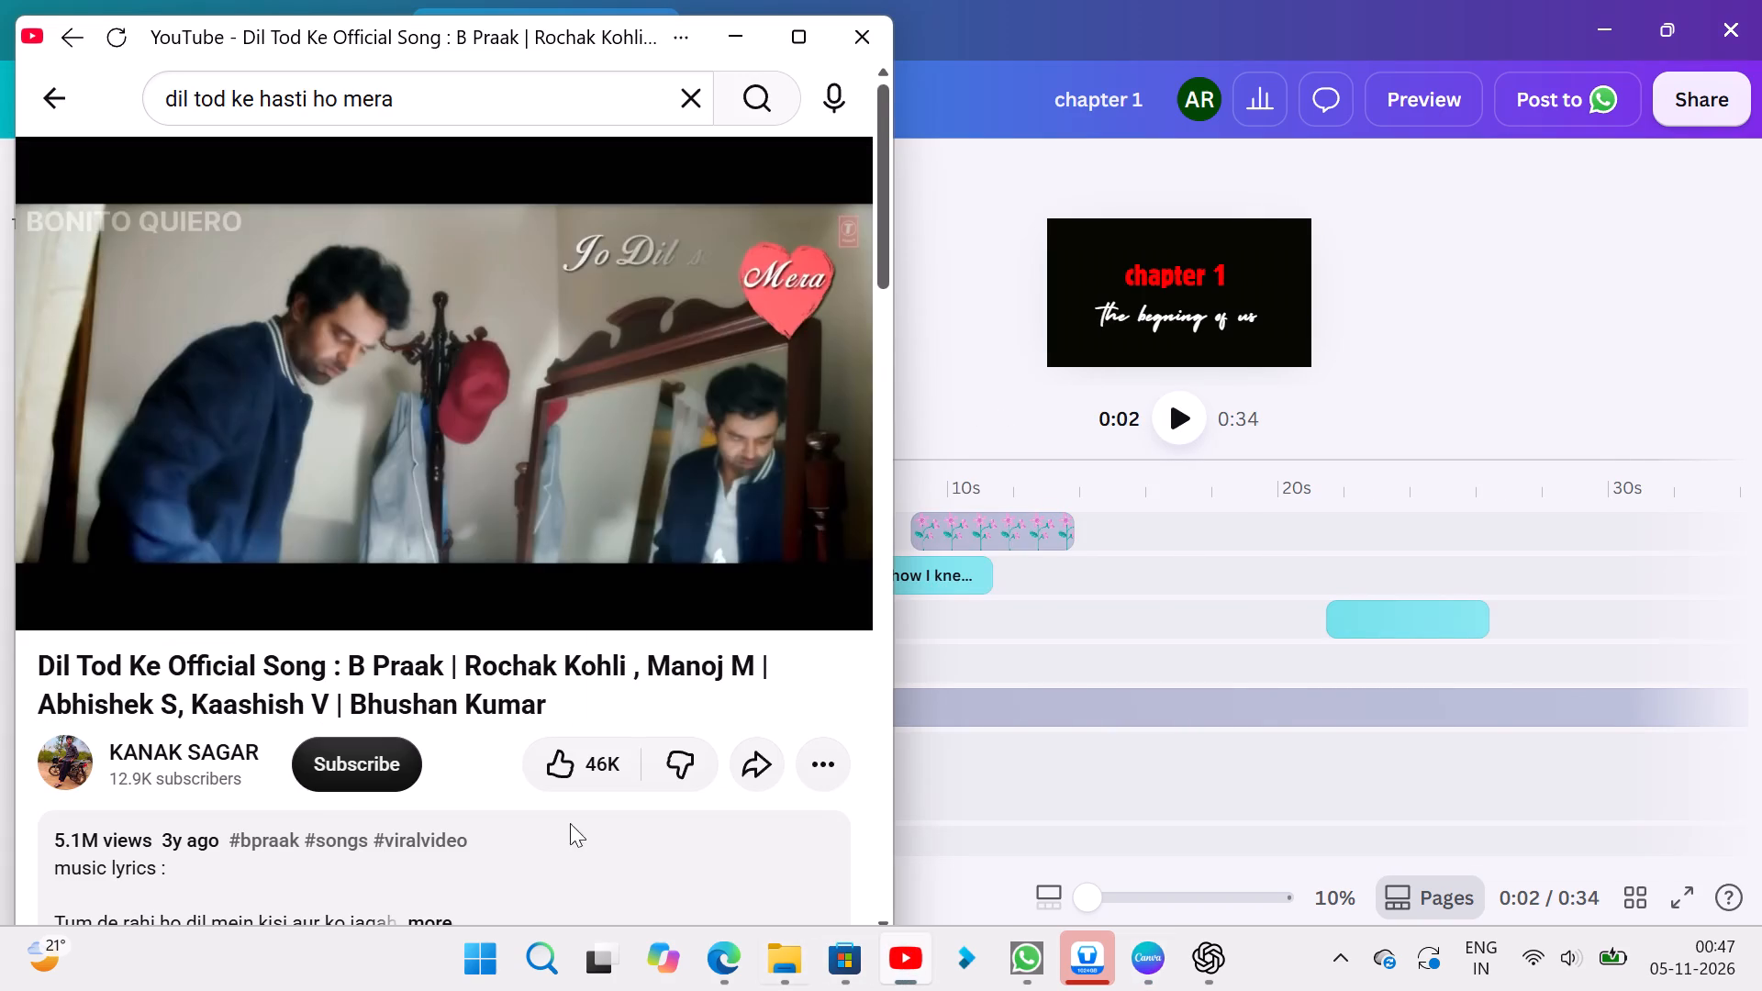
scroll(474, 692, down, 4)
scroll(351, 610, down, 1)
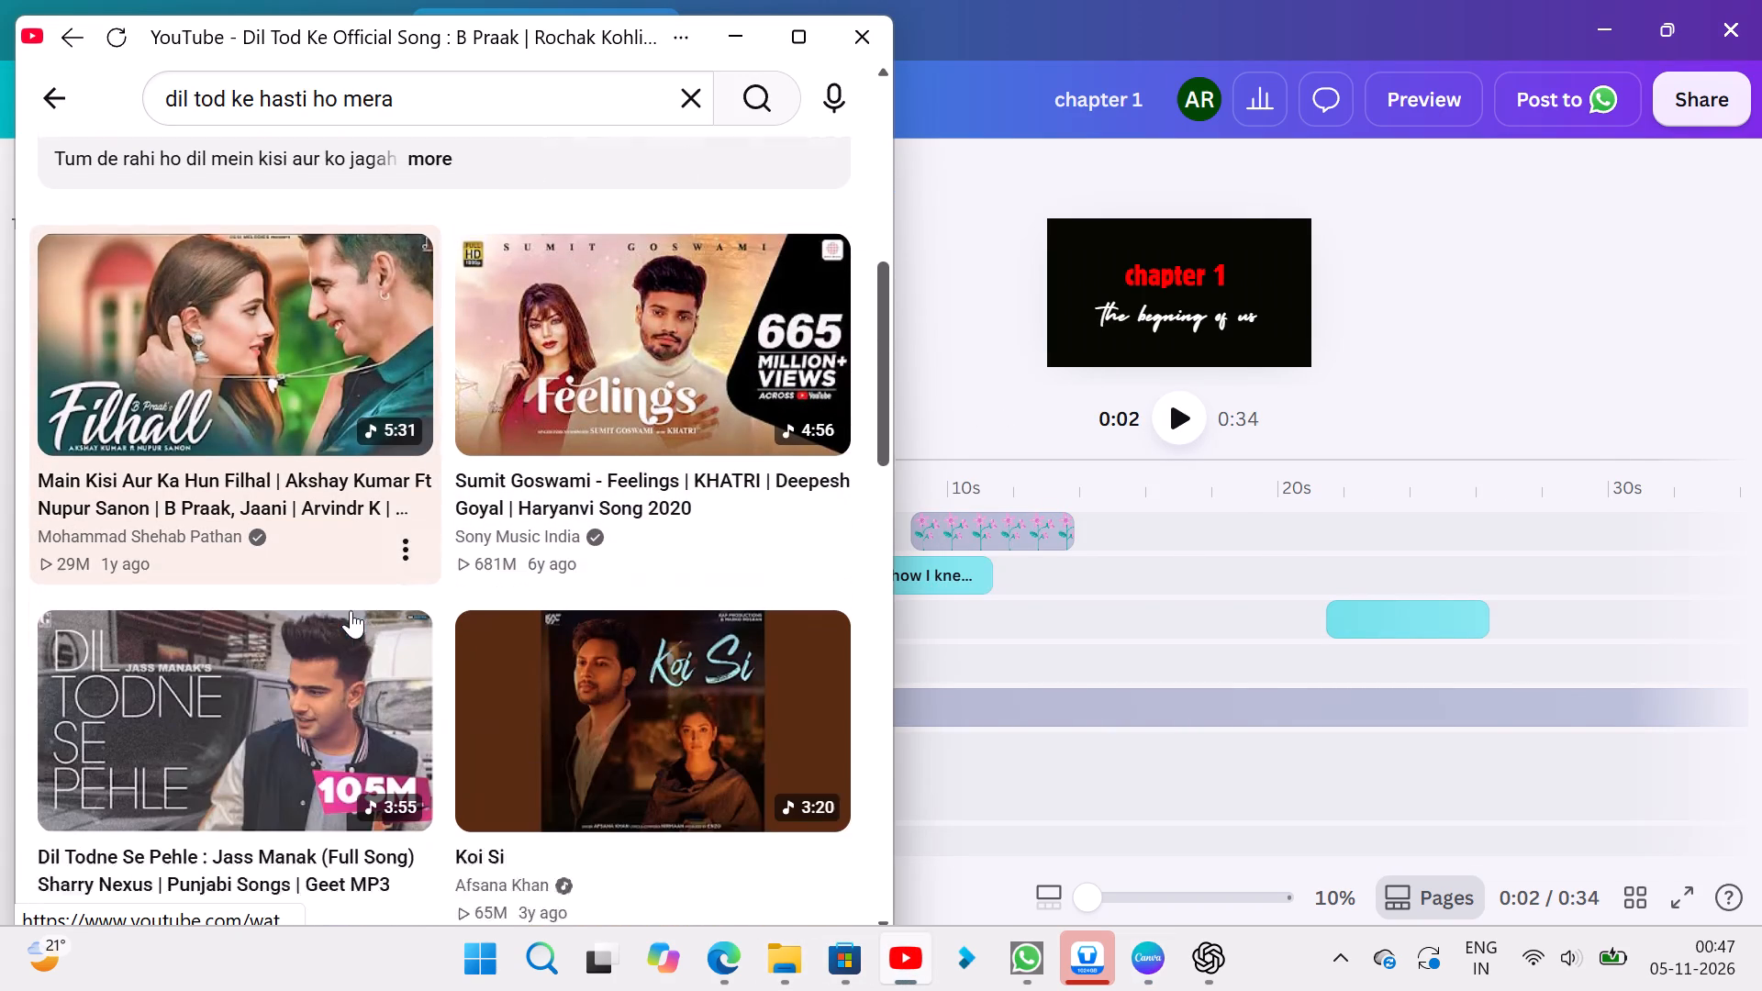
scroll(351, 610, down, 1)
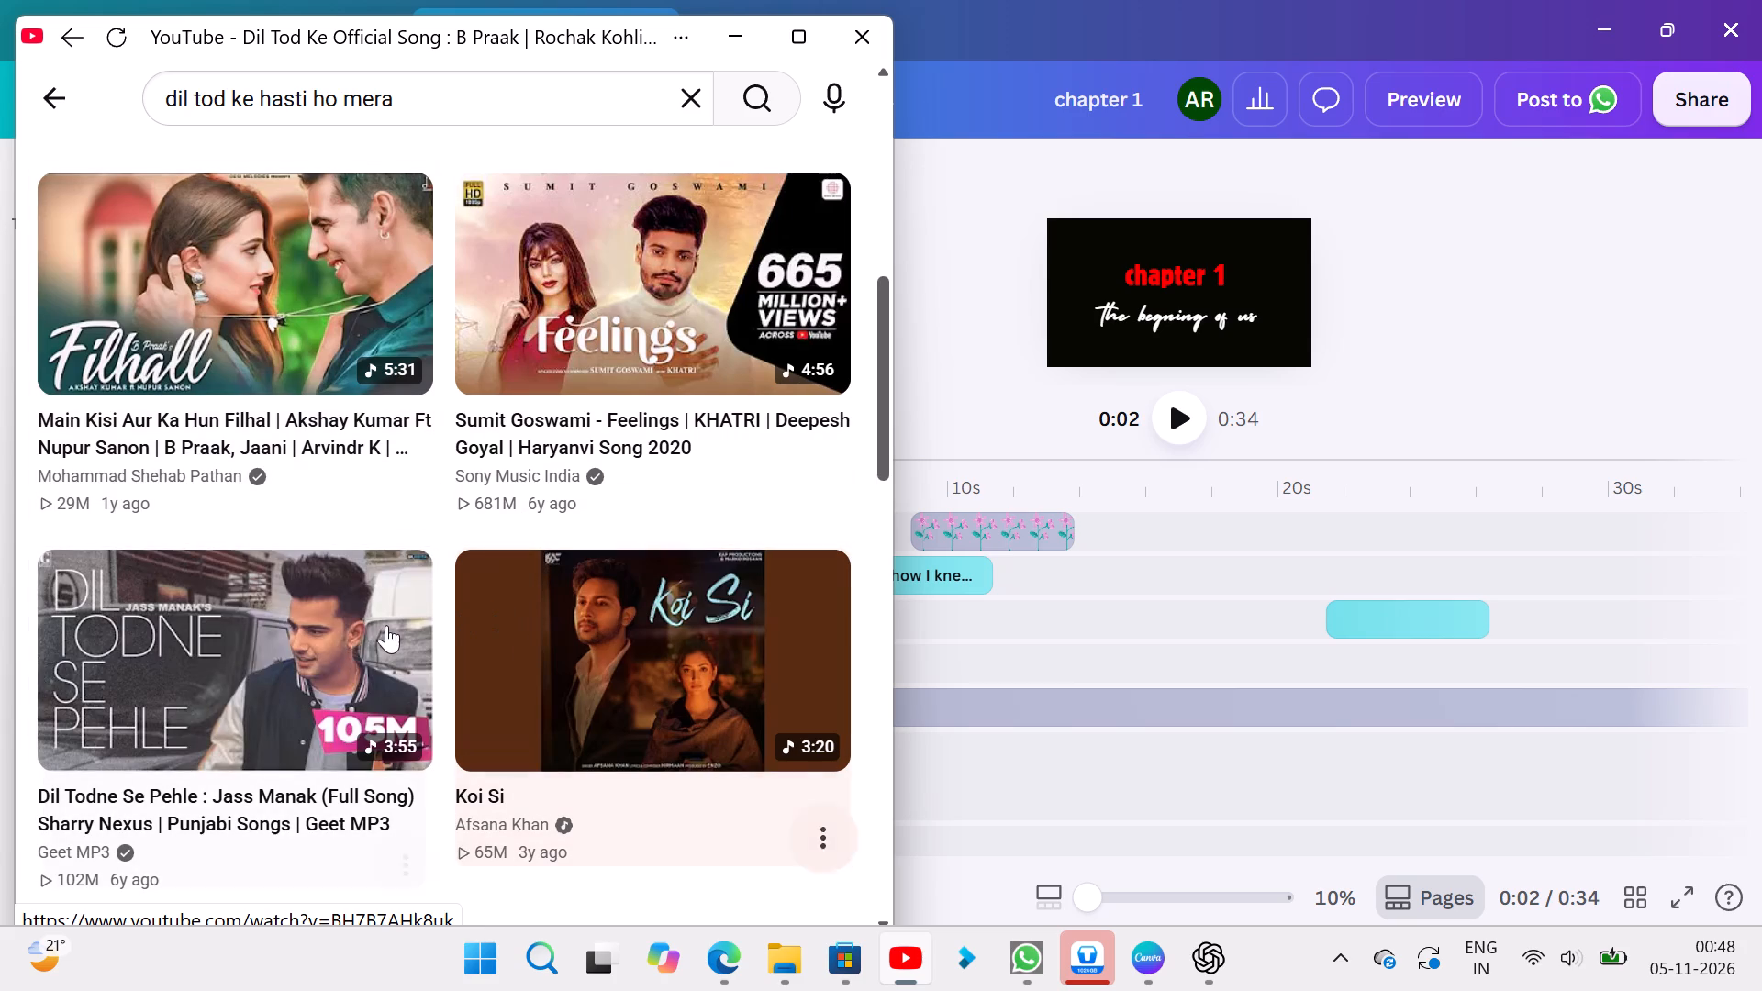
click(367, 623)
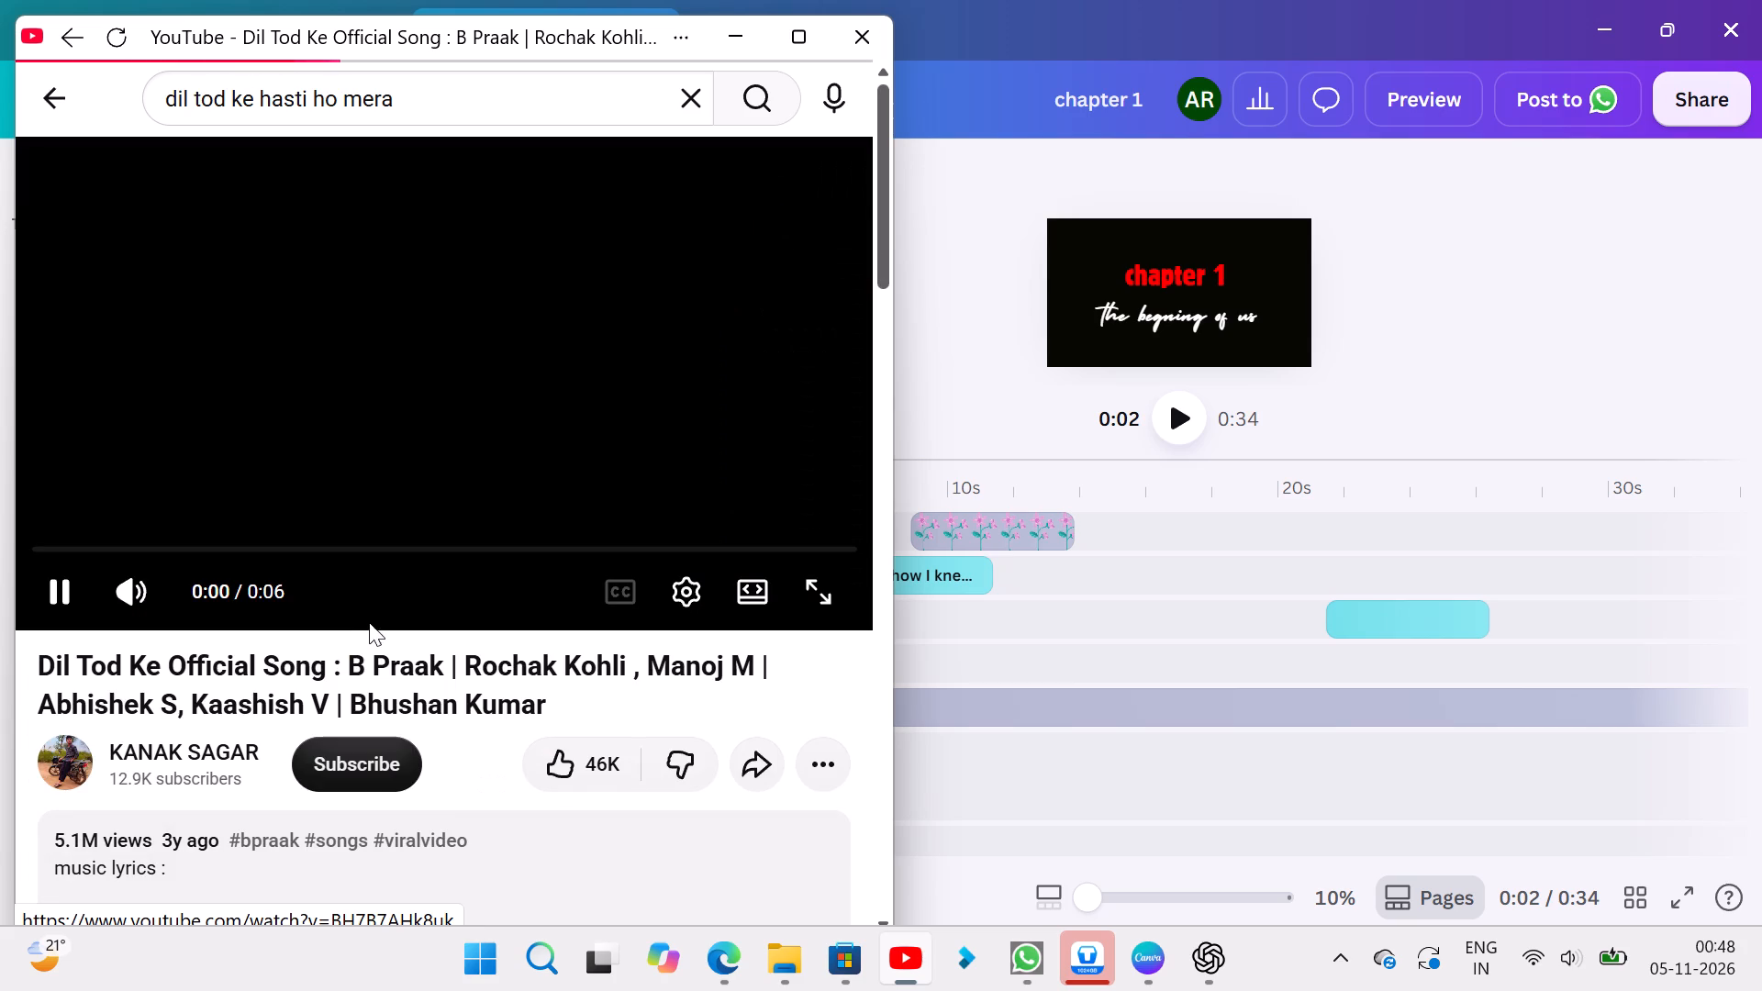
click(742, 25)
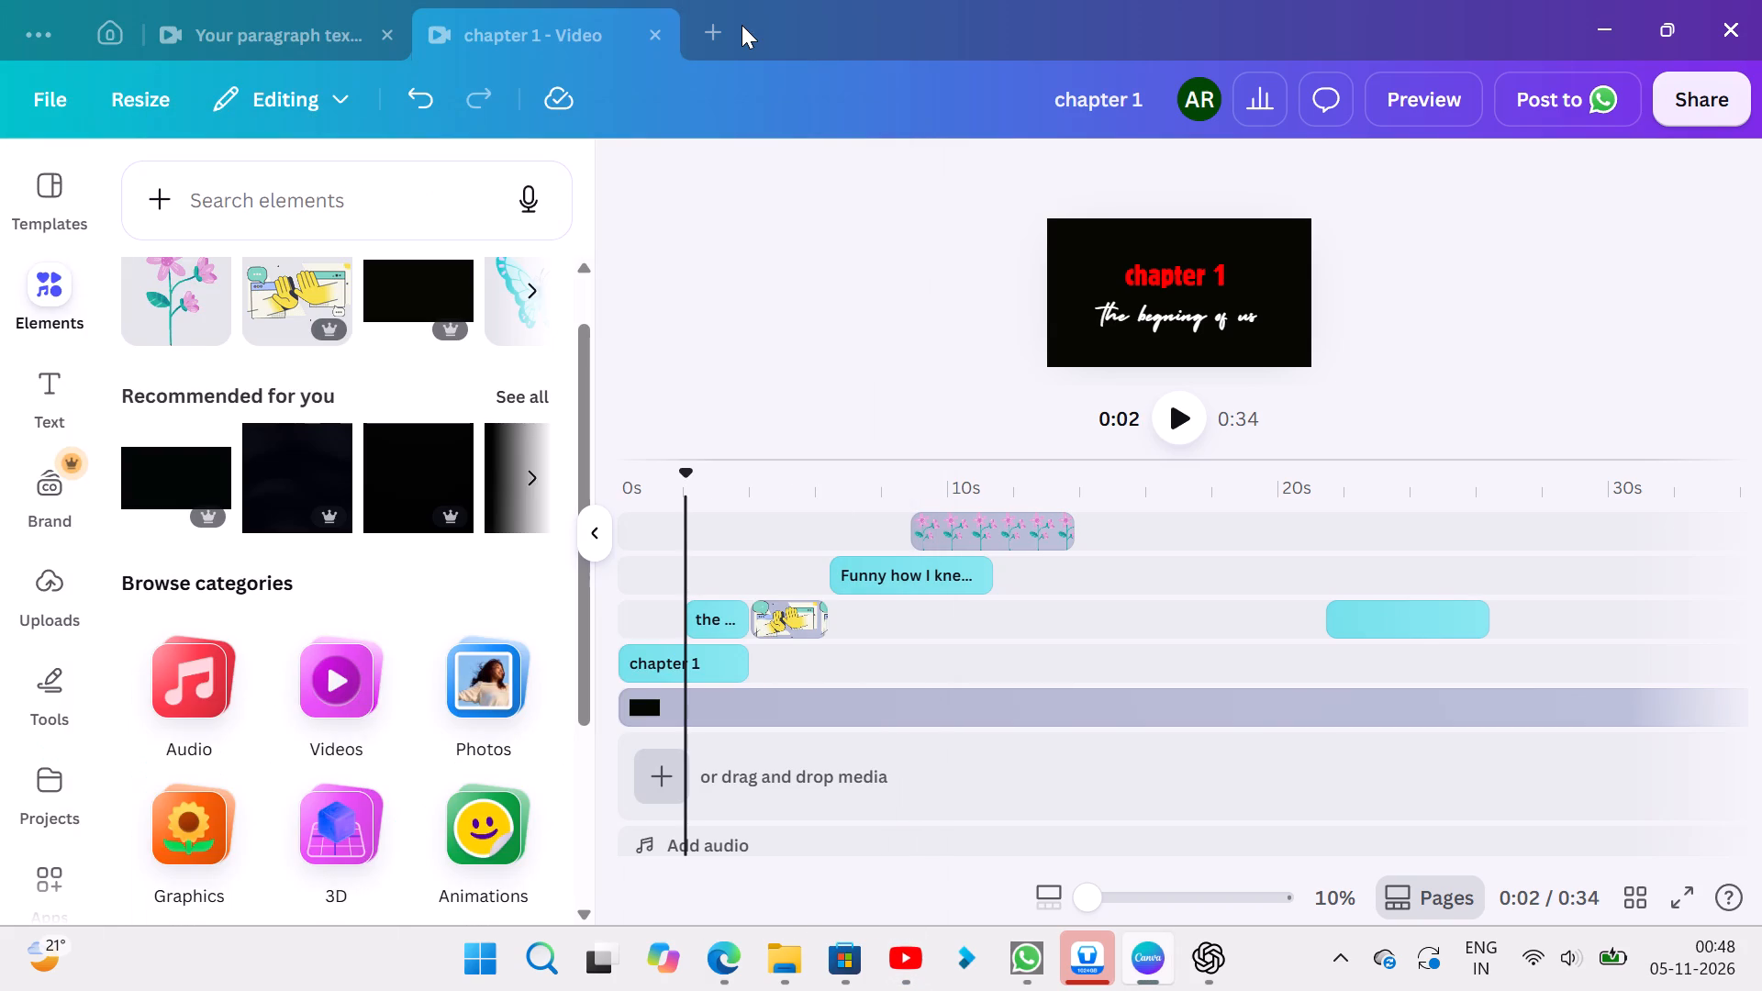
Search all elements for "garden".
scroll(314, 334, up, 3)
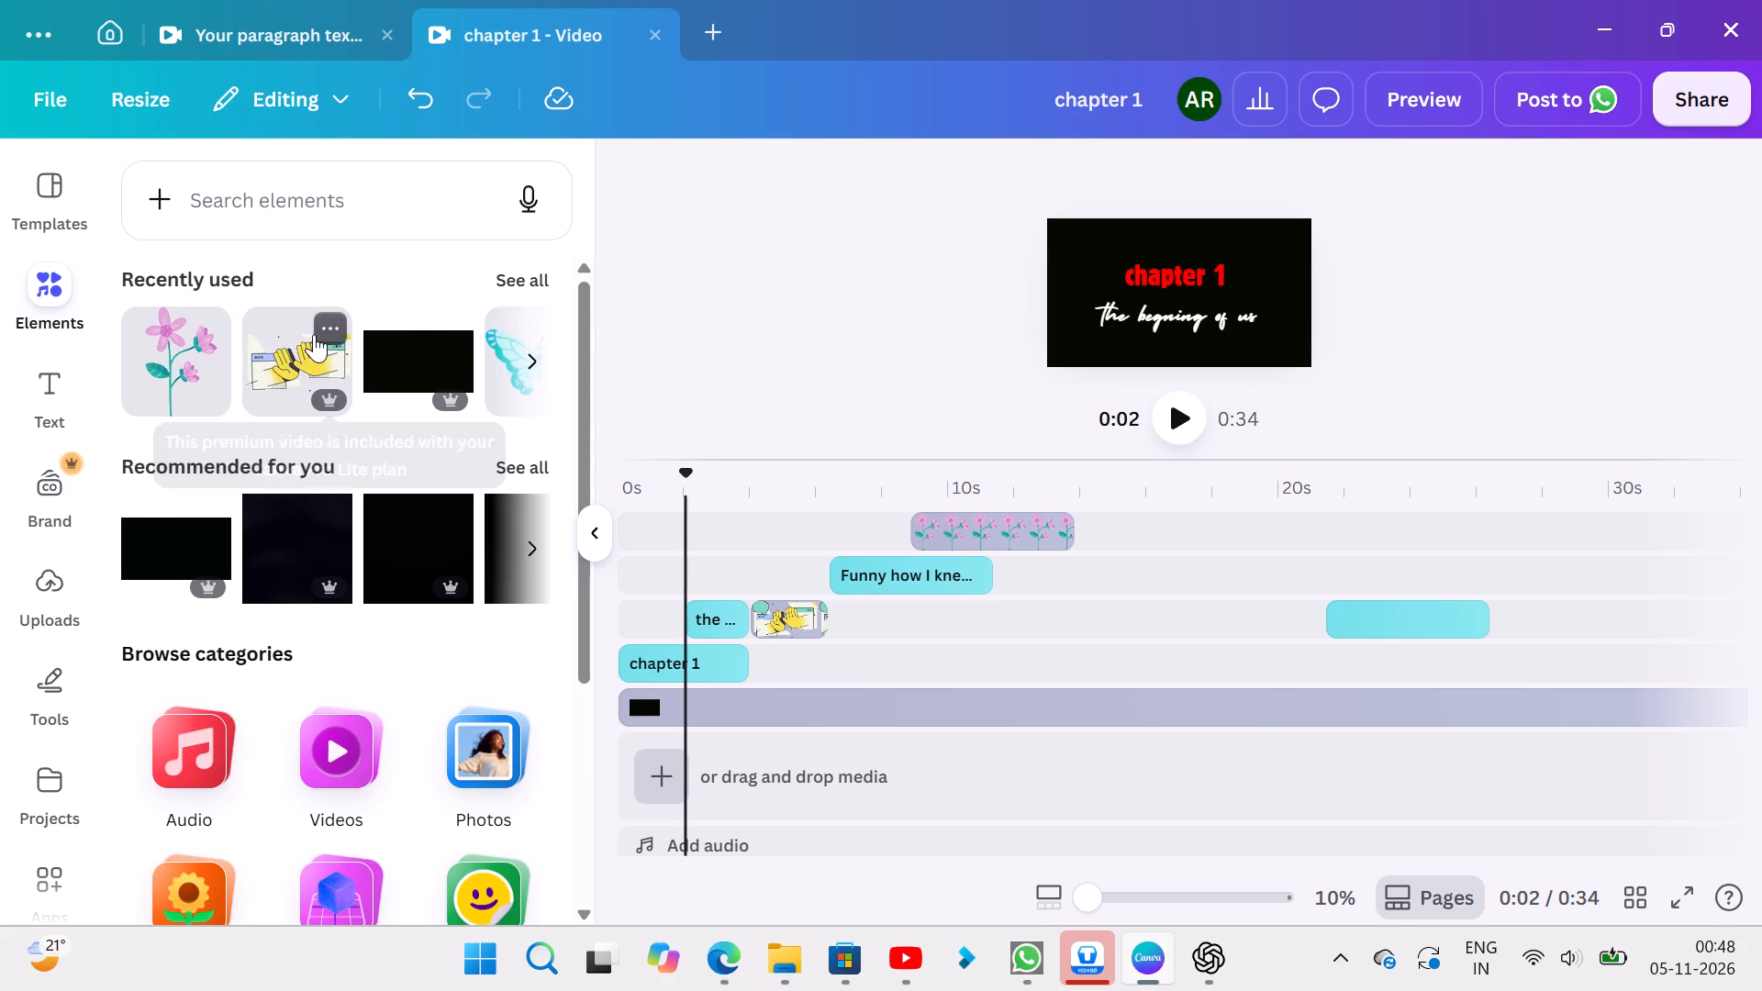
click(321, 208)
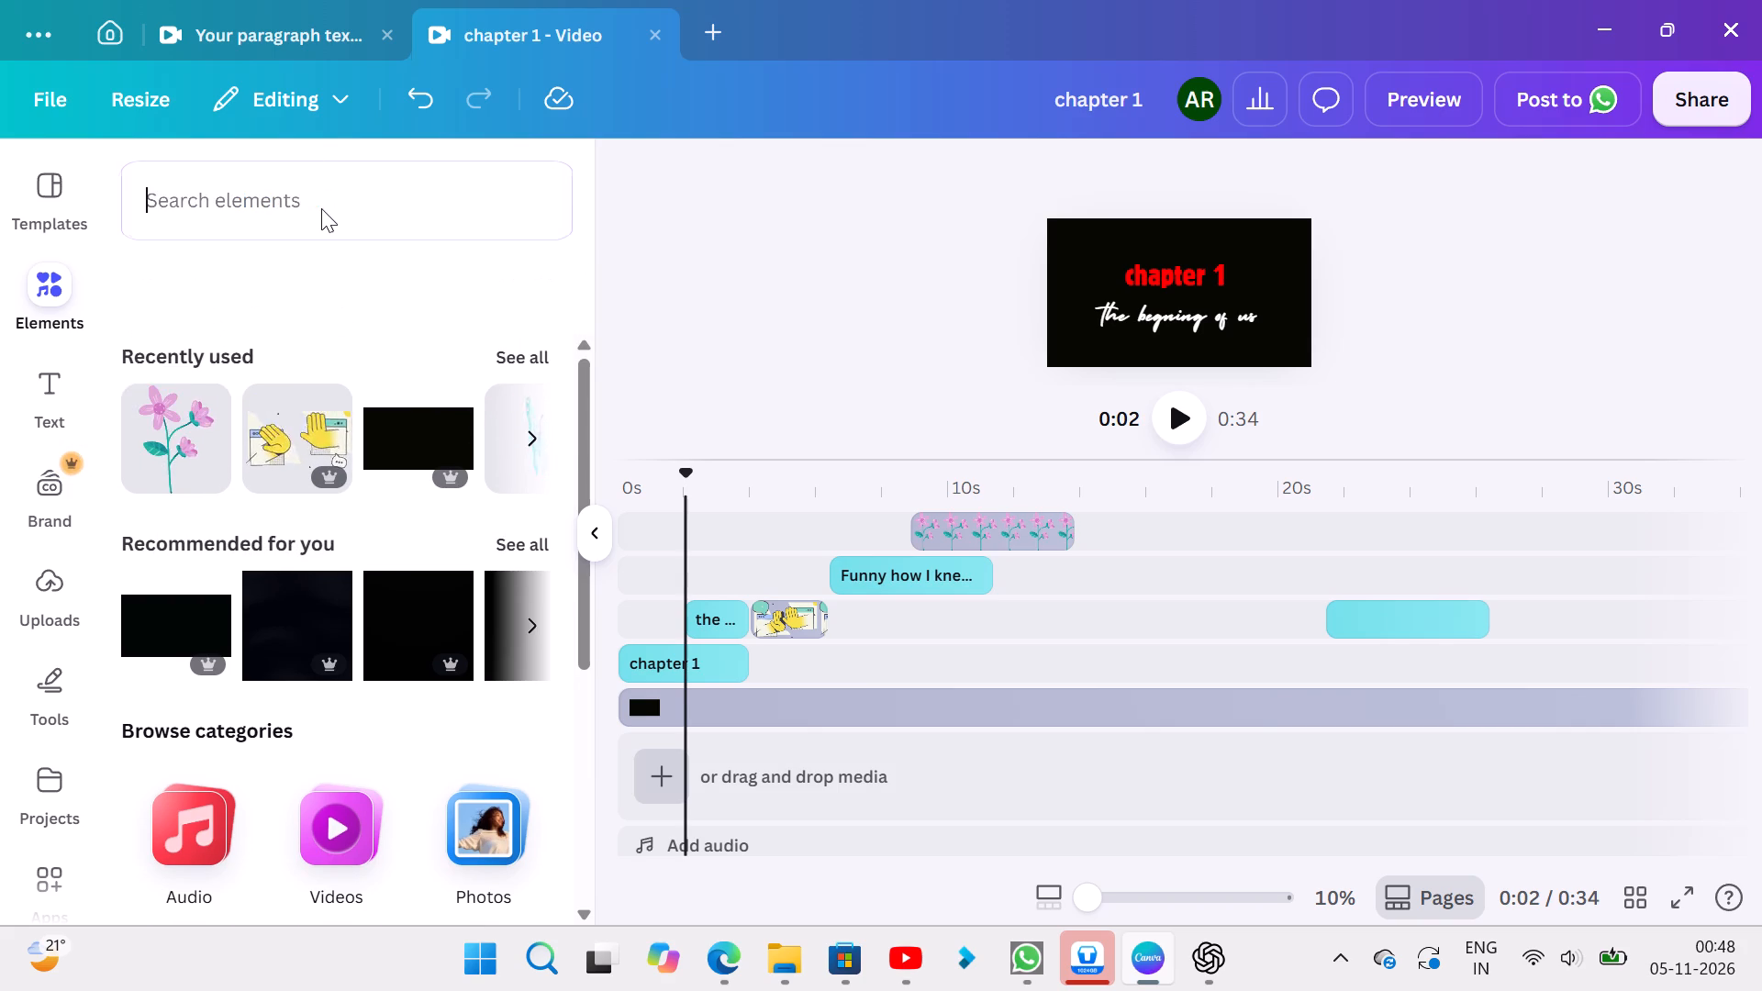
key(space)
text(garden)
key(Return)
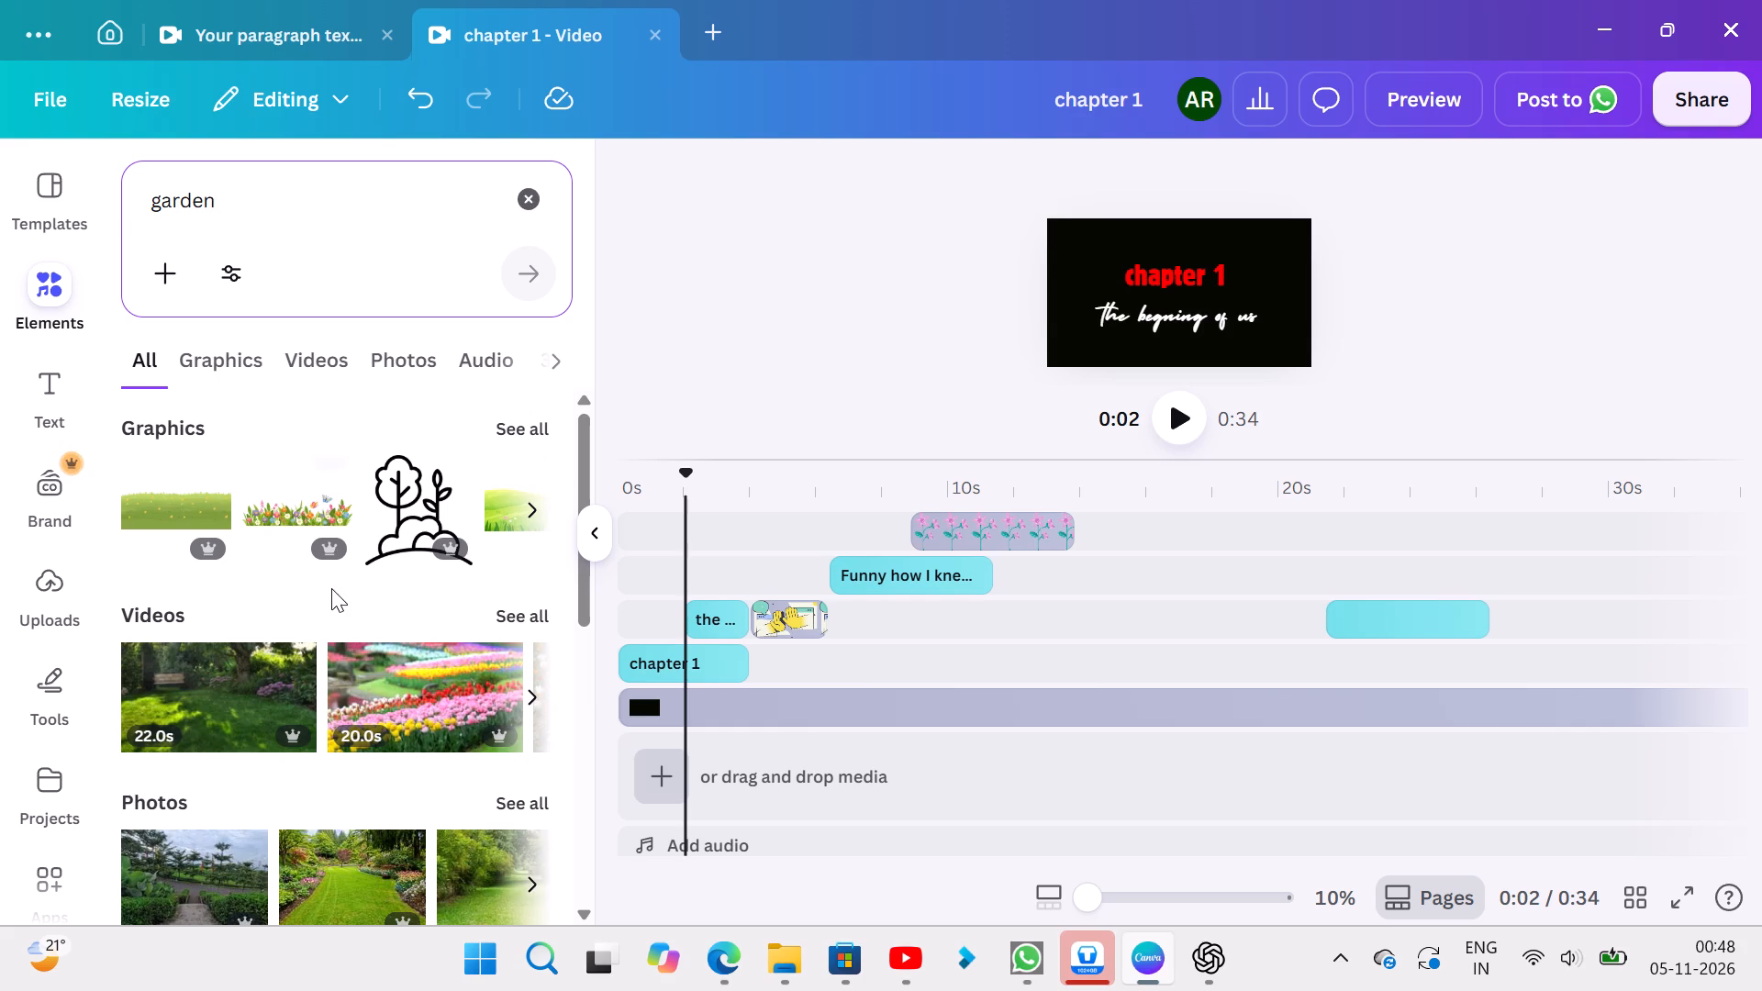
scroll(329, 766, down, 1)
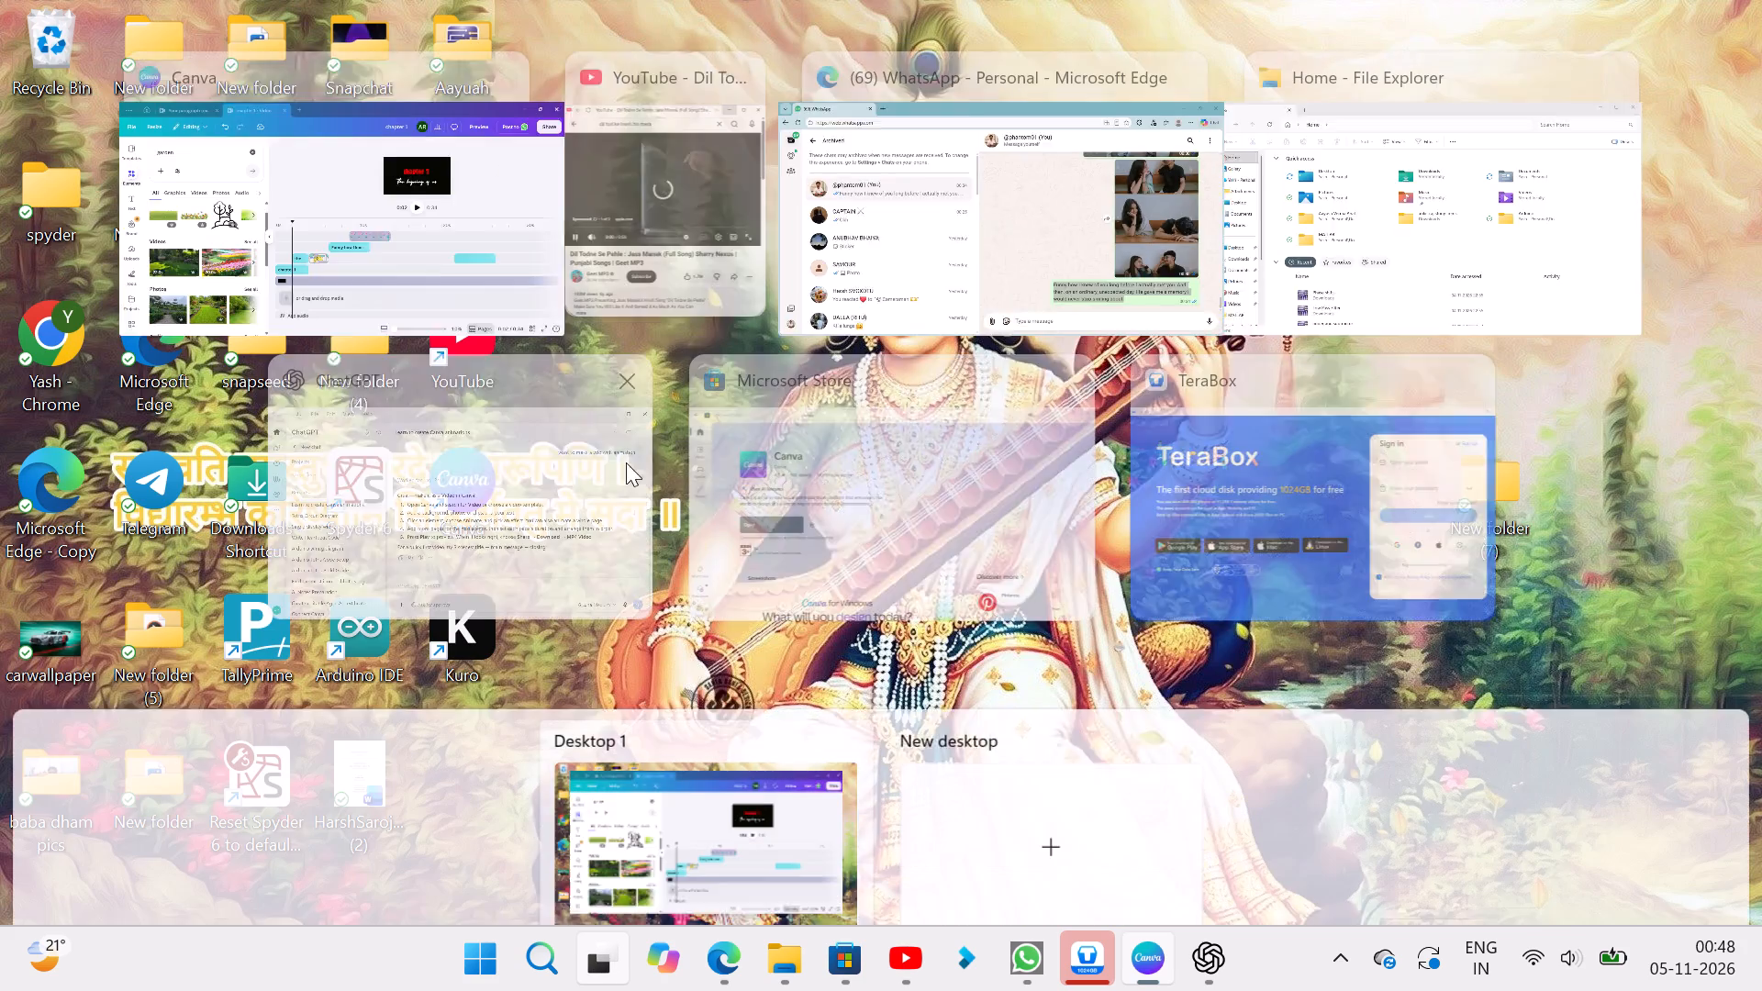
Switch to YouTube, play the suggested song "Rabb Wangu" by Jass Manak, and return to Canva.
click(683, 177)
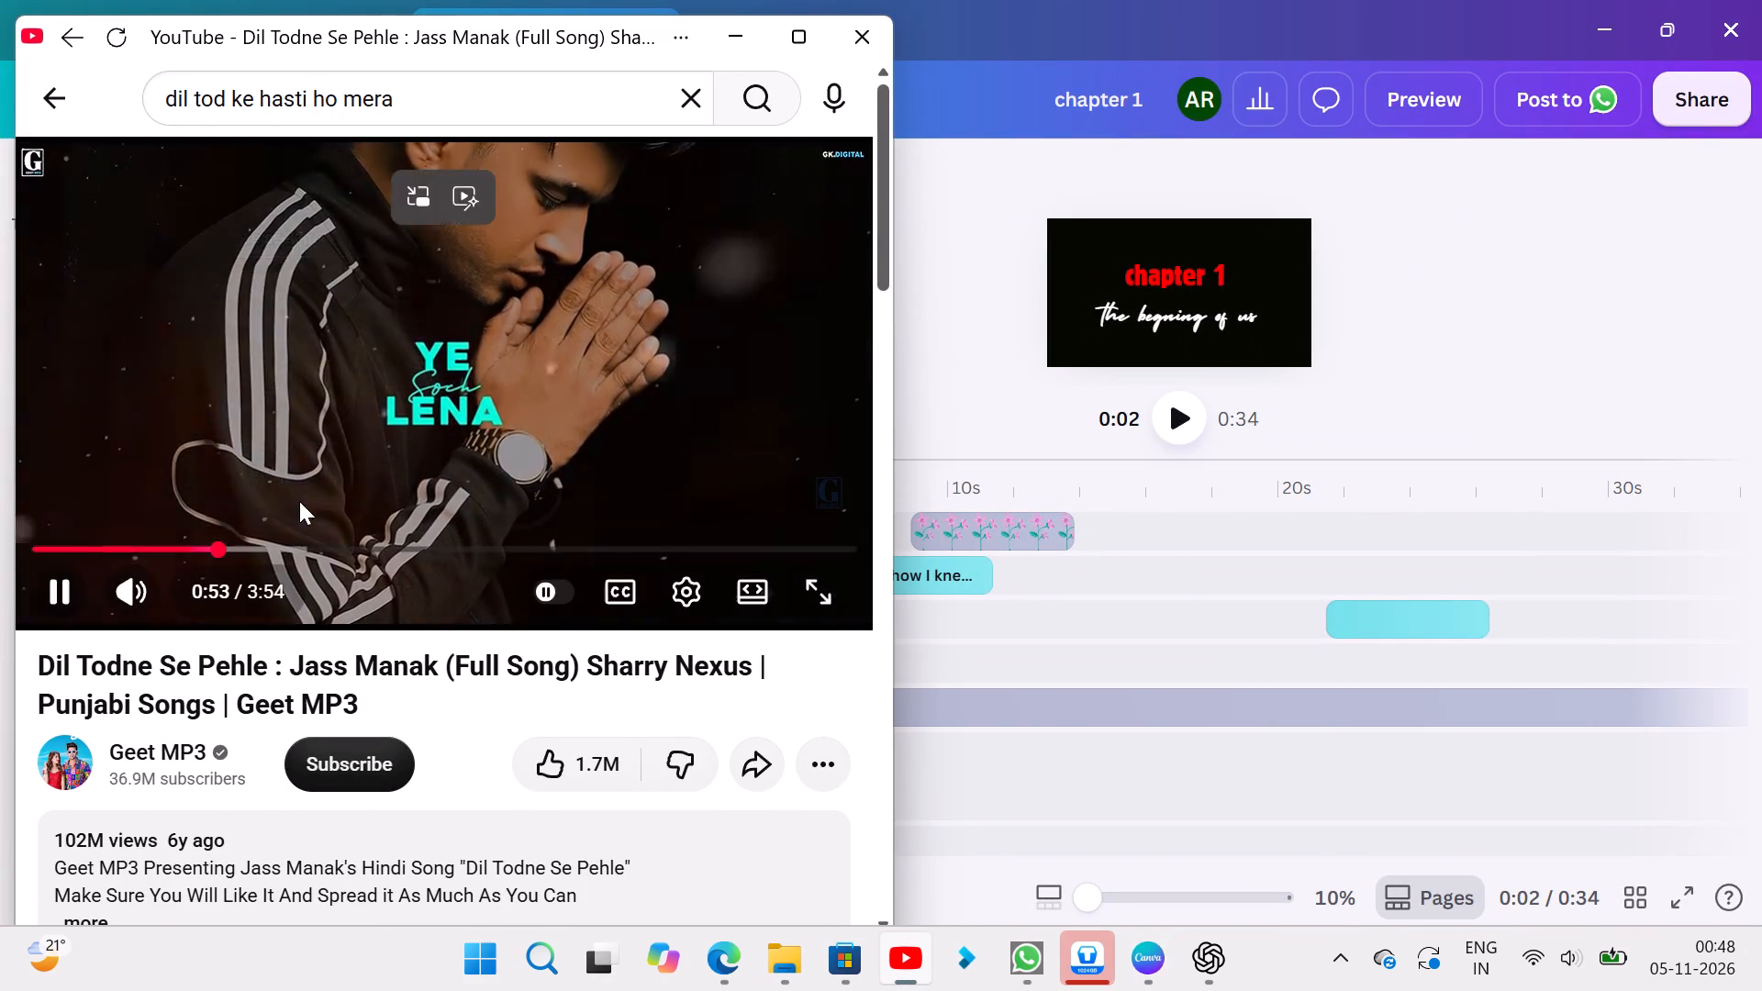
scroll(299, 501, down, 3)
scroll(299, 501, up, 1)
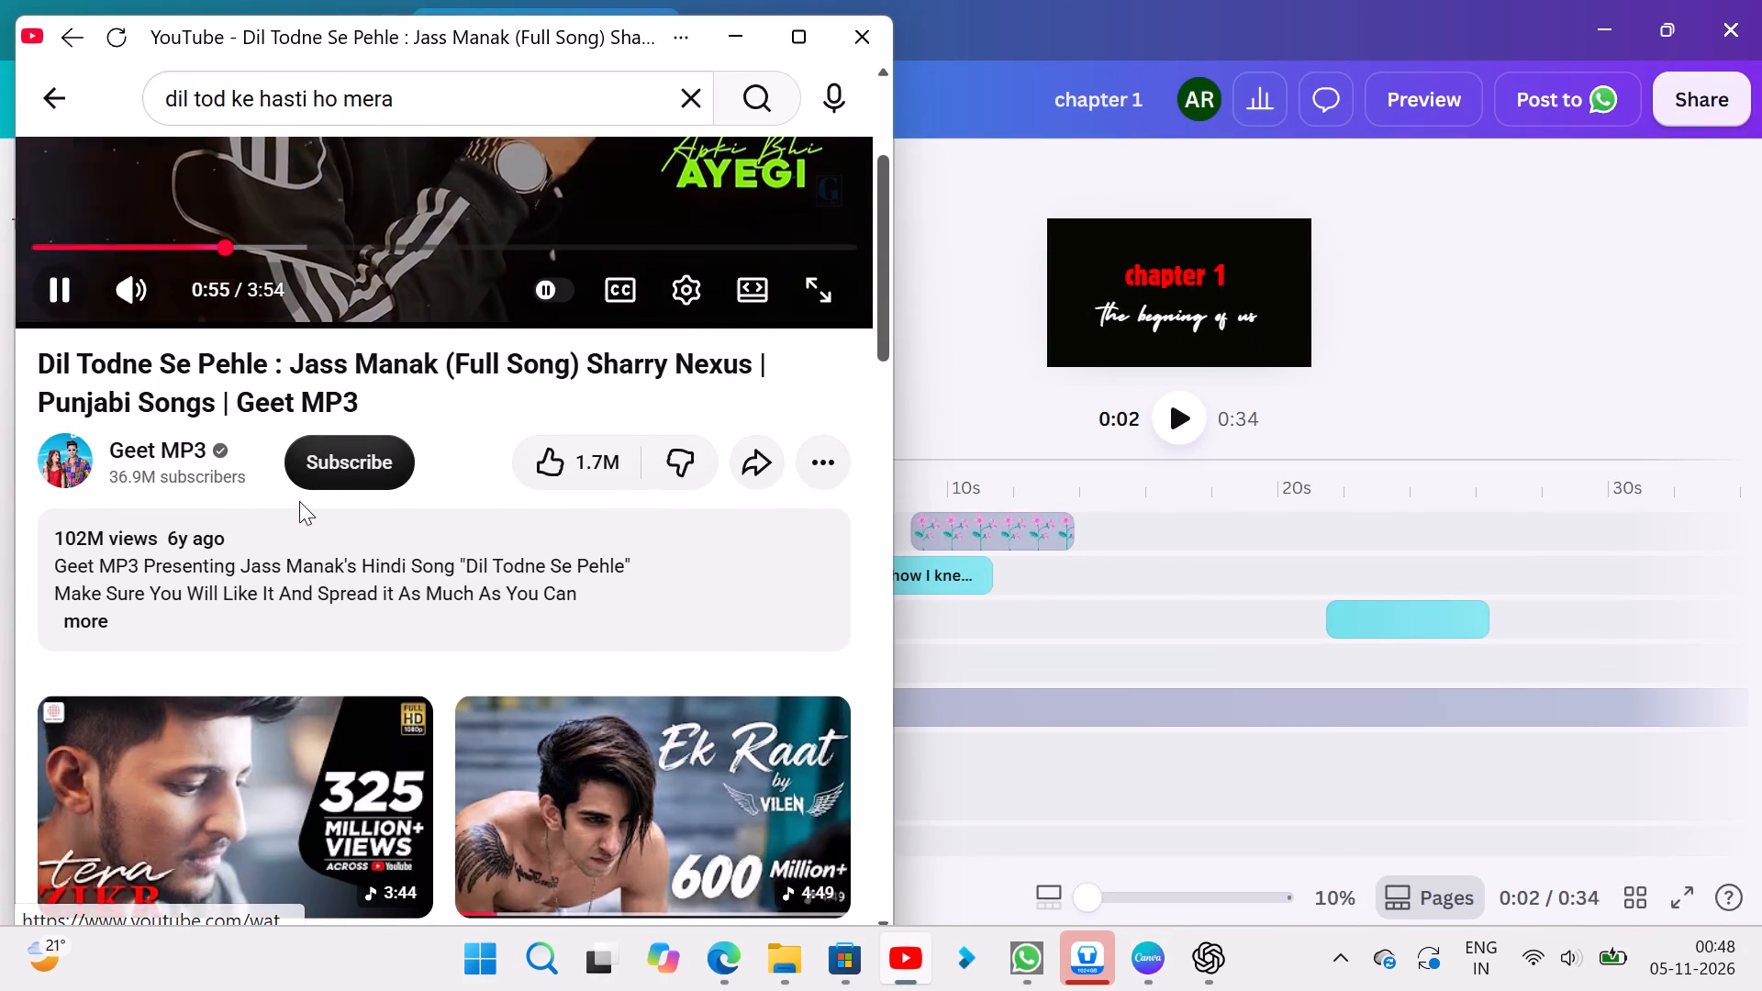
scroll(299, 501, down, 4)
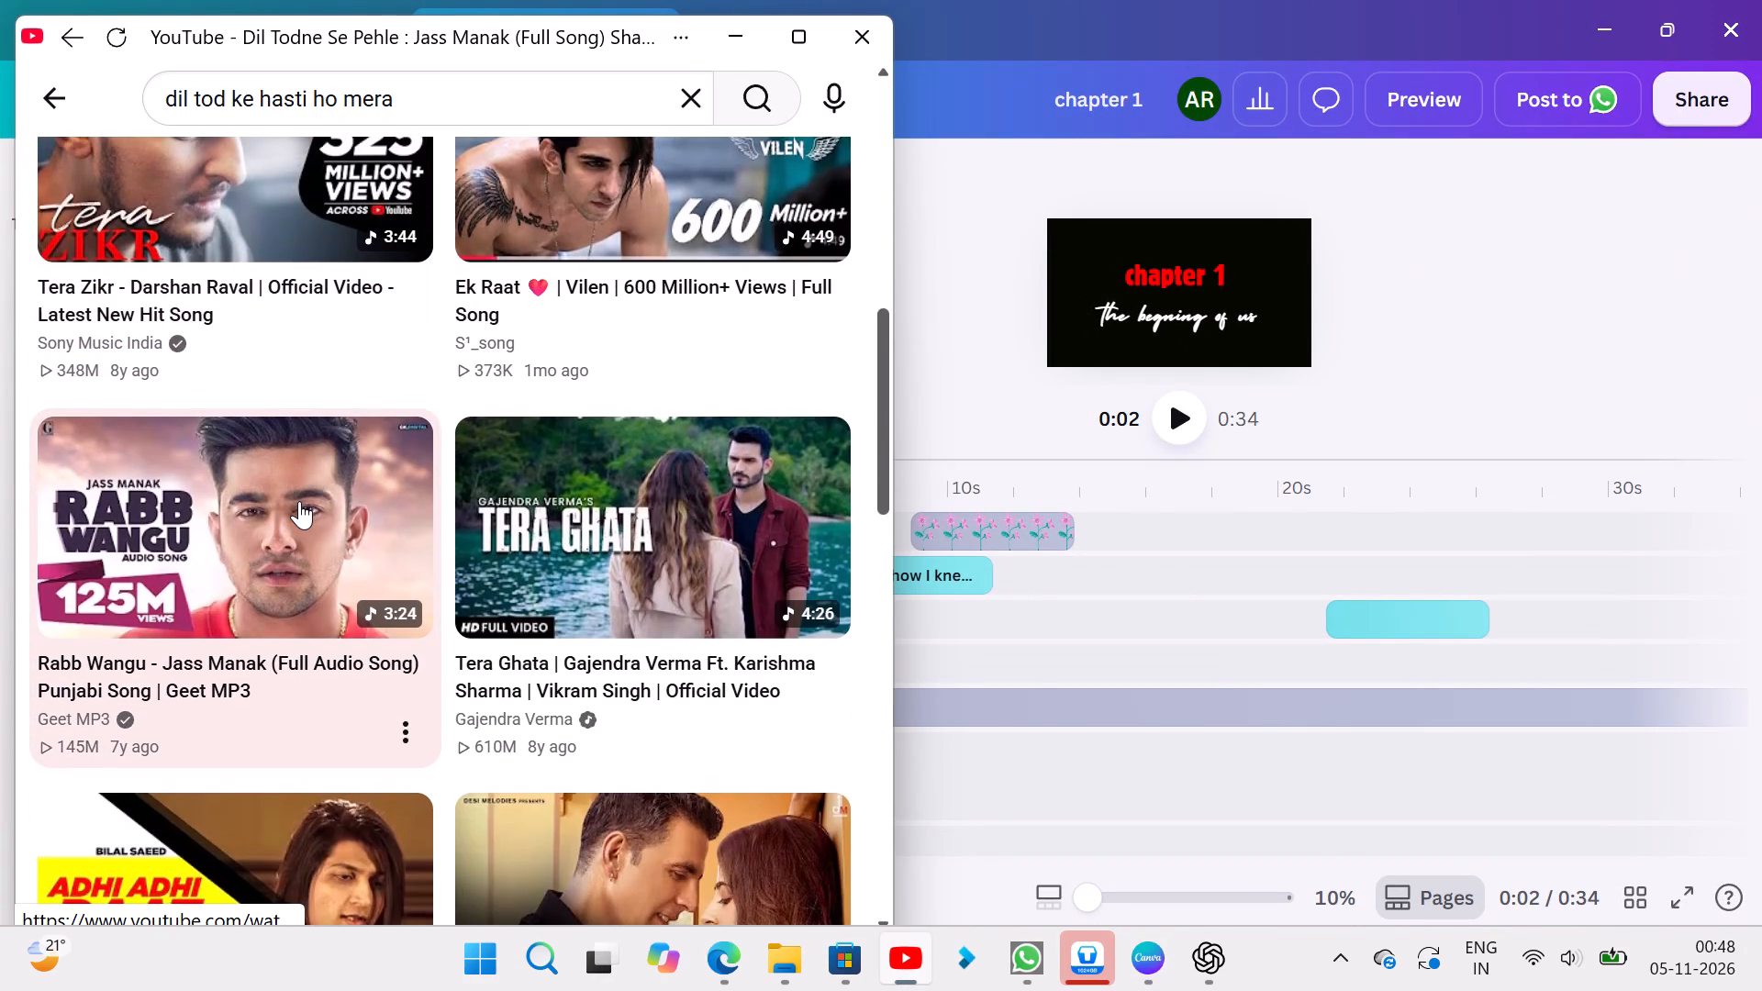
scroll(299, 501, down, 1)
click(299, 501)
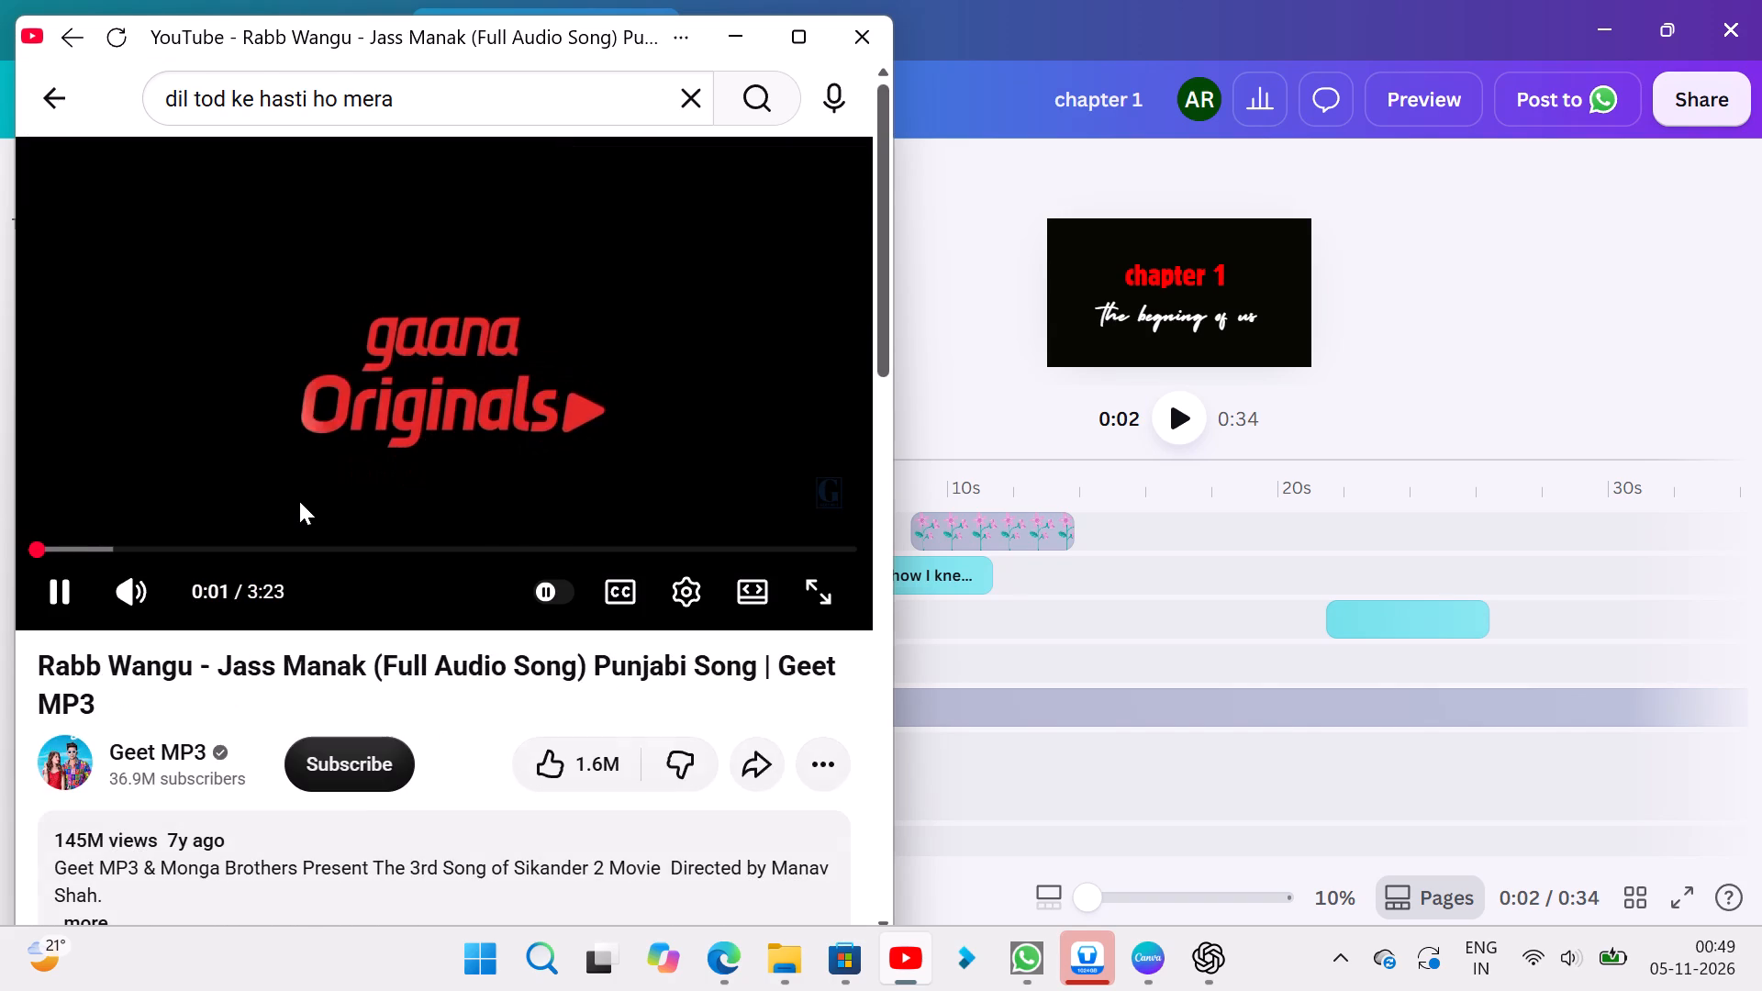
click(544, 197)
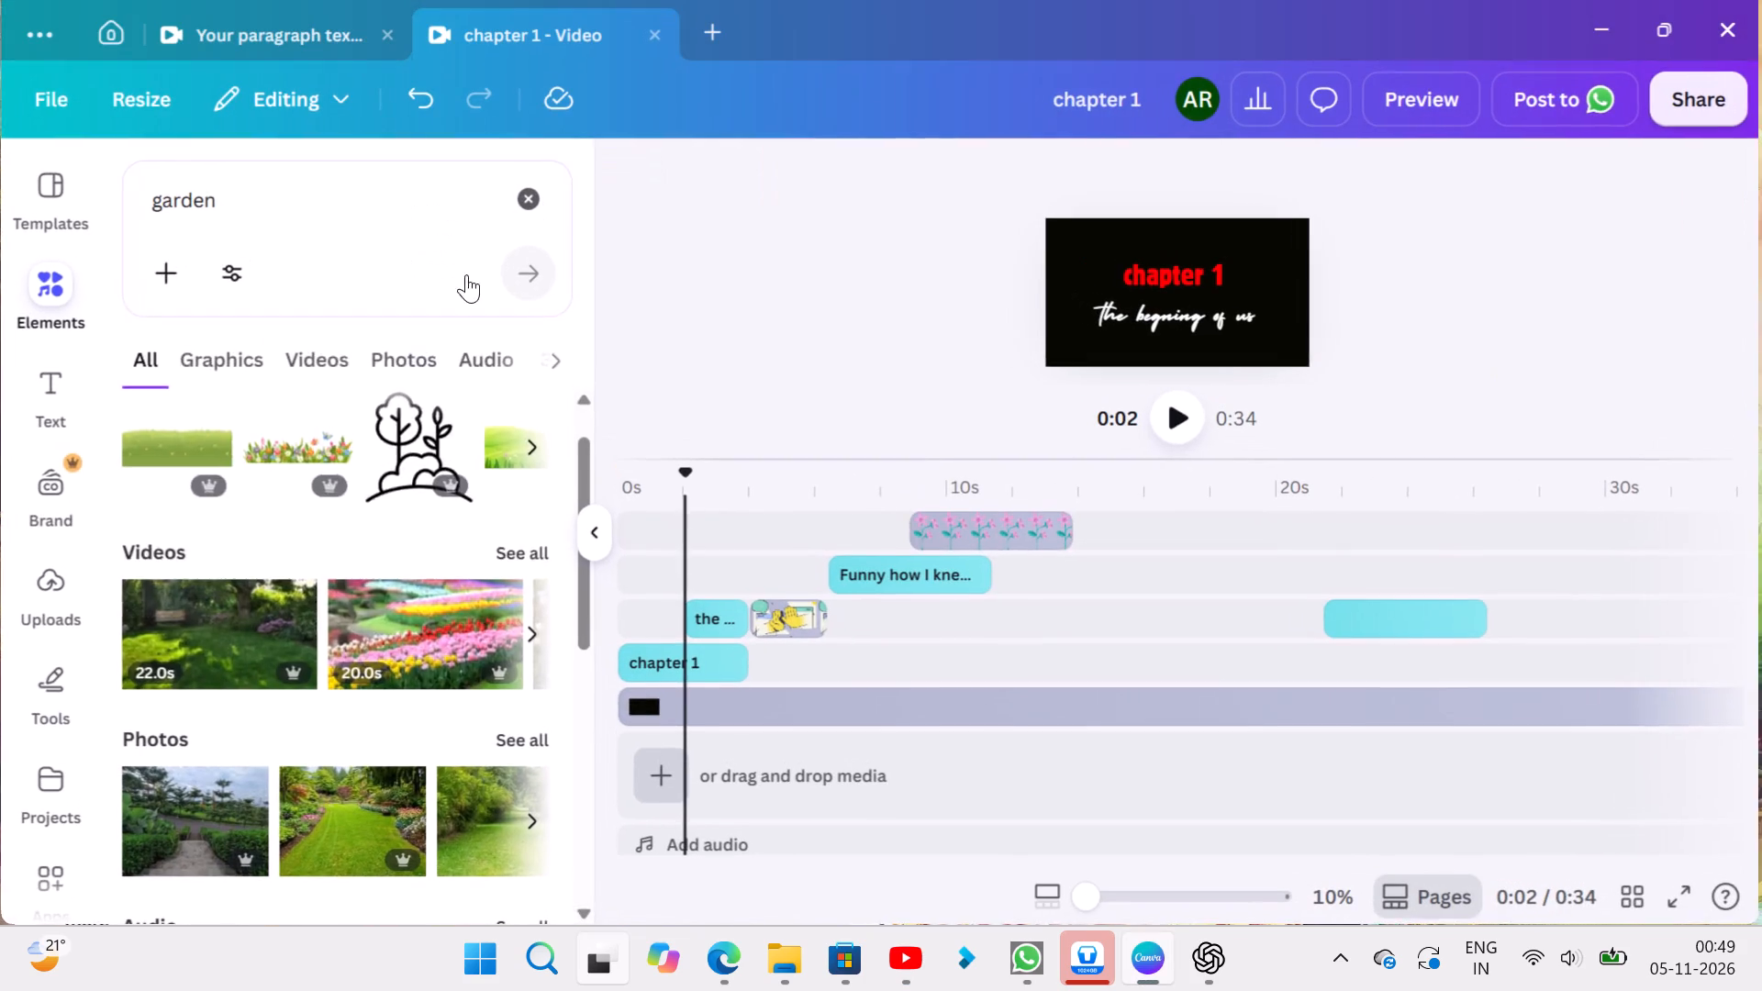
click(711, 248)
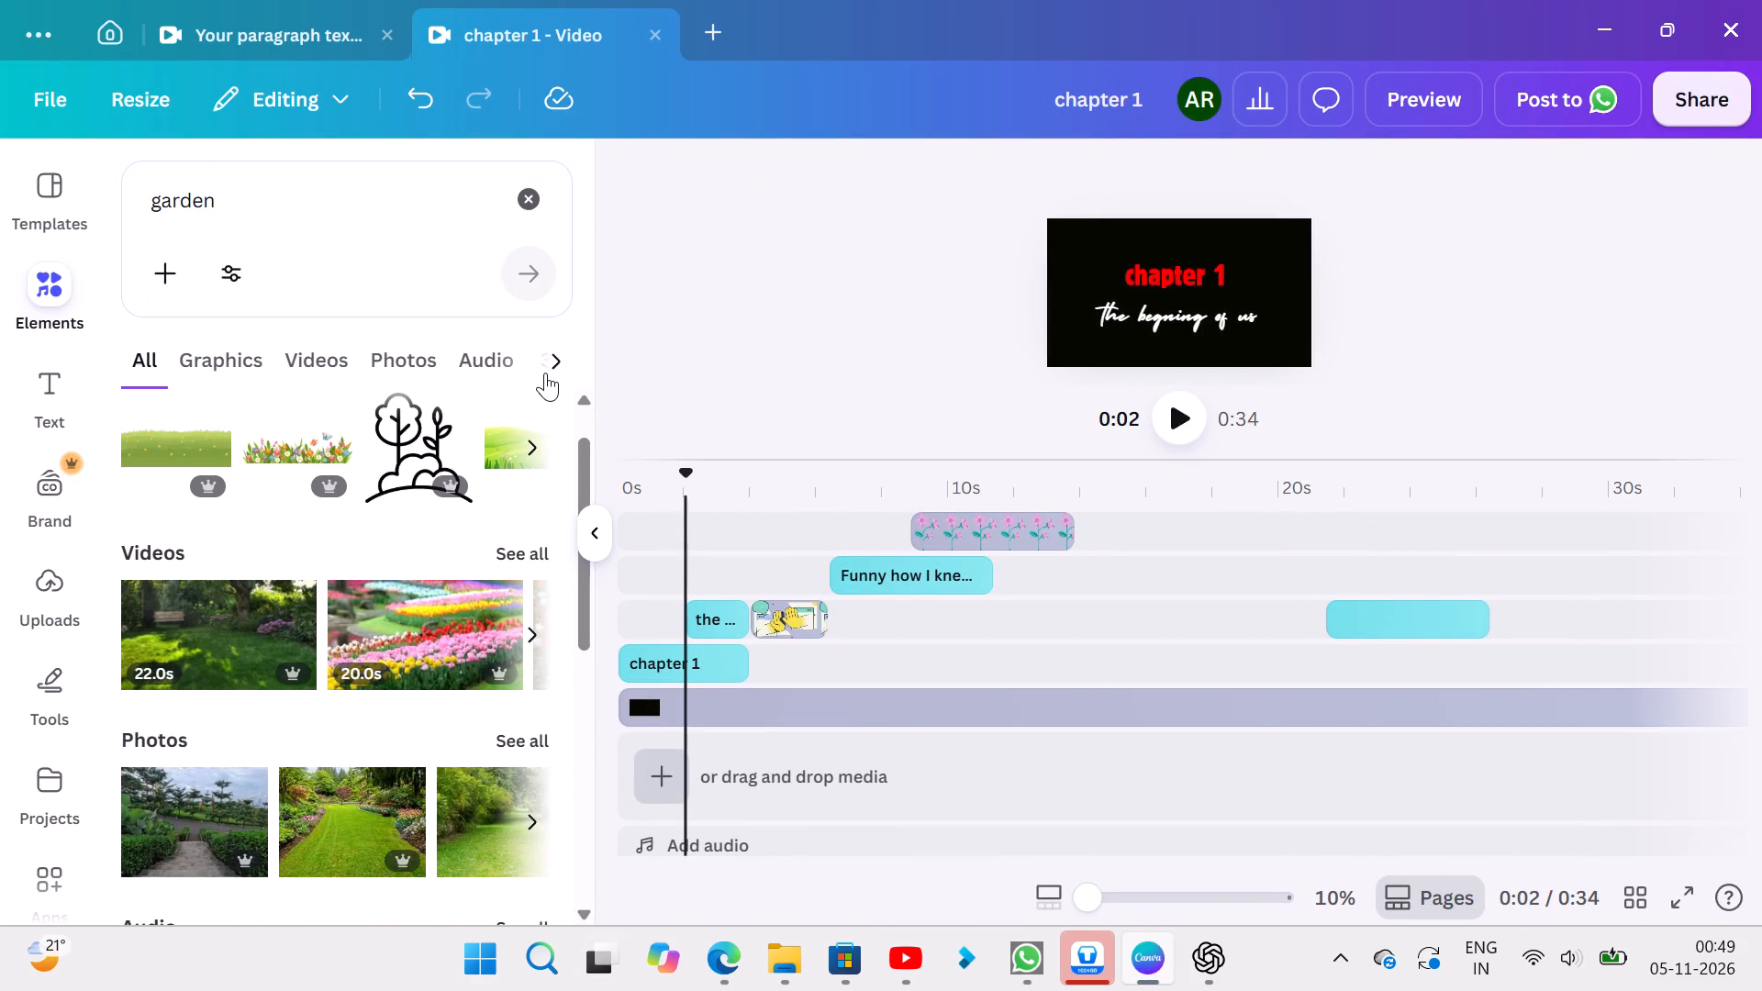
Browse the result categories and garden graphics for a matching scenery element.
click(555, 365)
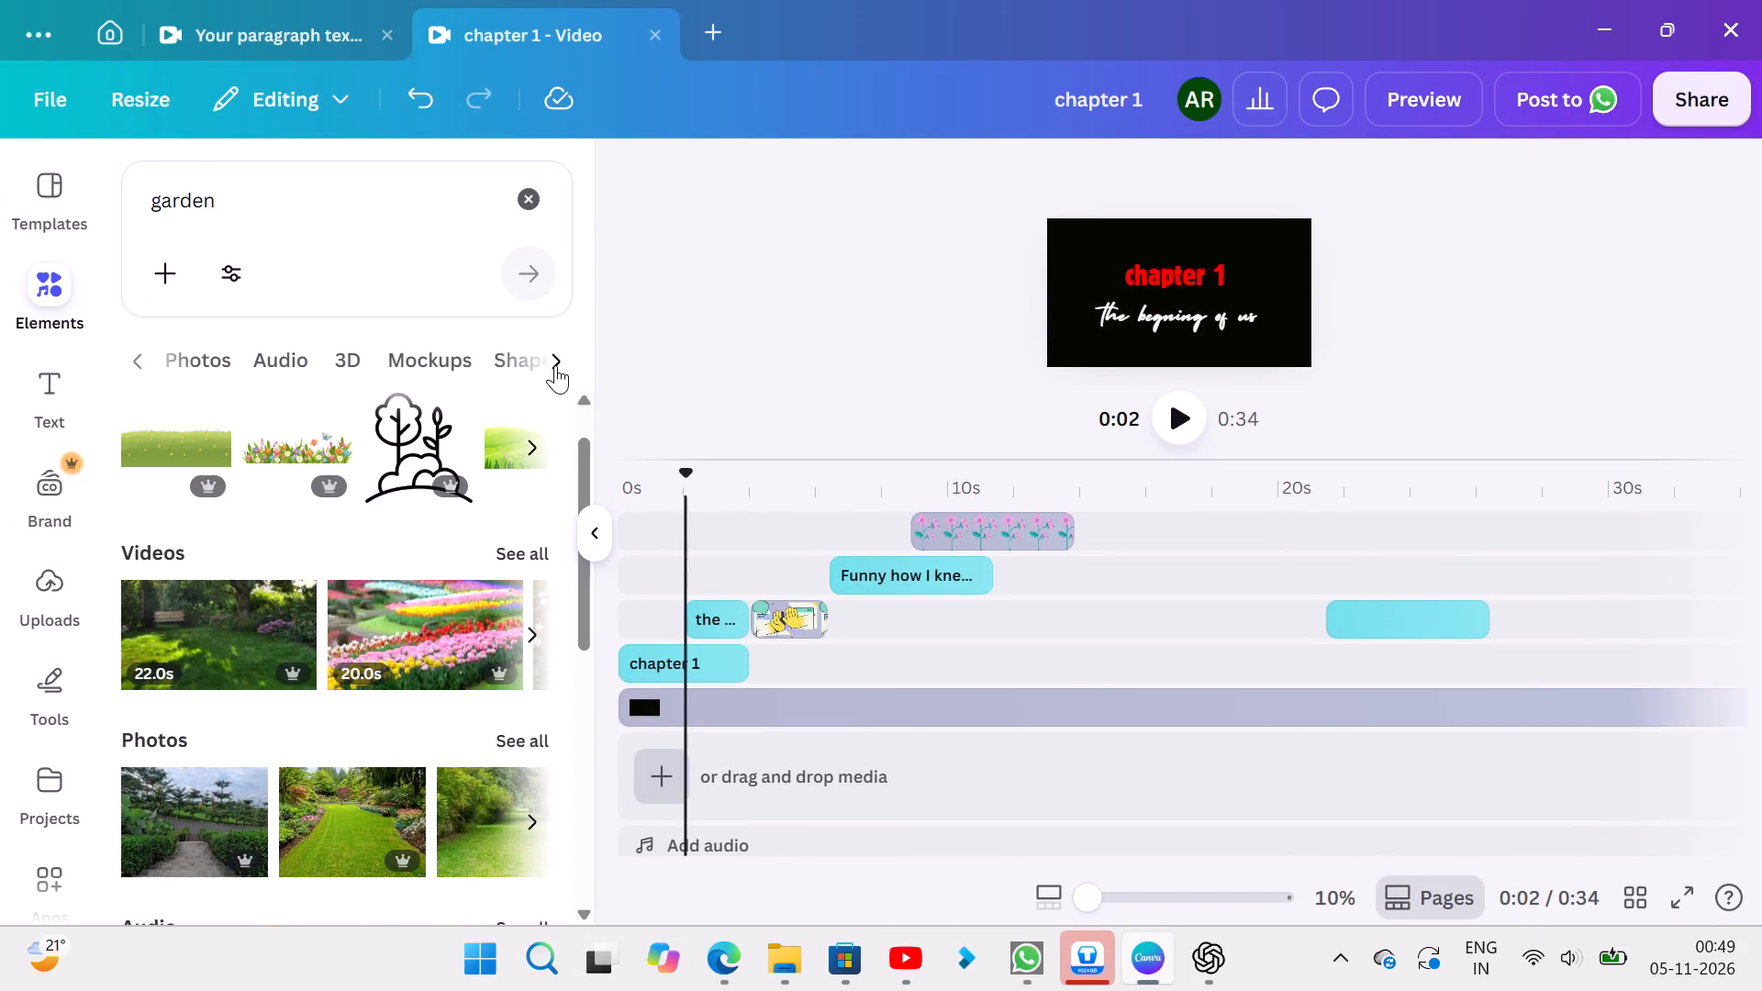
click(538, 435)
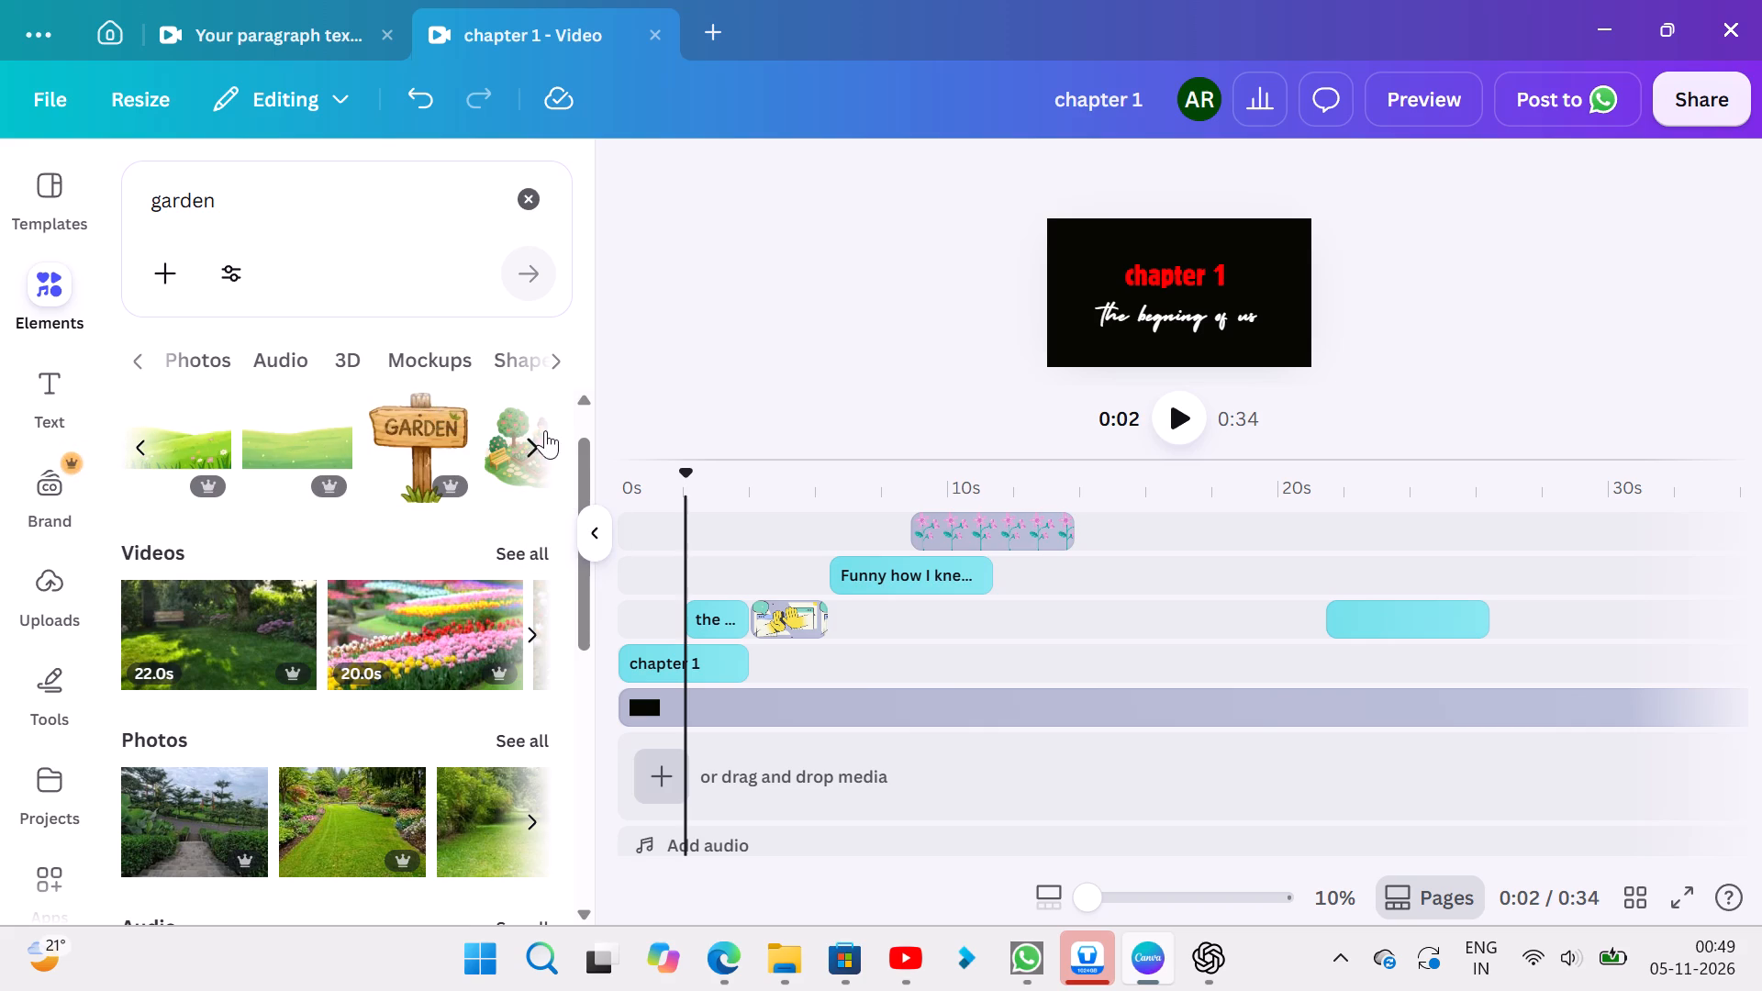
click(557, 350)
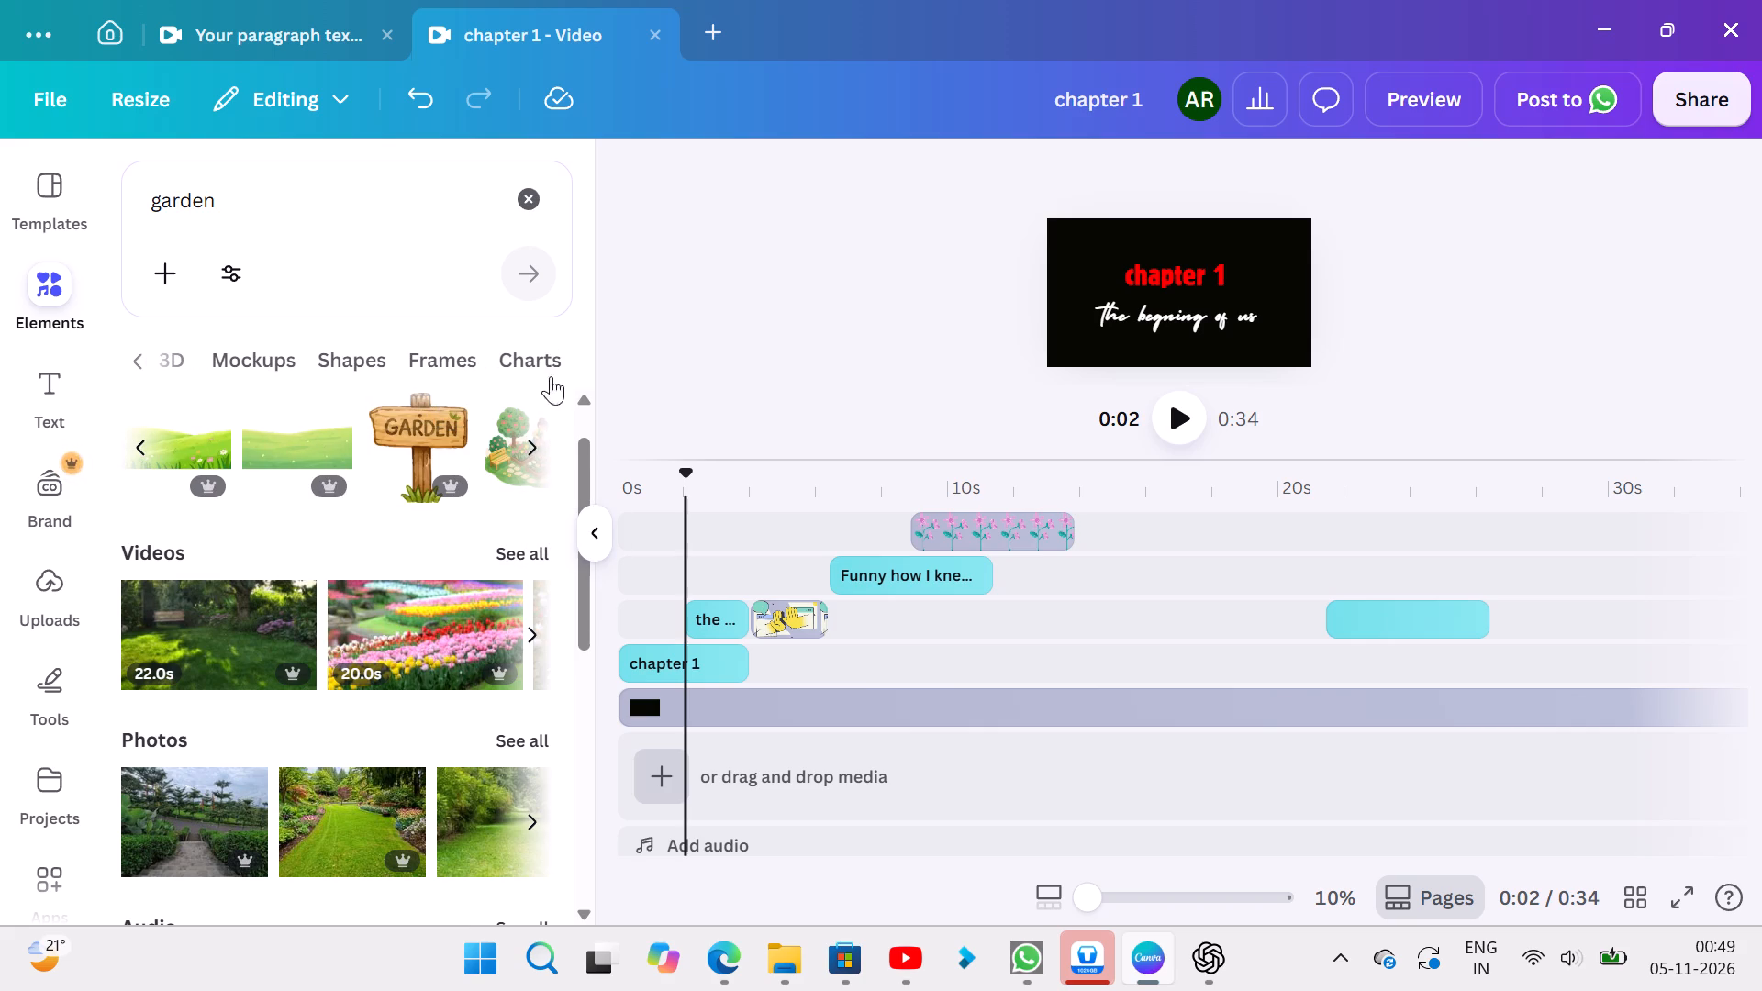
click(531, 438)
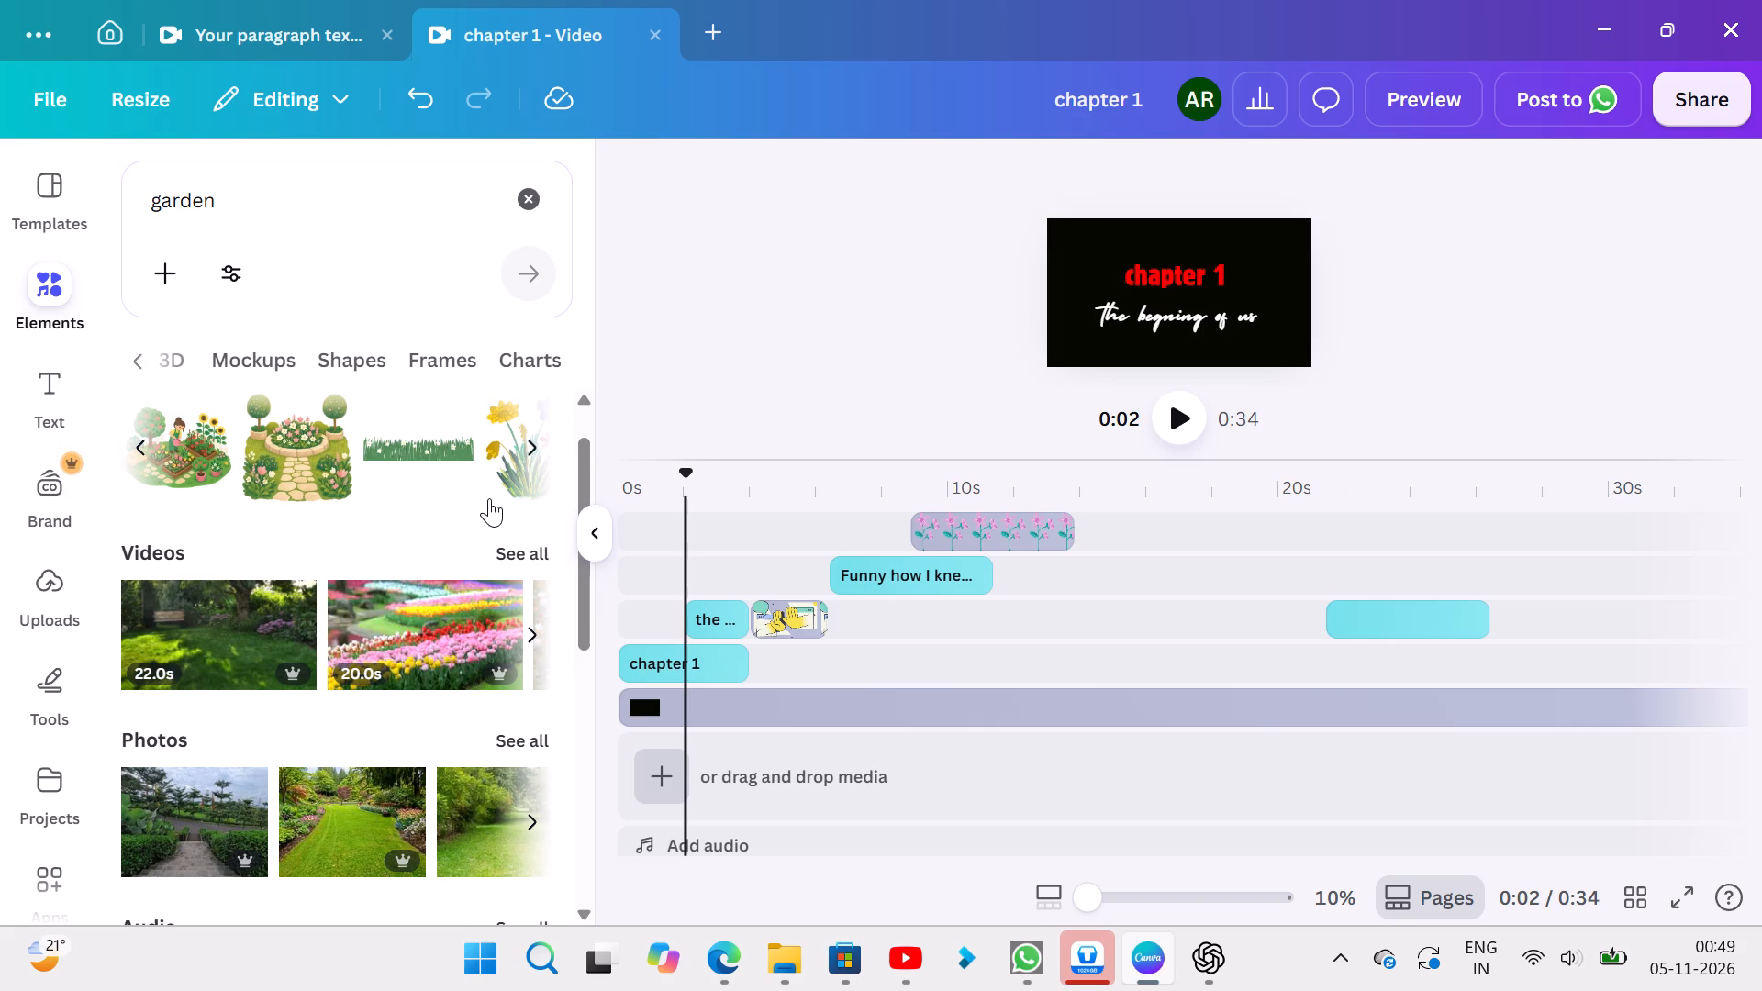
Move the flower animation clip earlier on the timeline so it lines up with the "Funny how I knew" text clip.
click(993, 523)
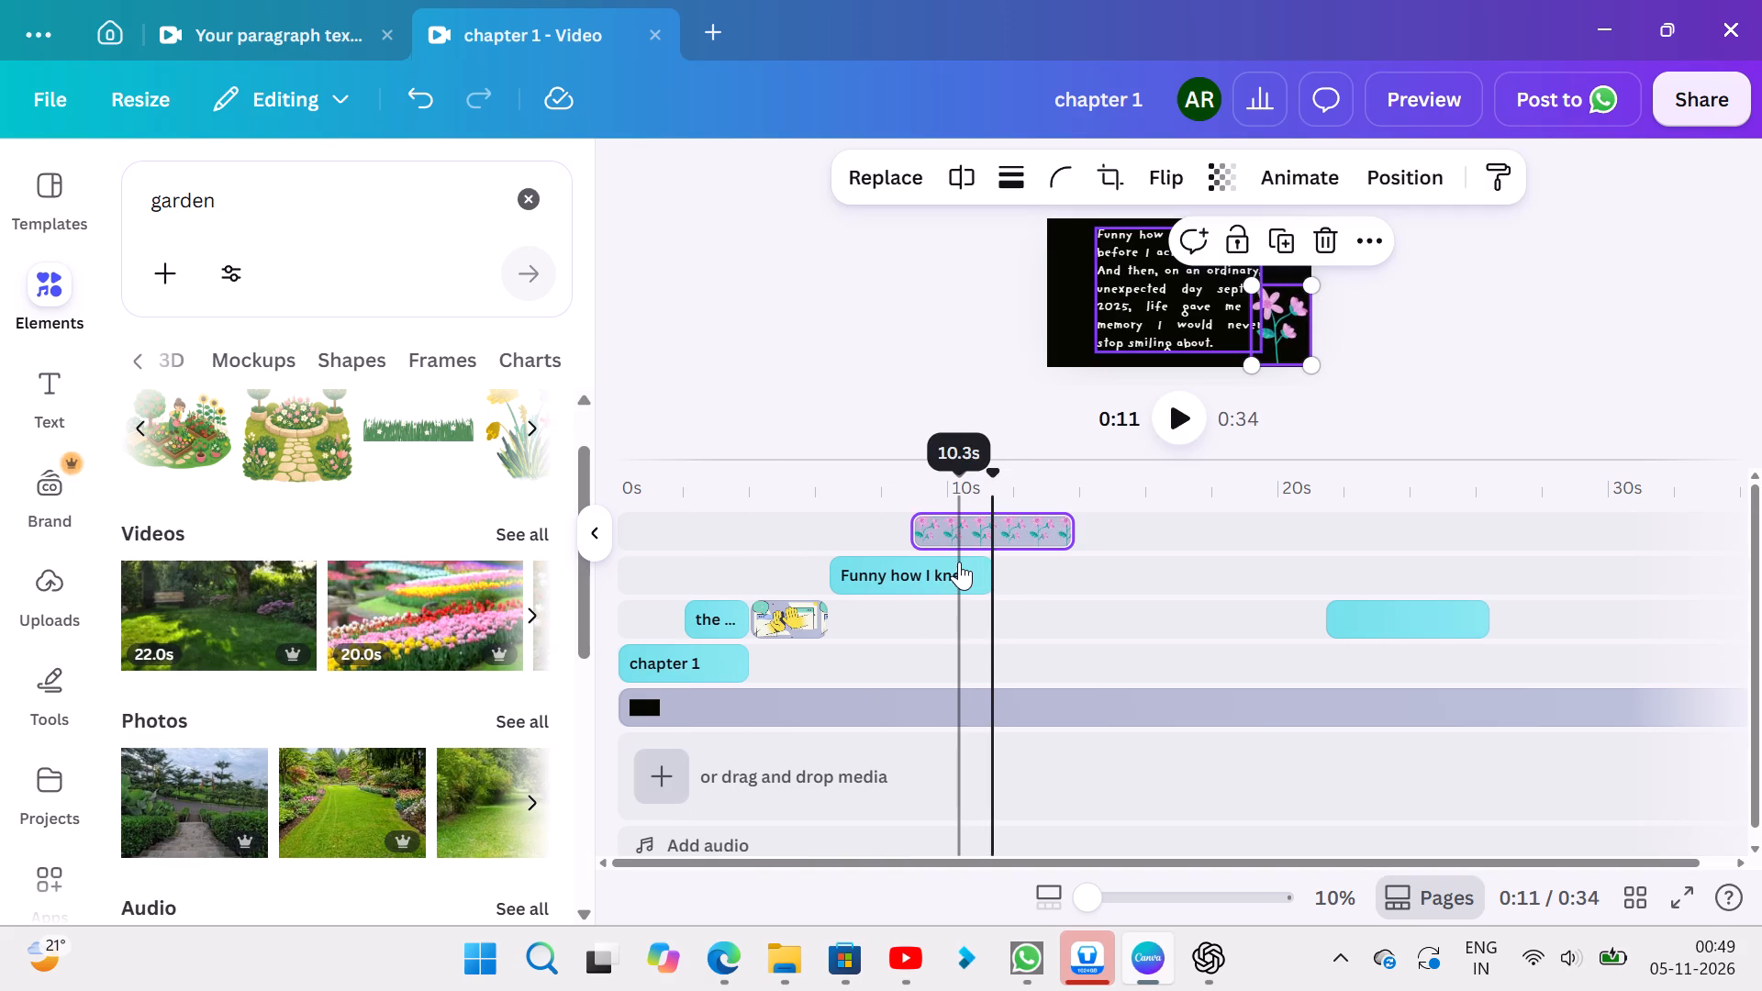
click(959, 562)
drag(1013, 519, 951, 524)
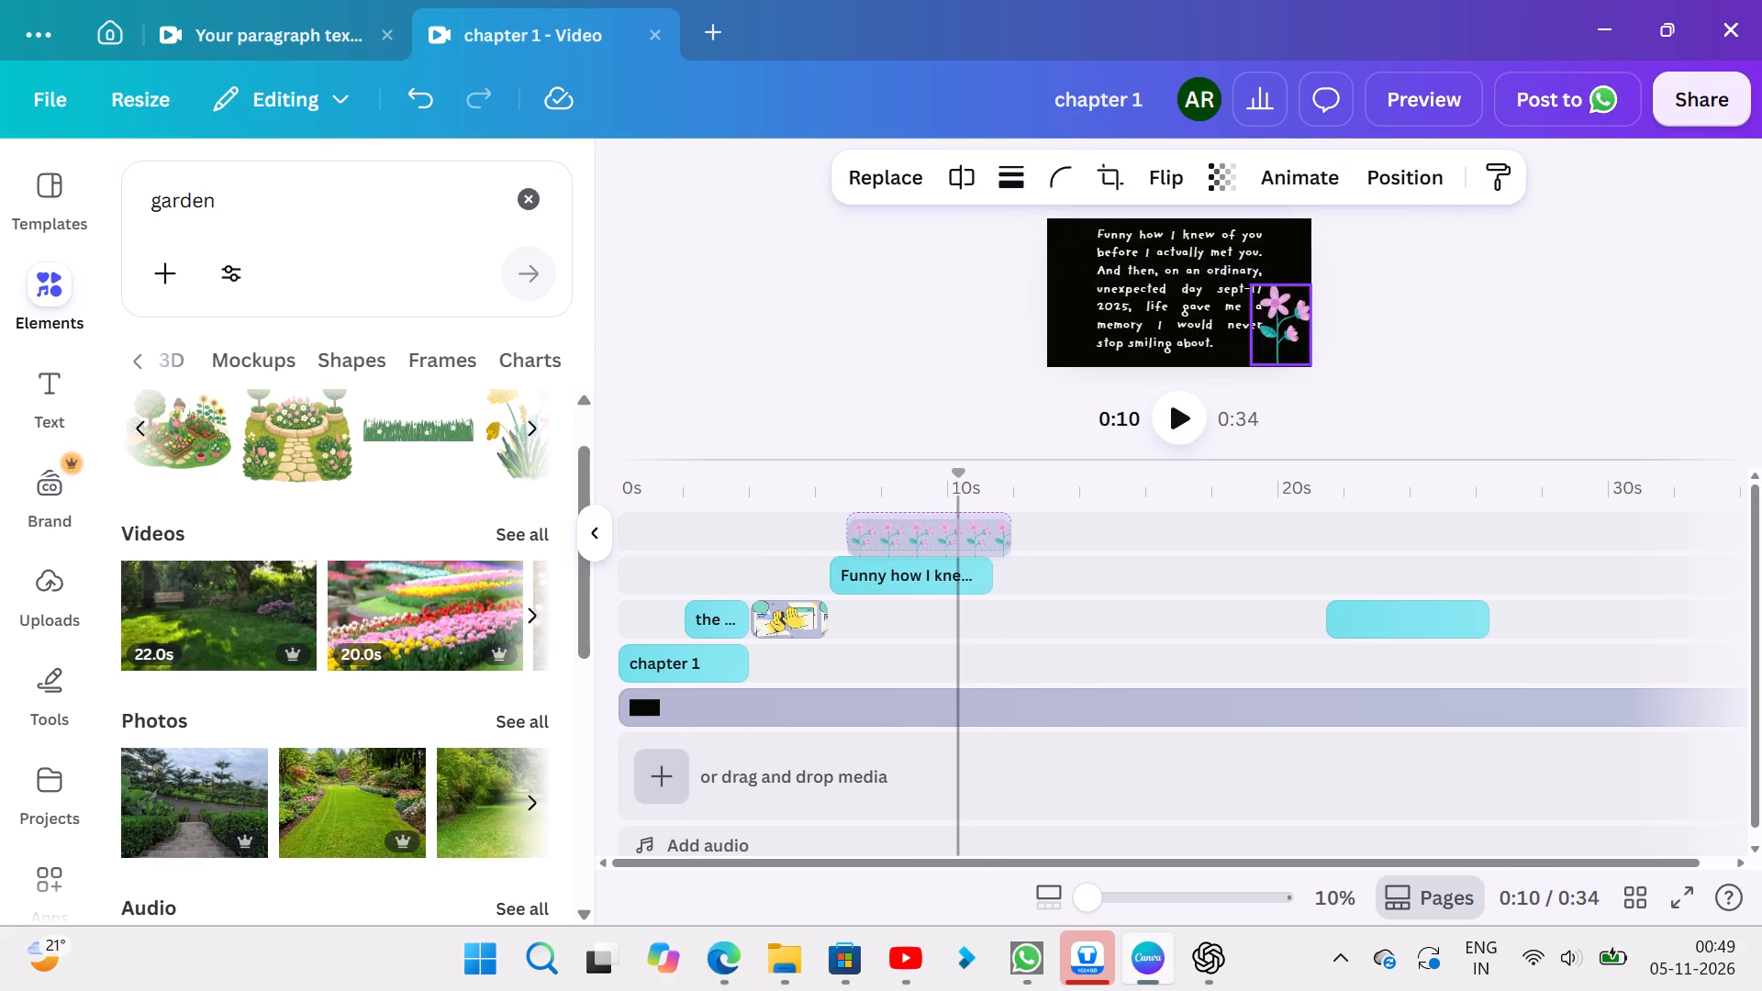
drag(951, 524, 931, 525)
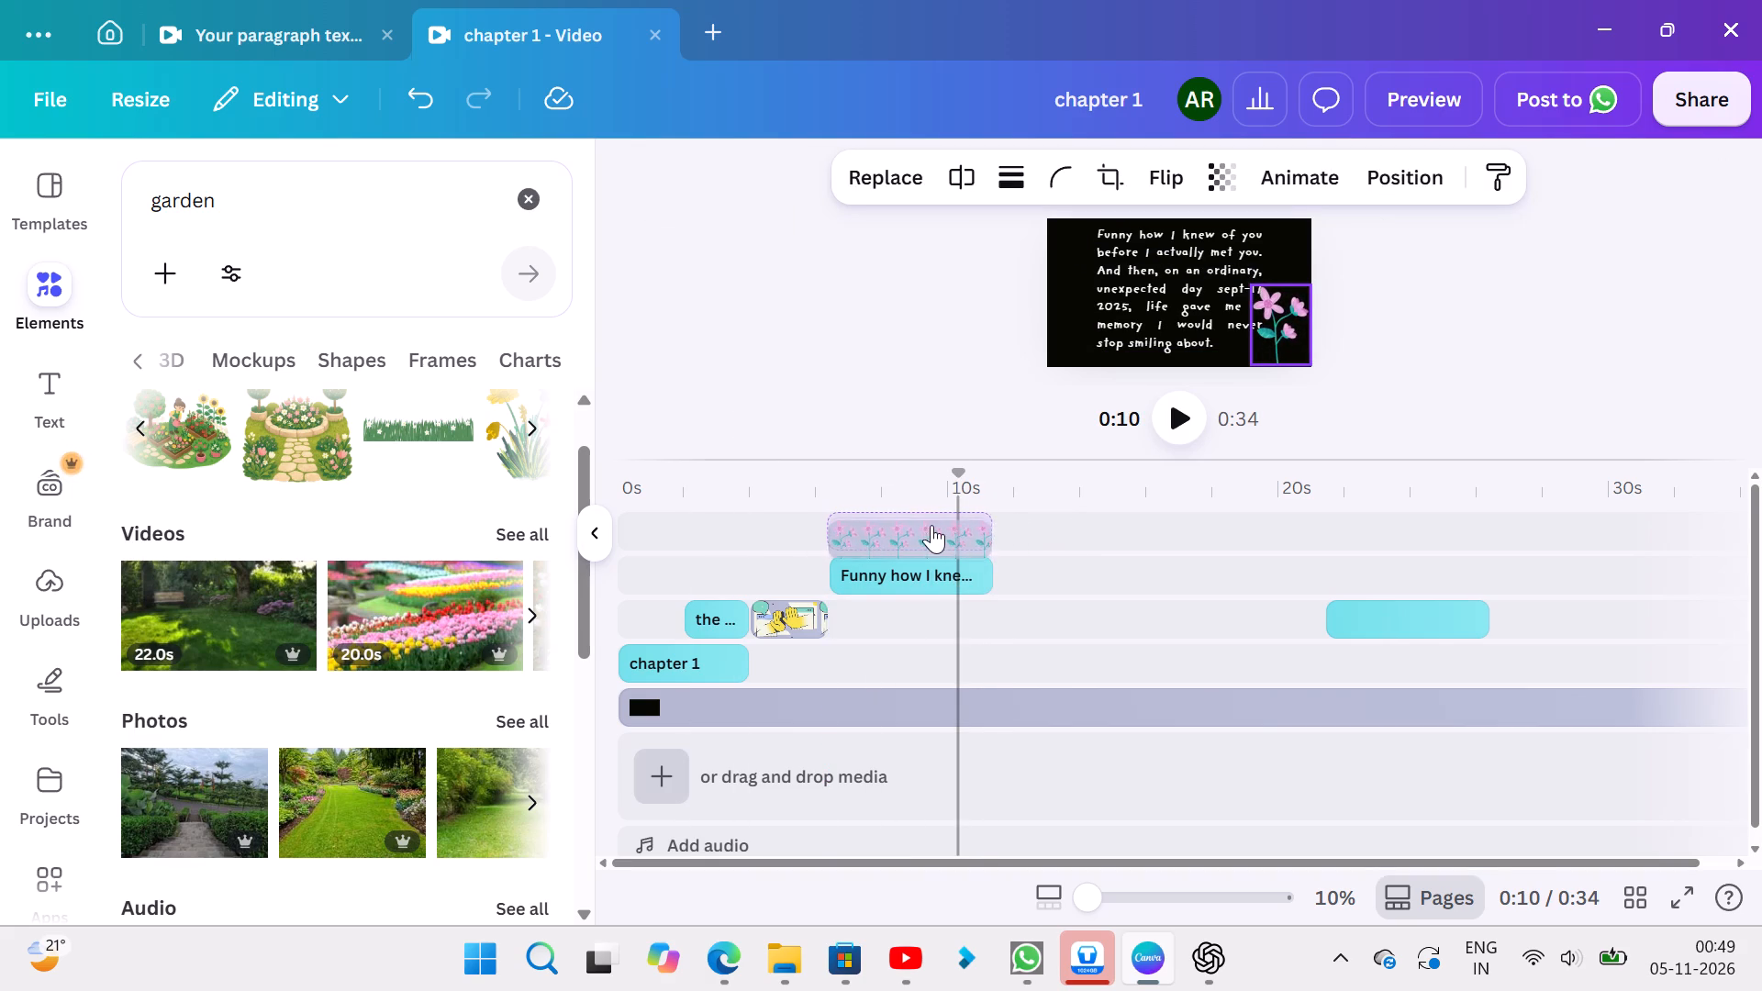
click(1149, 496)
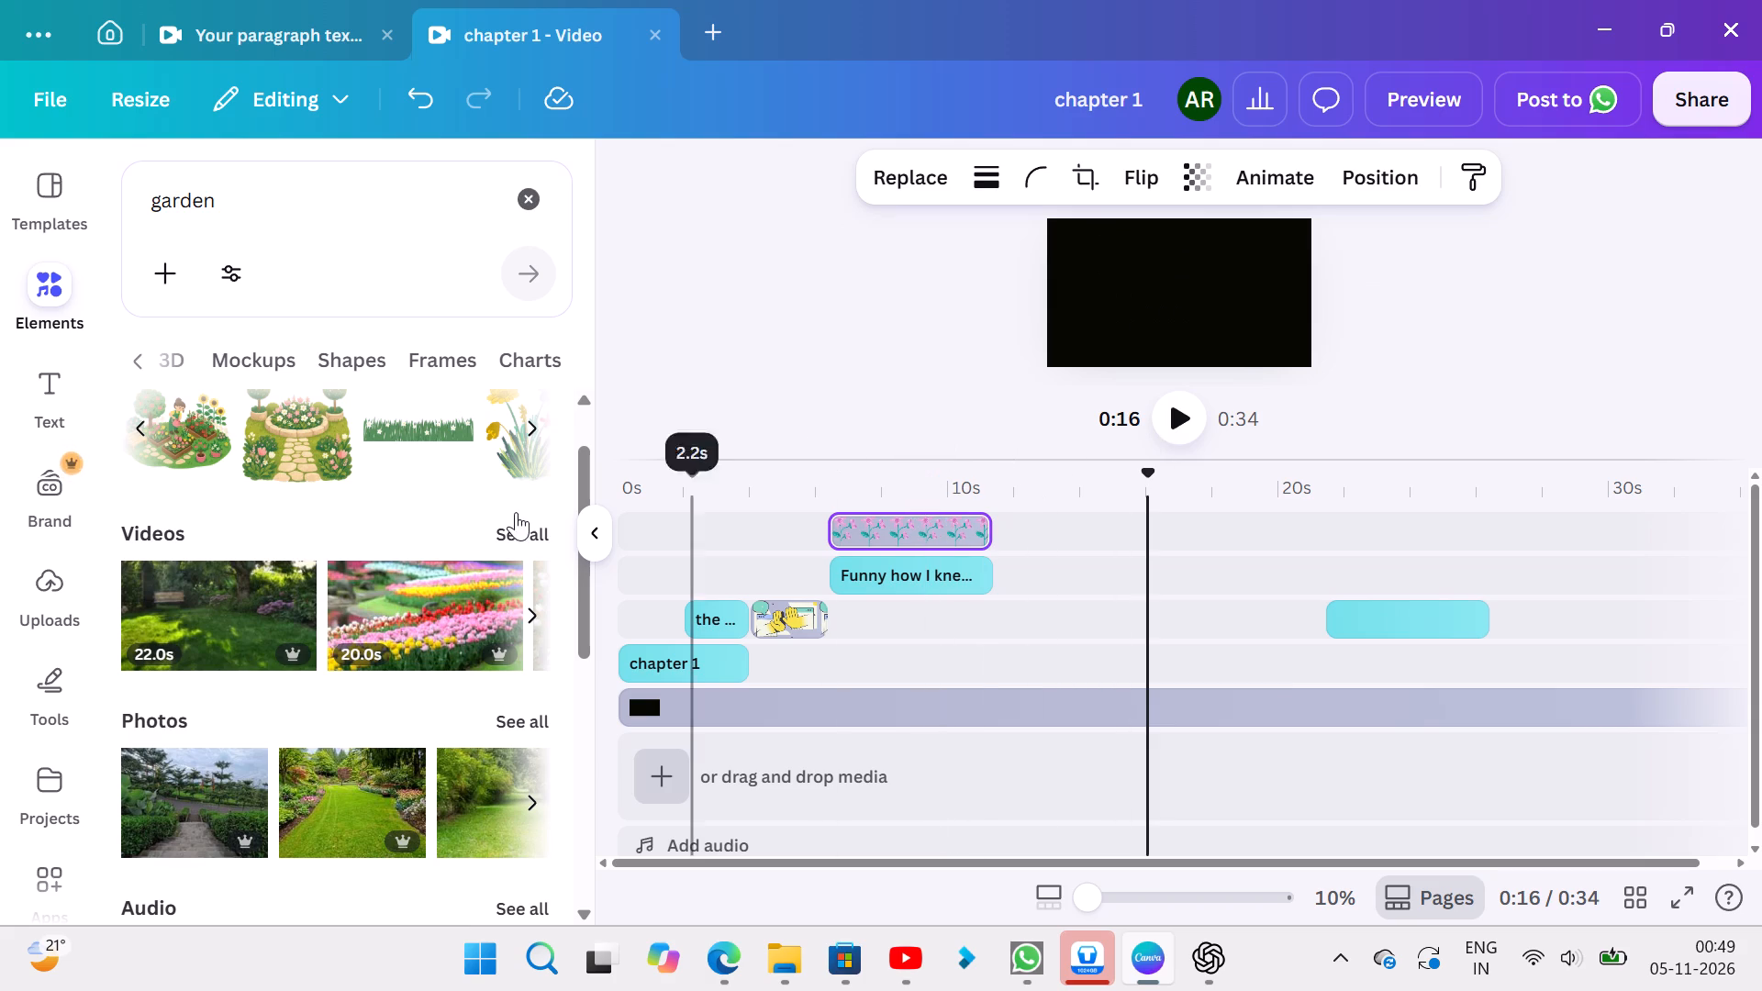
Add the flowered grass border graphic to the timeline track just after the high-five clip, under the "Funny how I knew" text clip.
drag(422, 429, 519, 484)
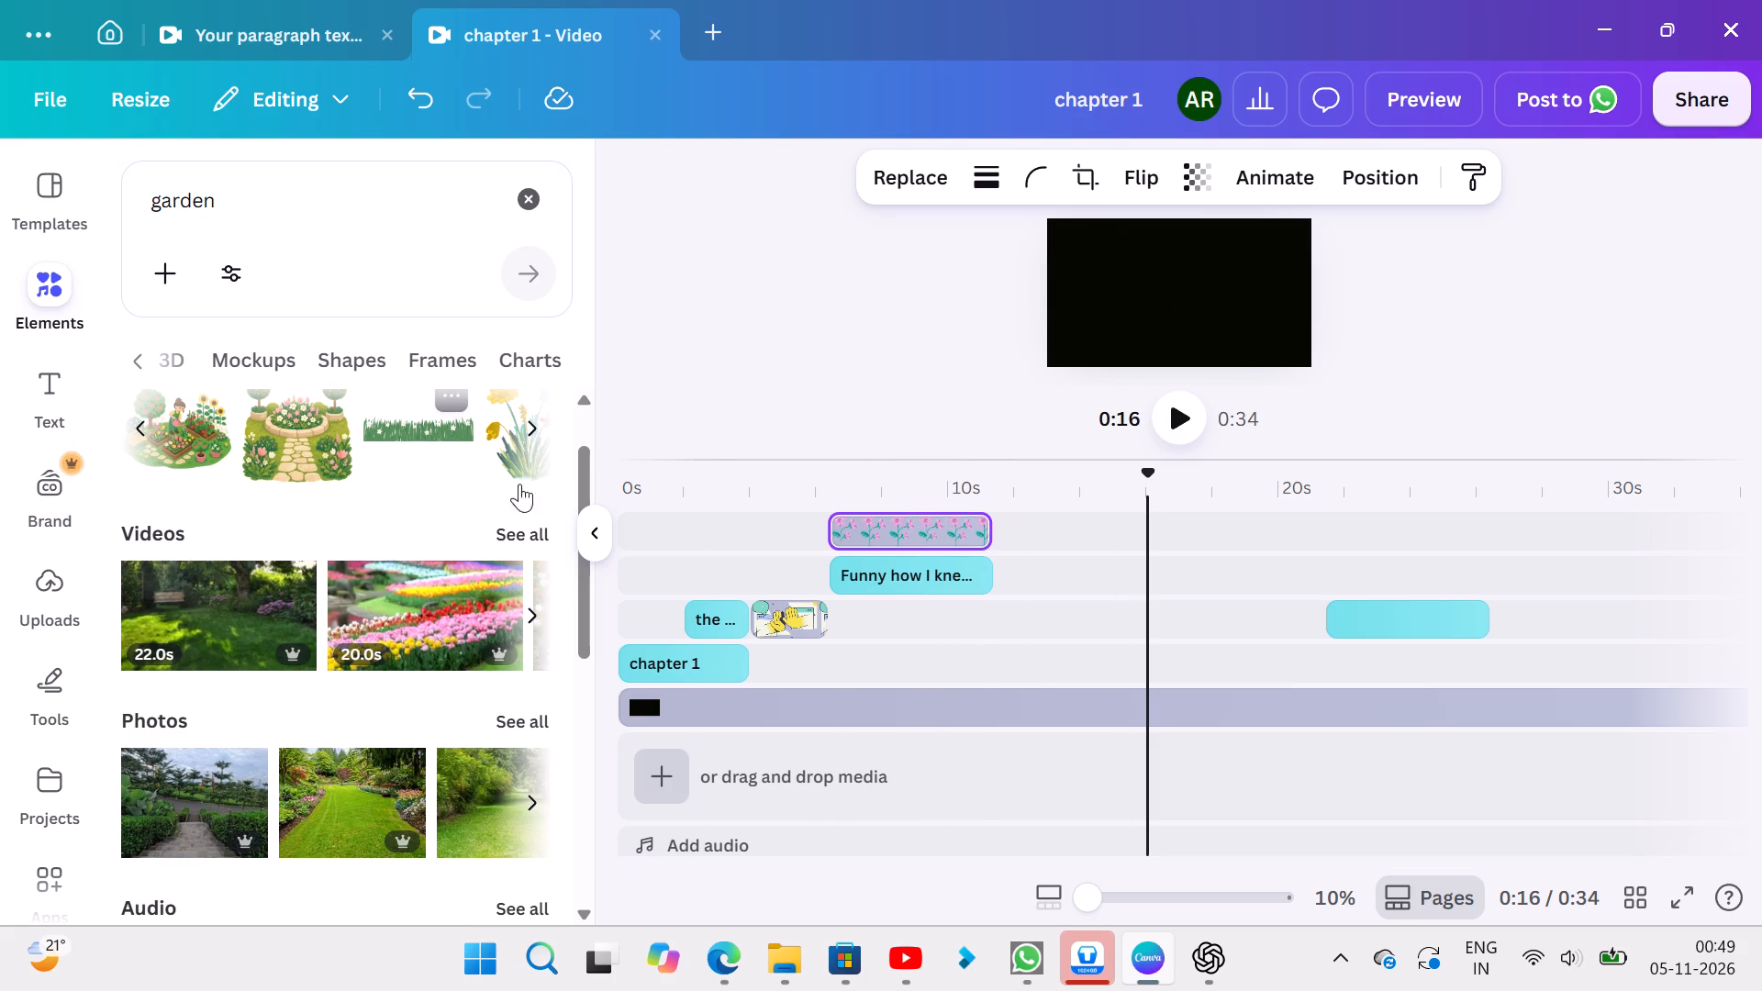
drag(519, 484, 892, 599)
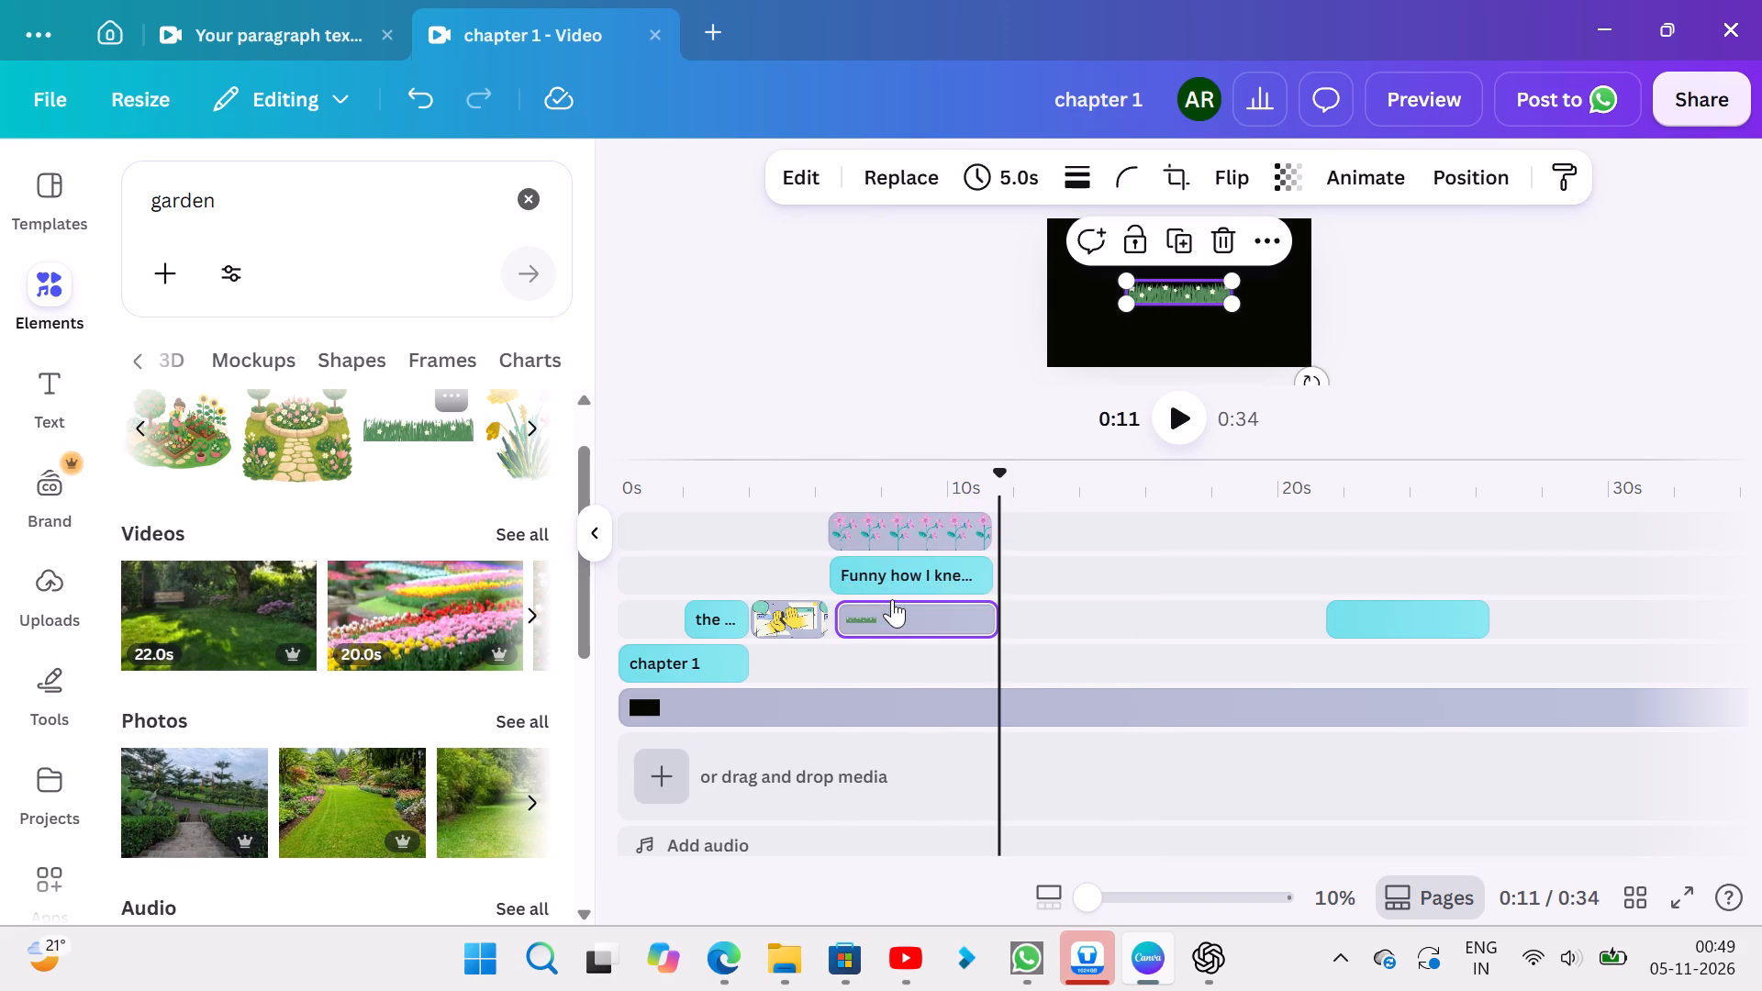
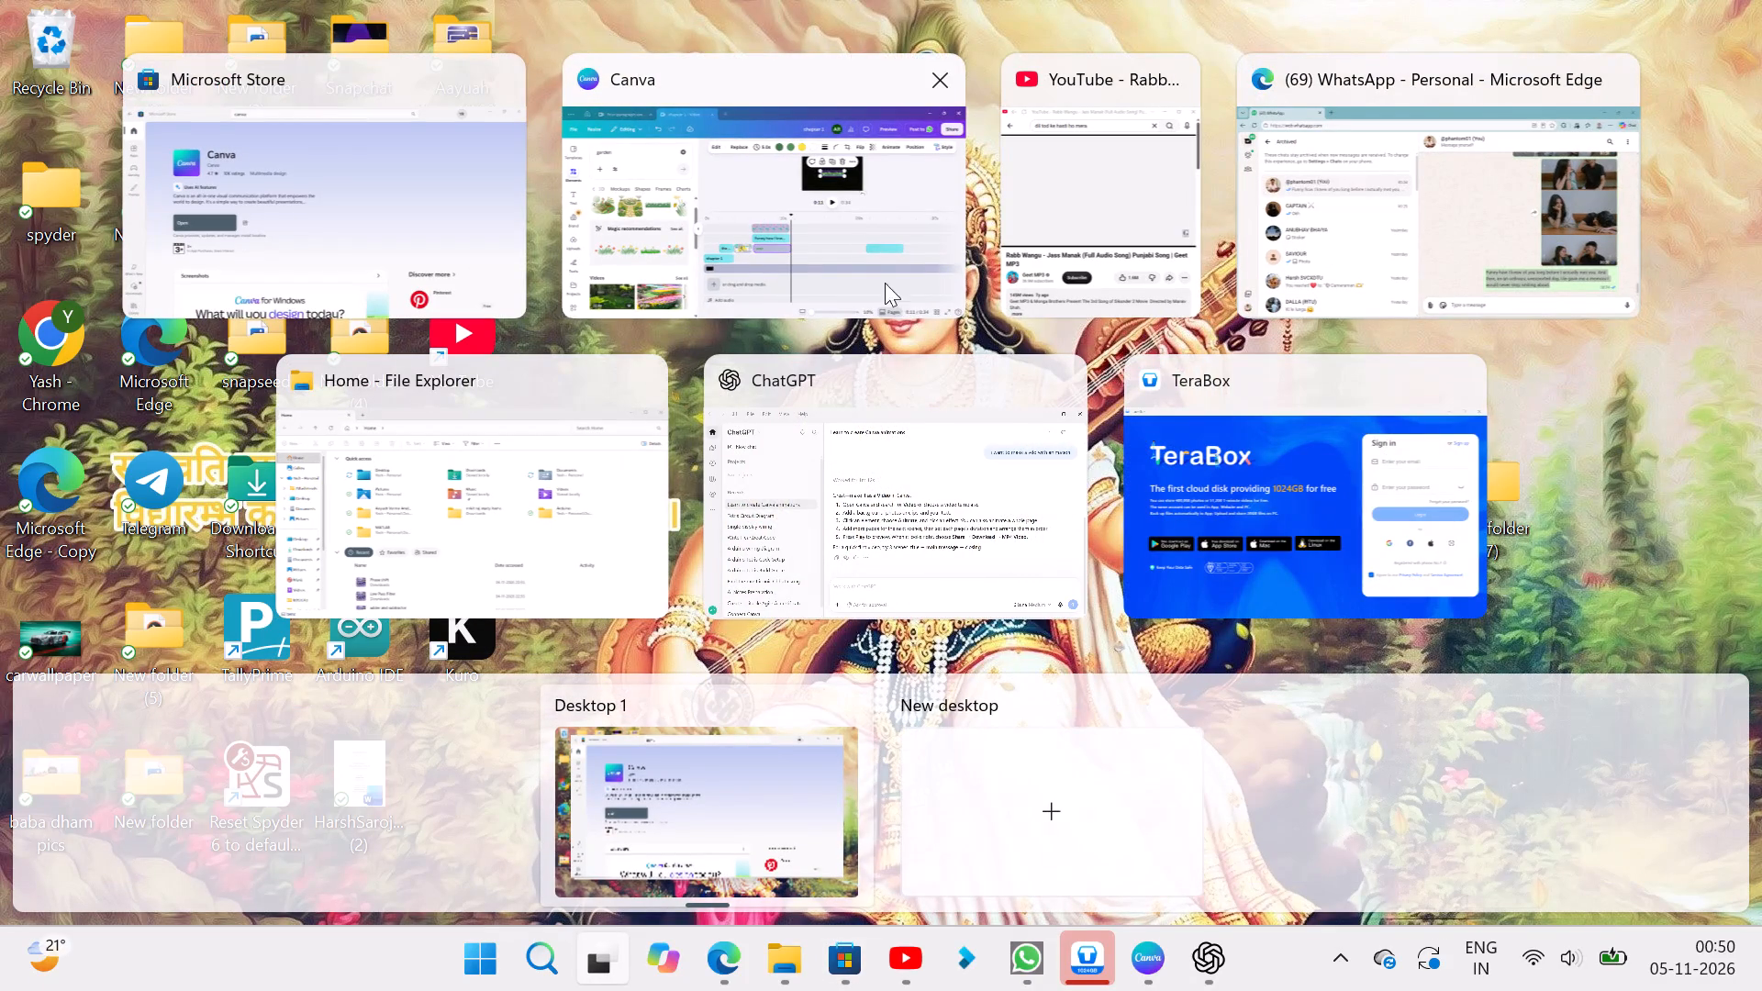
Switch back to Canva and move the chapter 1 video's playhead to the start of the timeline, at about 0.2s.
click(865, 228)
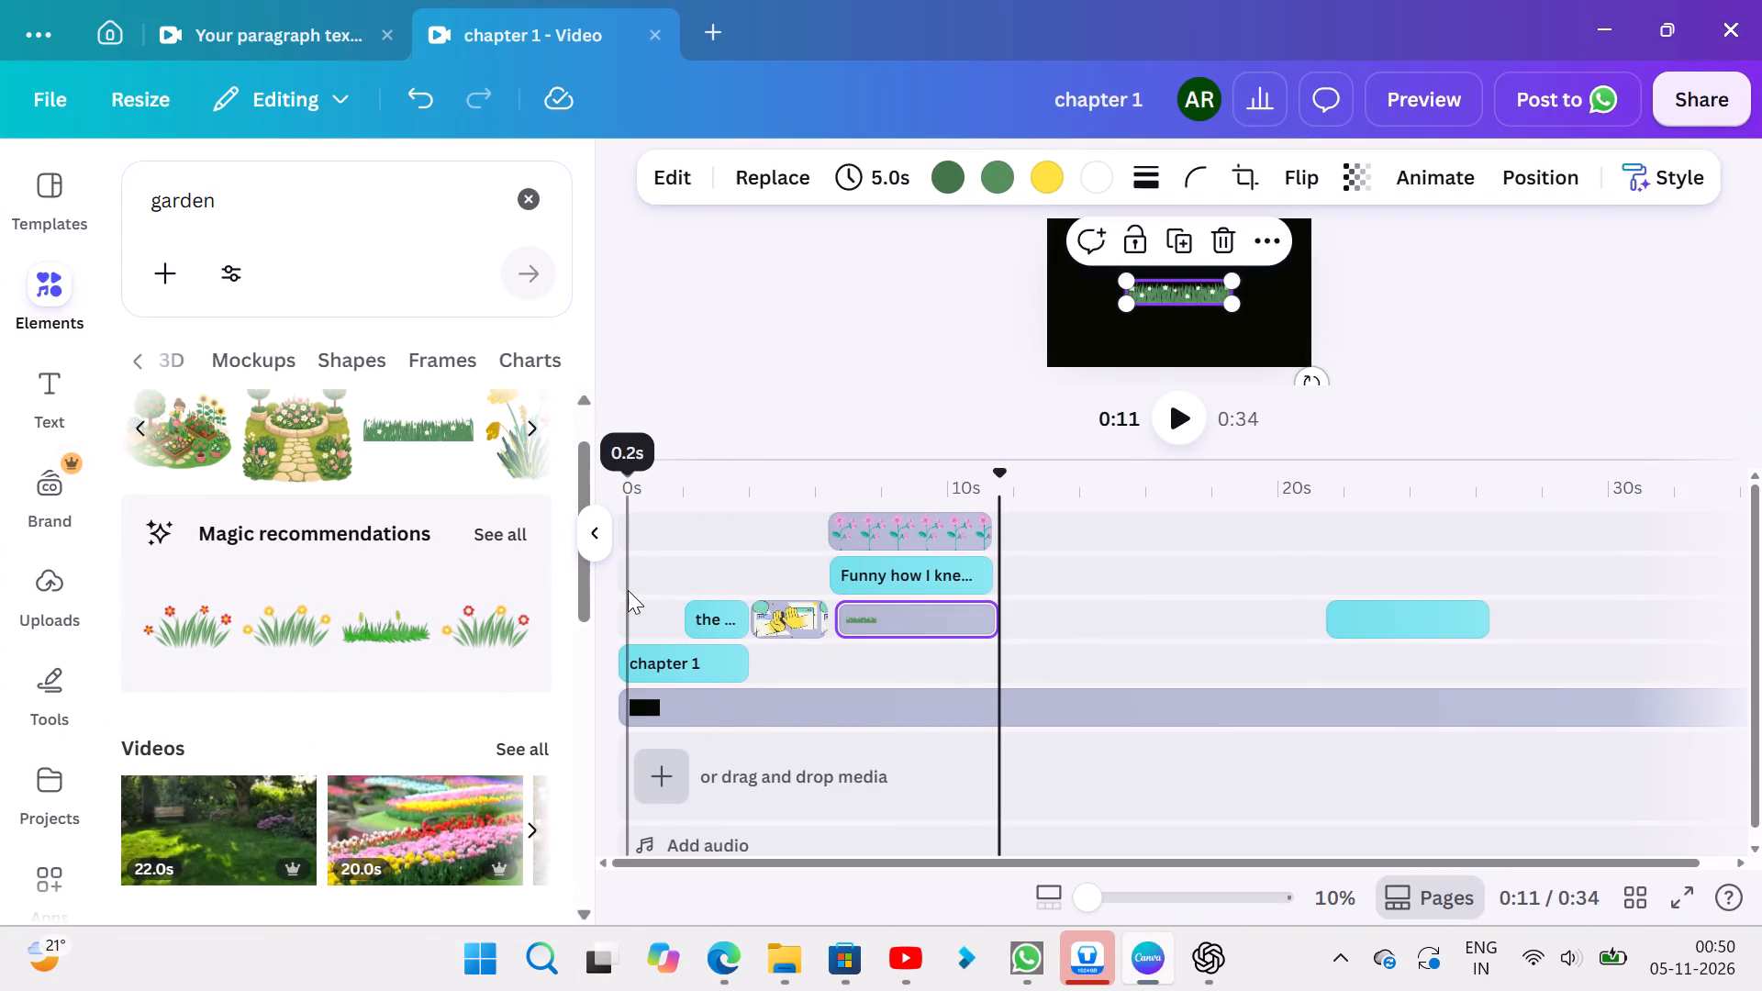
click(628, 590)
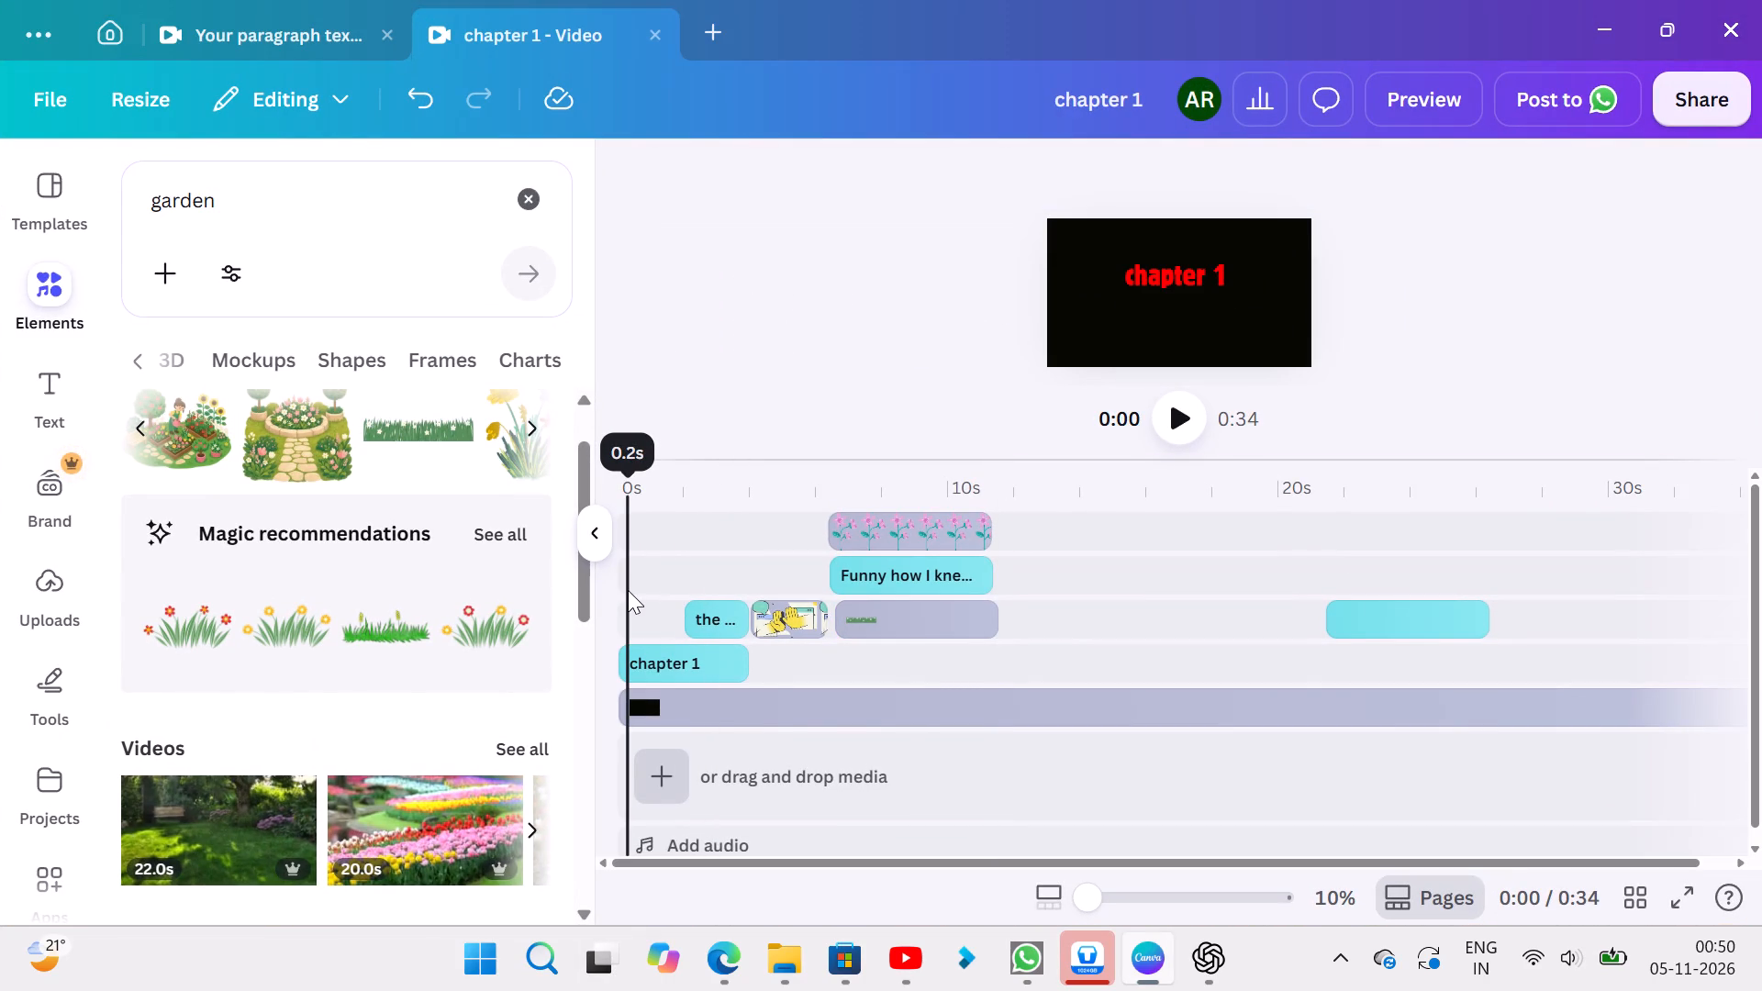
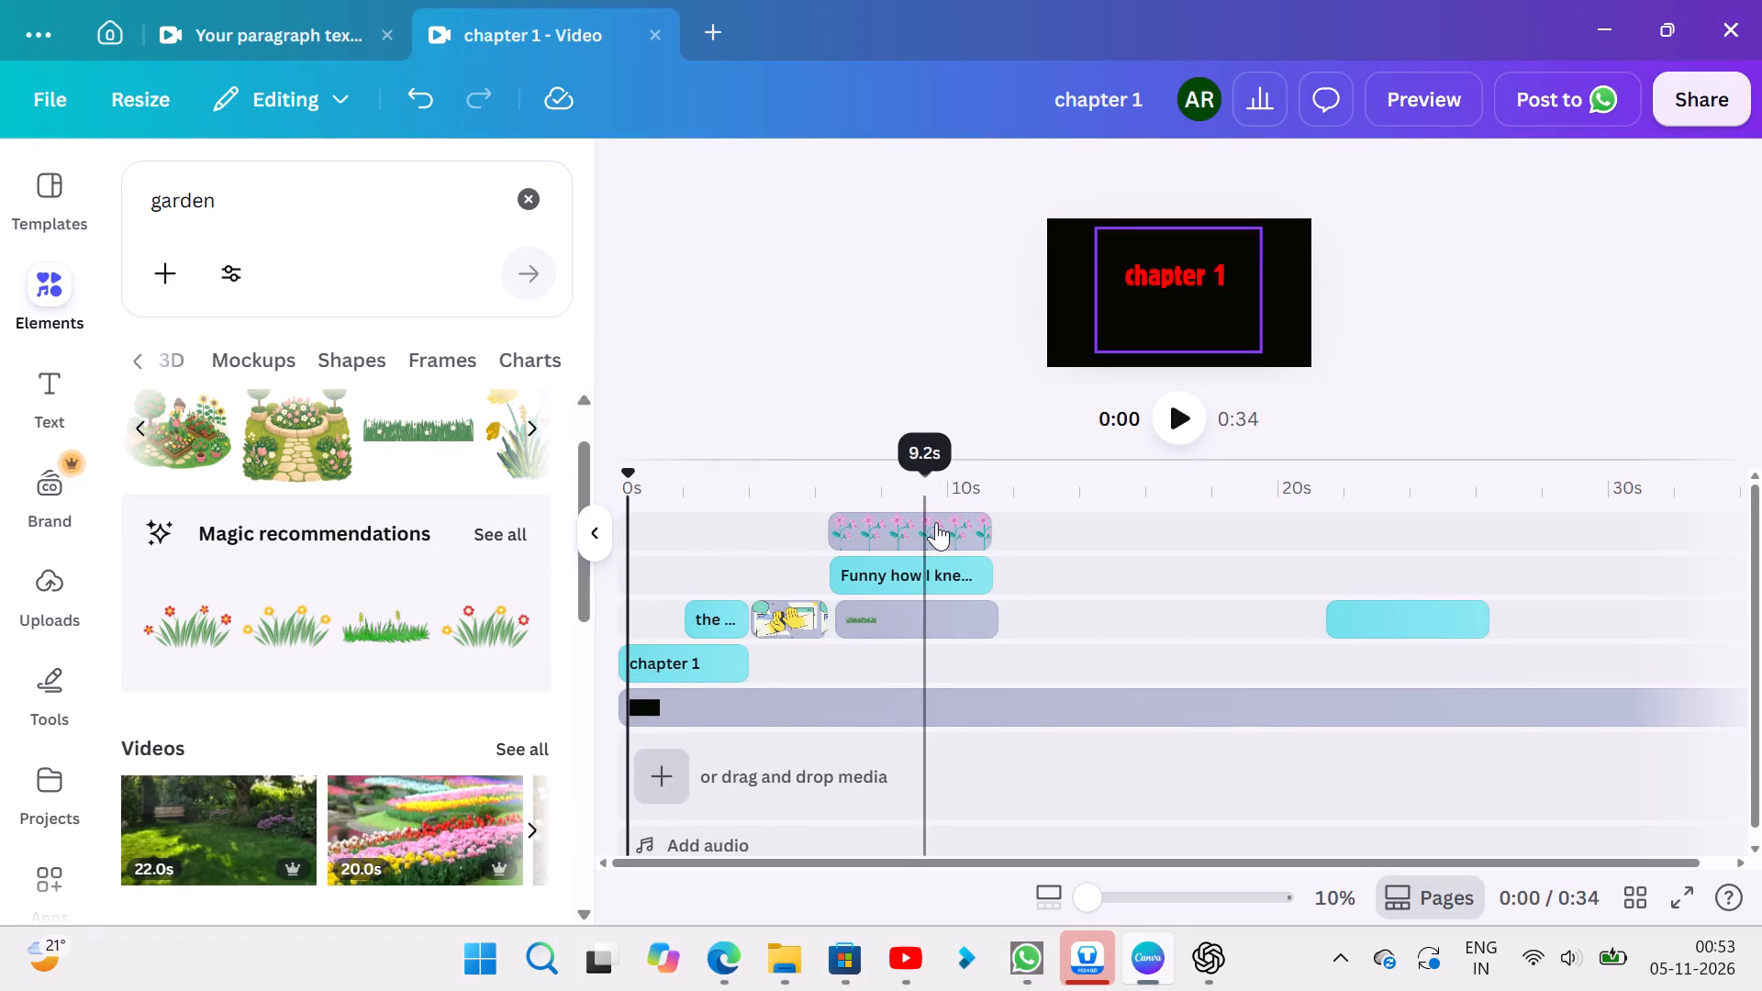
Move the white-flowered green grass graphic to the bottom-left corner of the frame and enlarge it to span the full width.
click(926, 606)
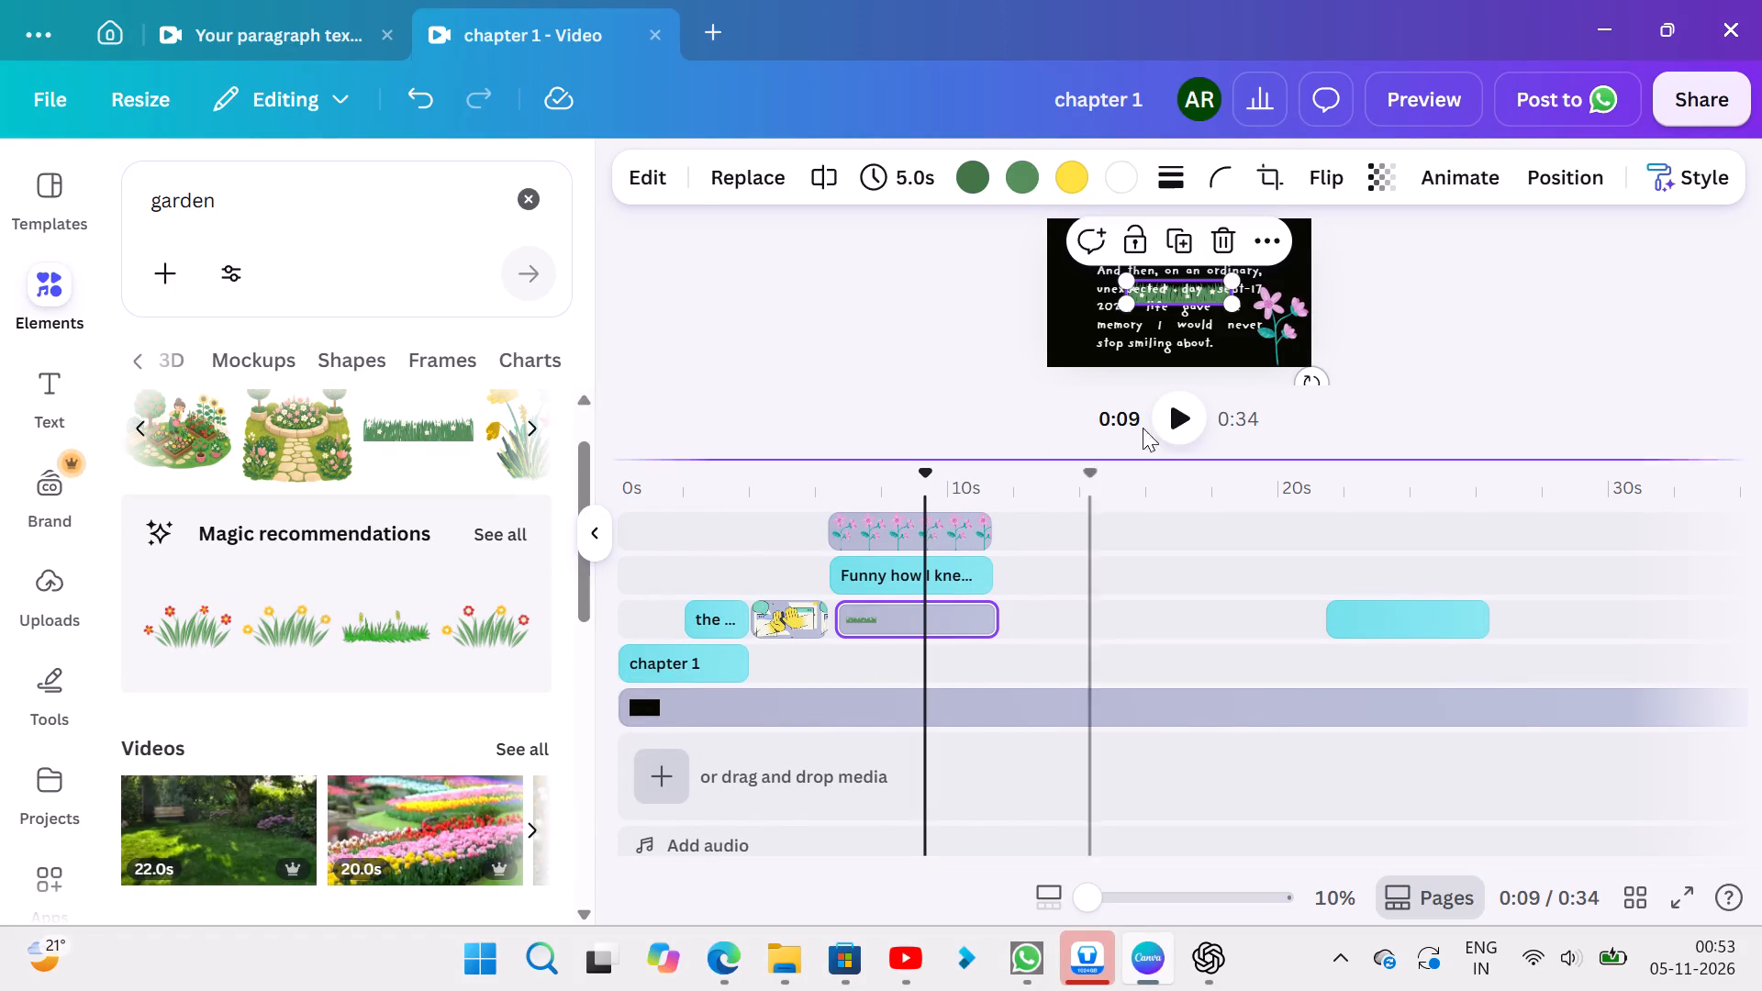
drag(1197, 295, 1136, 348)
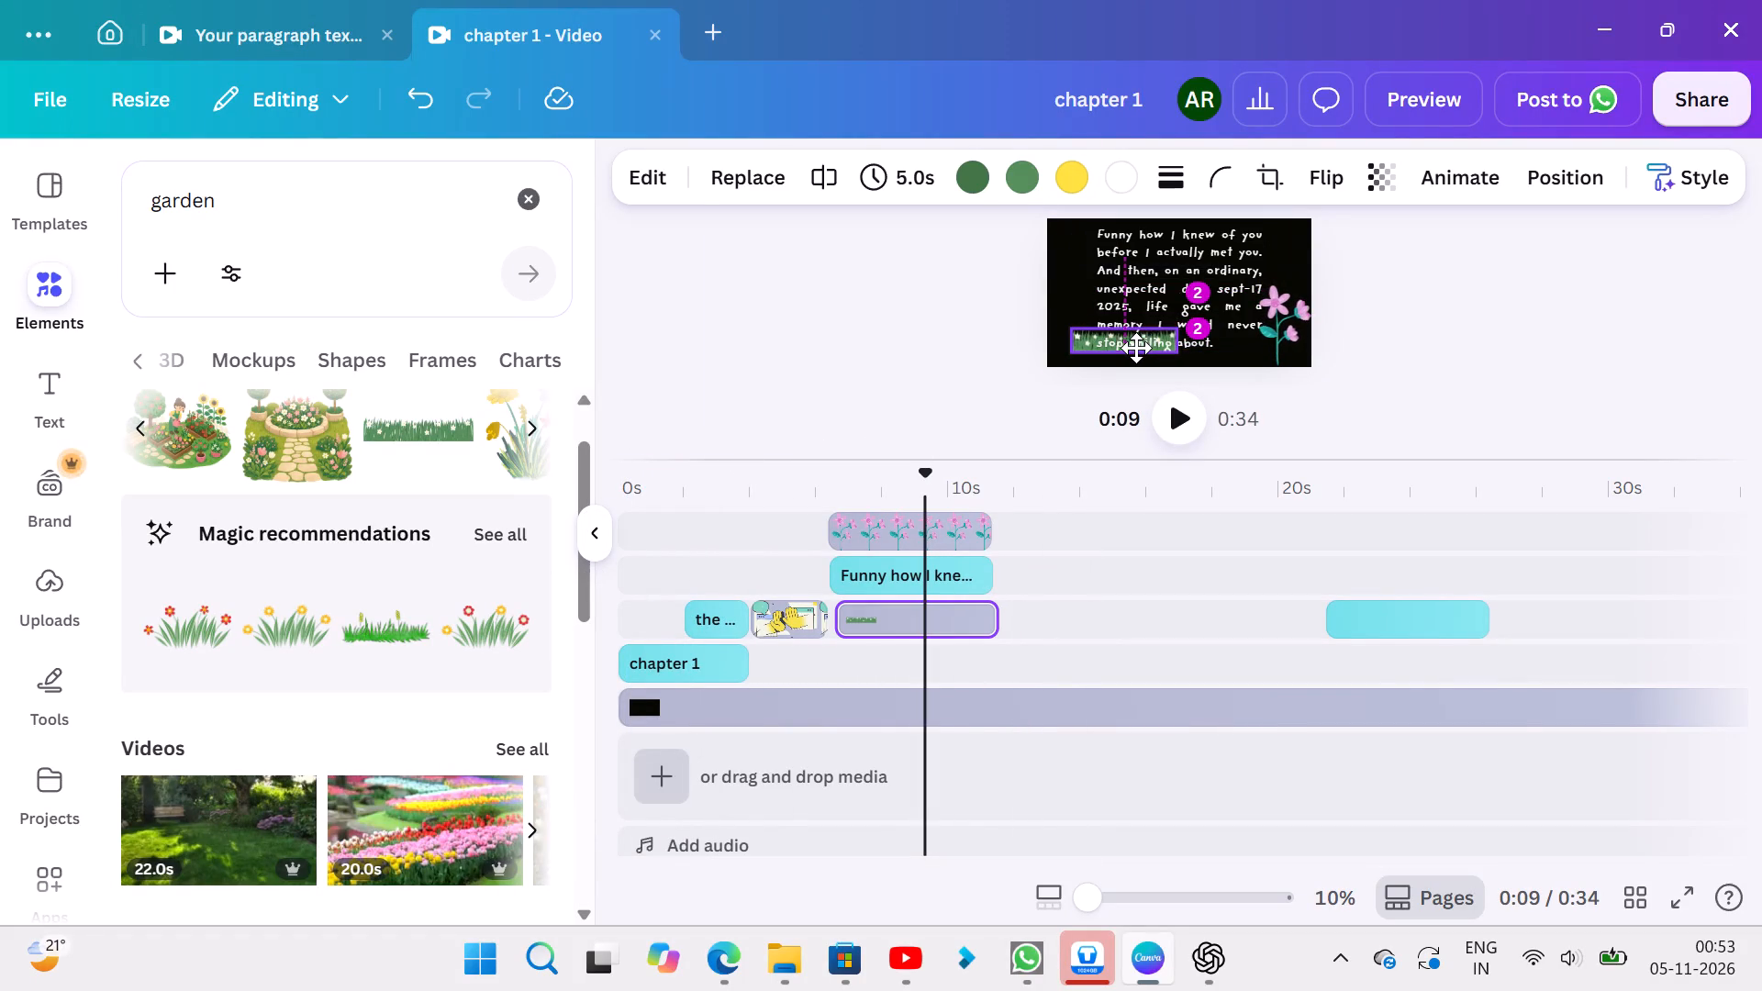
drag(1136, 348, 1117, 353)
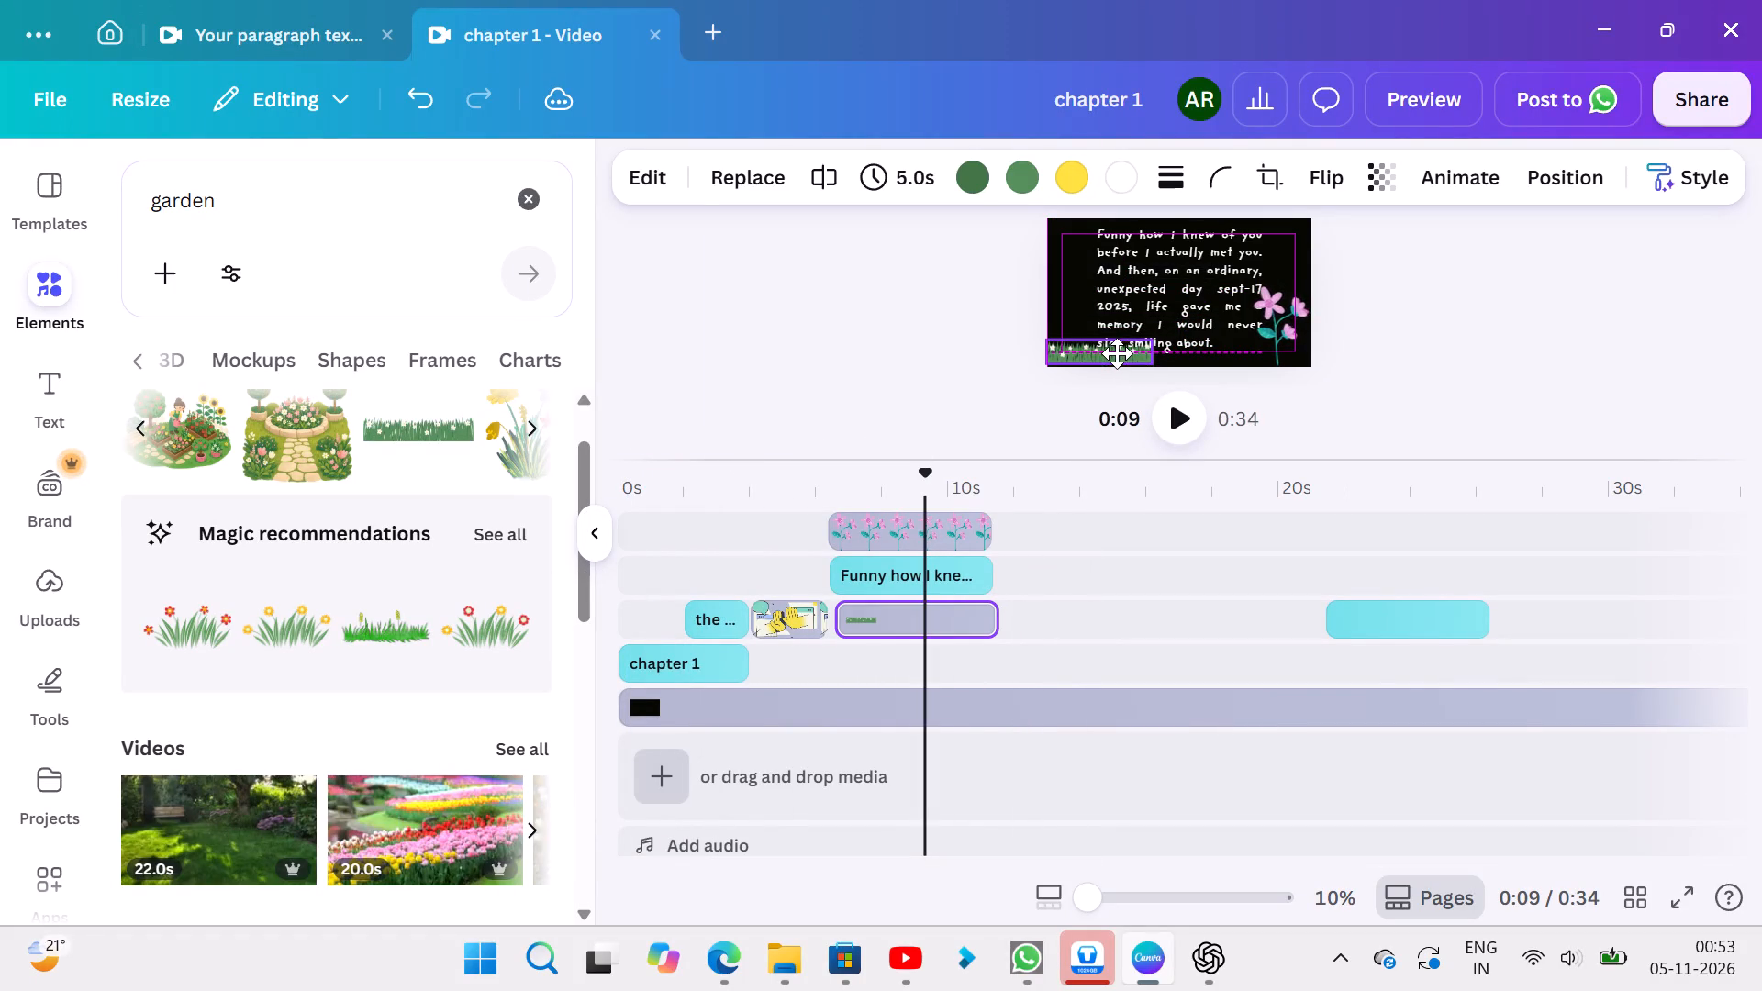
drag(1117, 353, 1118, 360)
drag(1154, 362, 1394, 273)
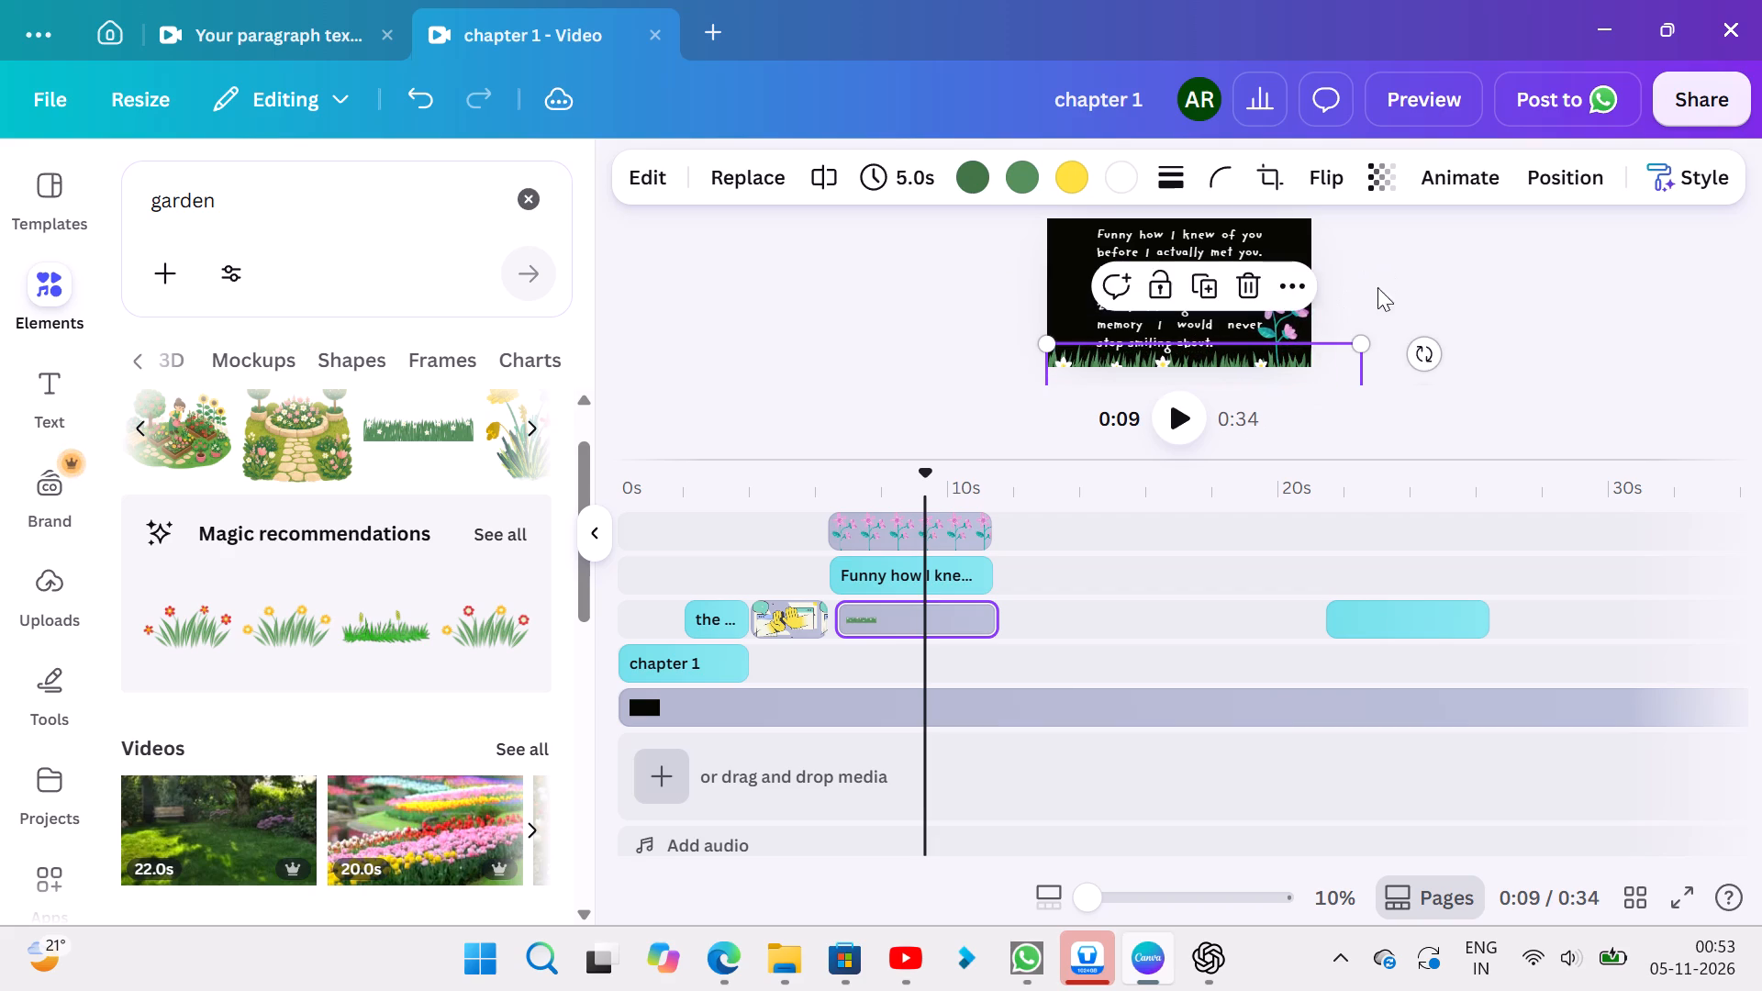
drag(1325, 360, 1328, 350)
click(1483, 273)
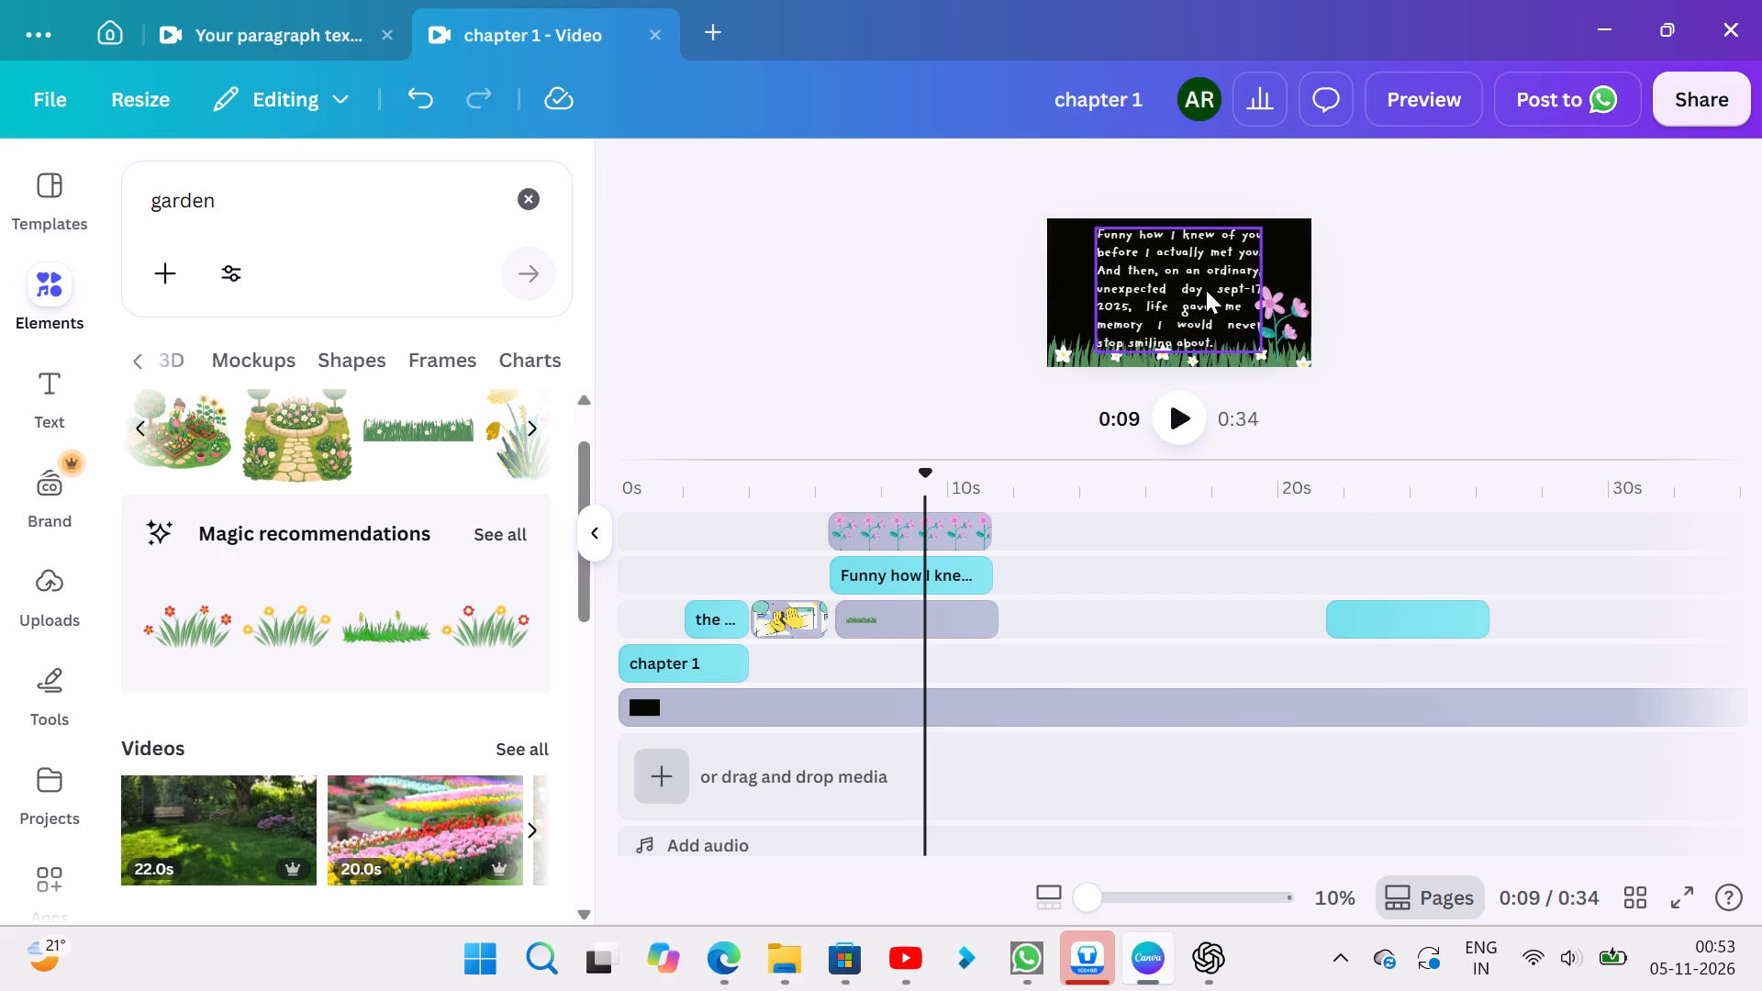
Shrink the "Funny how I knew of you" text to font size 65.9 so it sits above the grass.
click(1198, 290)
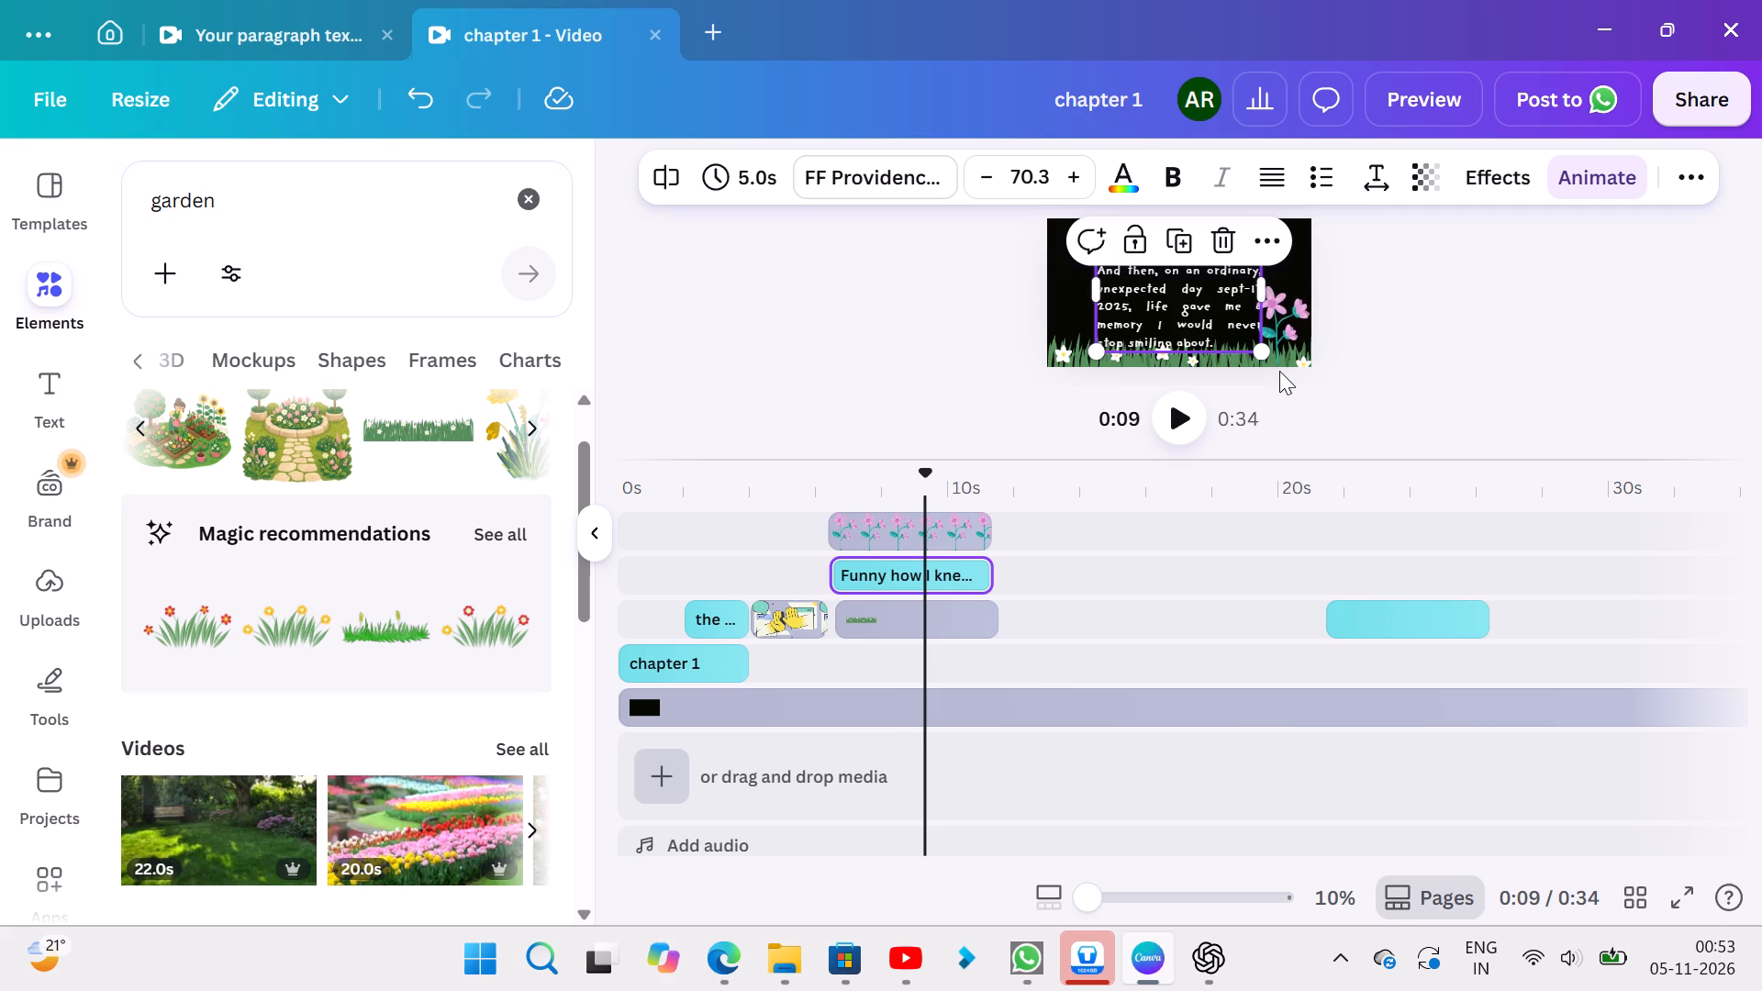
drag(1264, 351, 1255, 344)
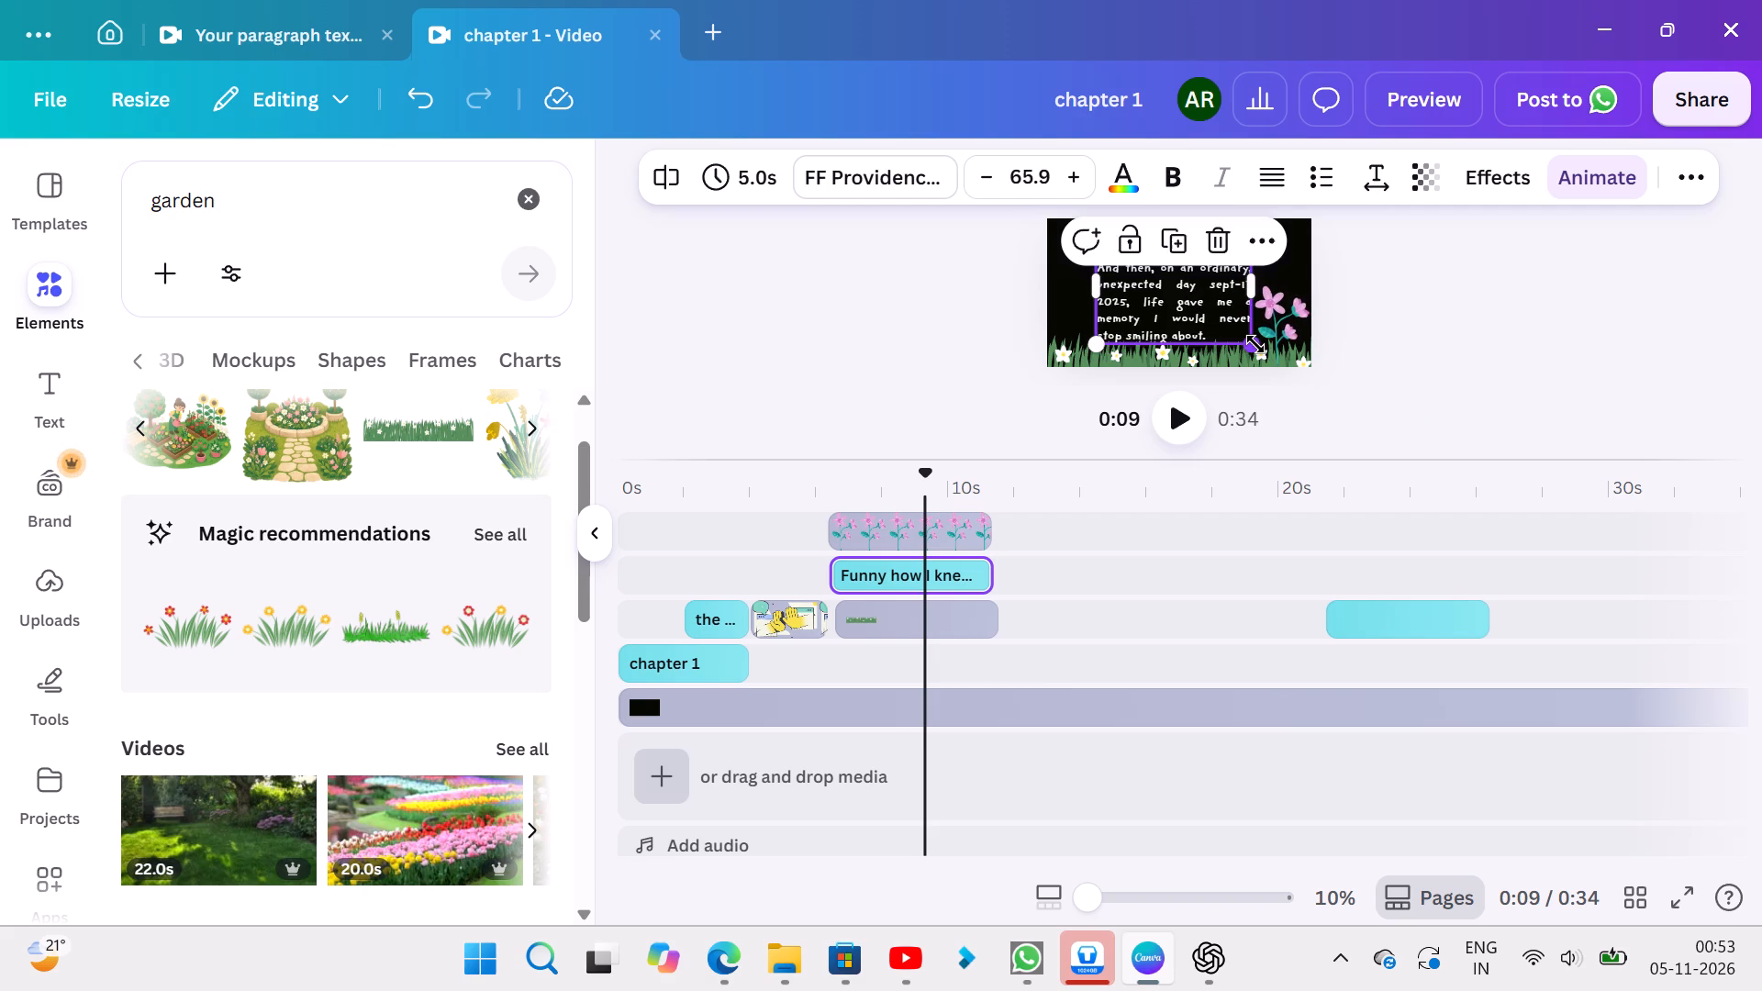
click(1430, 310)
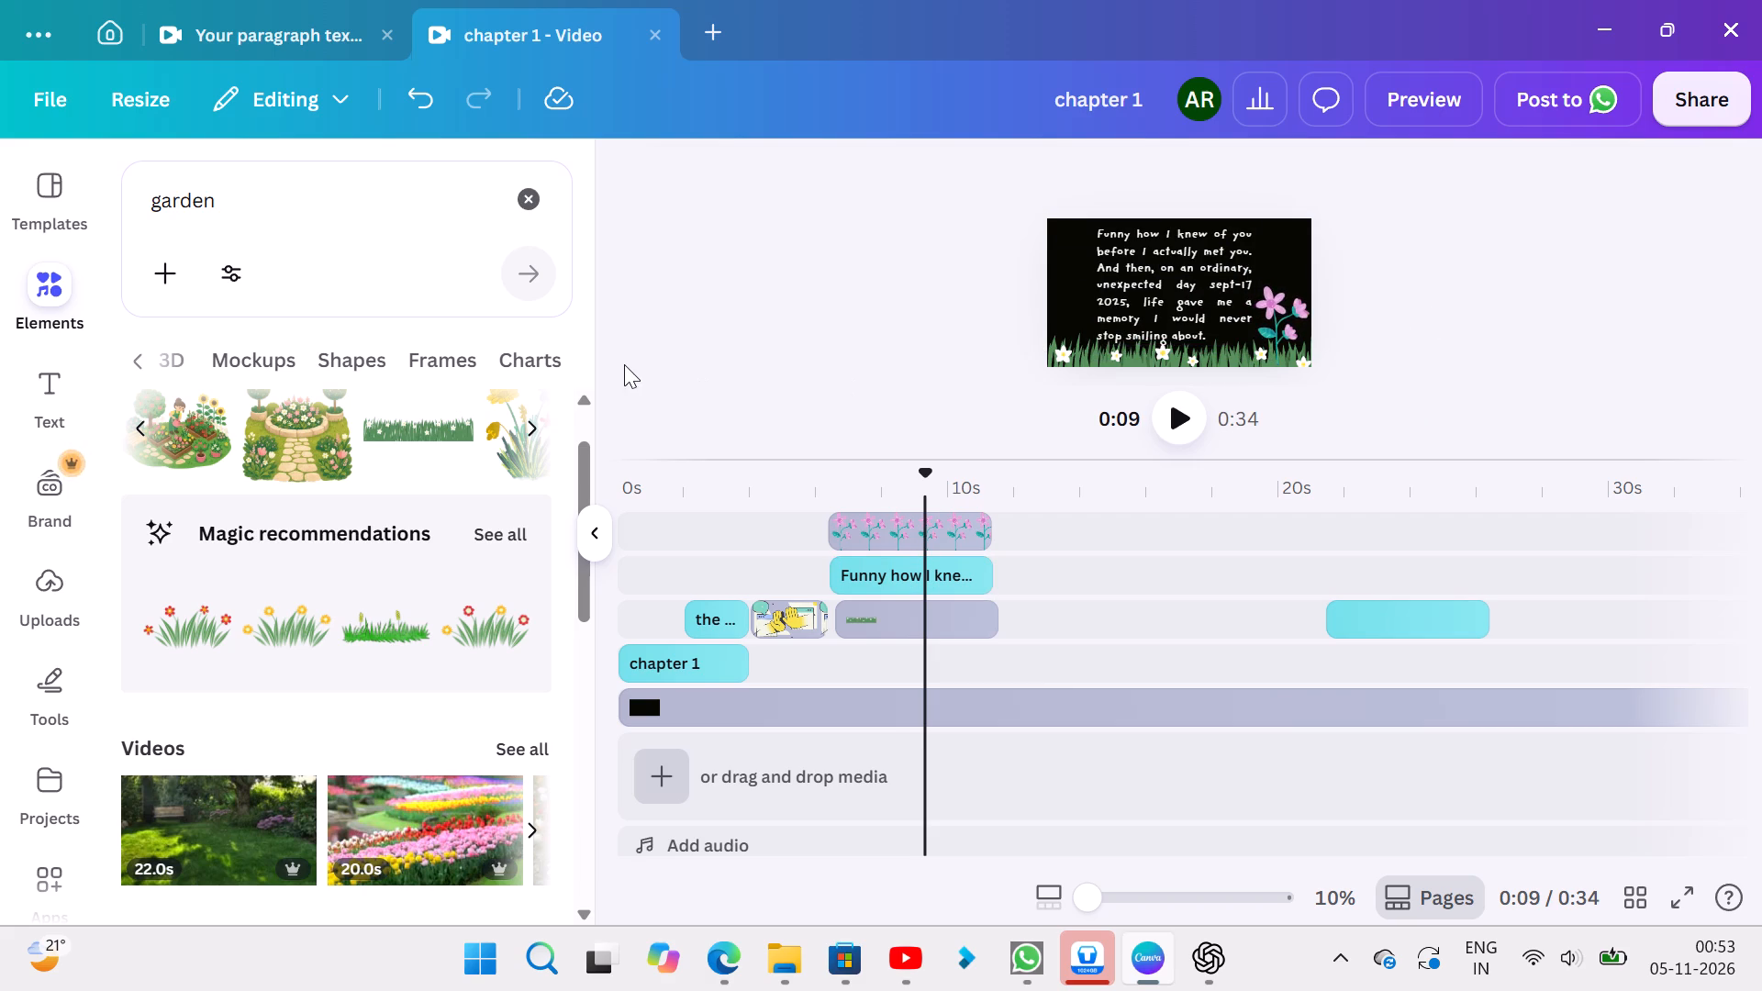
click(624, 364)
Clear the garden search and open the Animations category of elements.
click(542, 207)
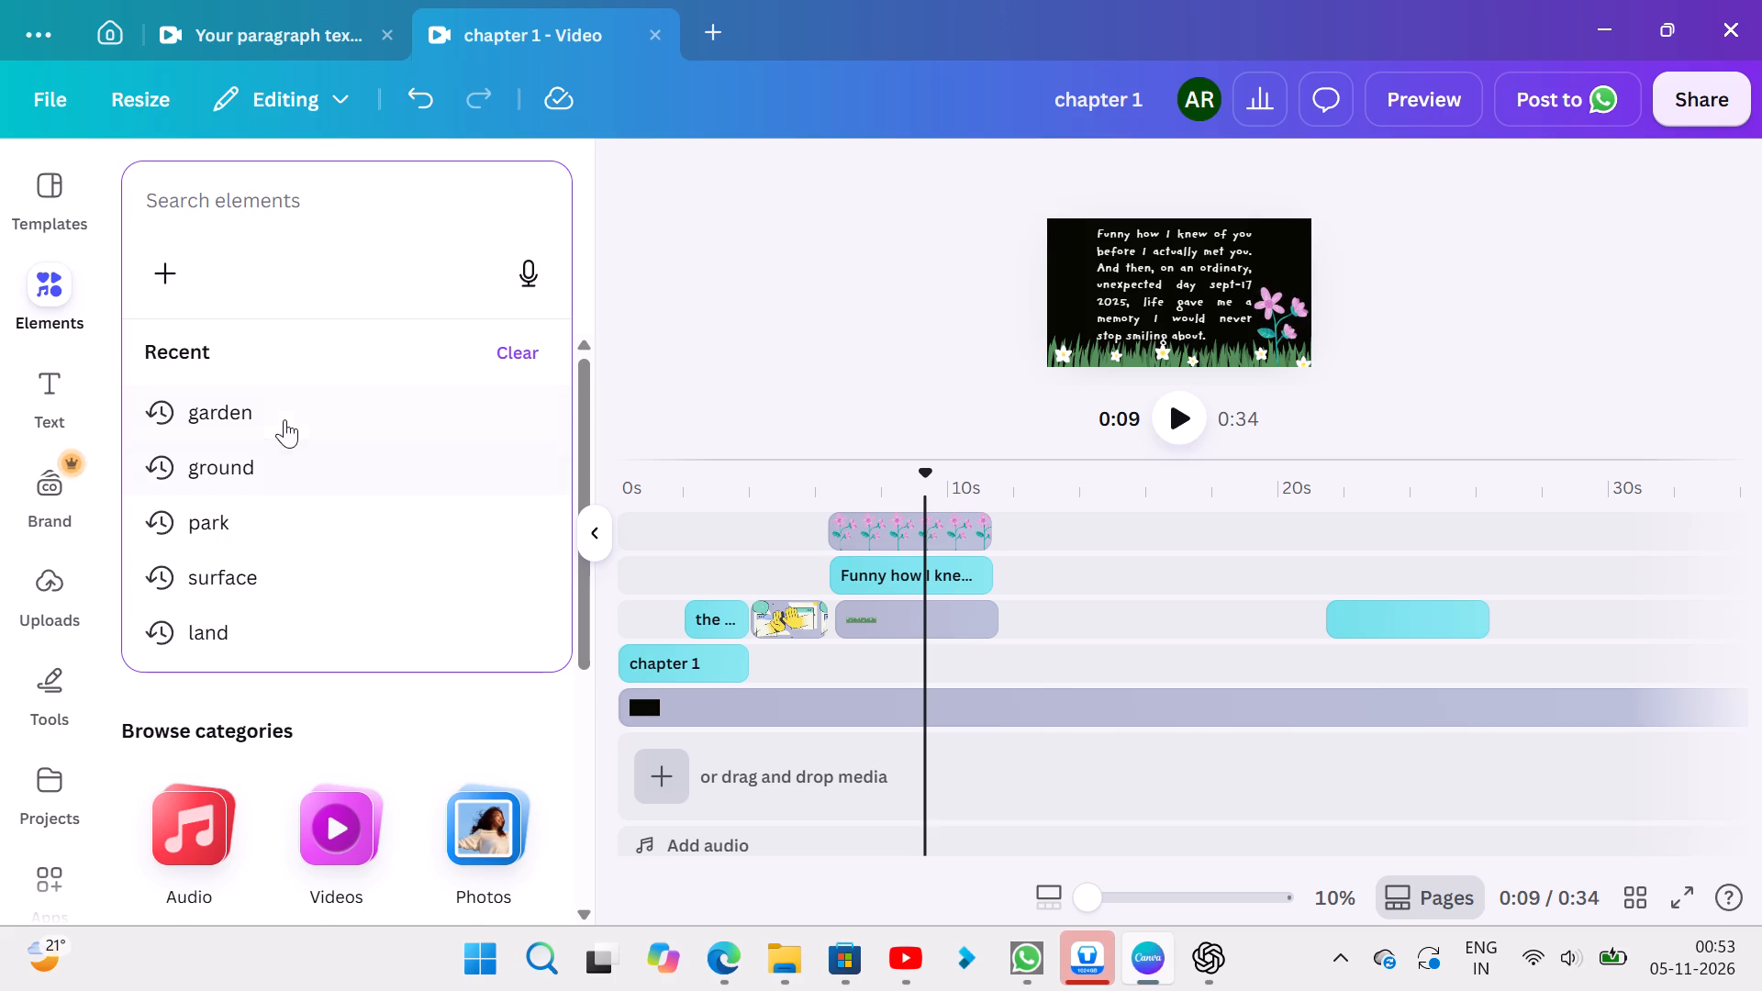
click(729, 318)
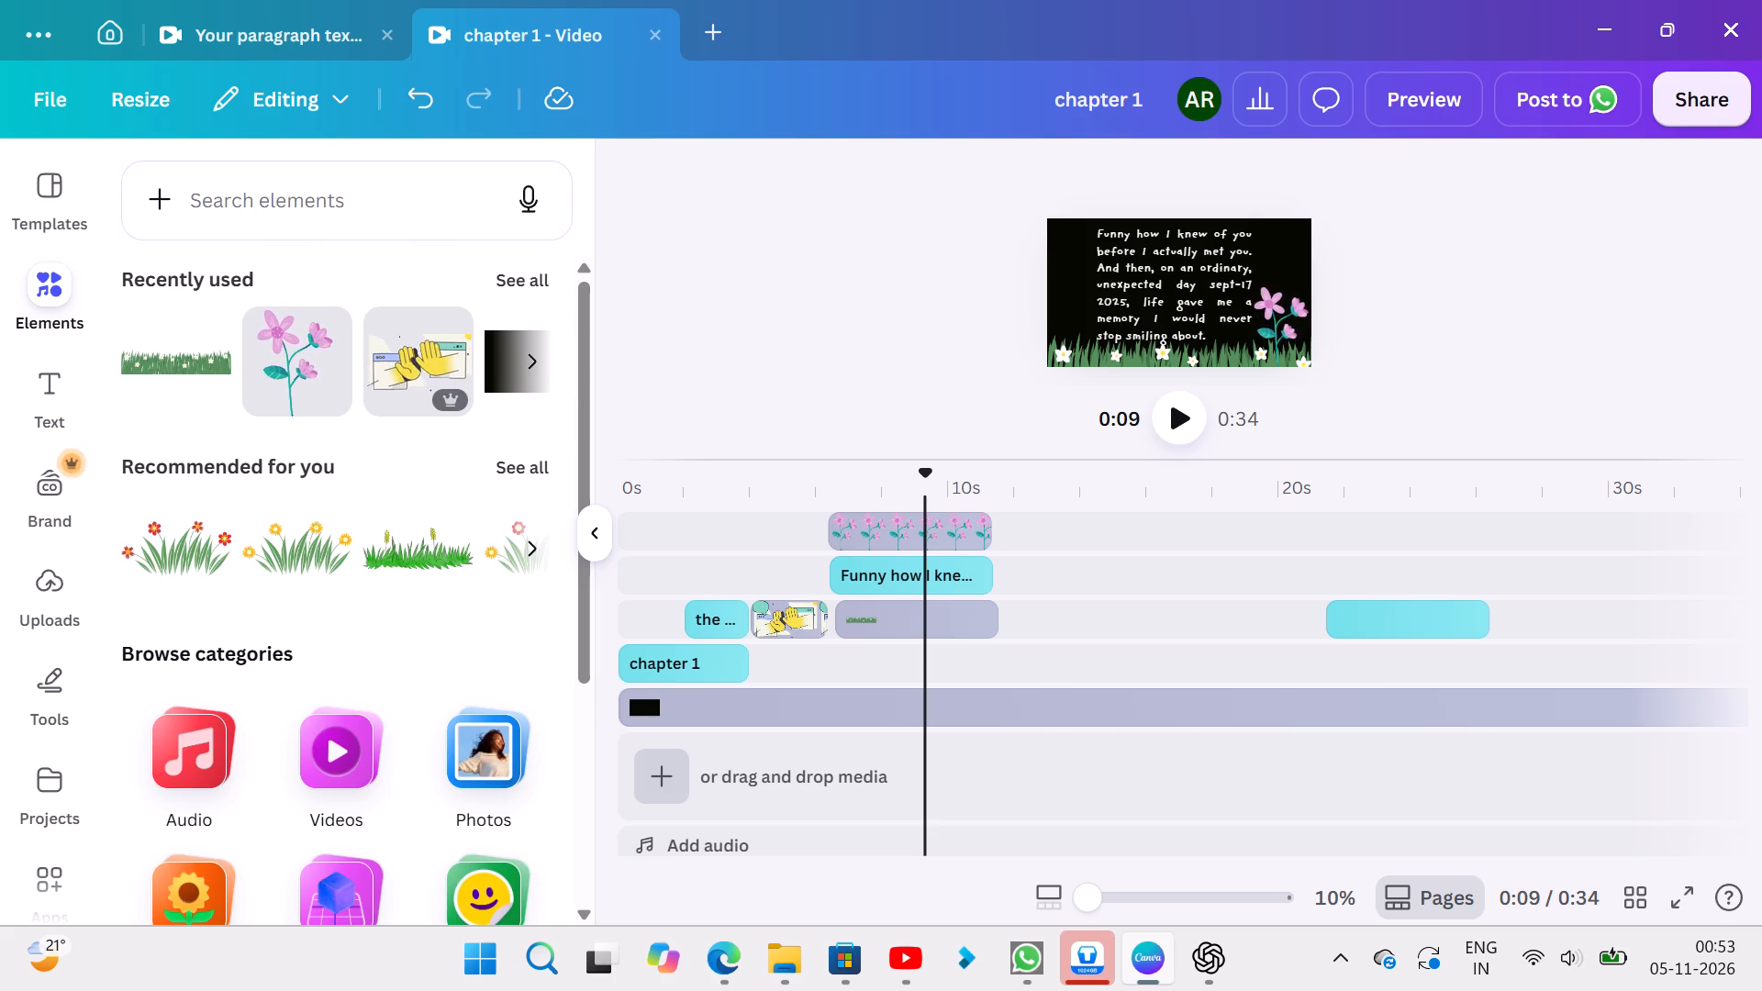
scroll(252, 779, down, 2)
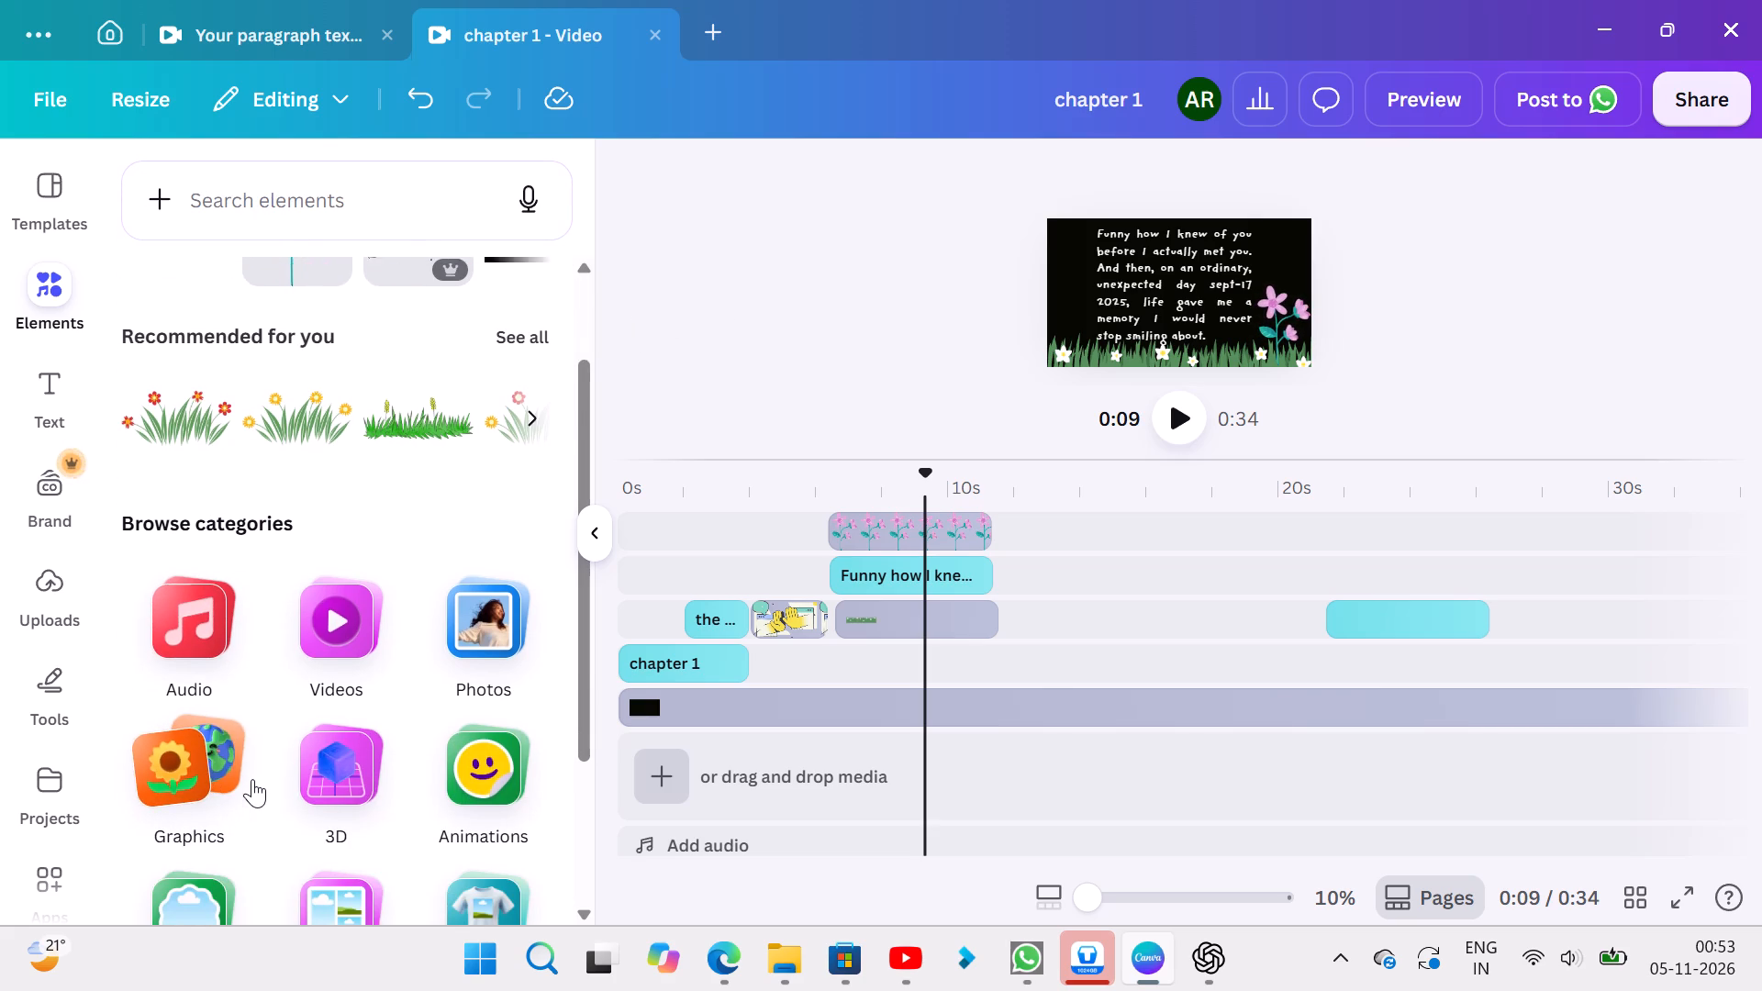
scroll(252, 779, down, 1)
scroll(327, 864, down, 1)
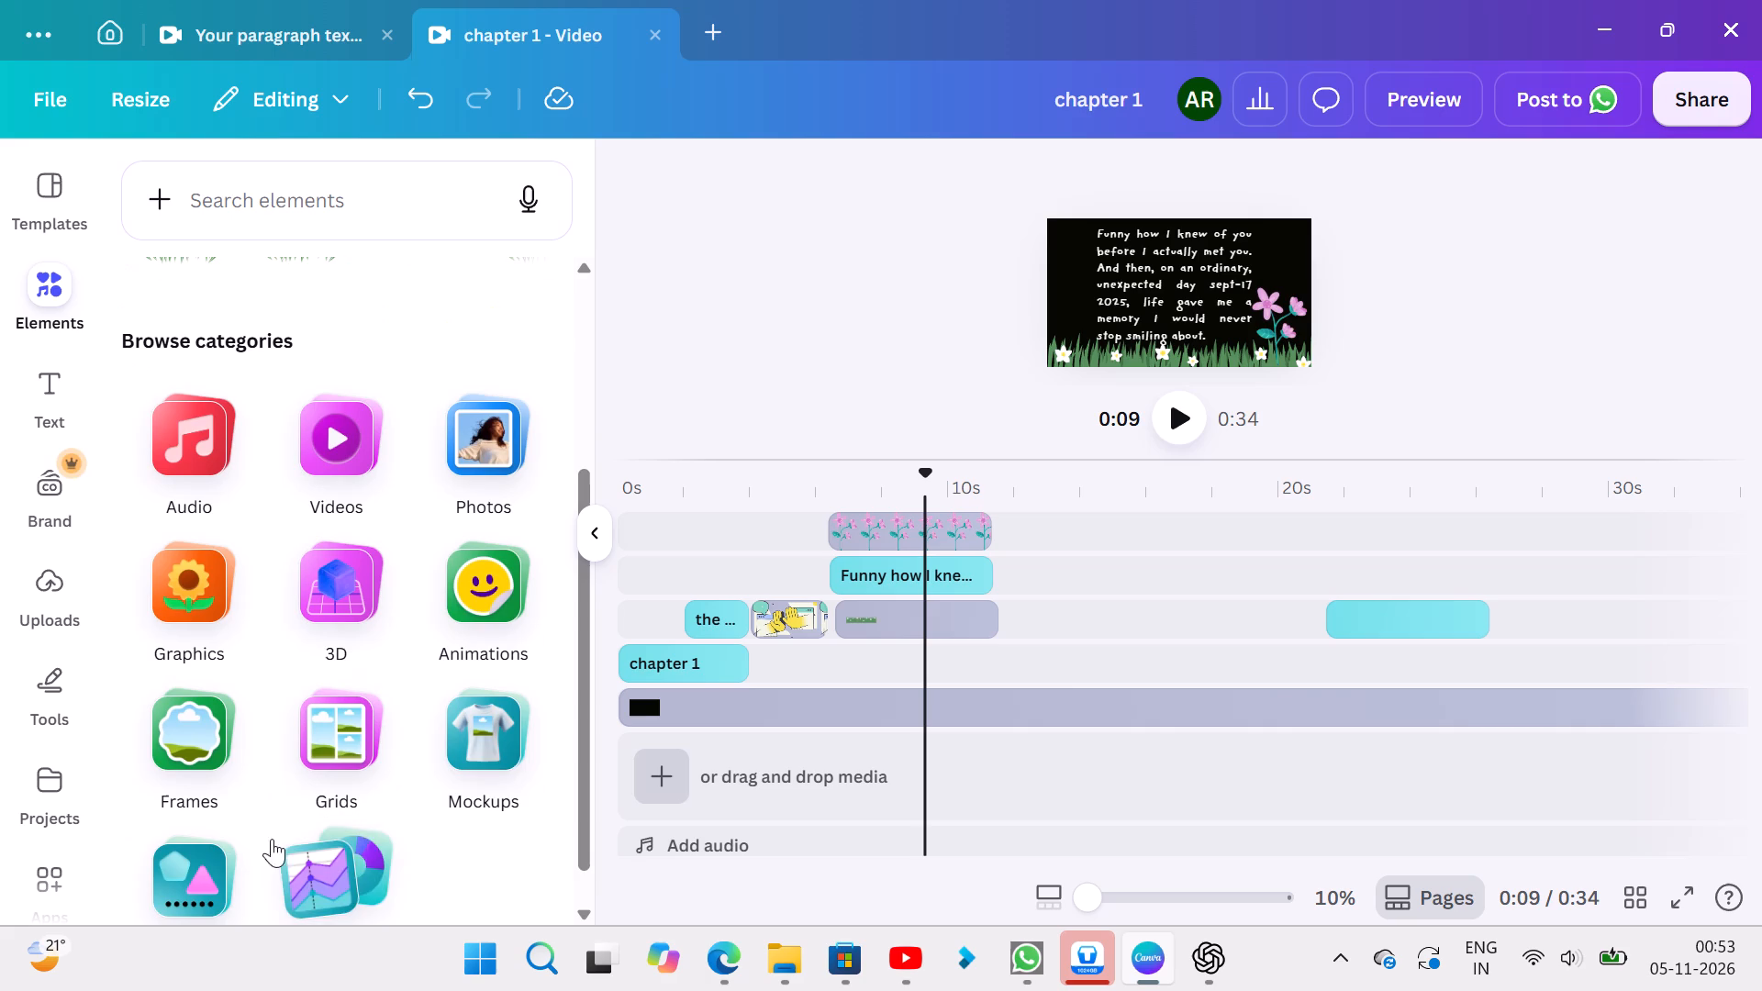
scroll(262, 831, down, 1)
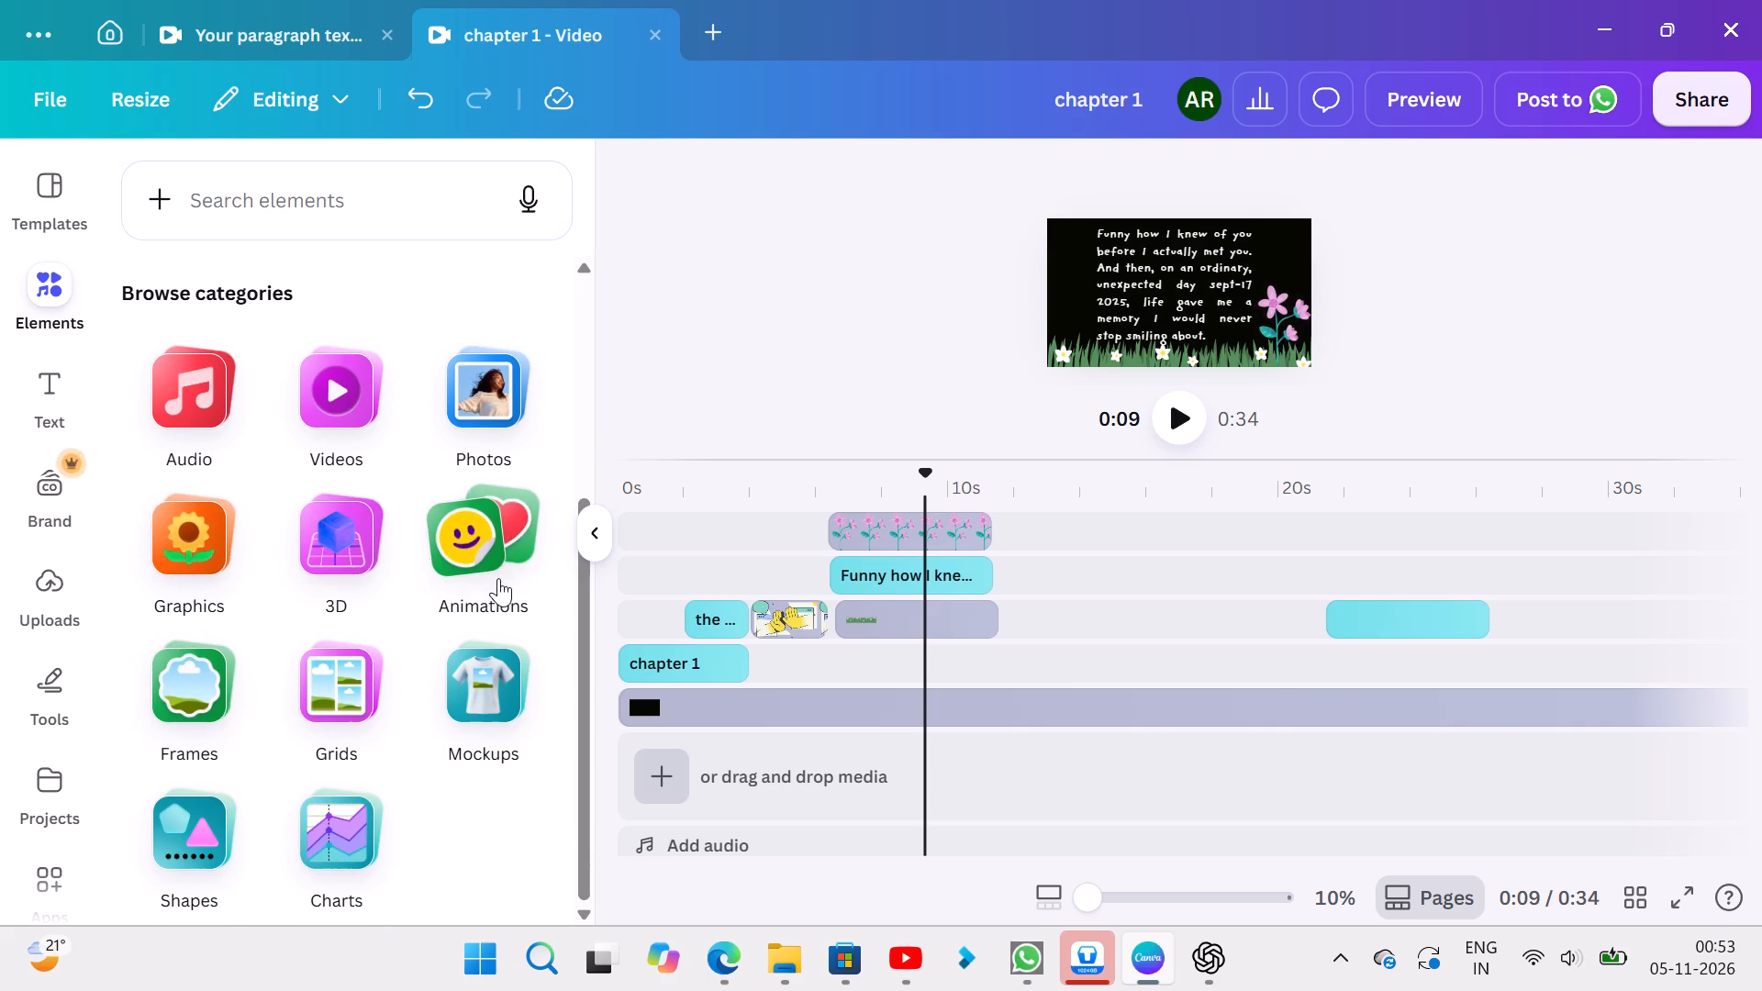
click(507, 571)
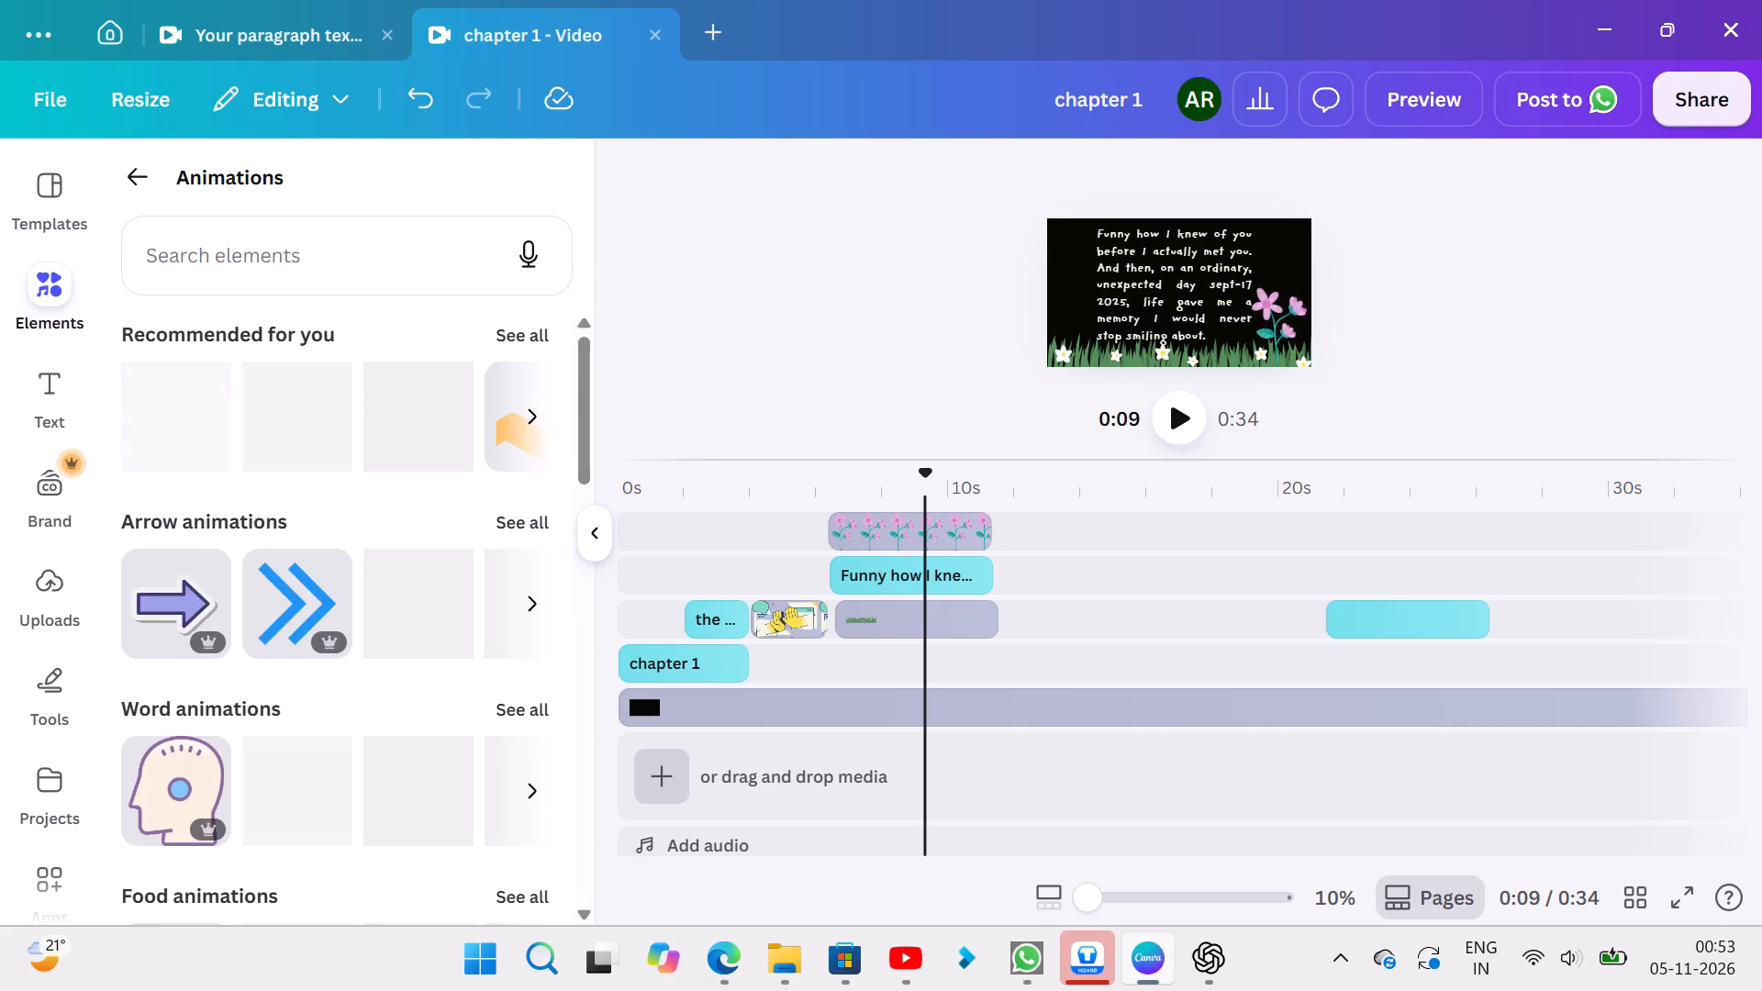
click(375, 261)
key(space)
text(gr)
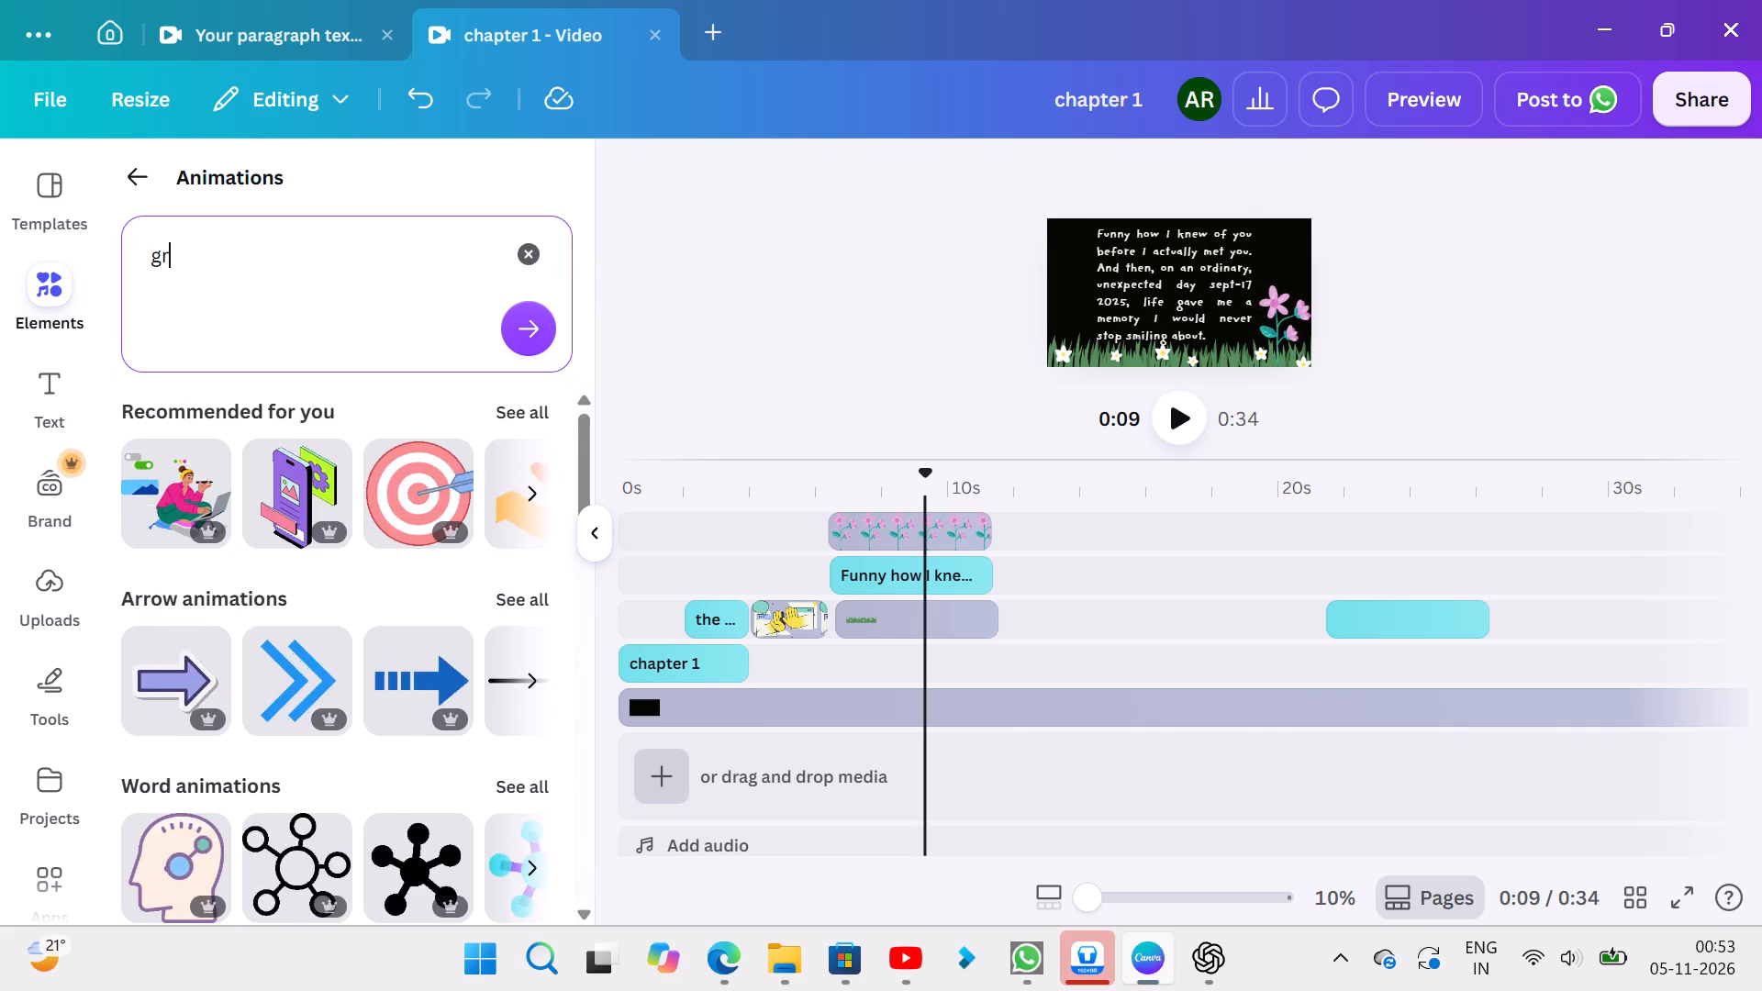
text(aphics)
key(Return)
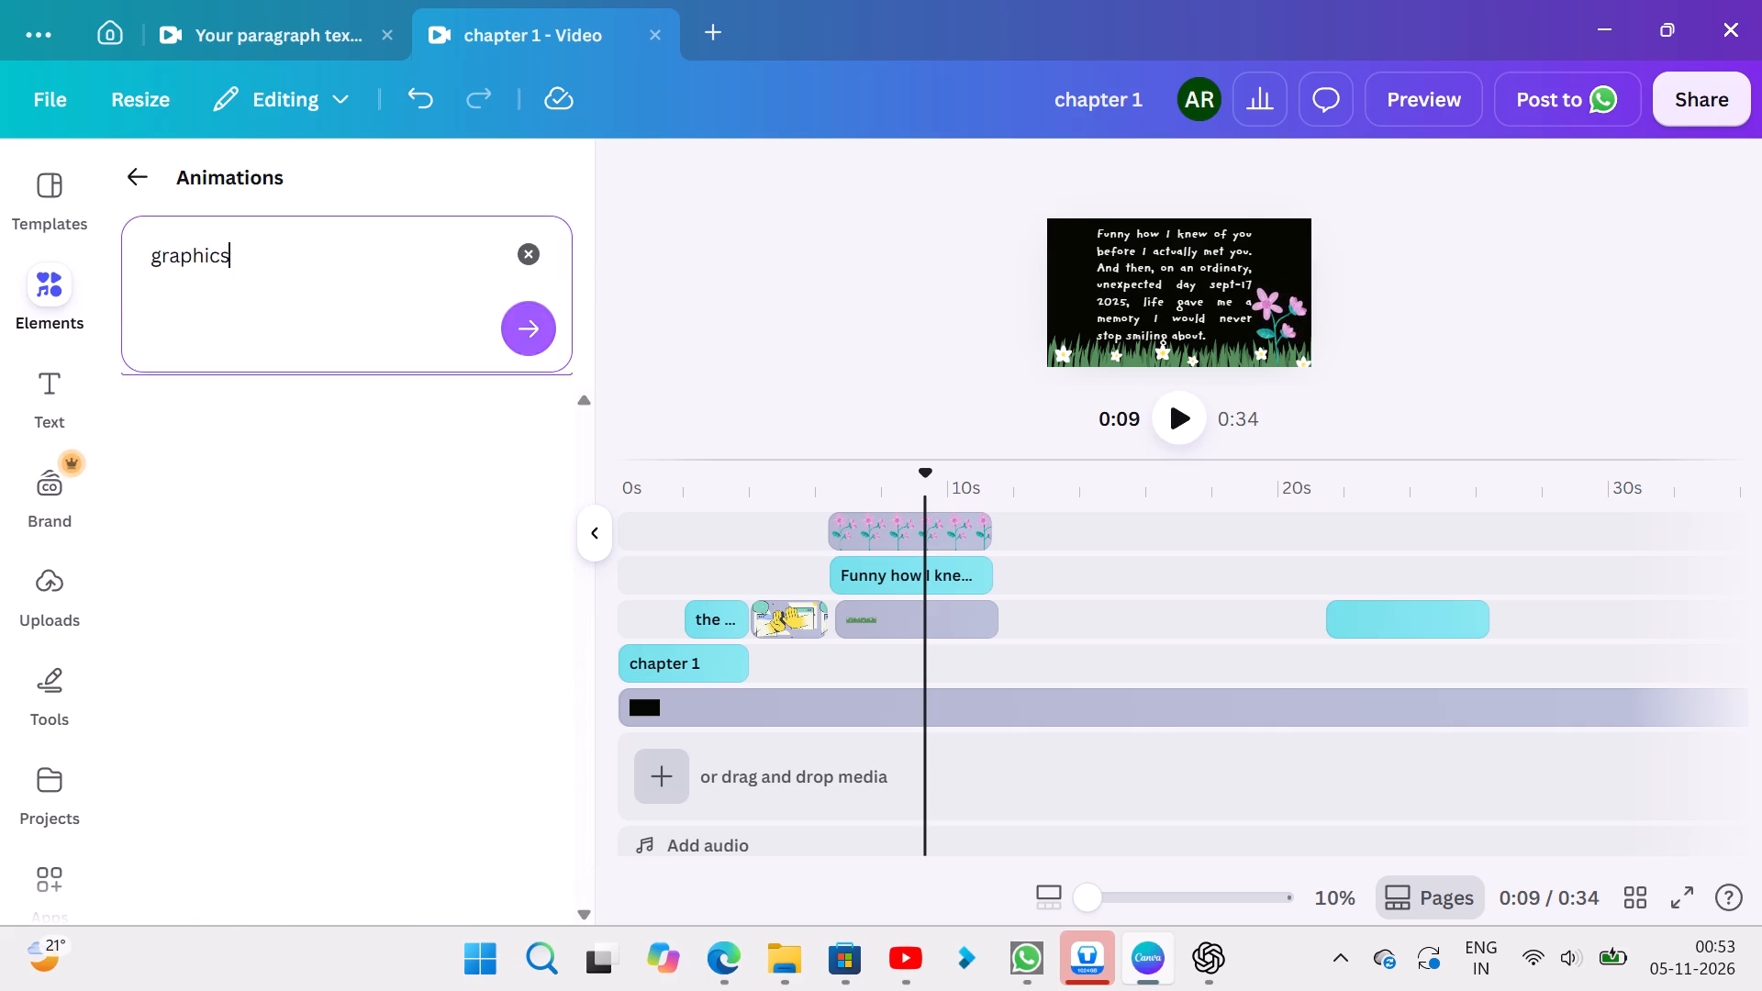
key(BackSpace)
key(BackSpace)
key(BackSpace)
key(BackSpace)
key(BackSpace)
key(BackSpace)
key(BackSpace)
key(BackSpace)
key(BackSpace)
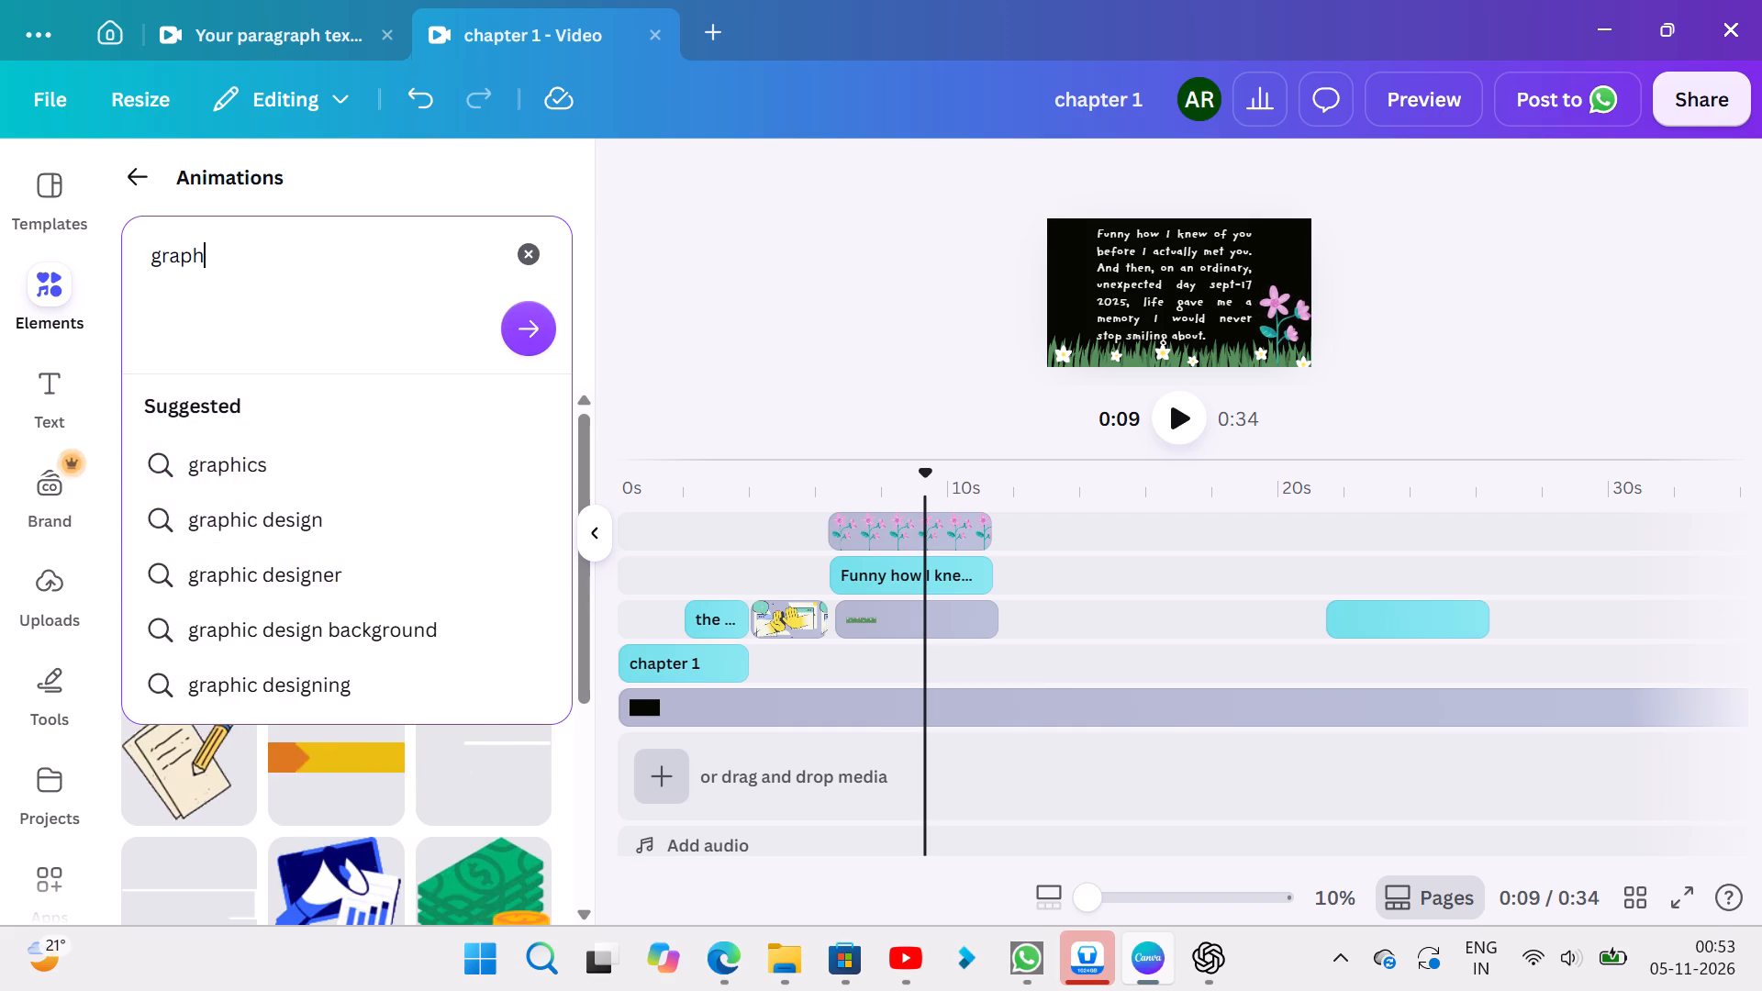
Search the animations for "grass" and look through the results for a suitable grass strip.
text(grass)
key(Return)
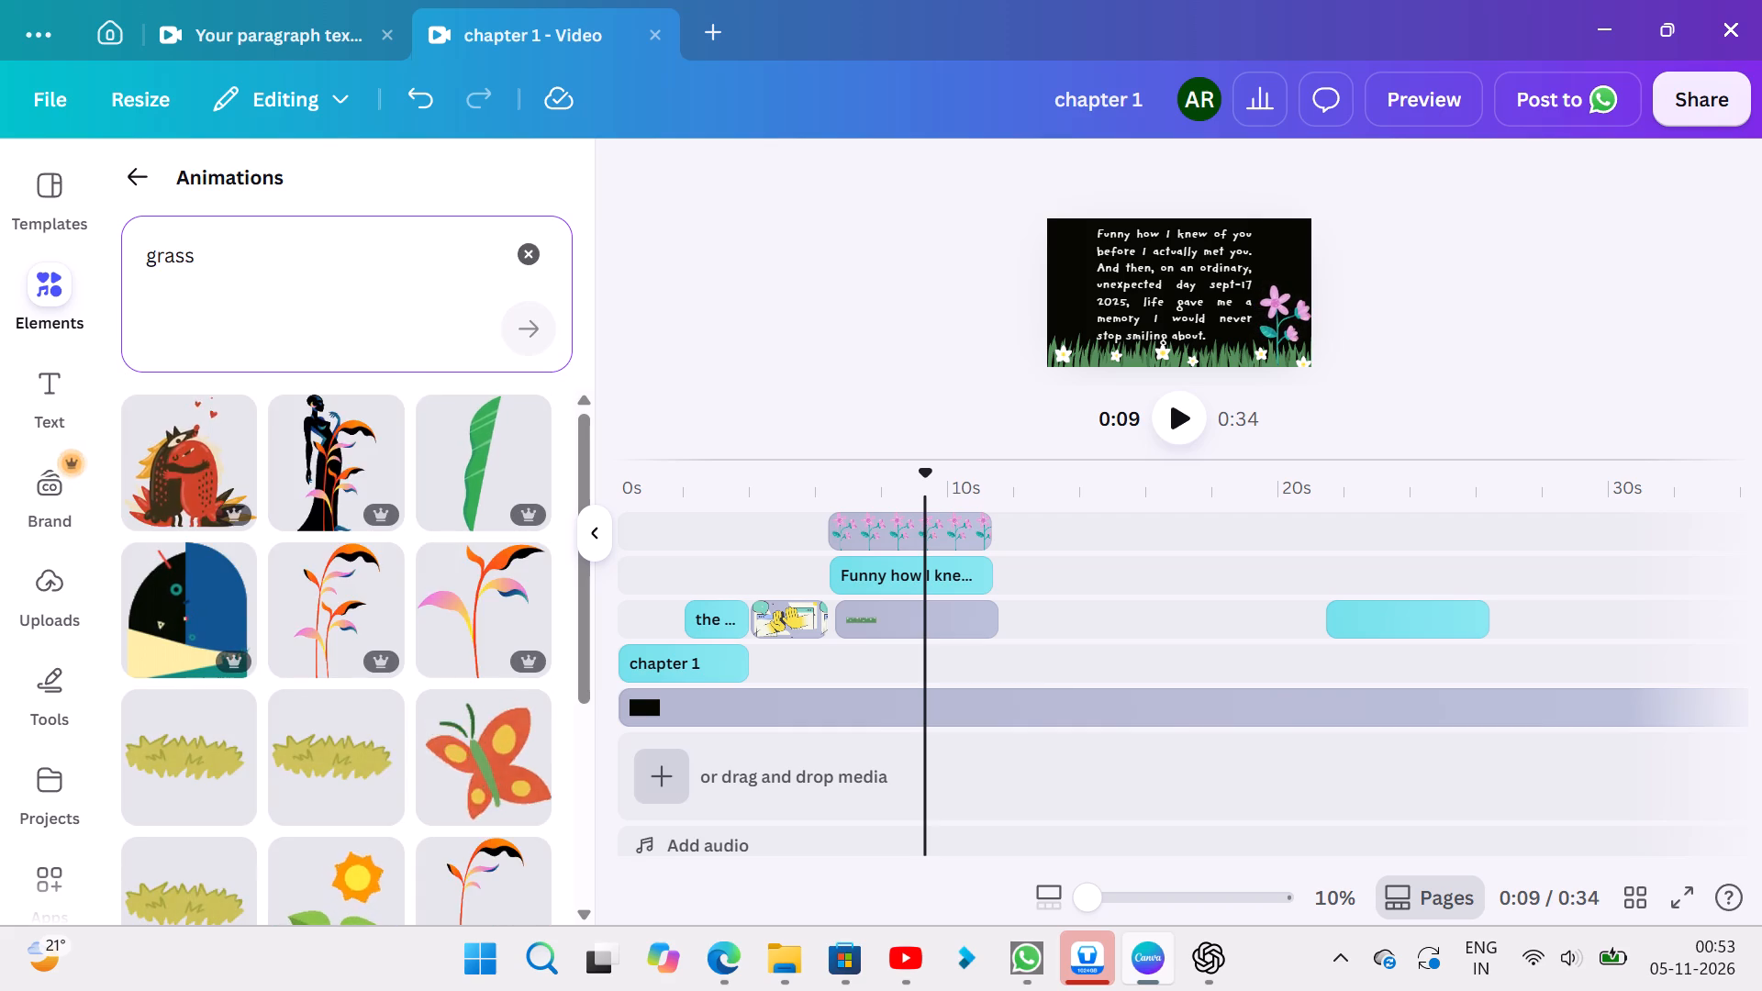
scroll(330, 516, down, 3)
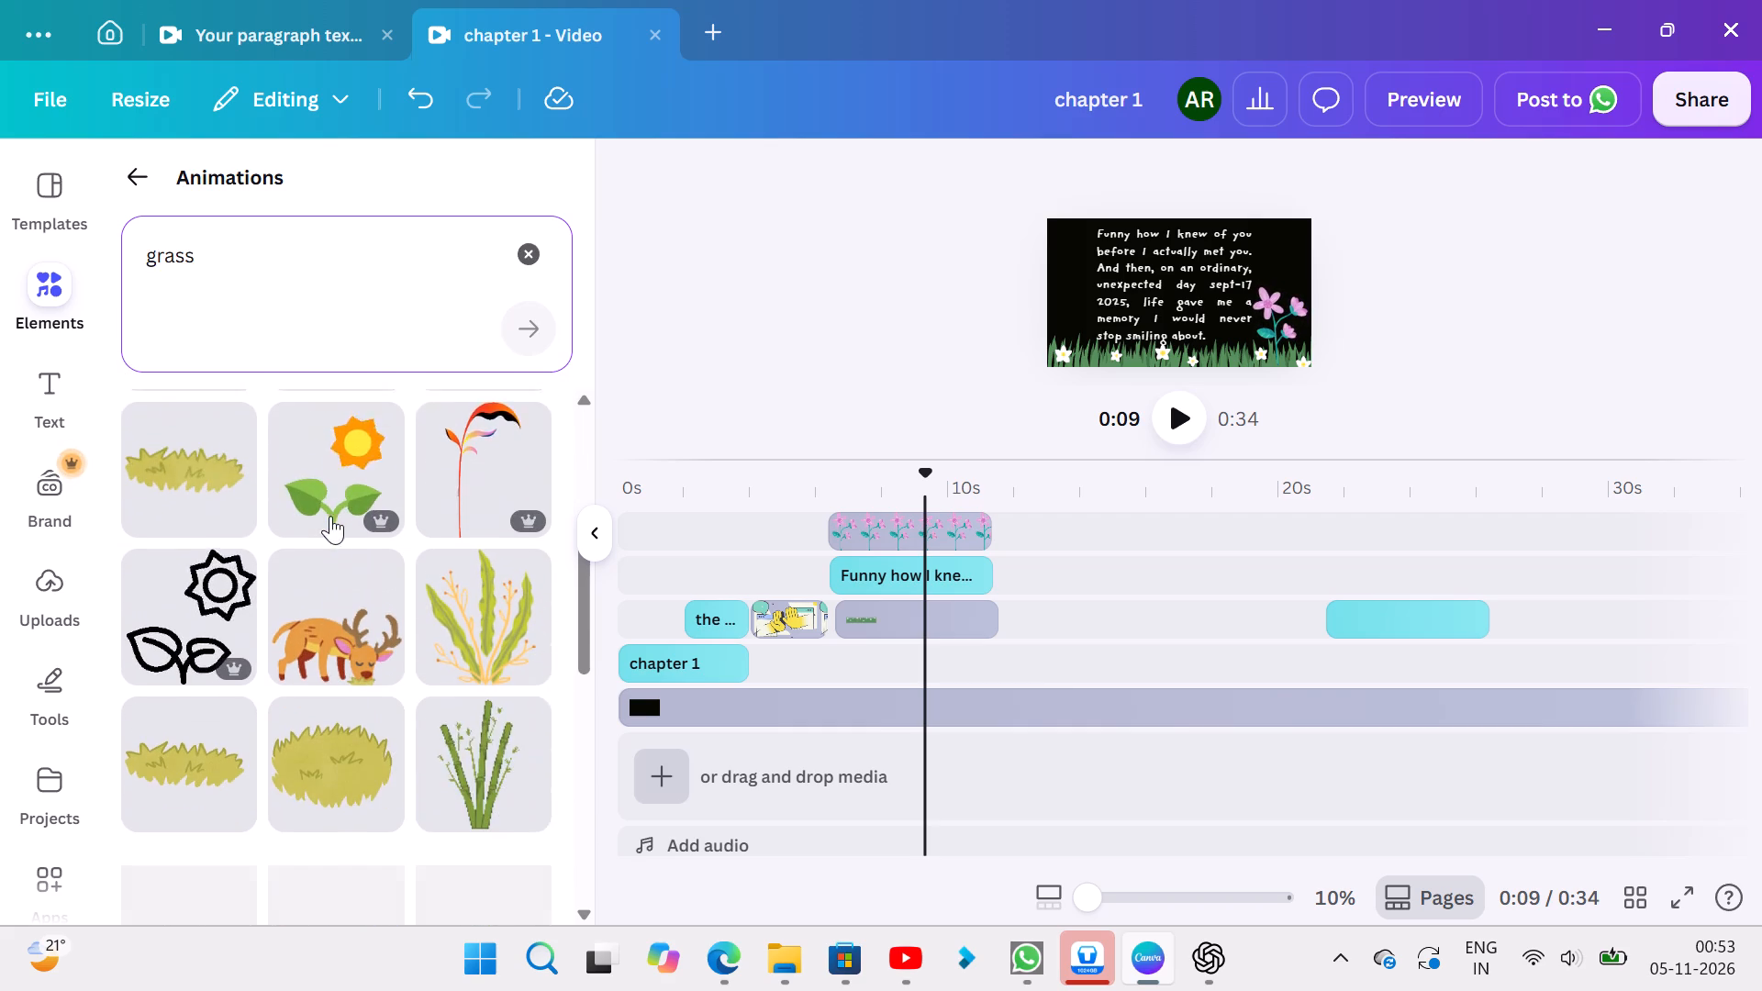
scroll(330, 516, down, 4)
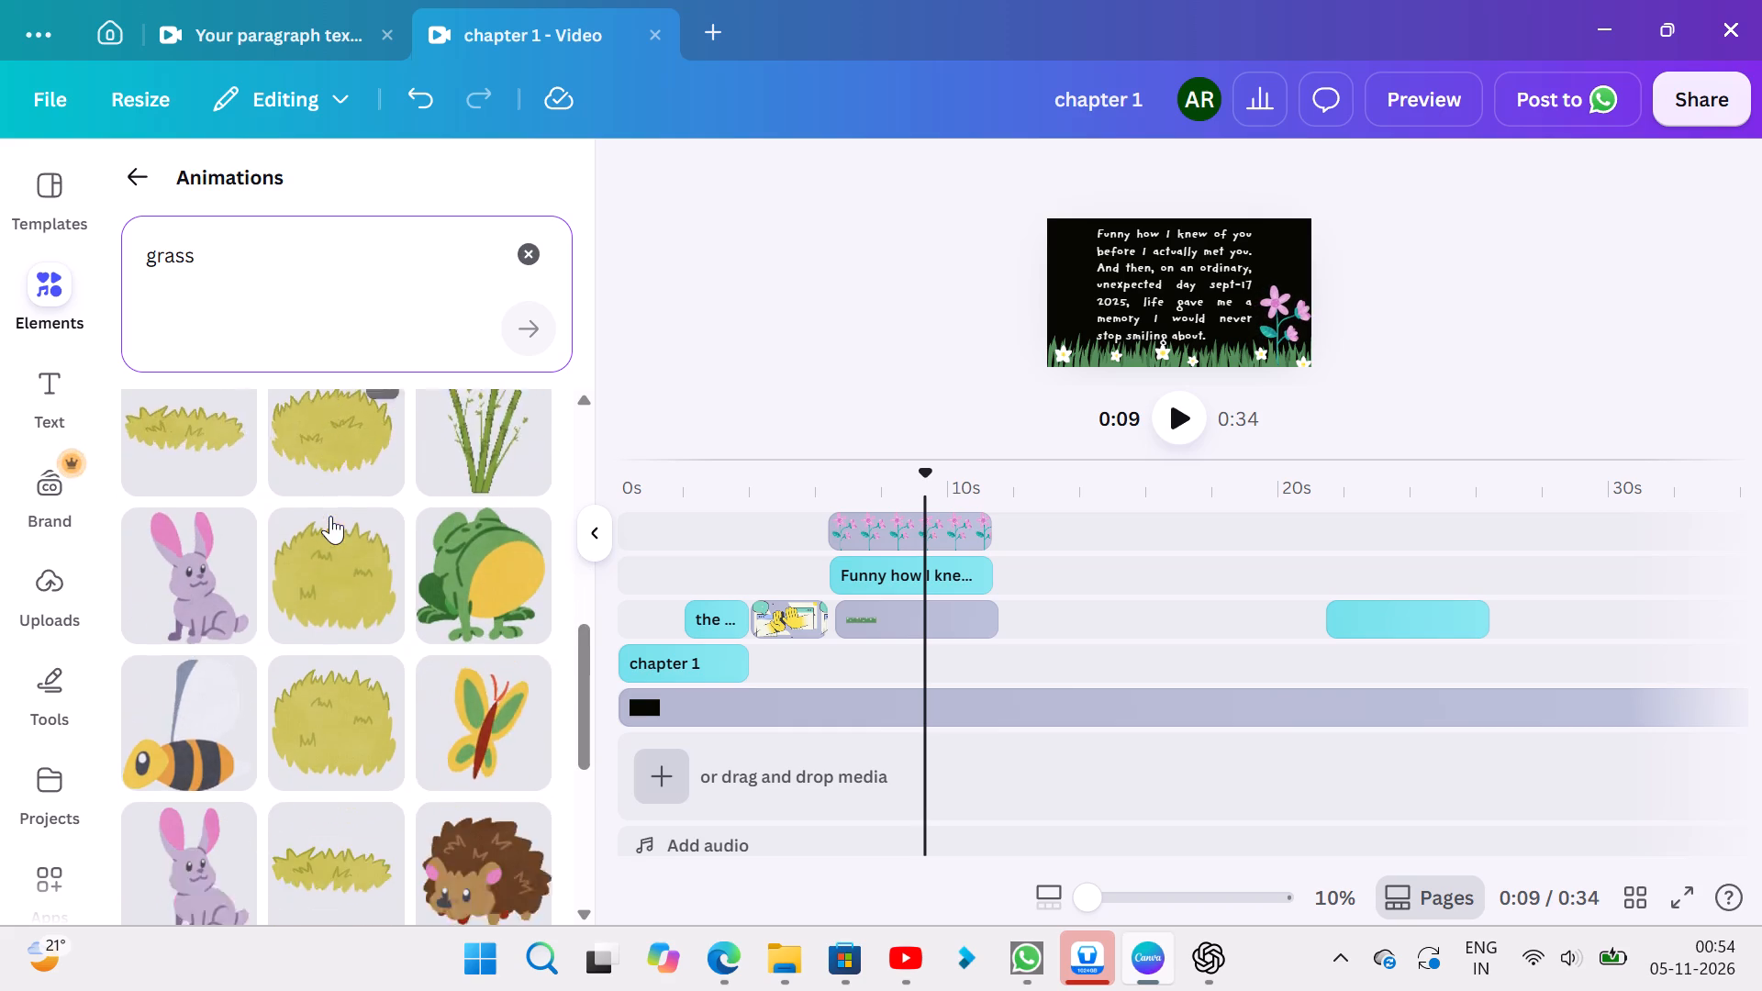
scroll(330, 516, down, 2)
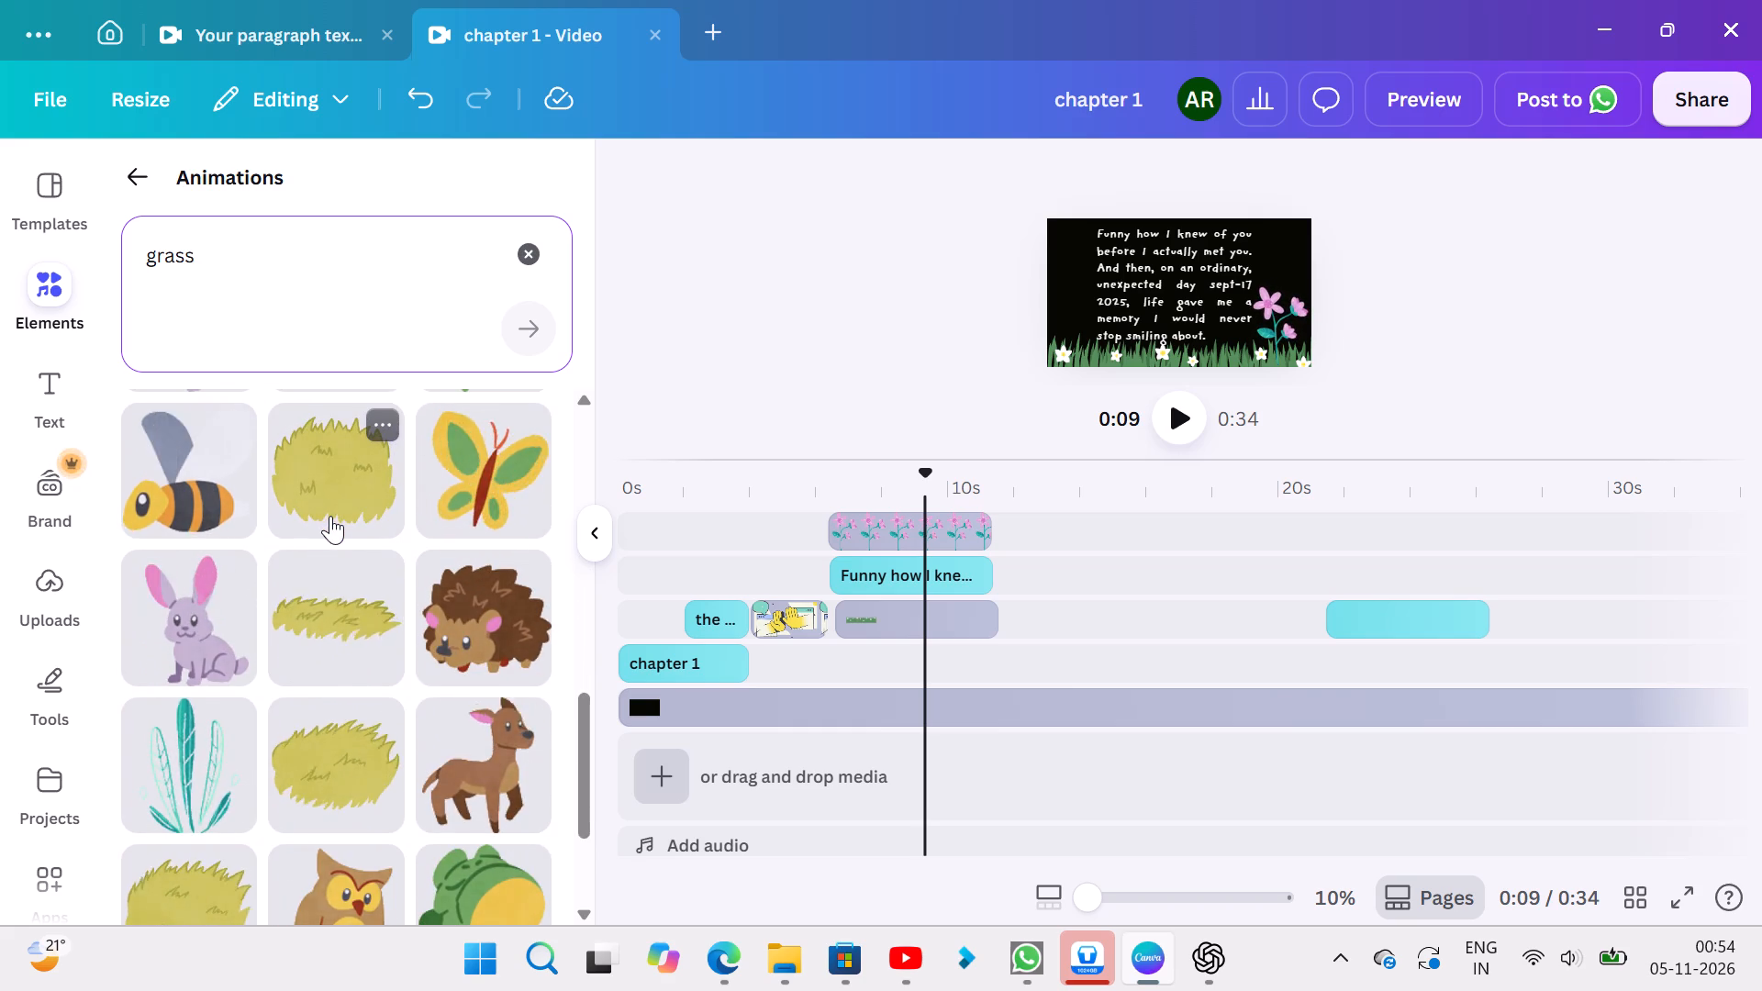
scroll(330, 516, down, 3)
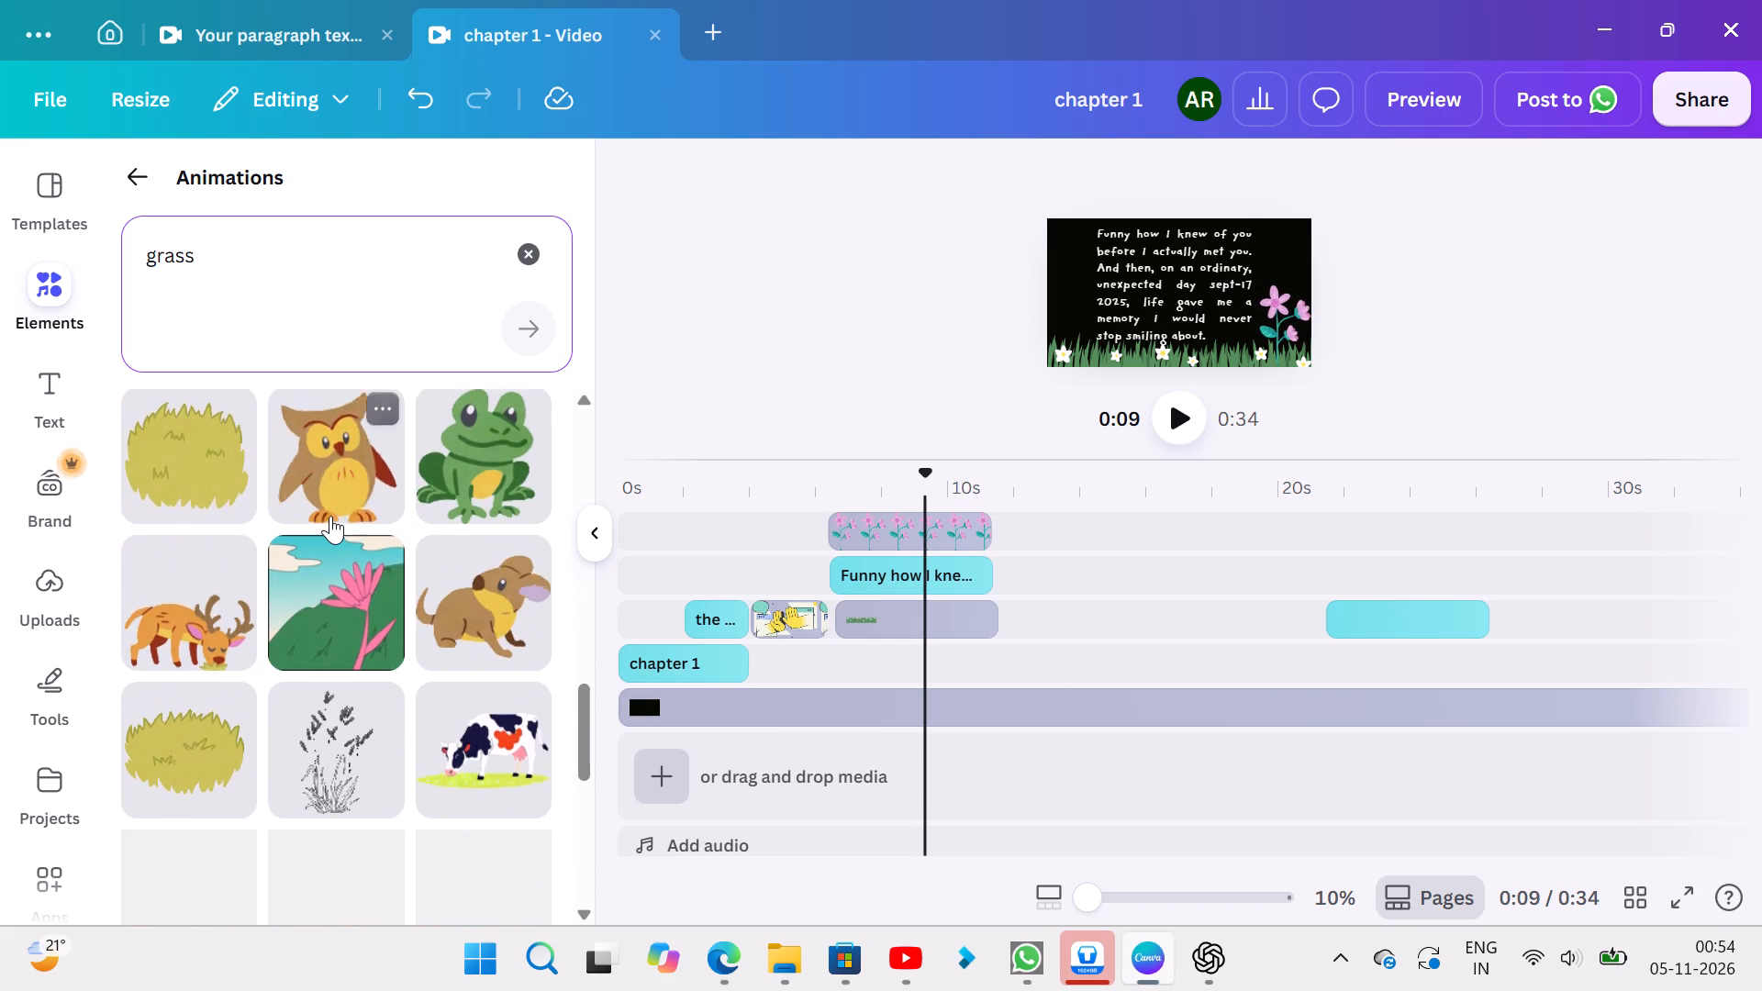
scroll(330, 516, down, 2)
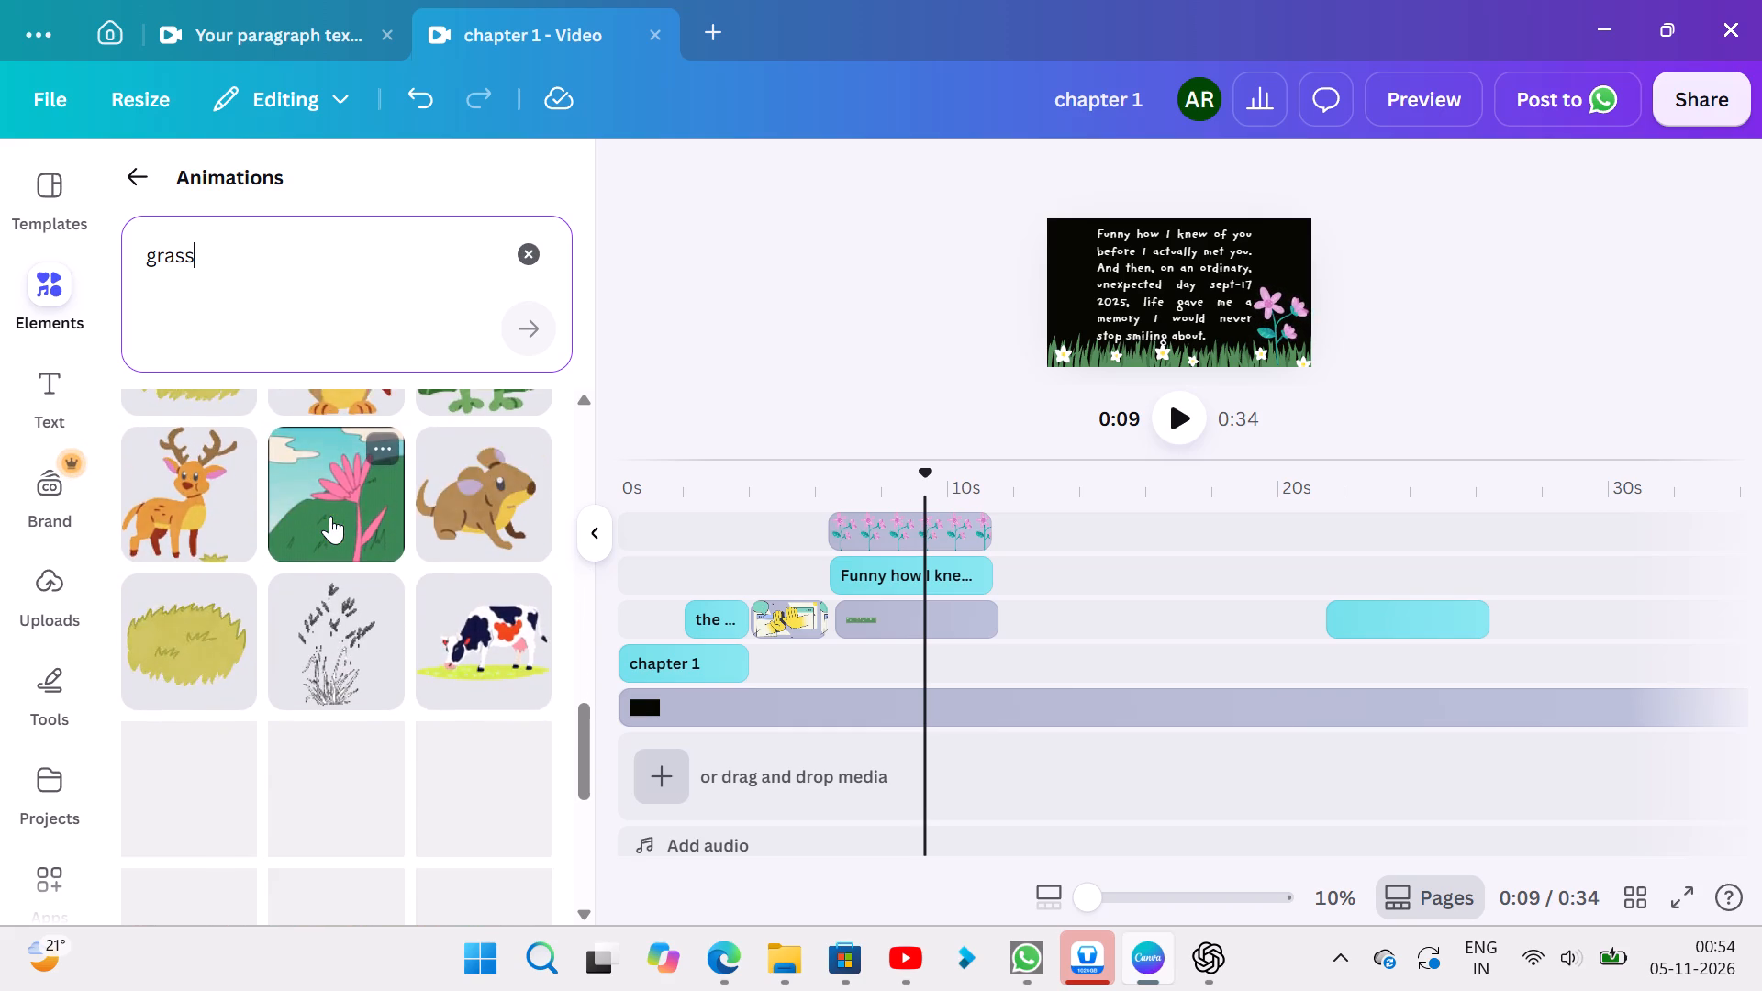
scroll(330, 516, down, 1)
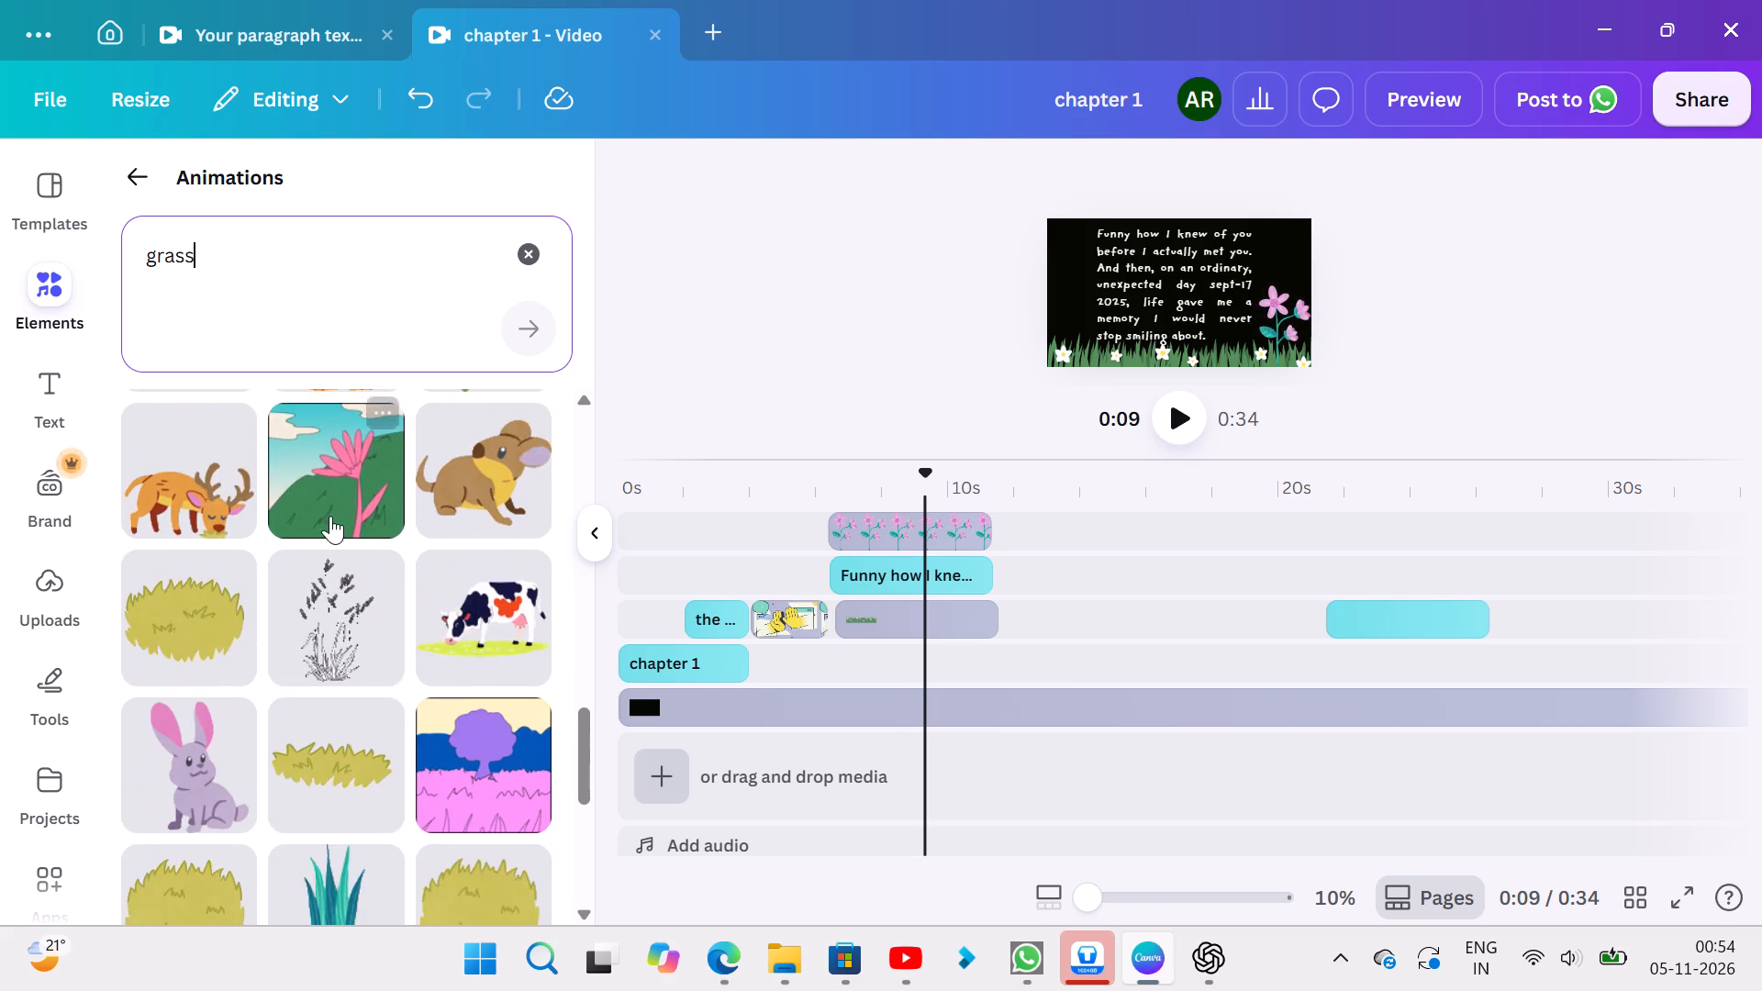
scroll(330, 516, down, 1)
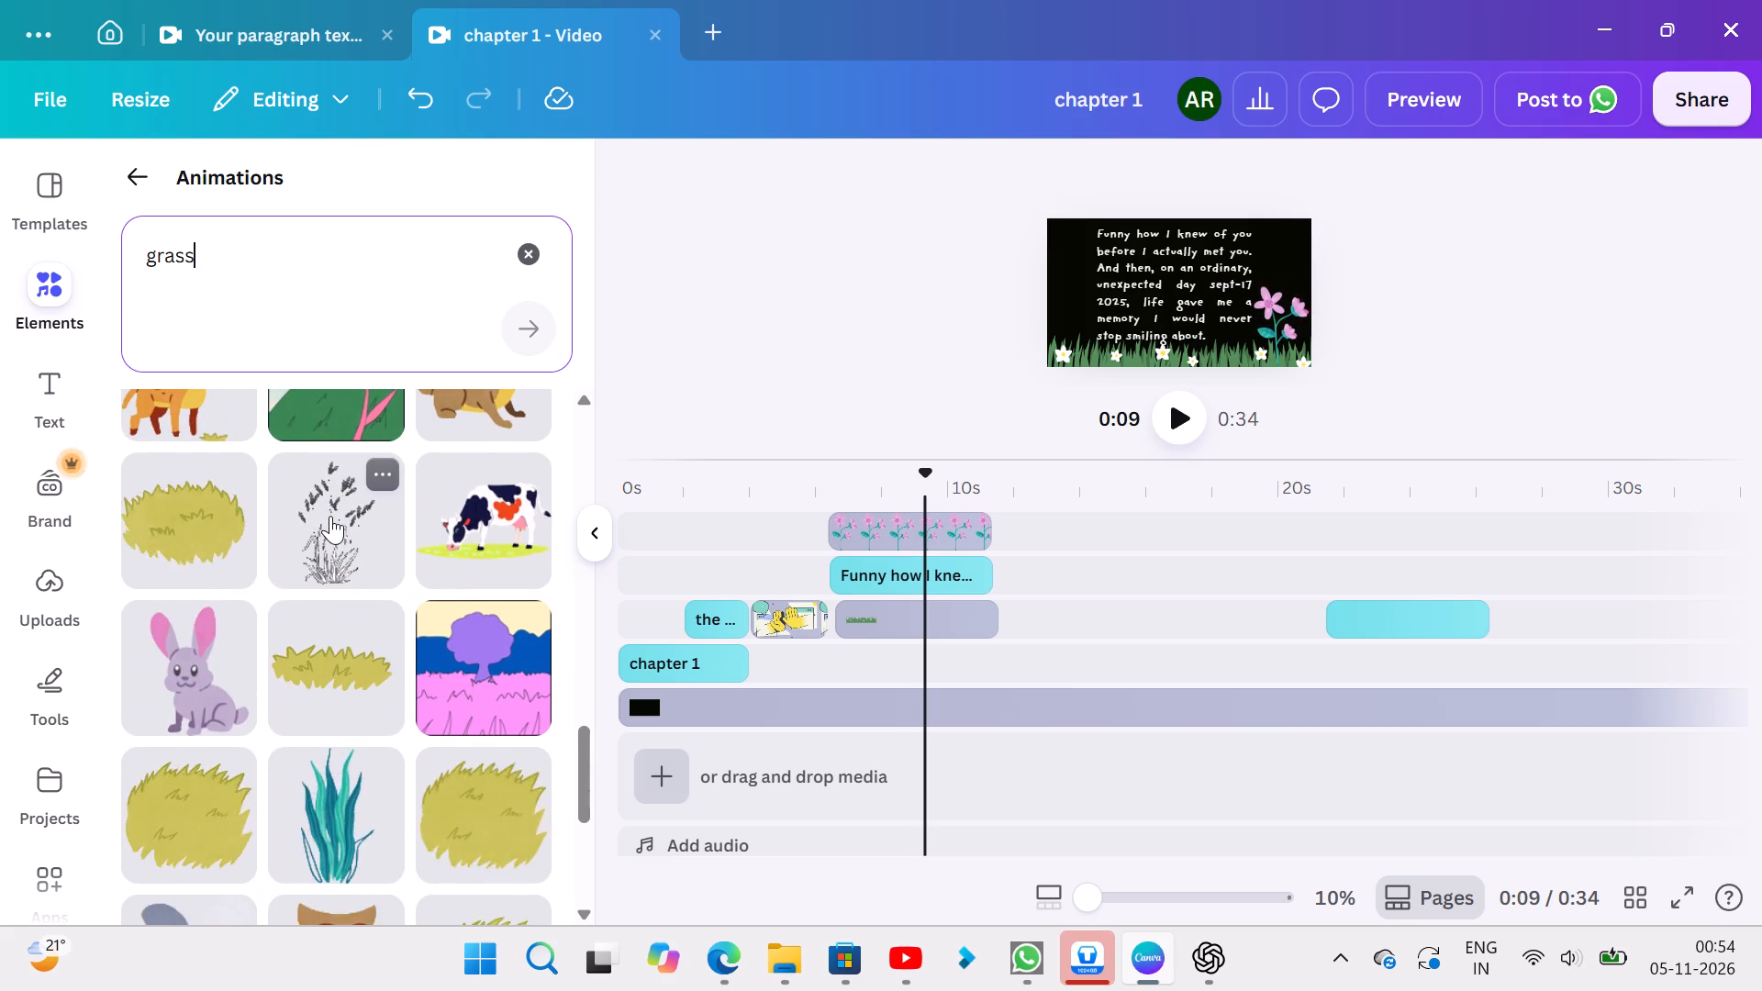
scroll(330, 516, down, 2)
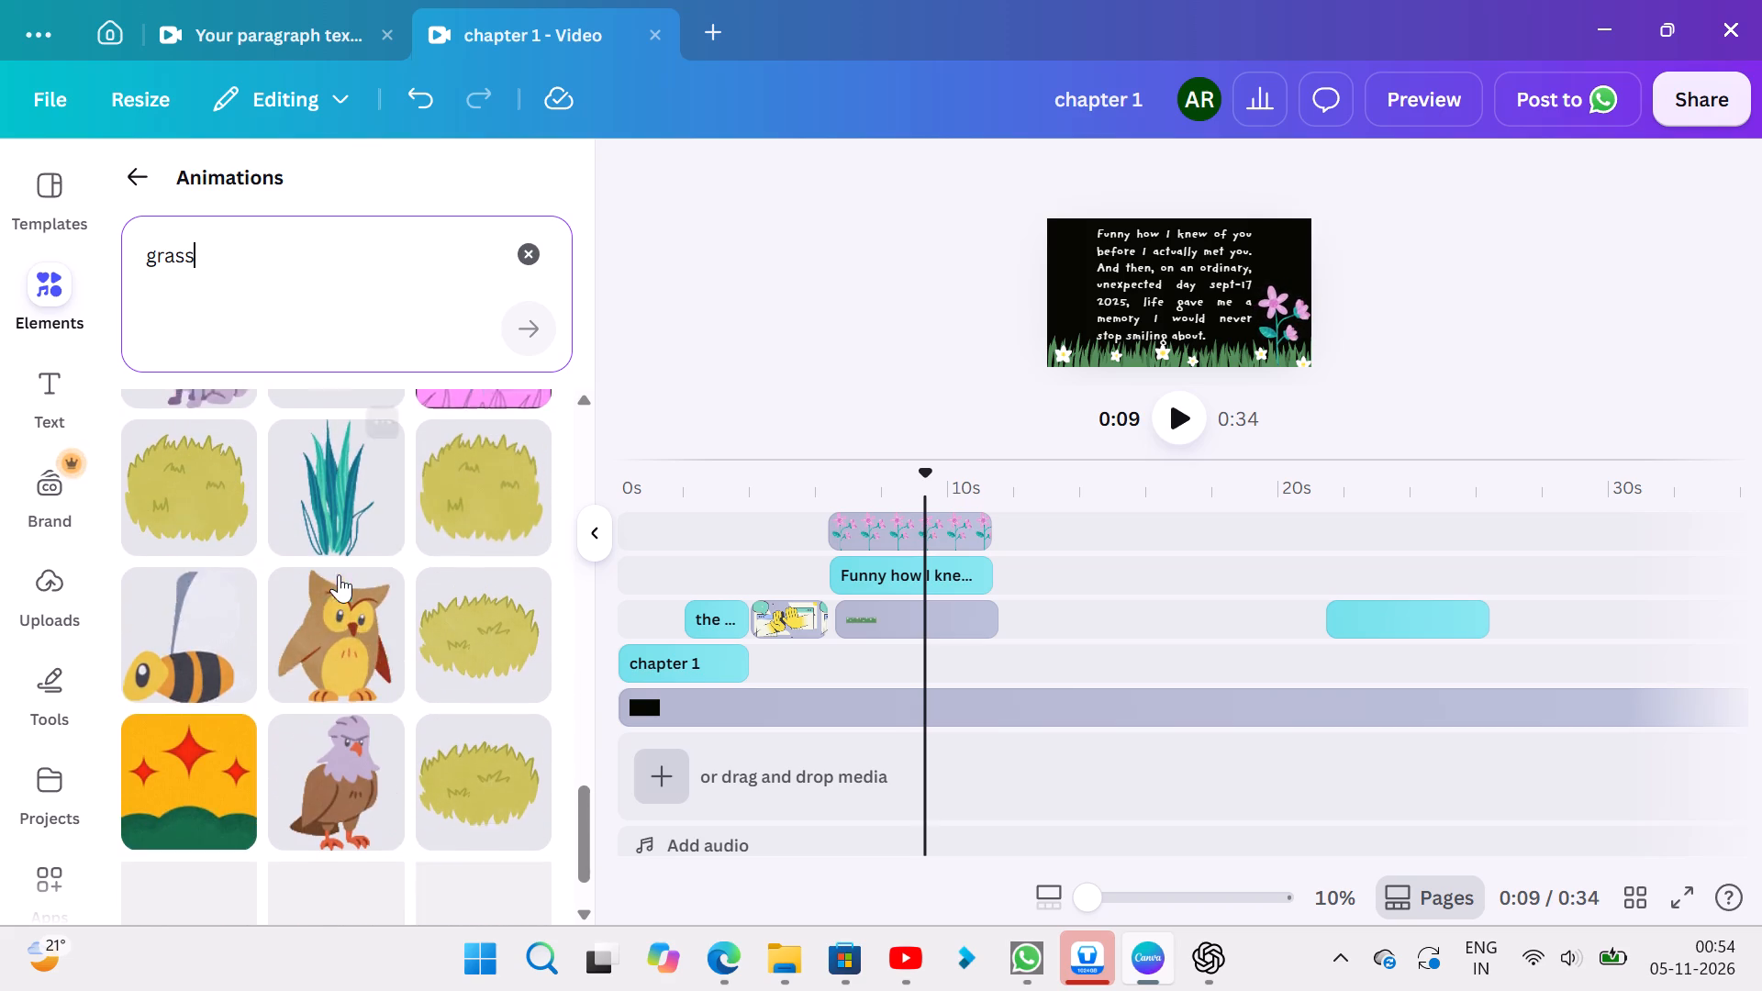
scroll(339, 574, down, 3)
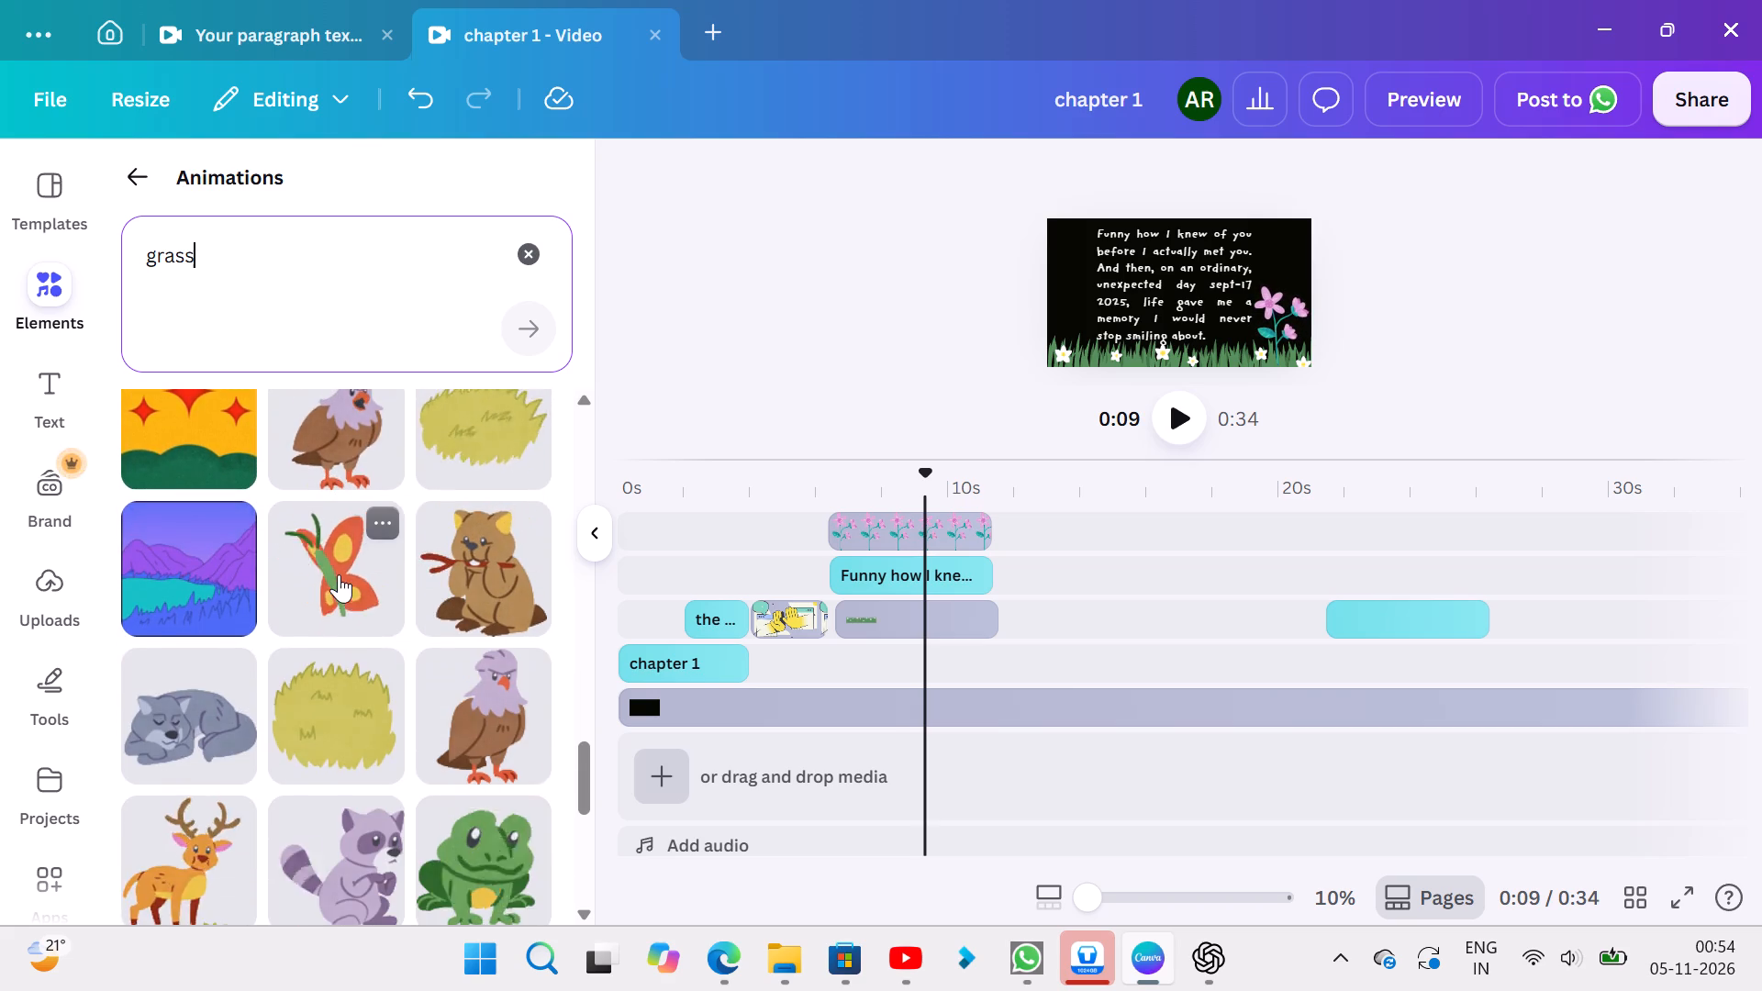
scroll(339, 574, down, 3)
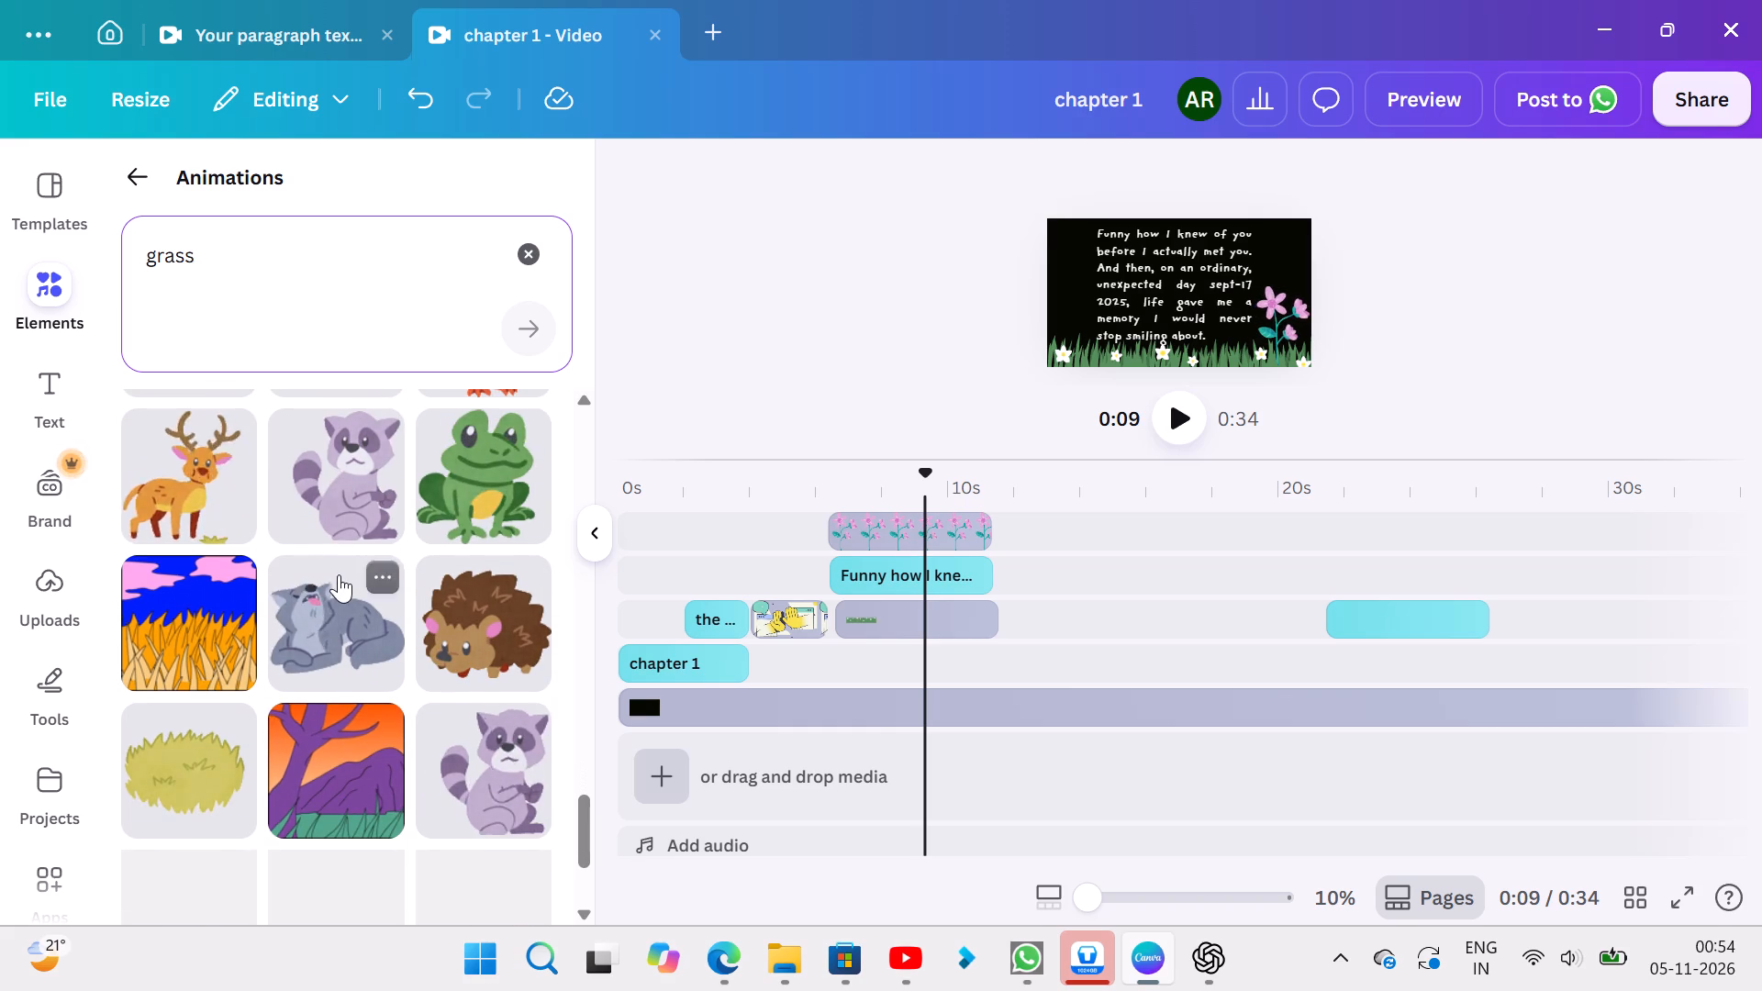
scroll(339, 574, down, 3)
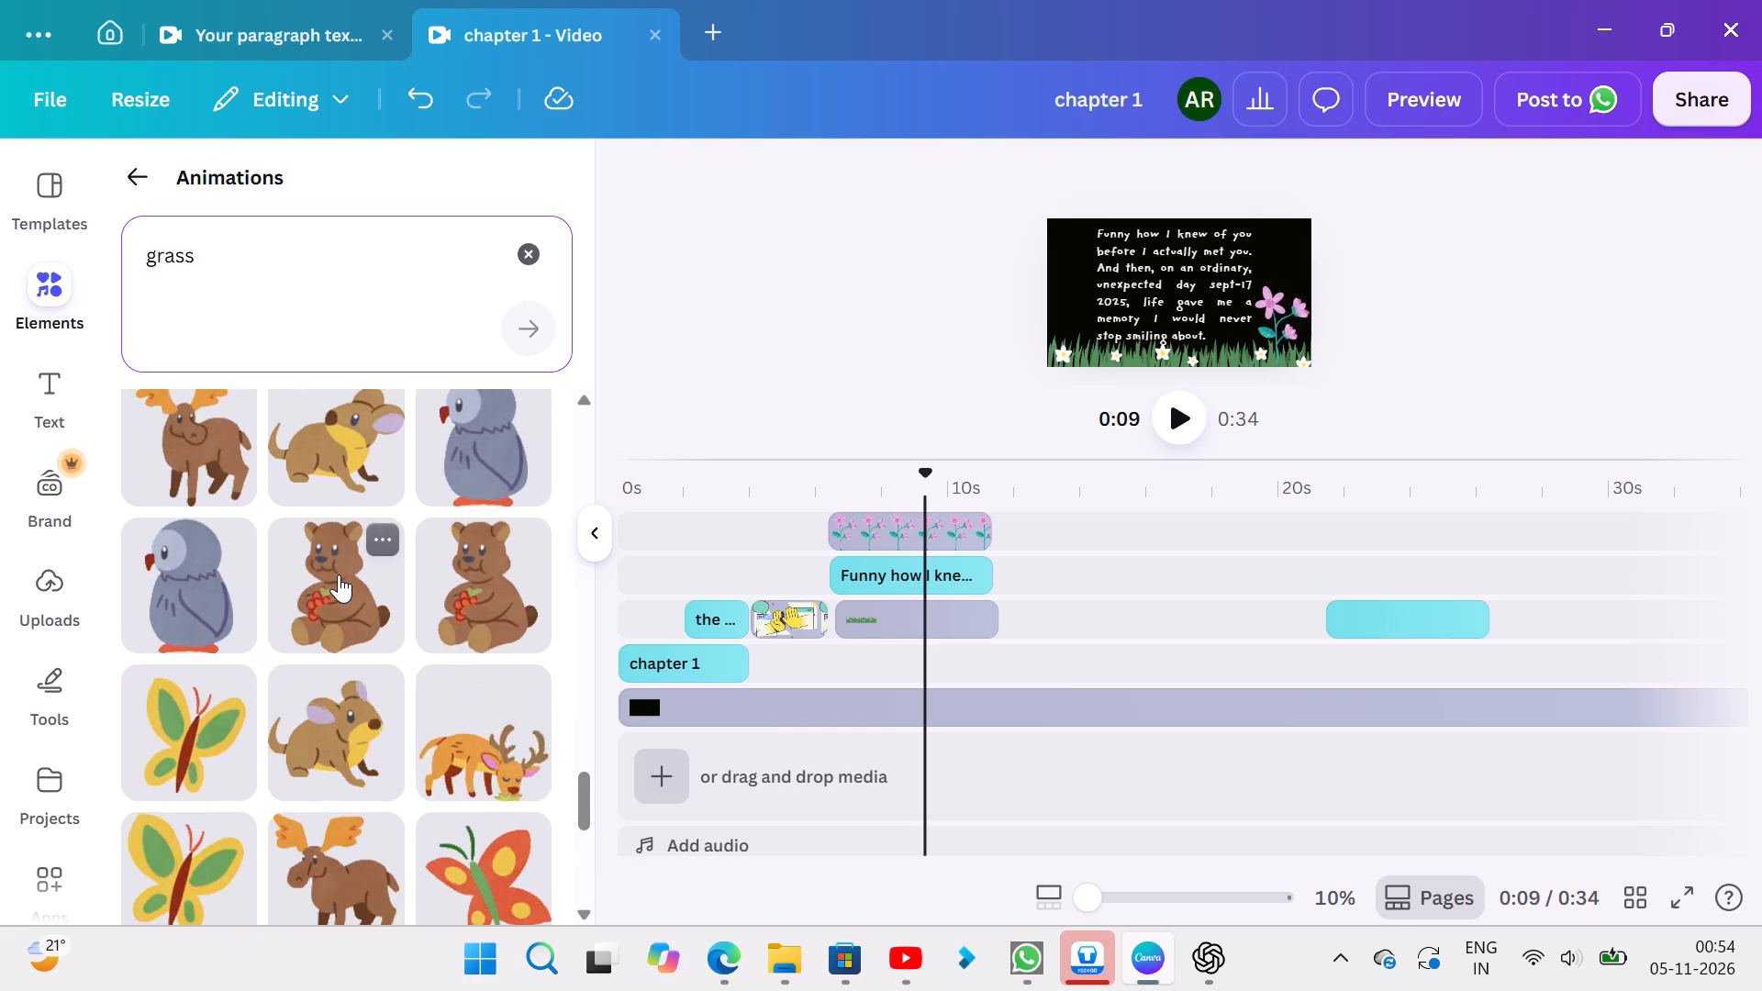
scroll(339, 574, down, 2)
scroll(339, 574, up, 2)
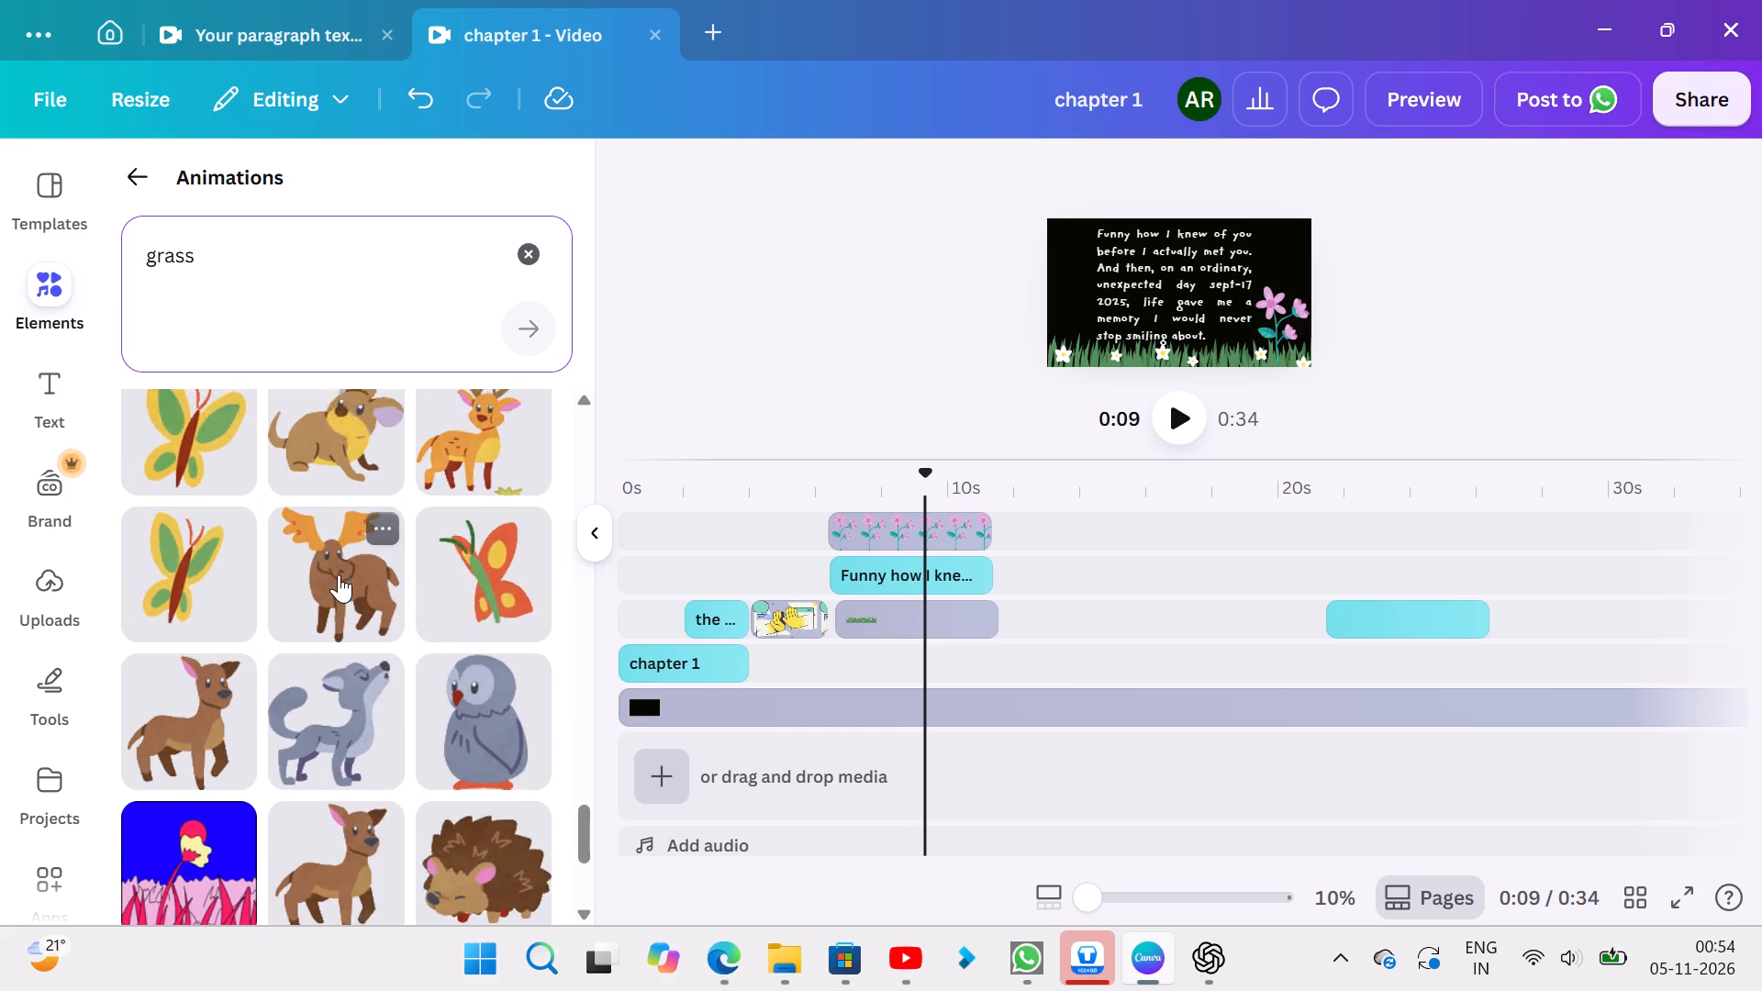
scroll(339, 574, up, 5)
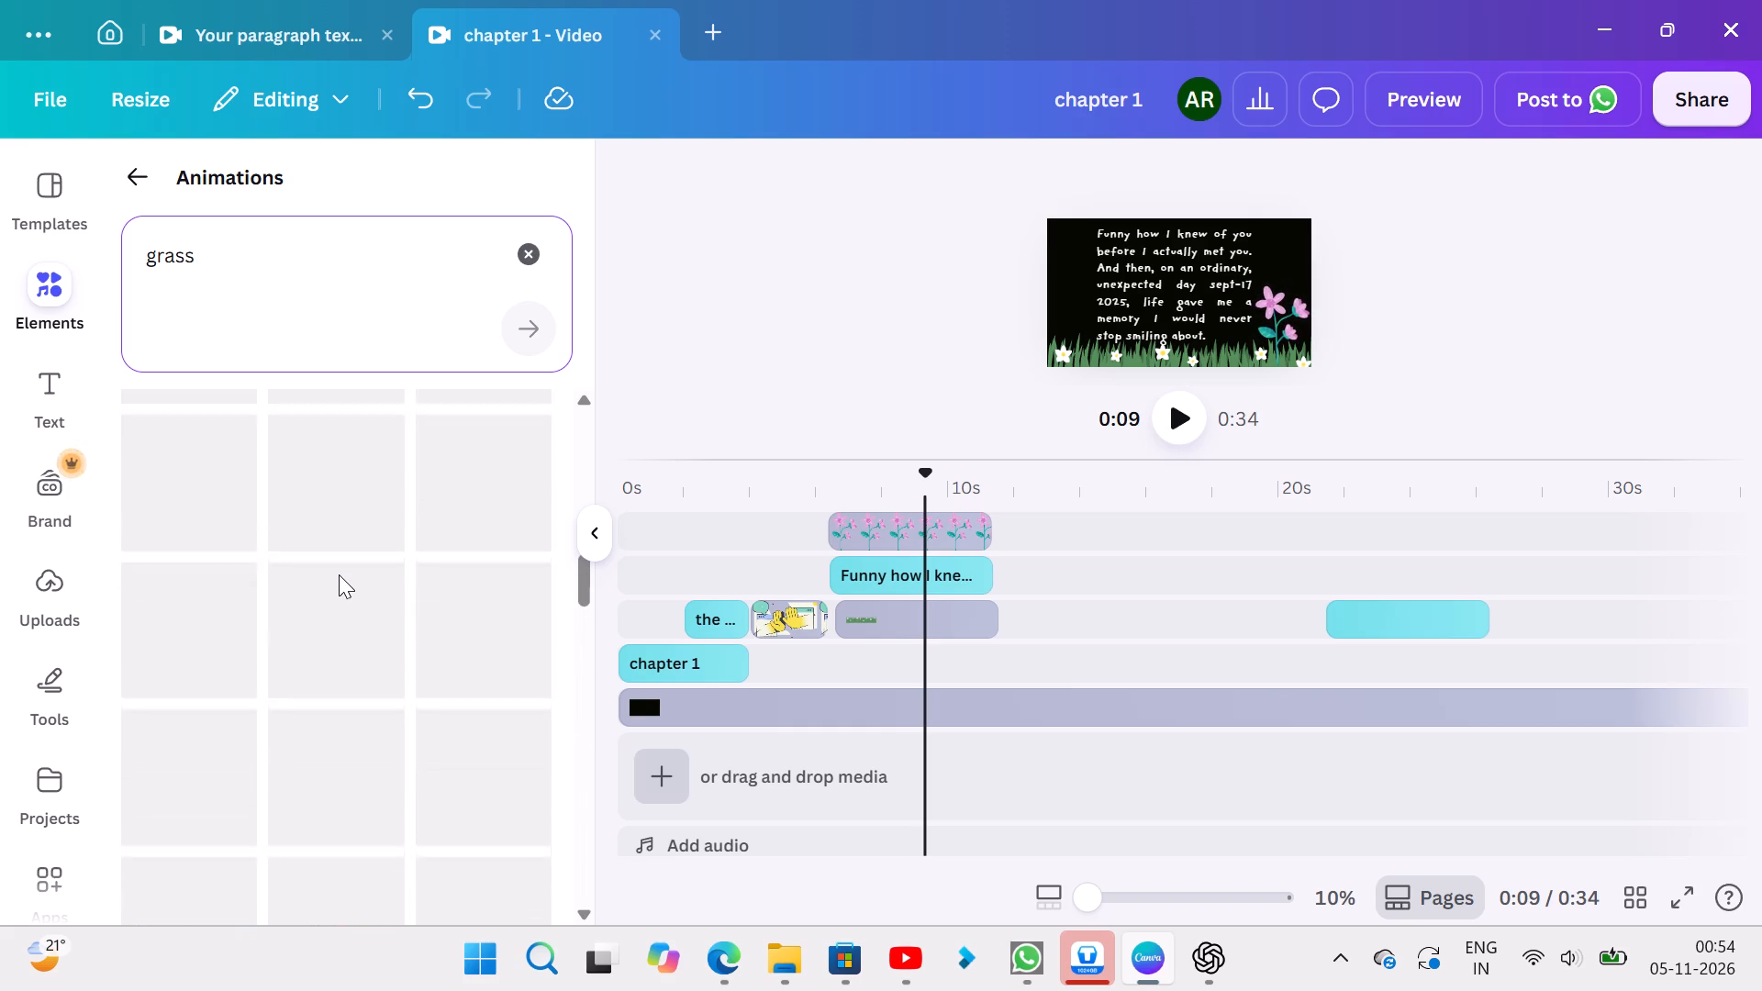
scroll(339, 574, up, 5)
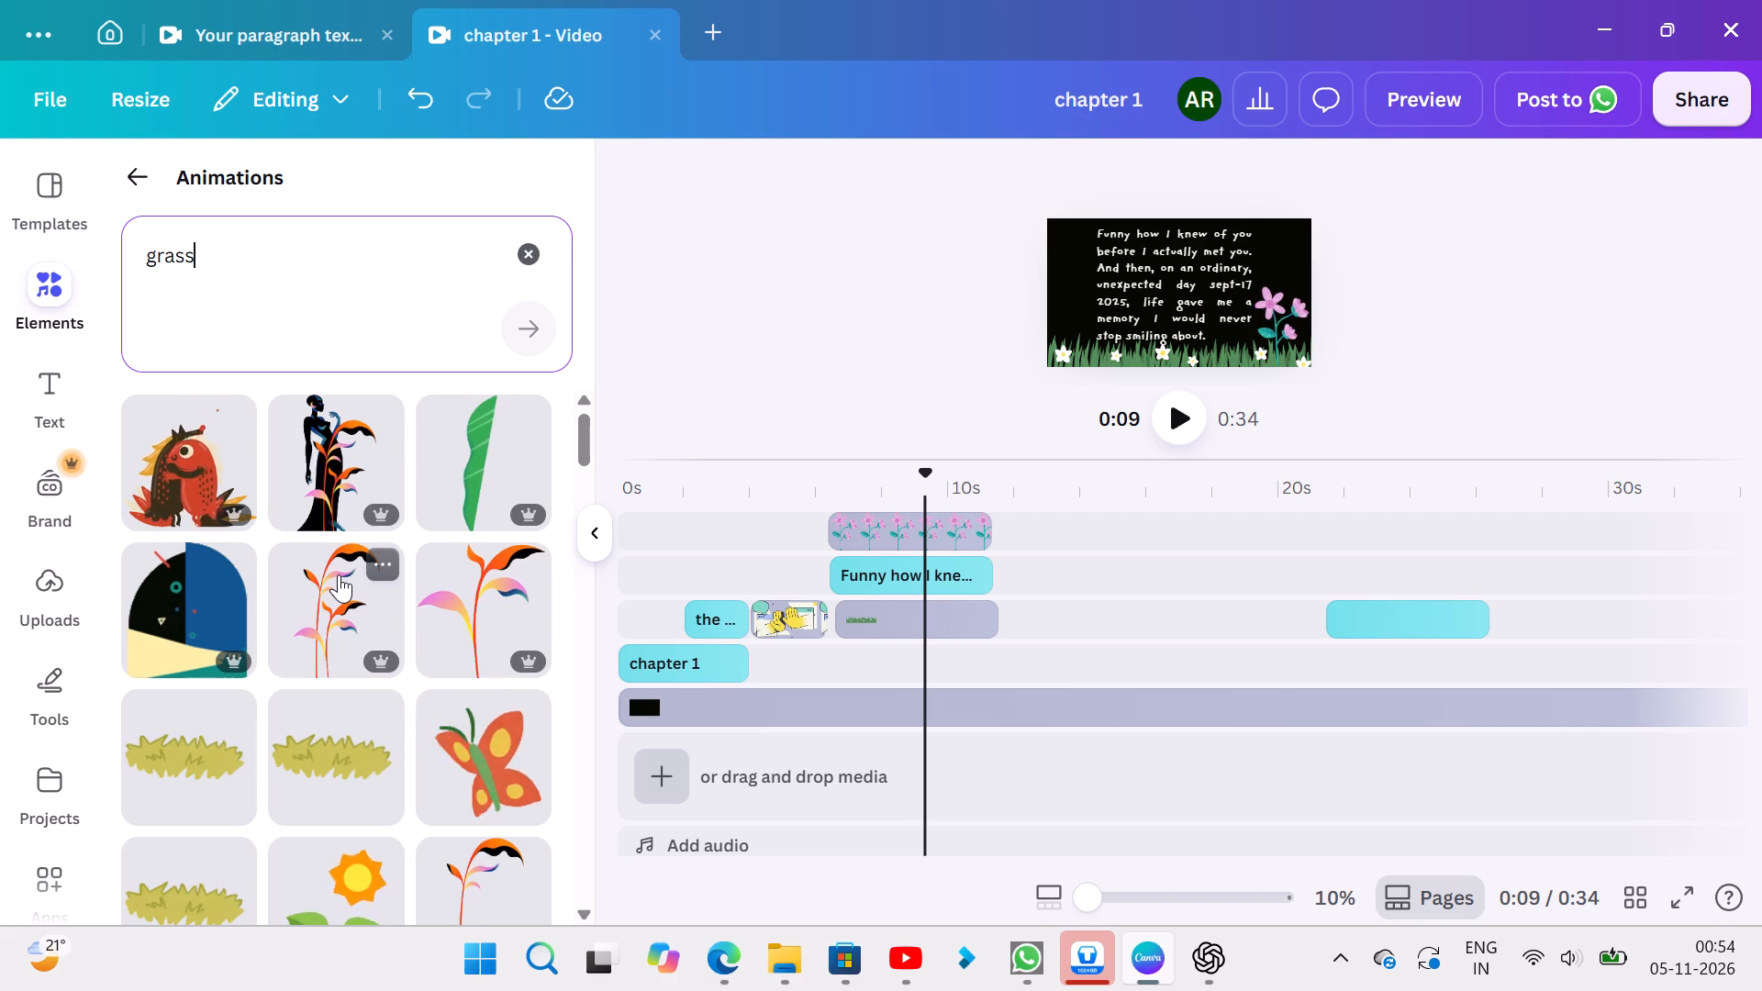
scroll(339, 574, down, 1)
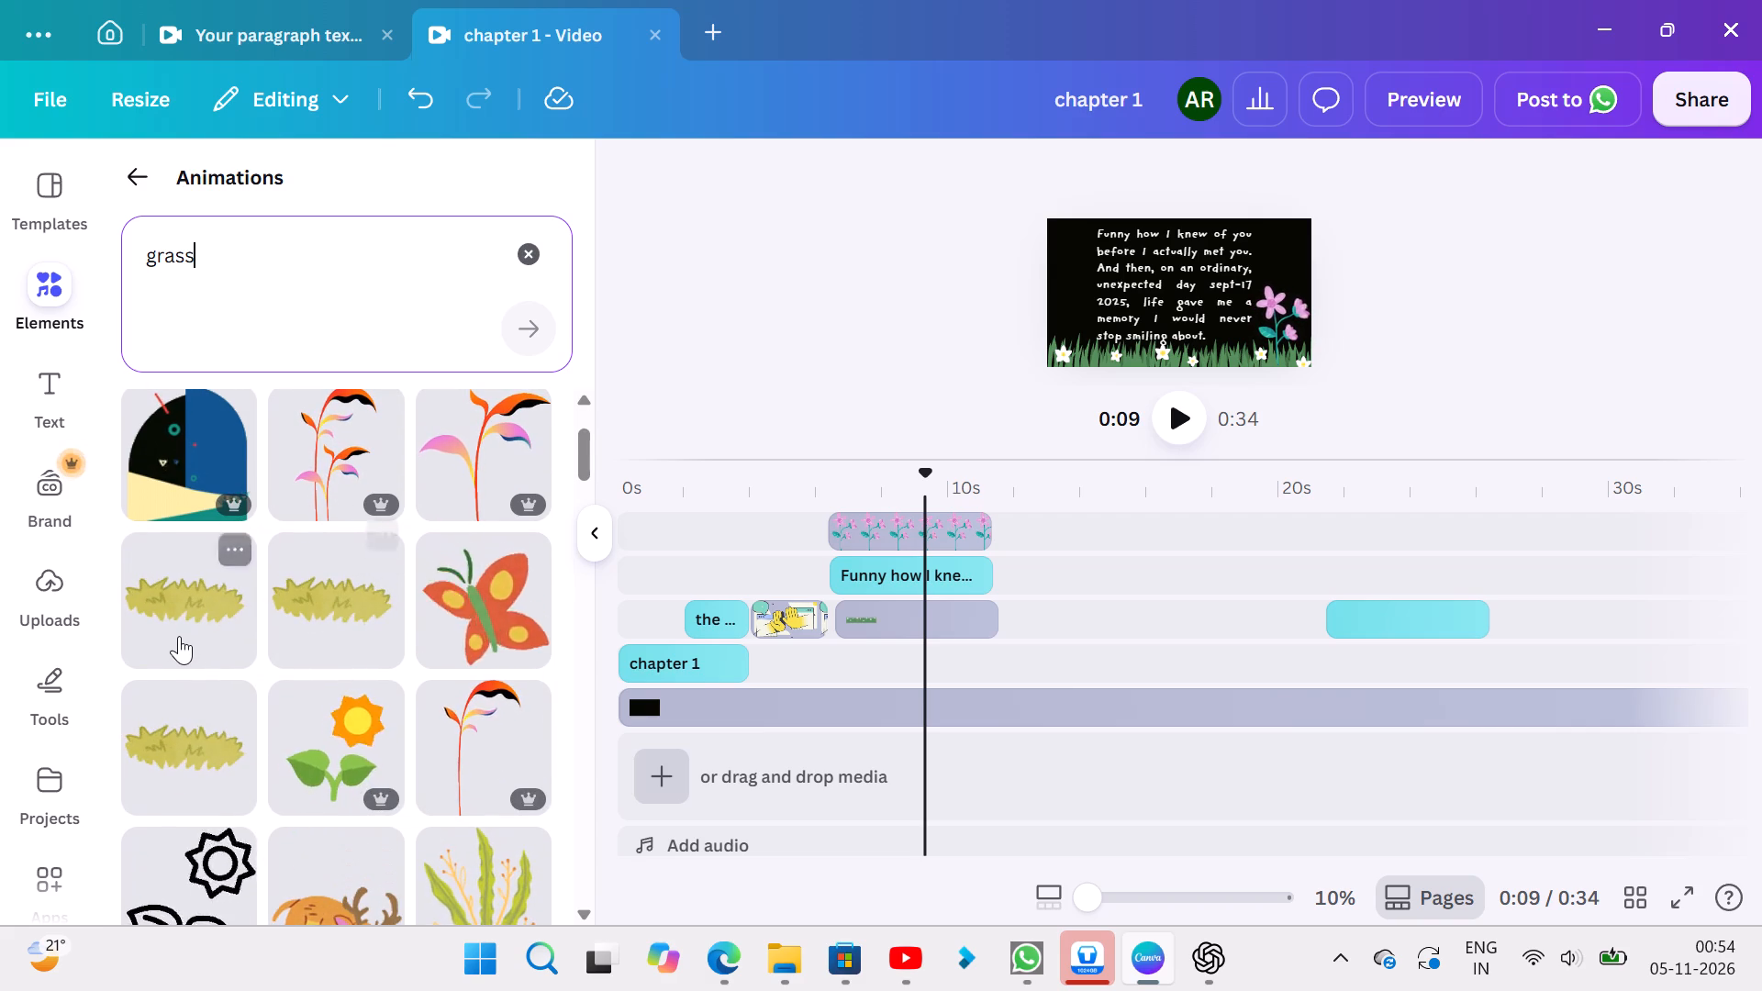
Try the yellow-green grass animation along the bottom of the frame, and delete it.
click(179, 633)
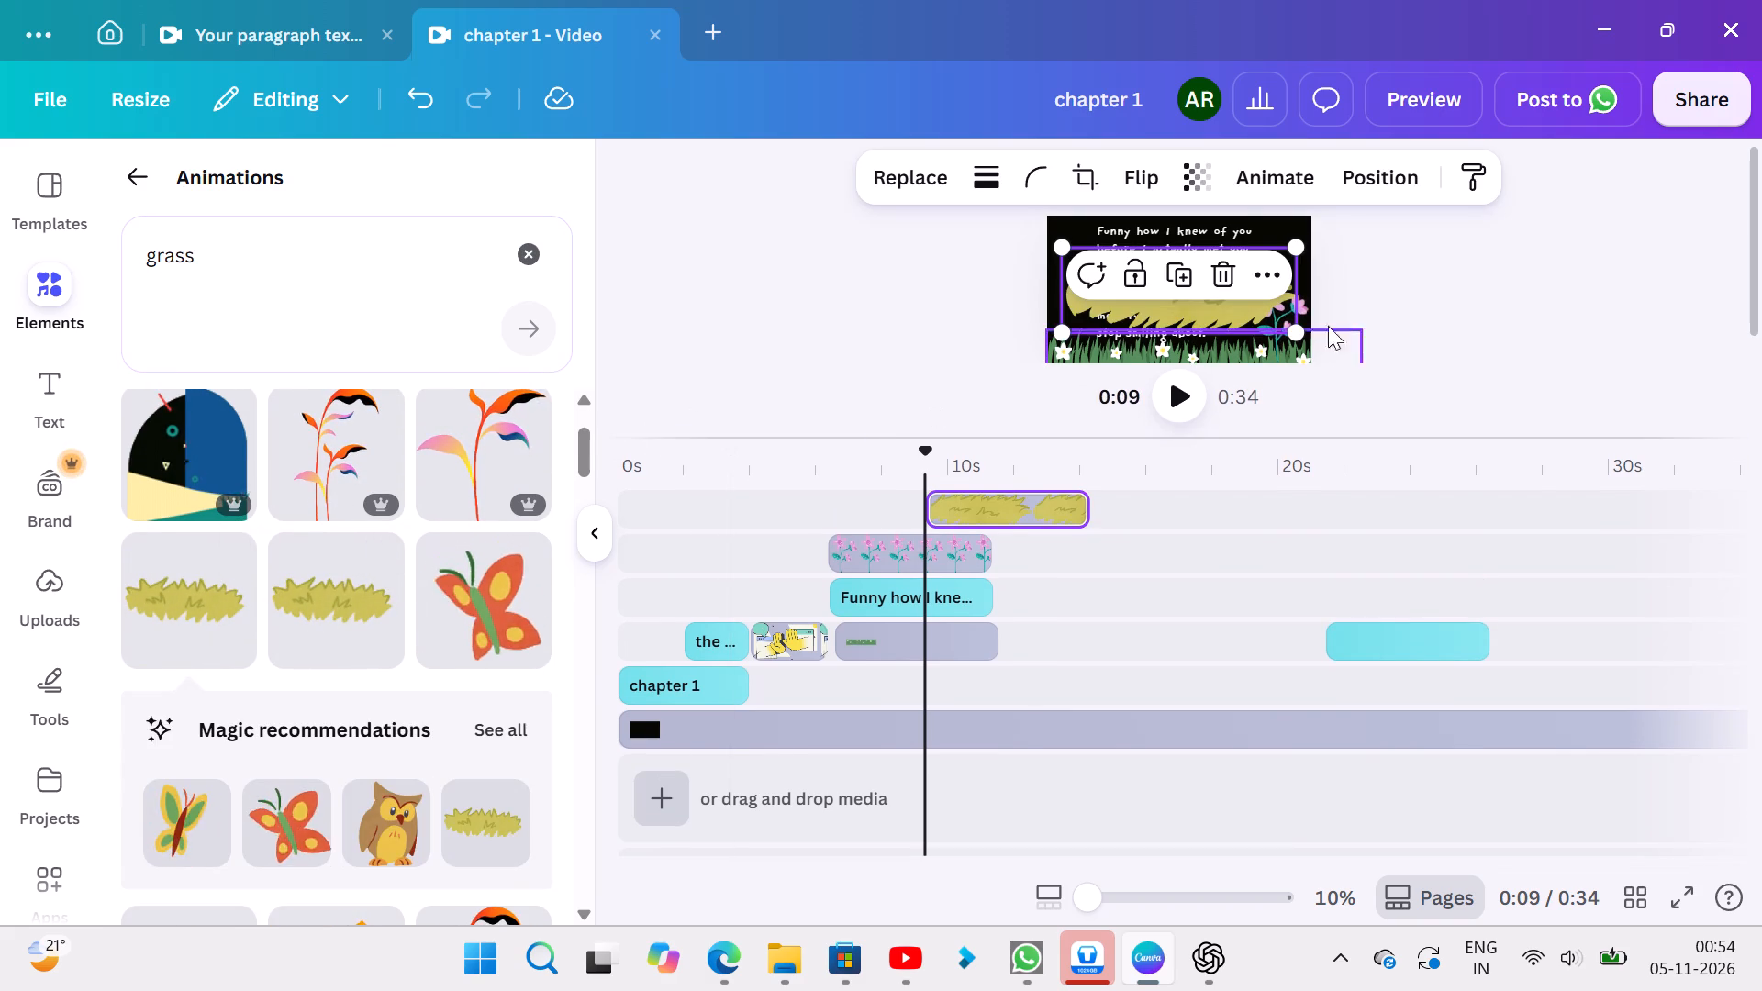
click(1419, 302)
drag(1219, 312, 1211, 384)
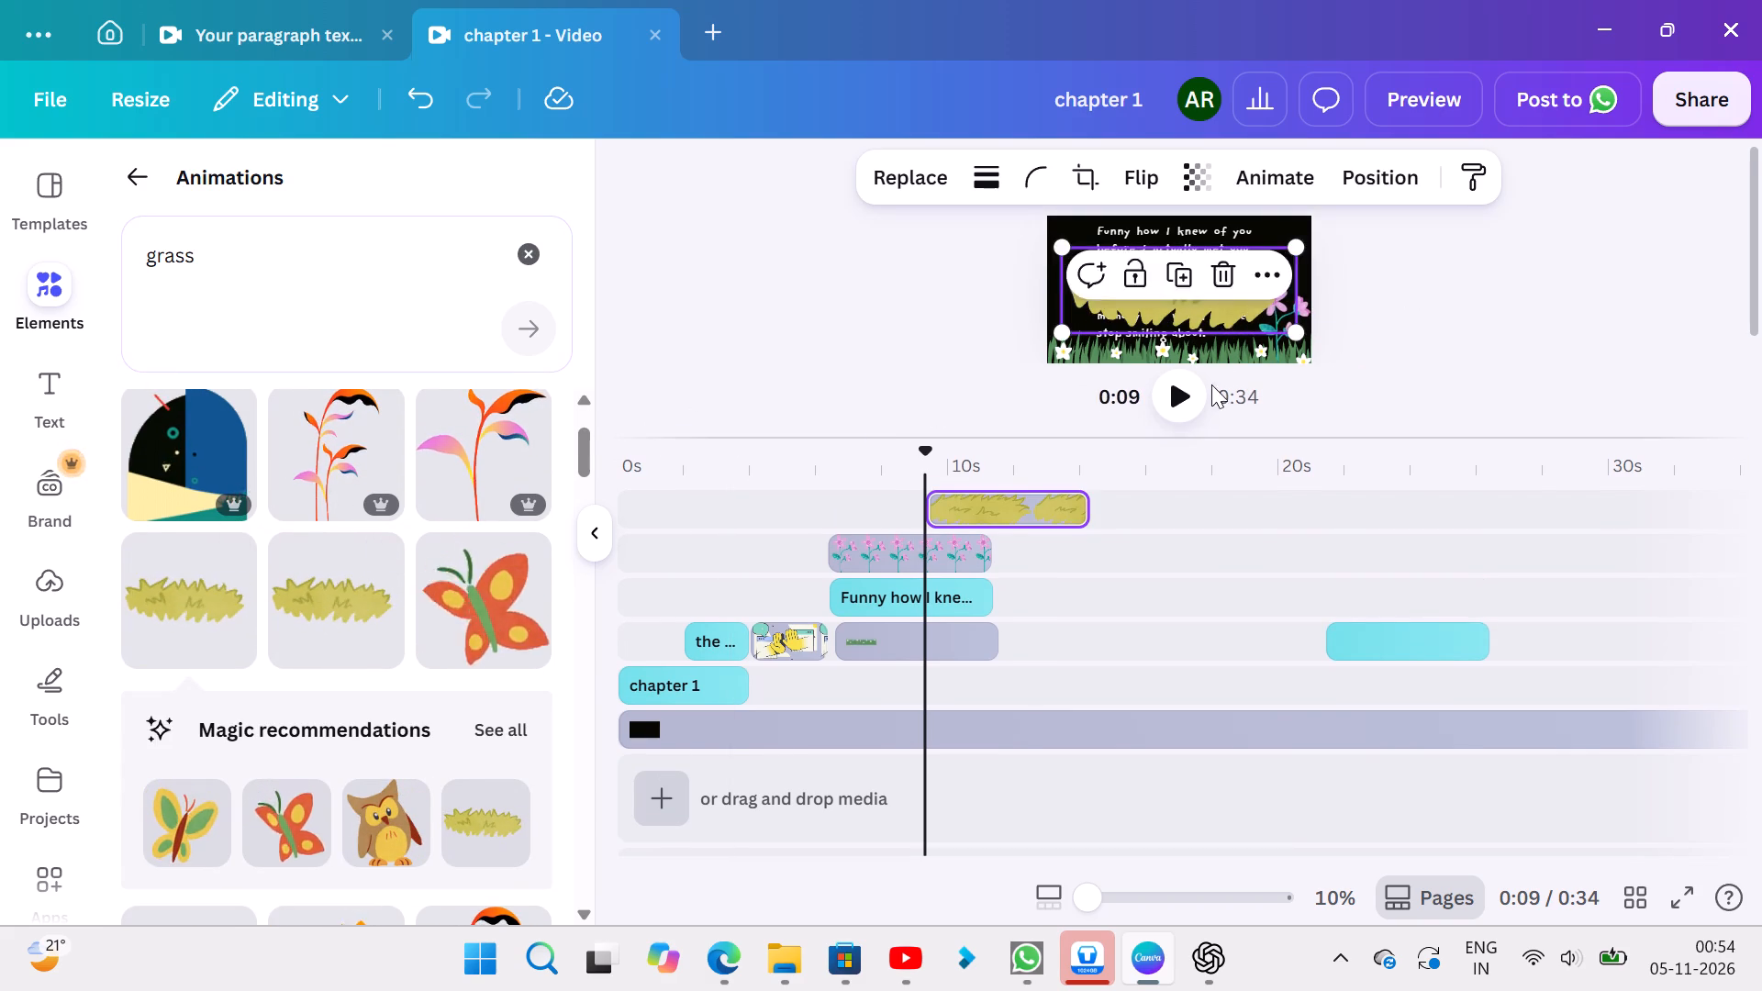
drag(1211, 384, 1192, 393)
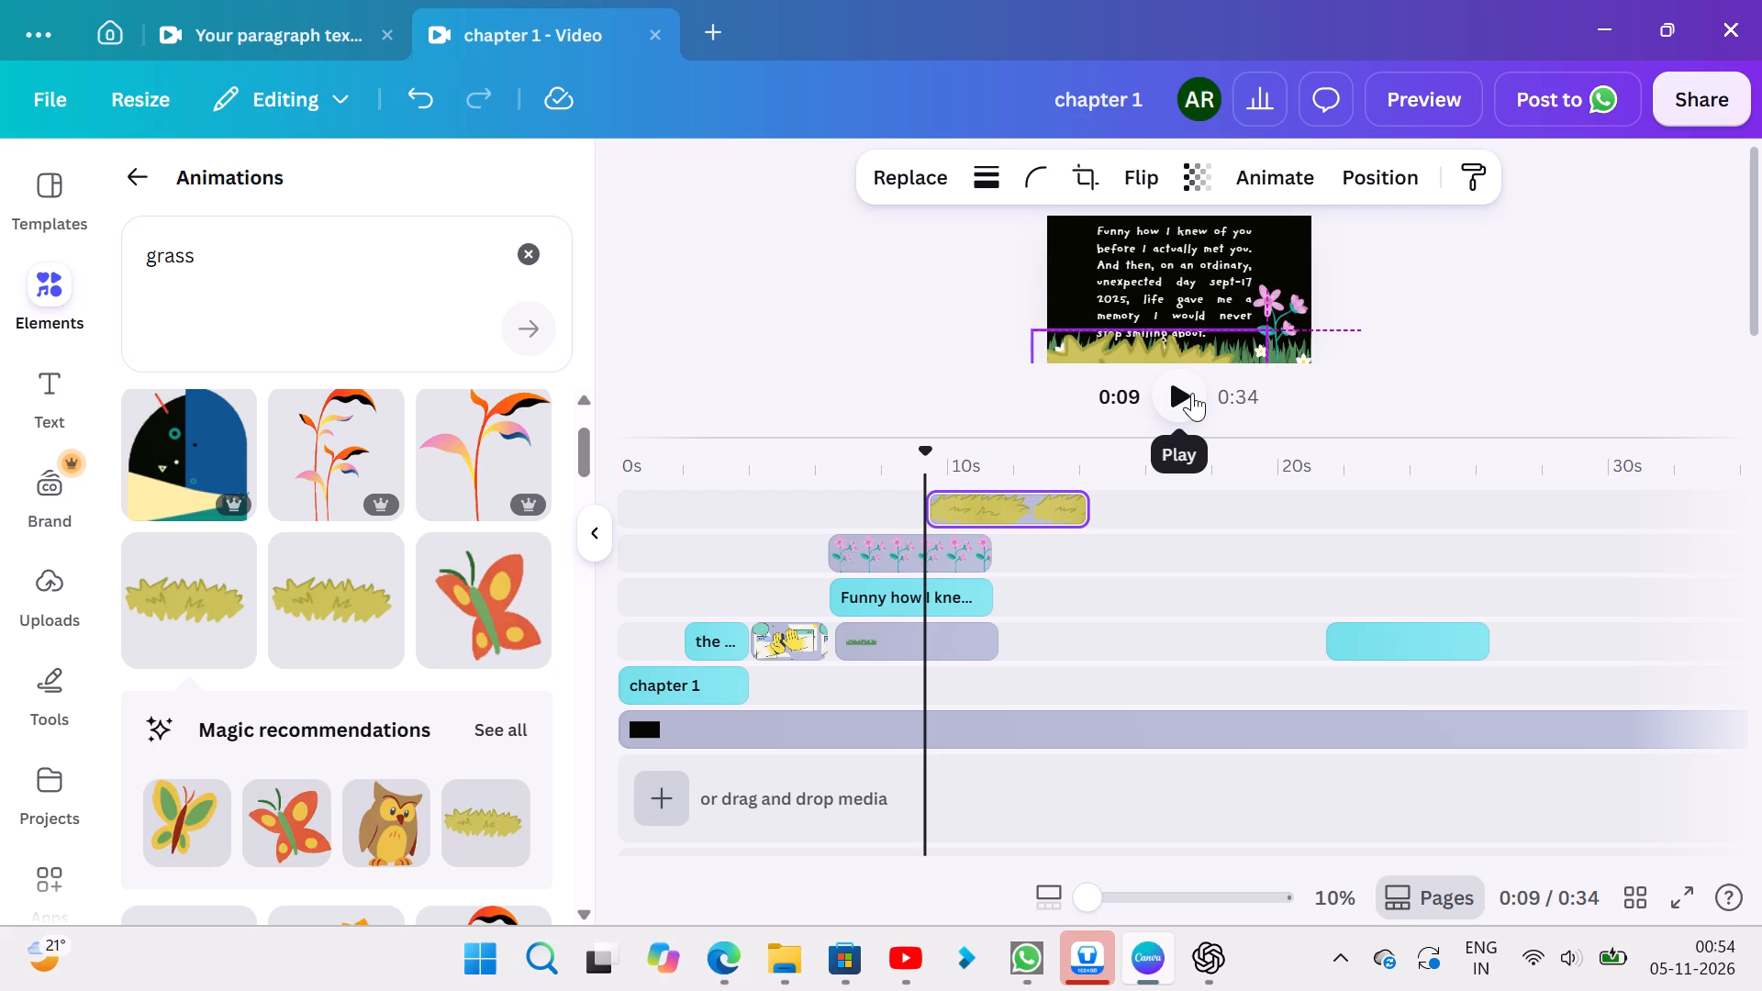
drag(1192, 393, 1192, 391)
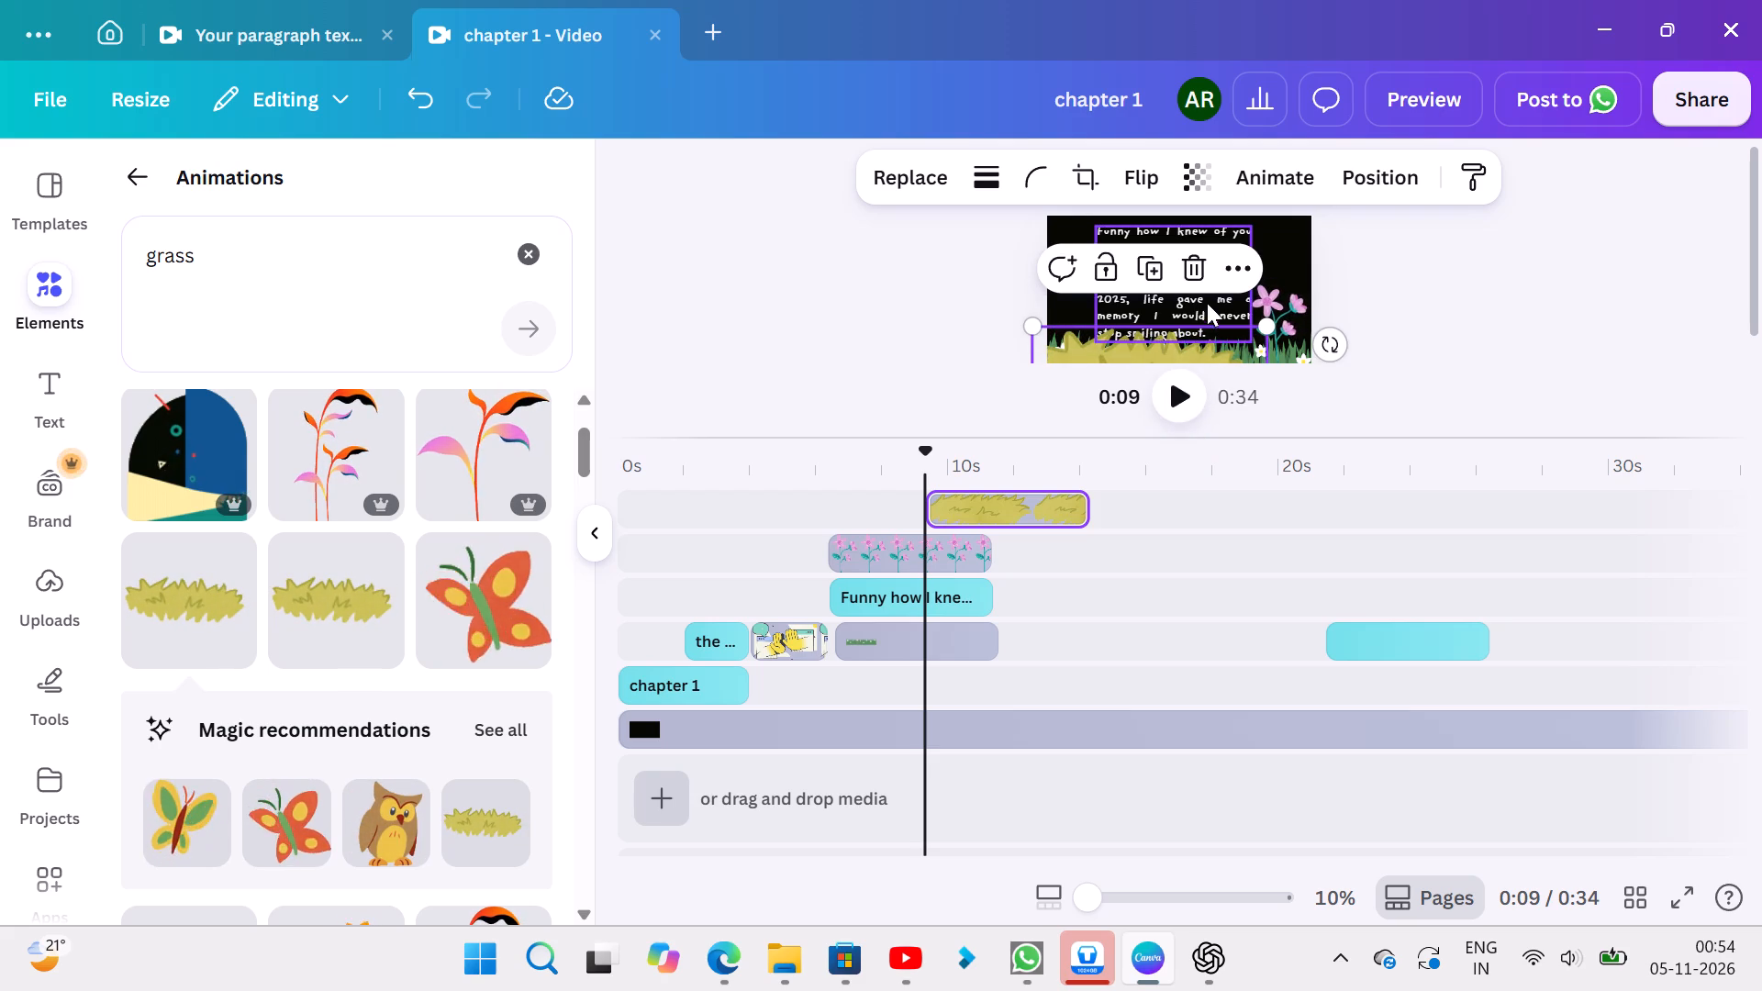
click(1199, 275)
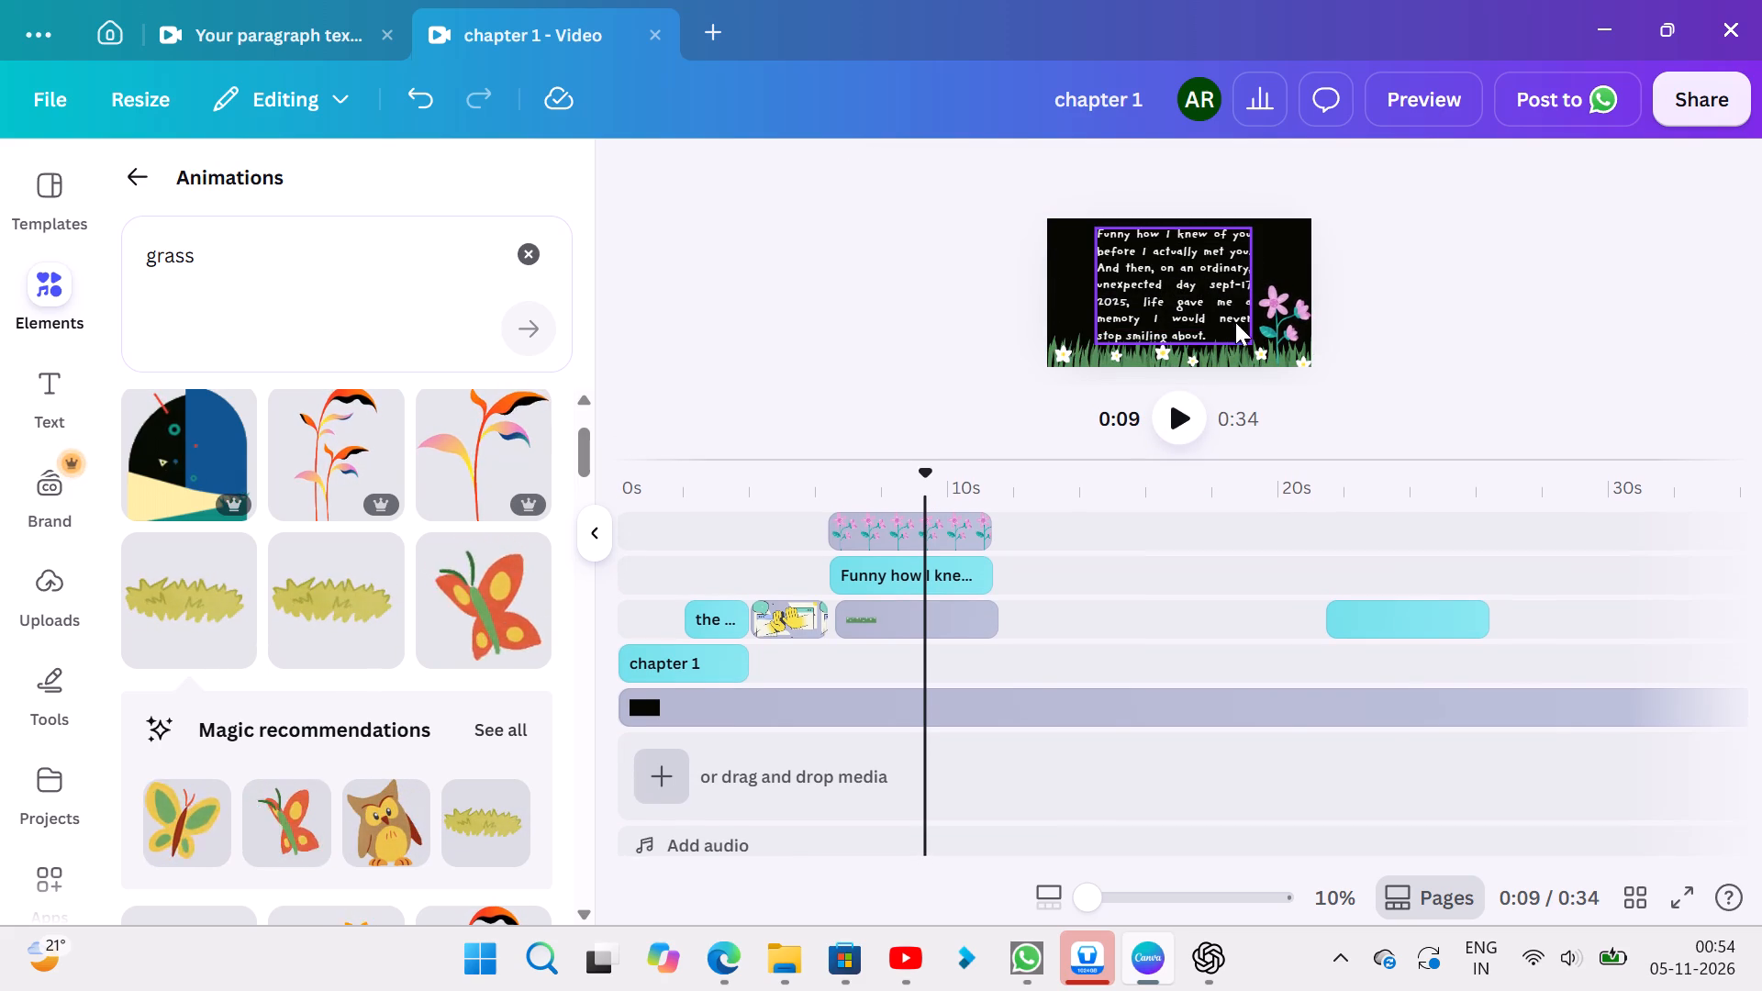
Shrink the "Funny how I knew of you" text to font size 59 and centre it horizontally in the frame.
click(1236, 325)
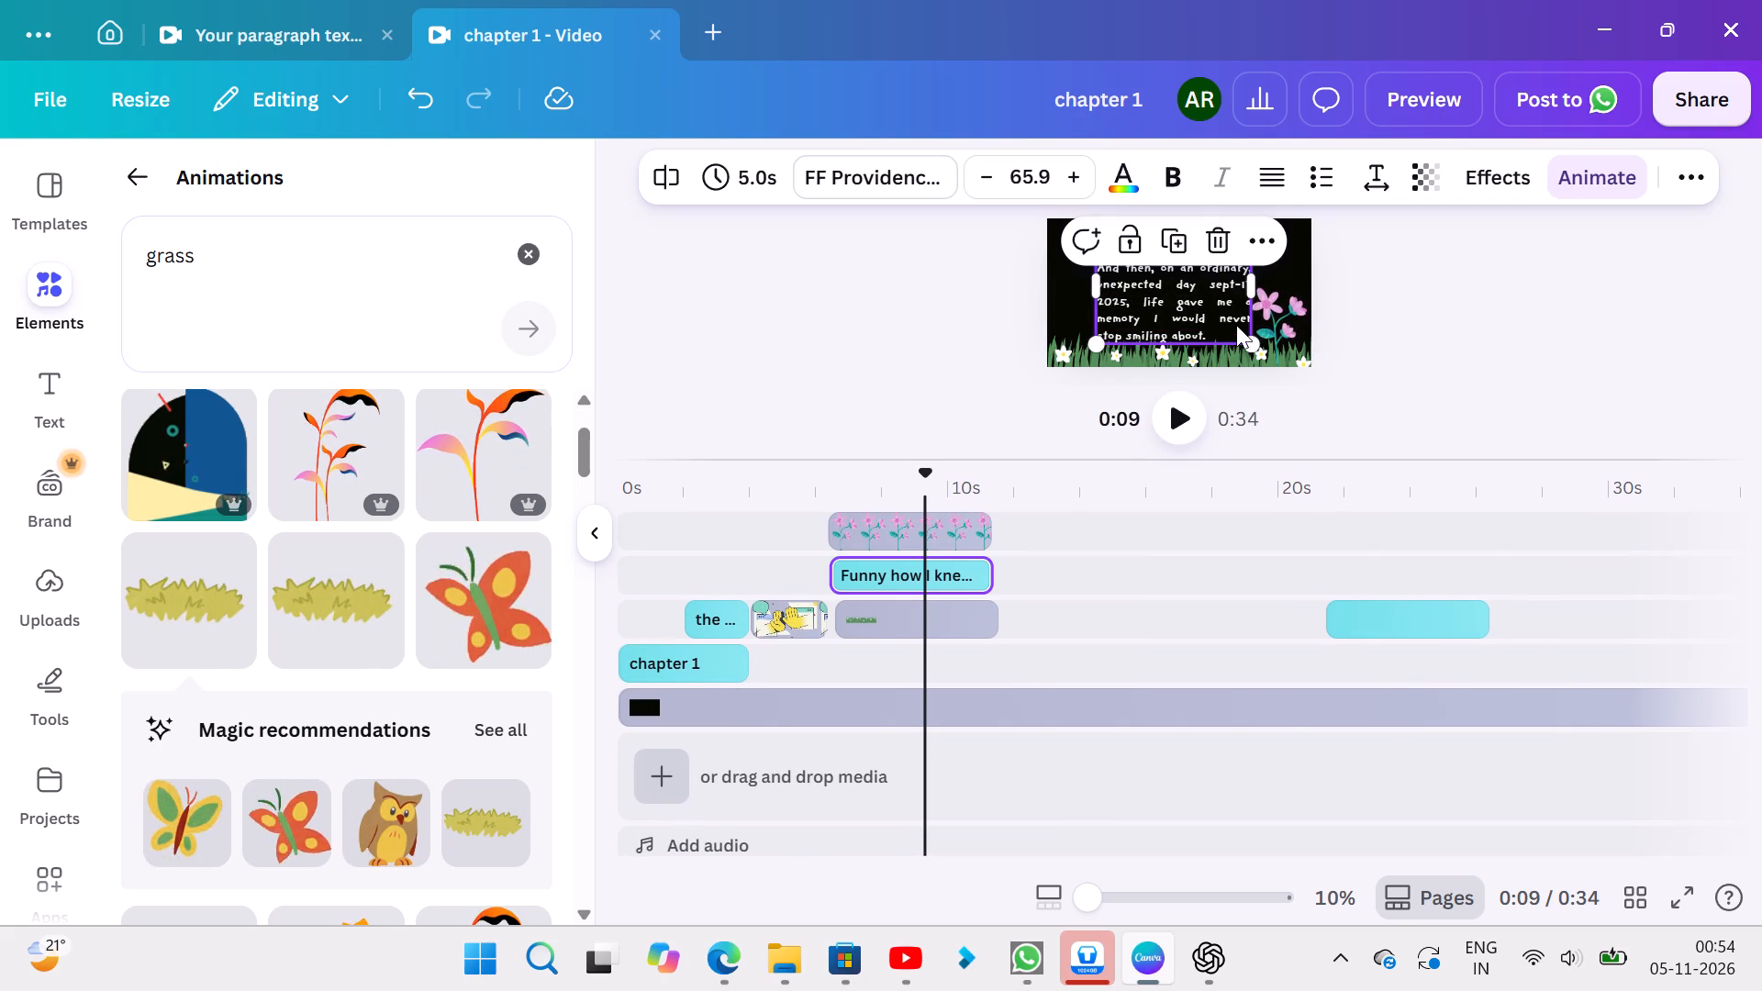
drag(1247, 340, 1235, 334)
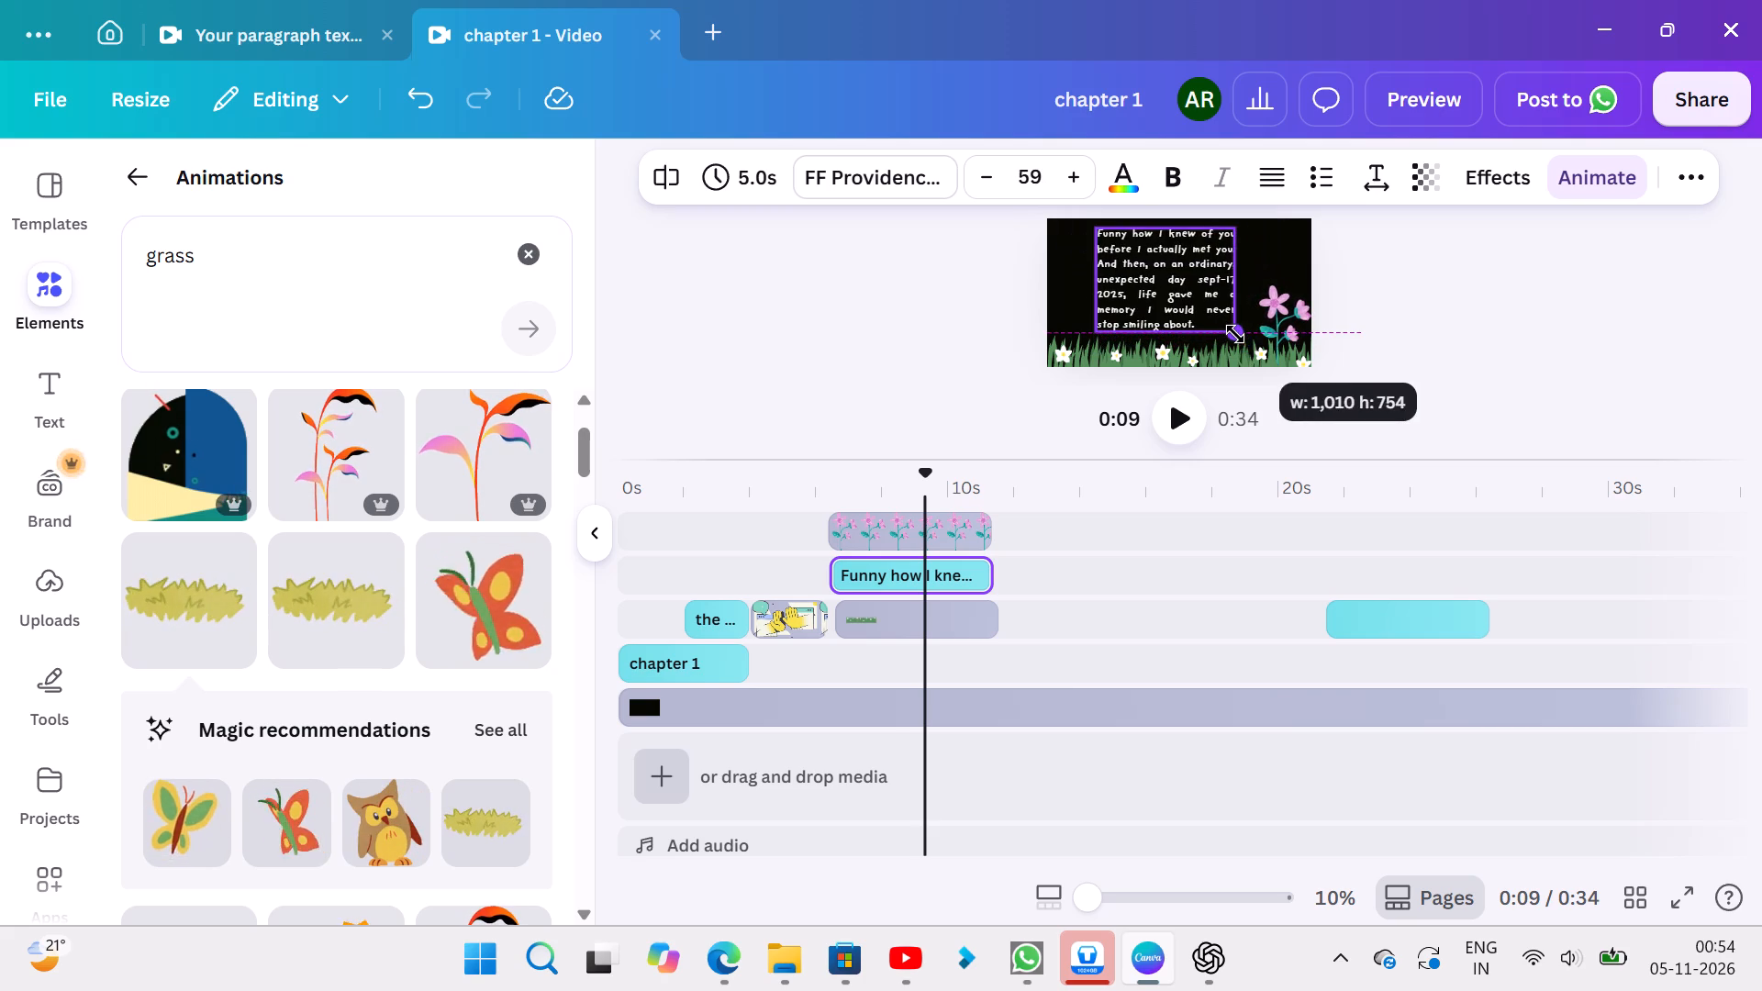
drag(1235, 334, 1234, 334)
click(1471, 263)
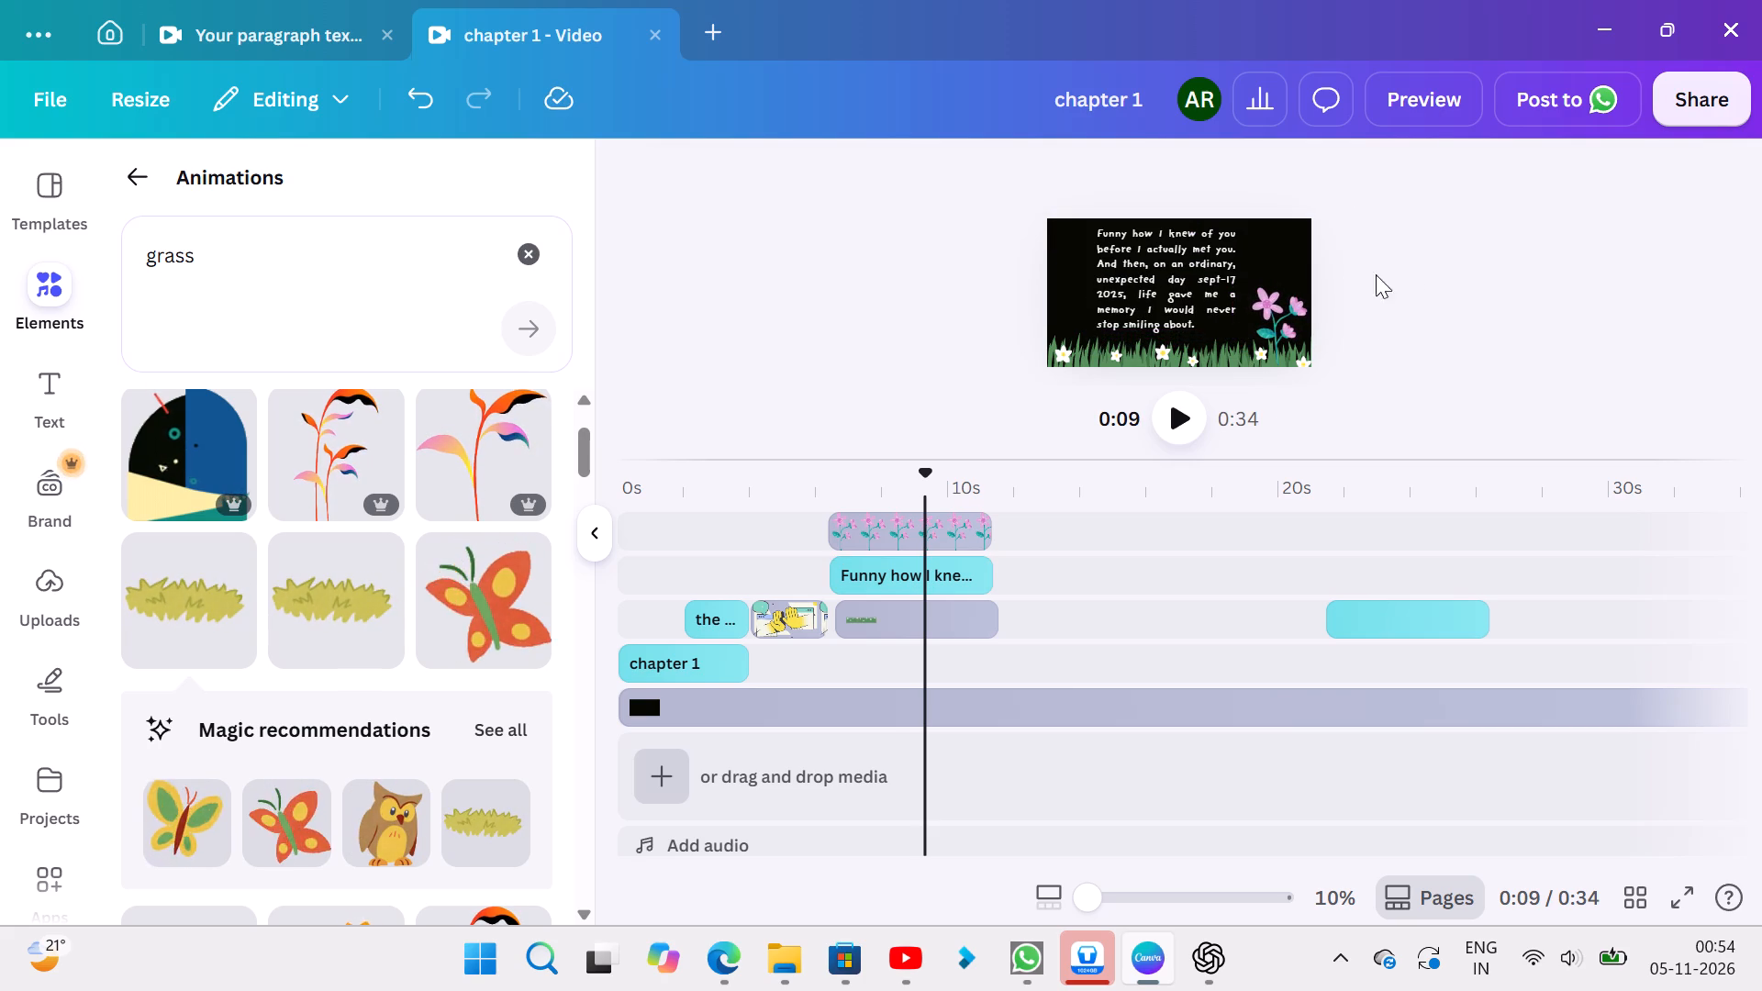
drag(1162, 286, 1177, 284)
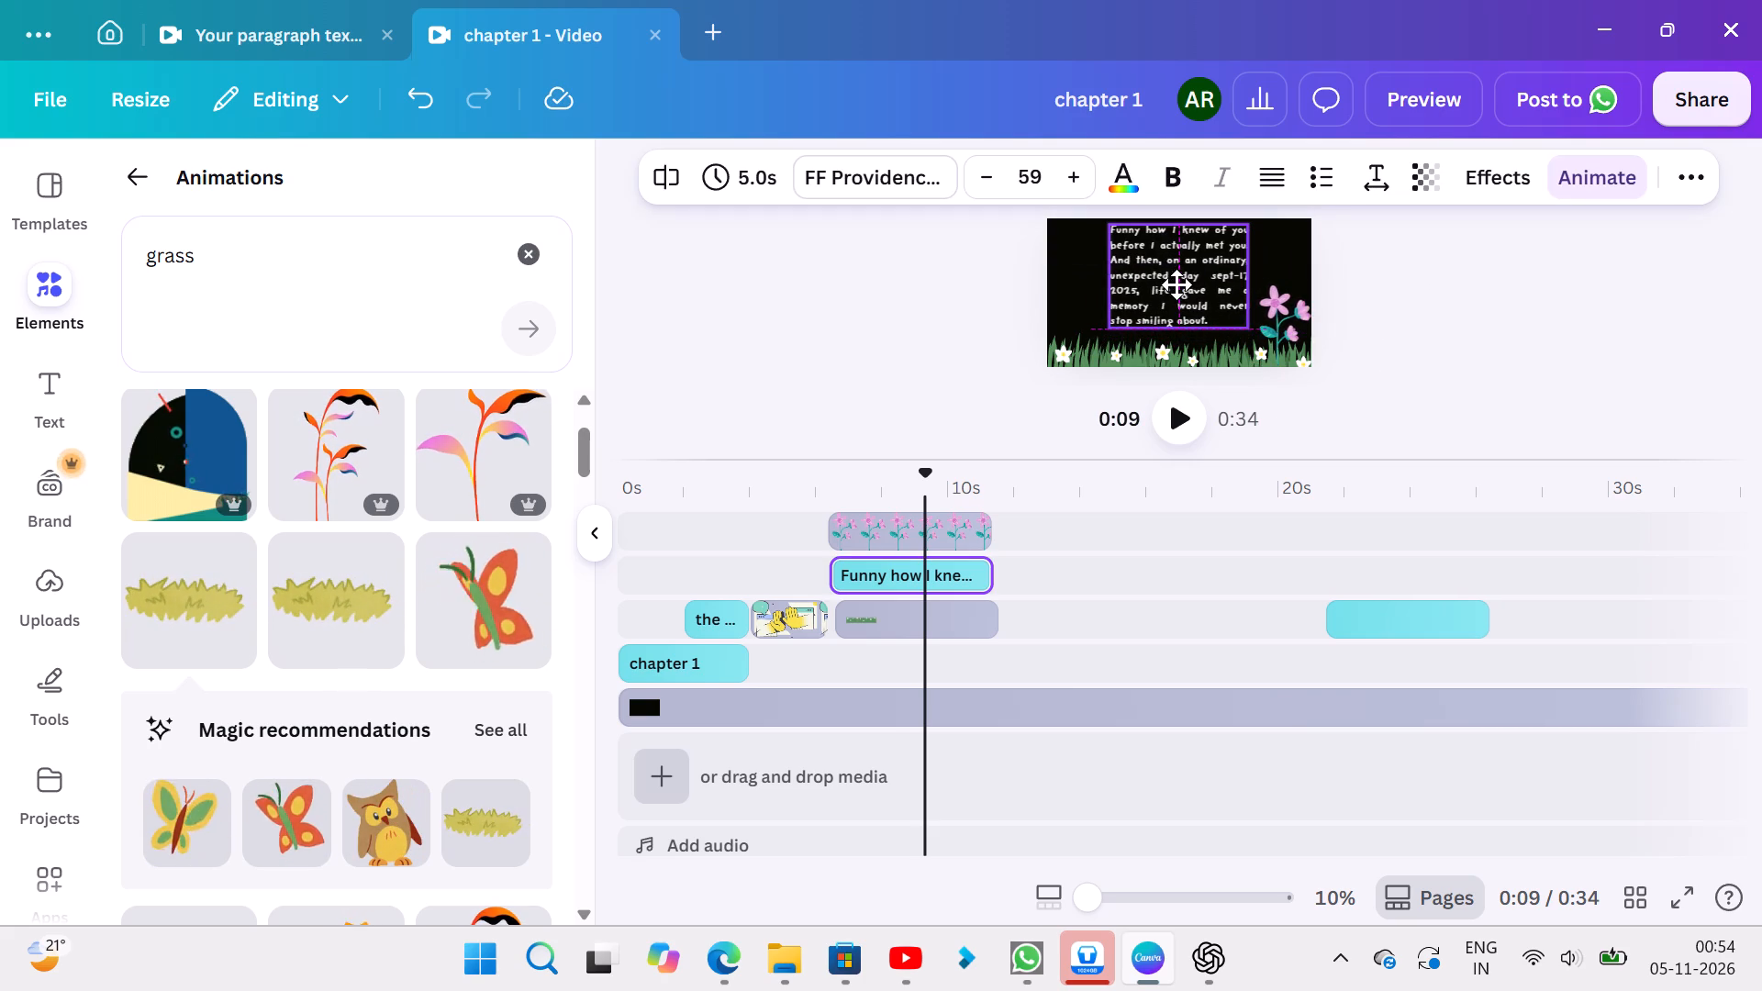
drag(1177, 284, 1177, 285)
click(1555, 247)
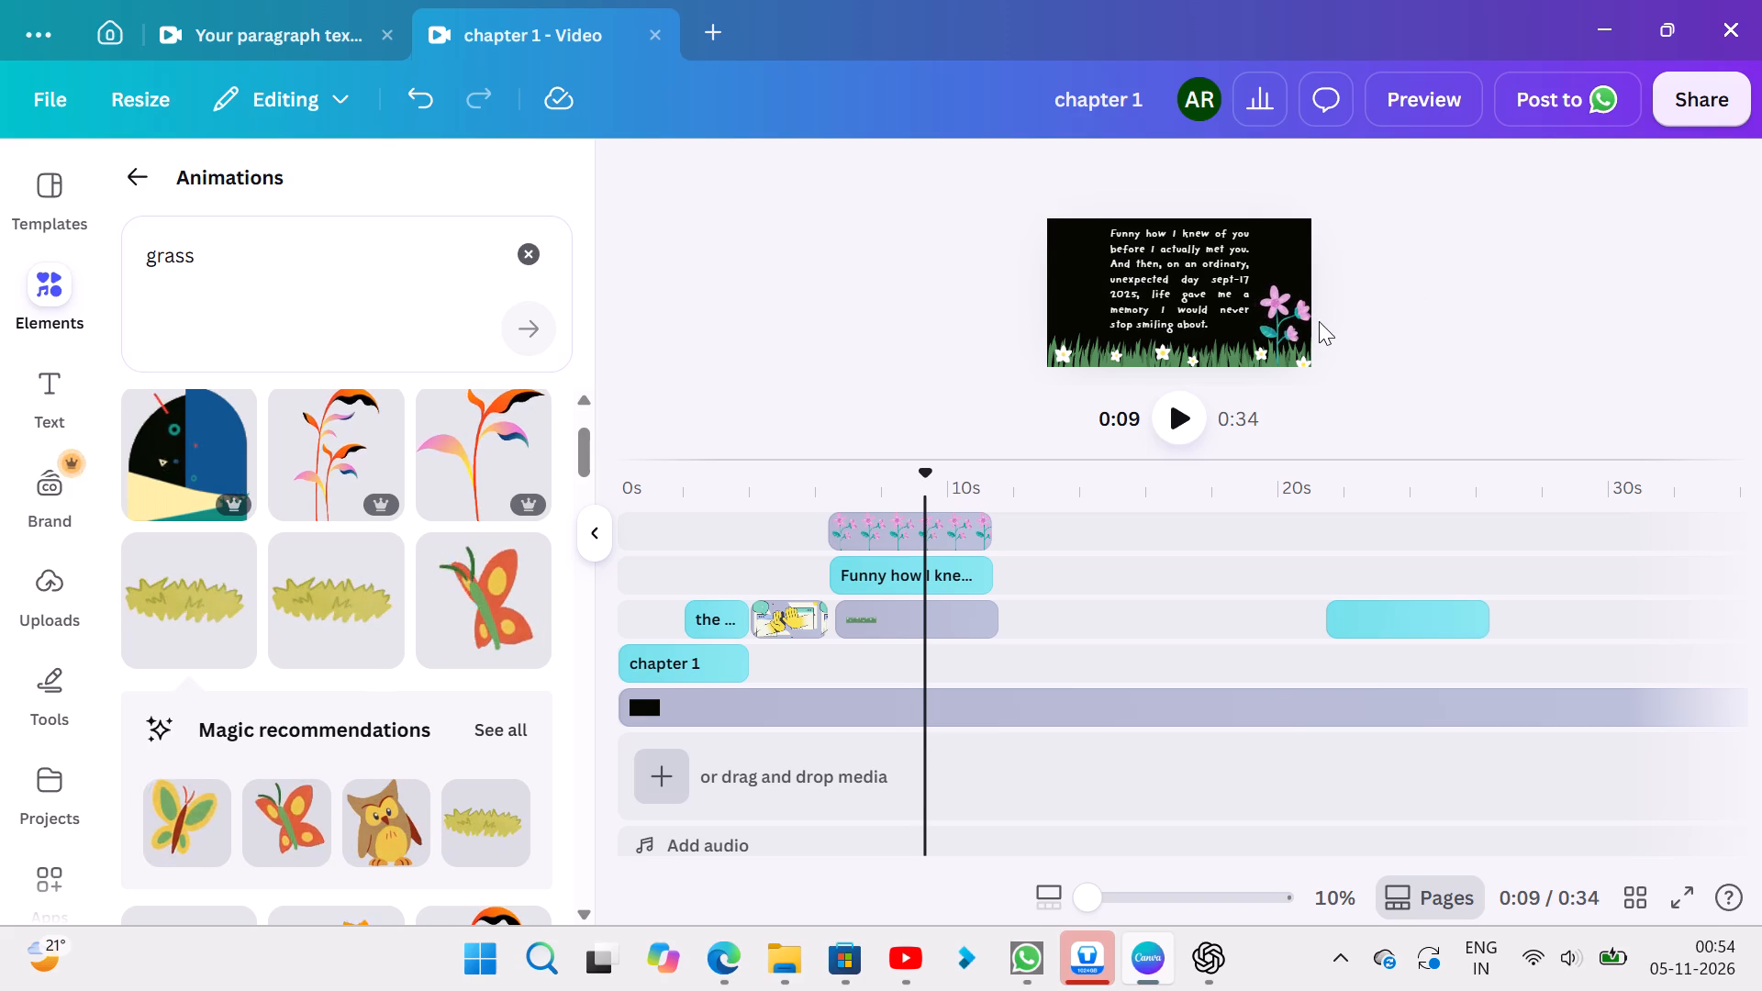
Change the "Funny how I knew of you" text's alignment from justified to centred.
click(1165, 272)
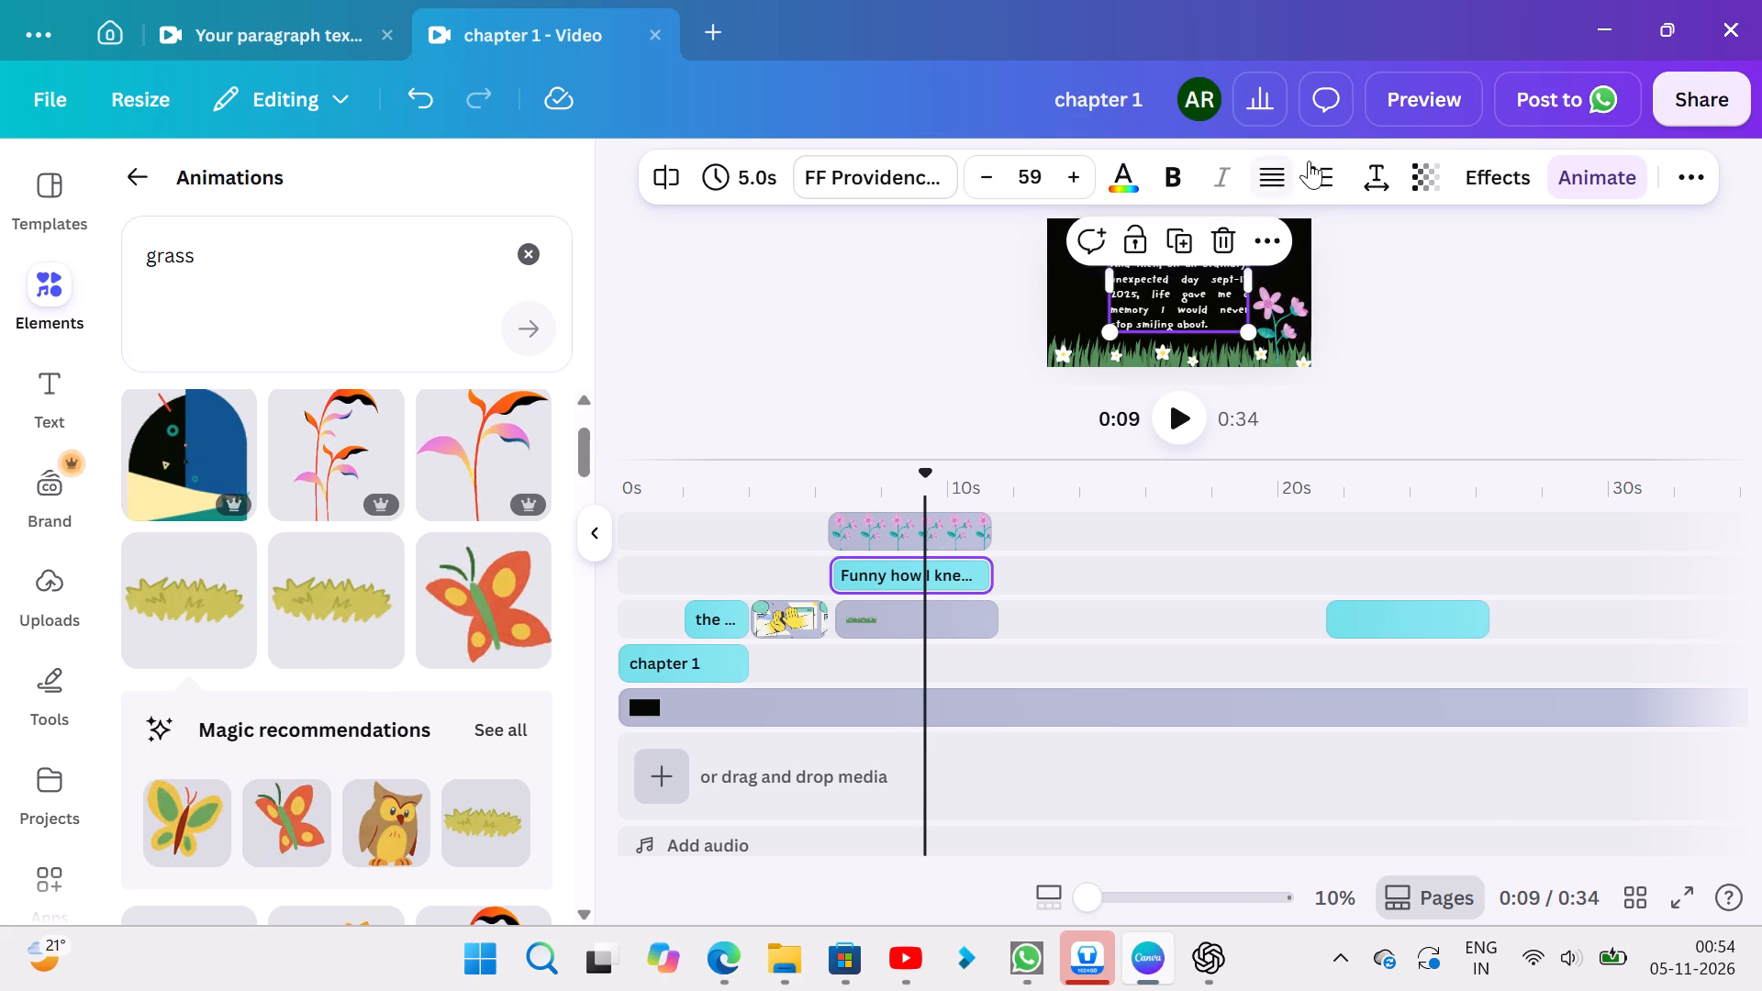
click(1283, 173)
click(1283, 173)
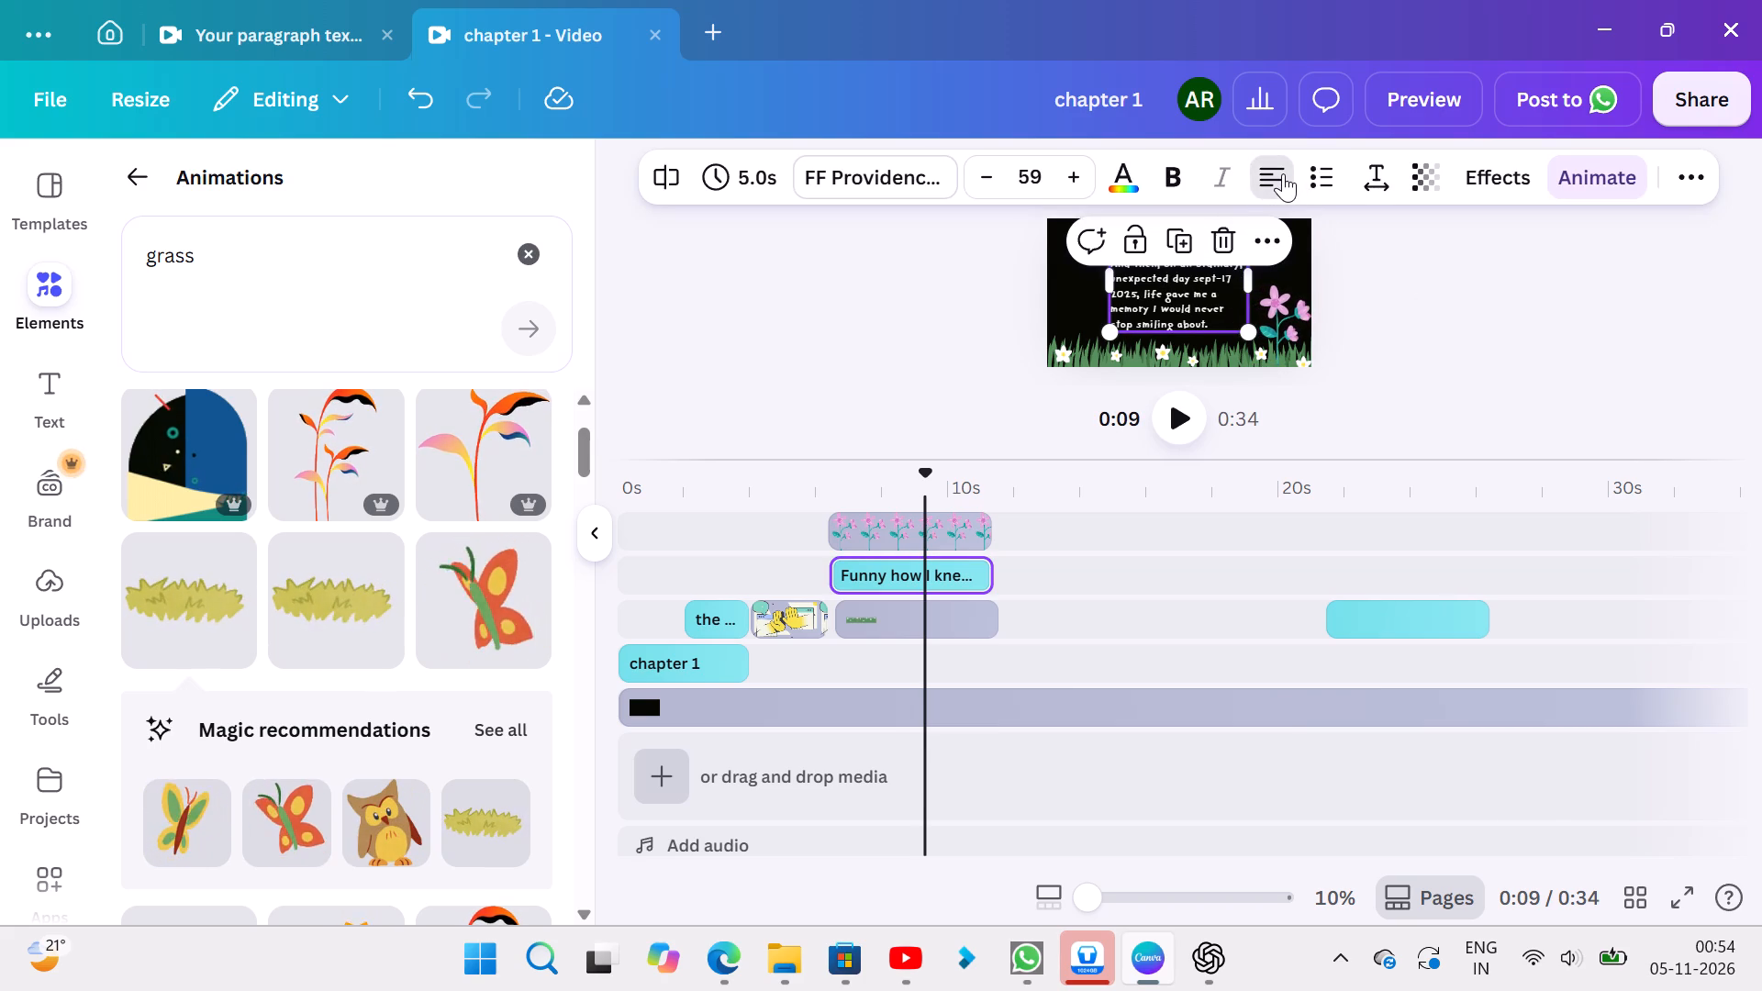
click(1451, 295)
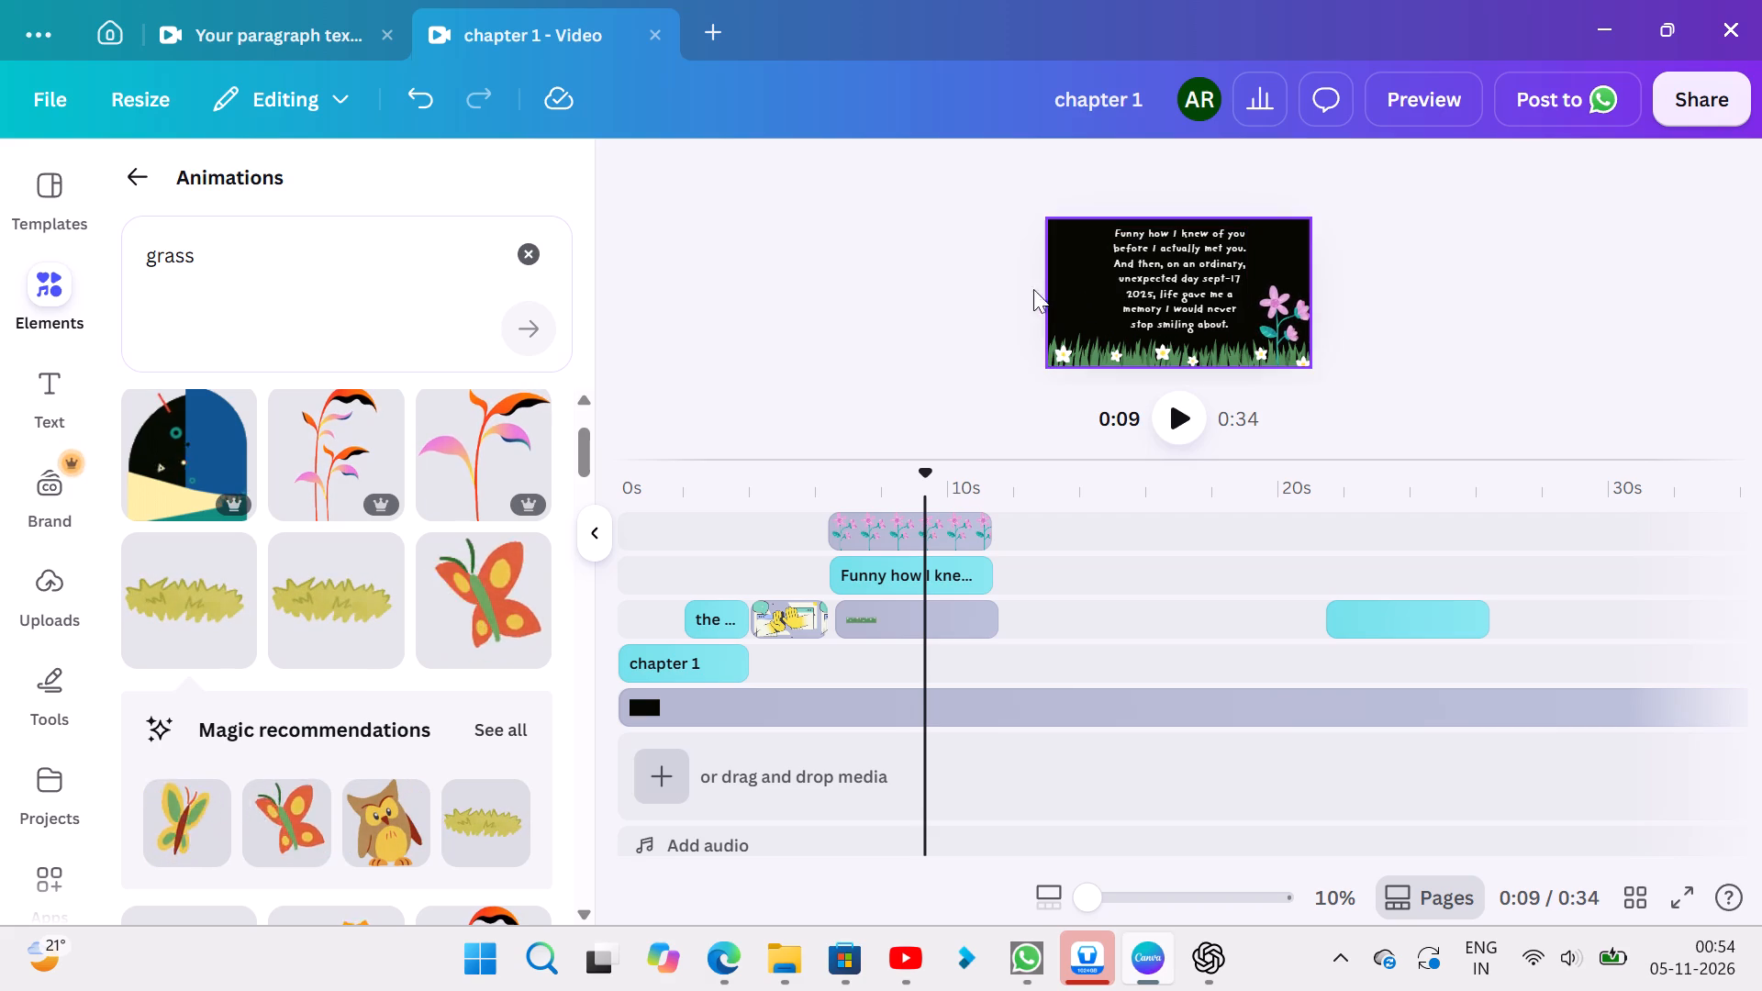
Replace the grass search with "bees" in the animations and look through the results for a suitable bee.
click(530, 258)
click(415, 269)
text(bees)
key(Return)
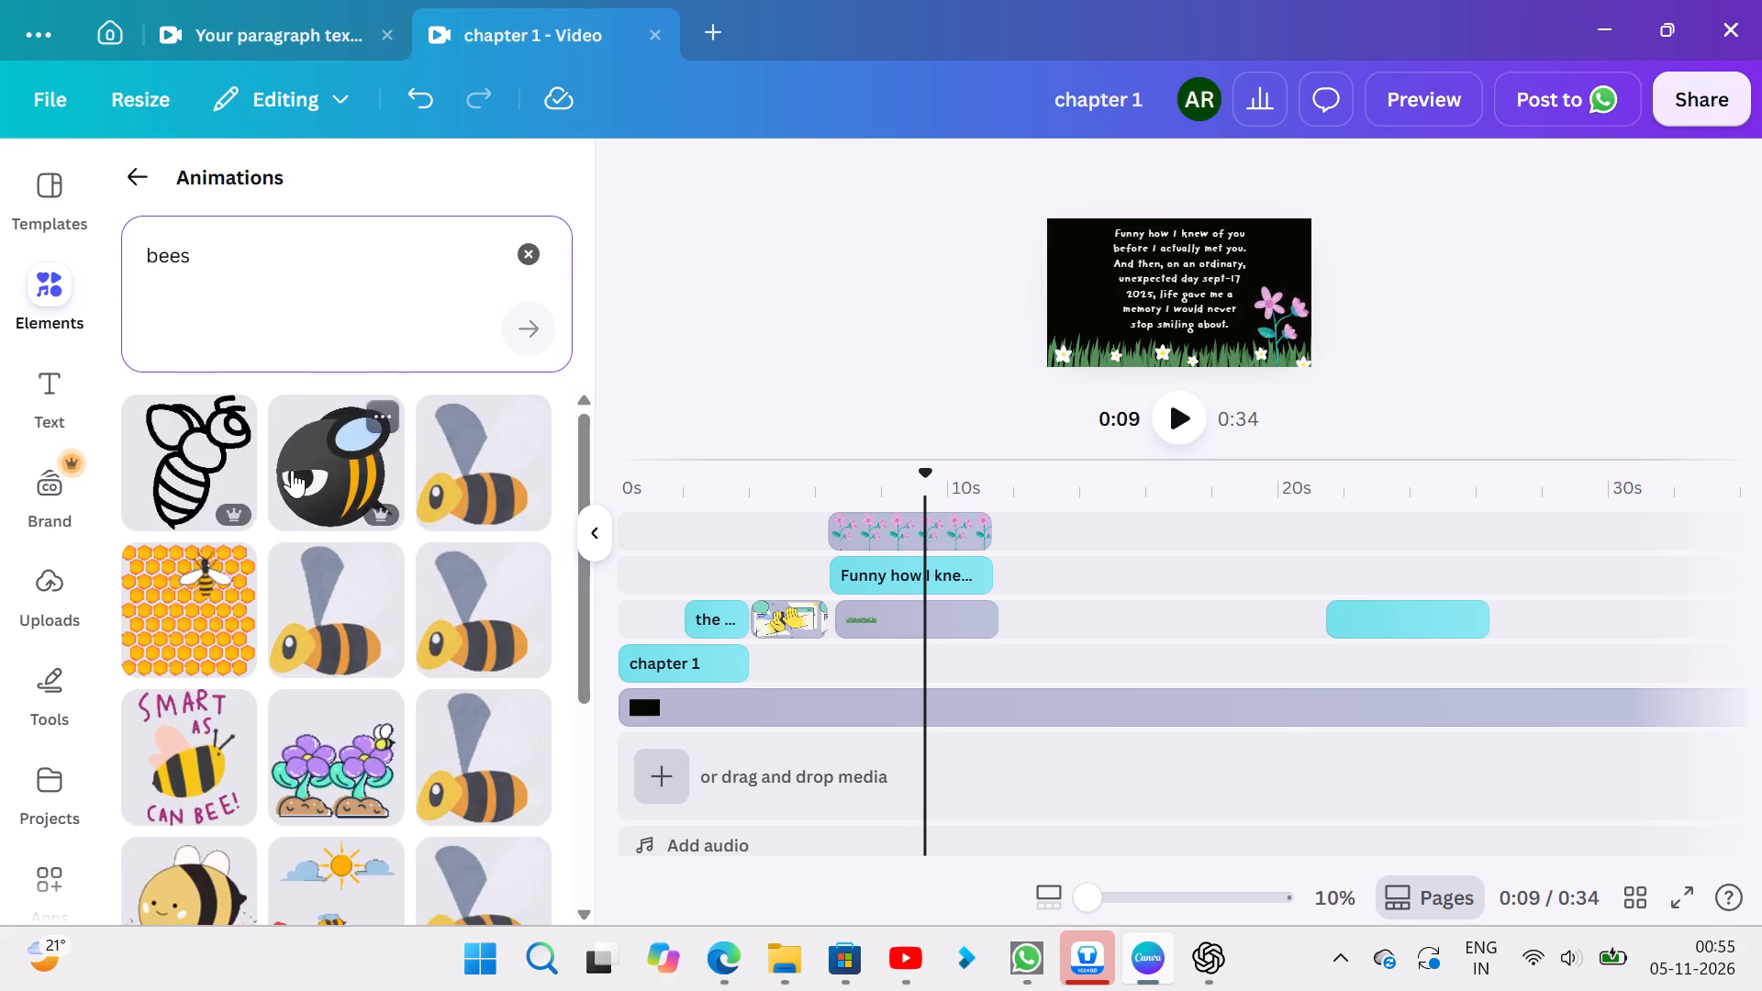
scroll(348, 577, down, 2)
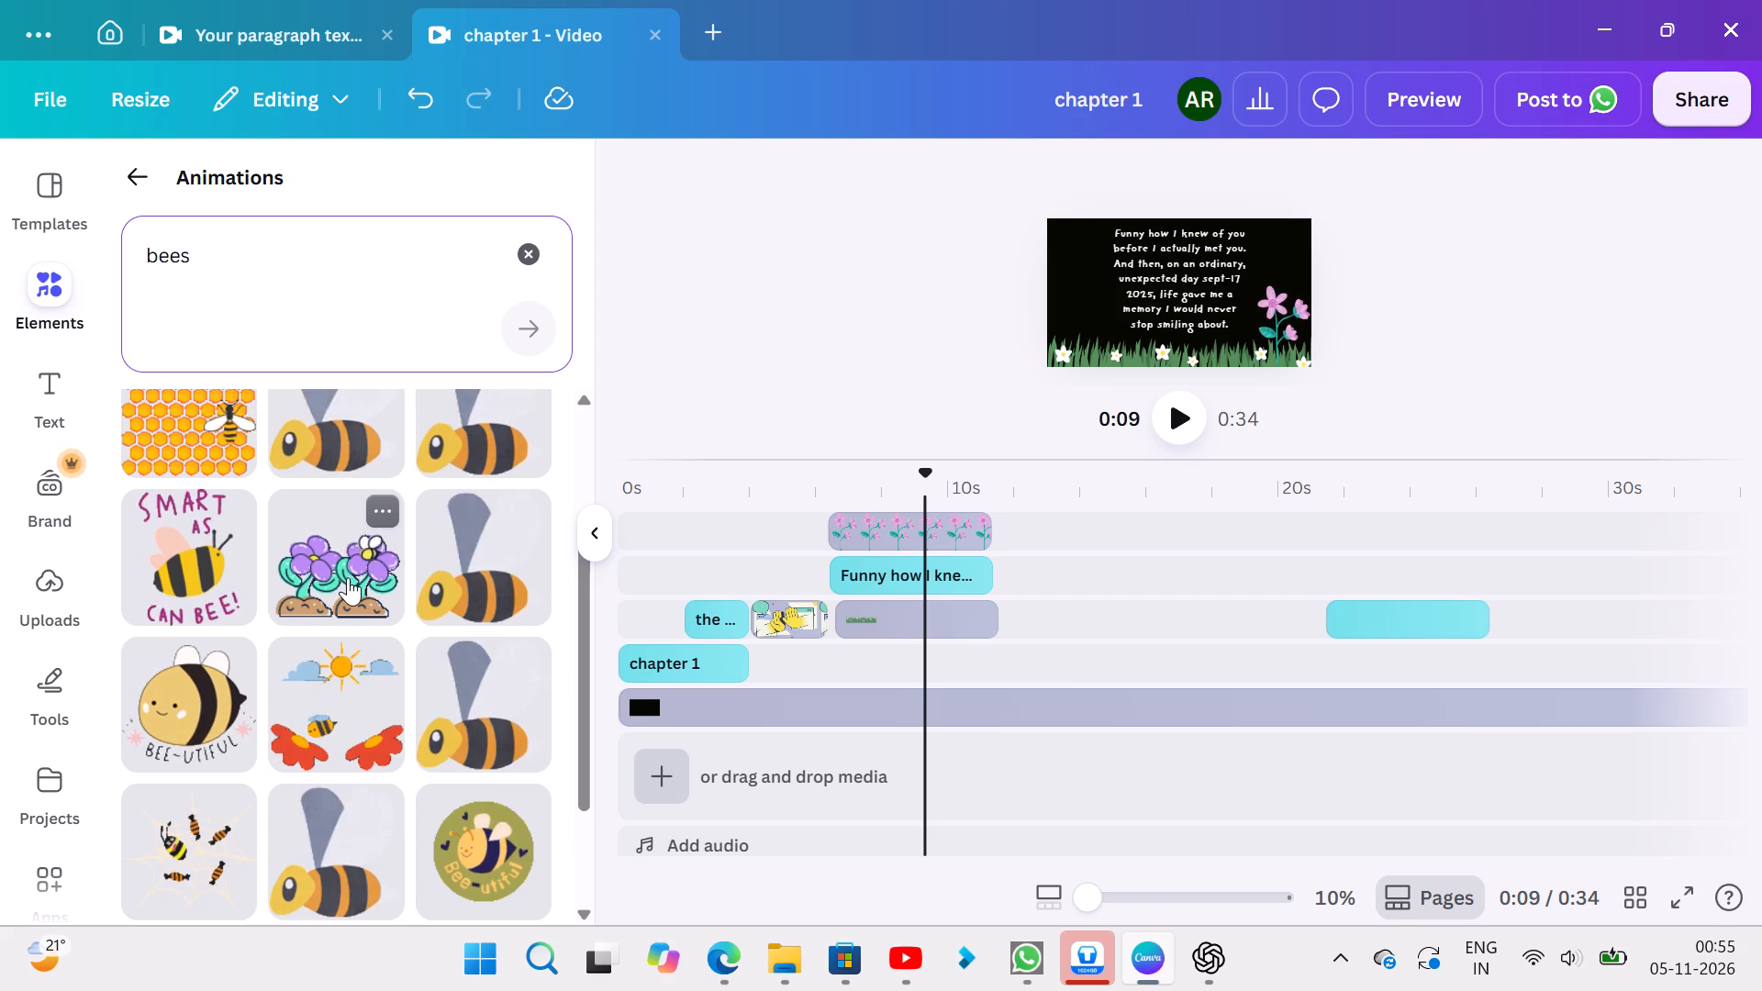
scroll(348, 577, down, 1)
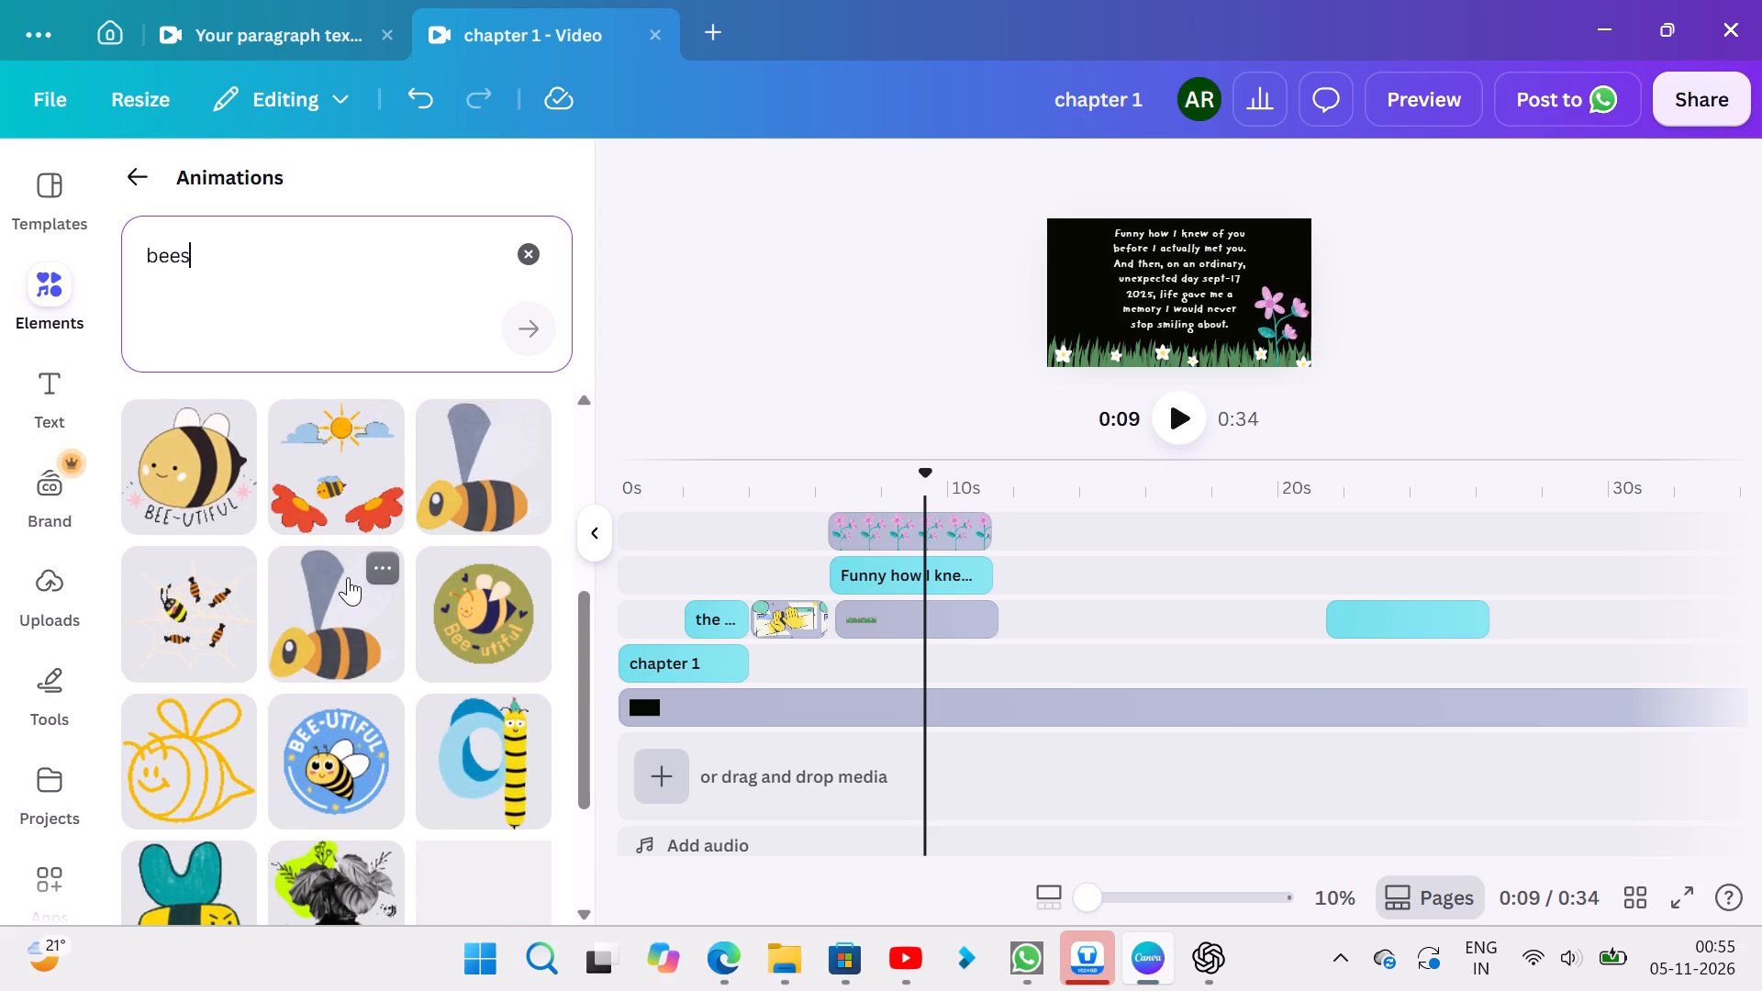
scroll(348, 577, down, 1)
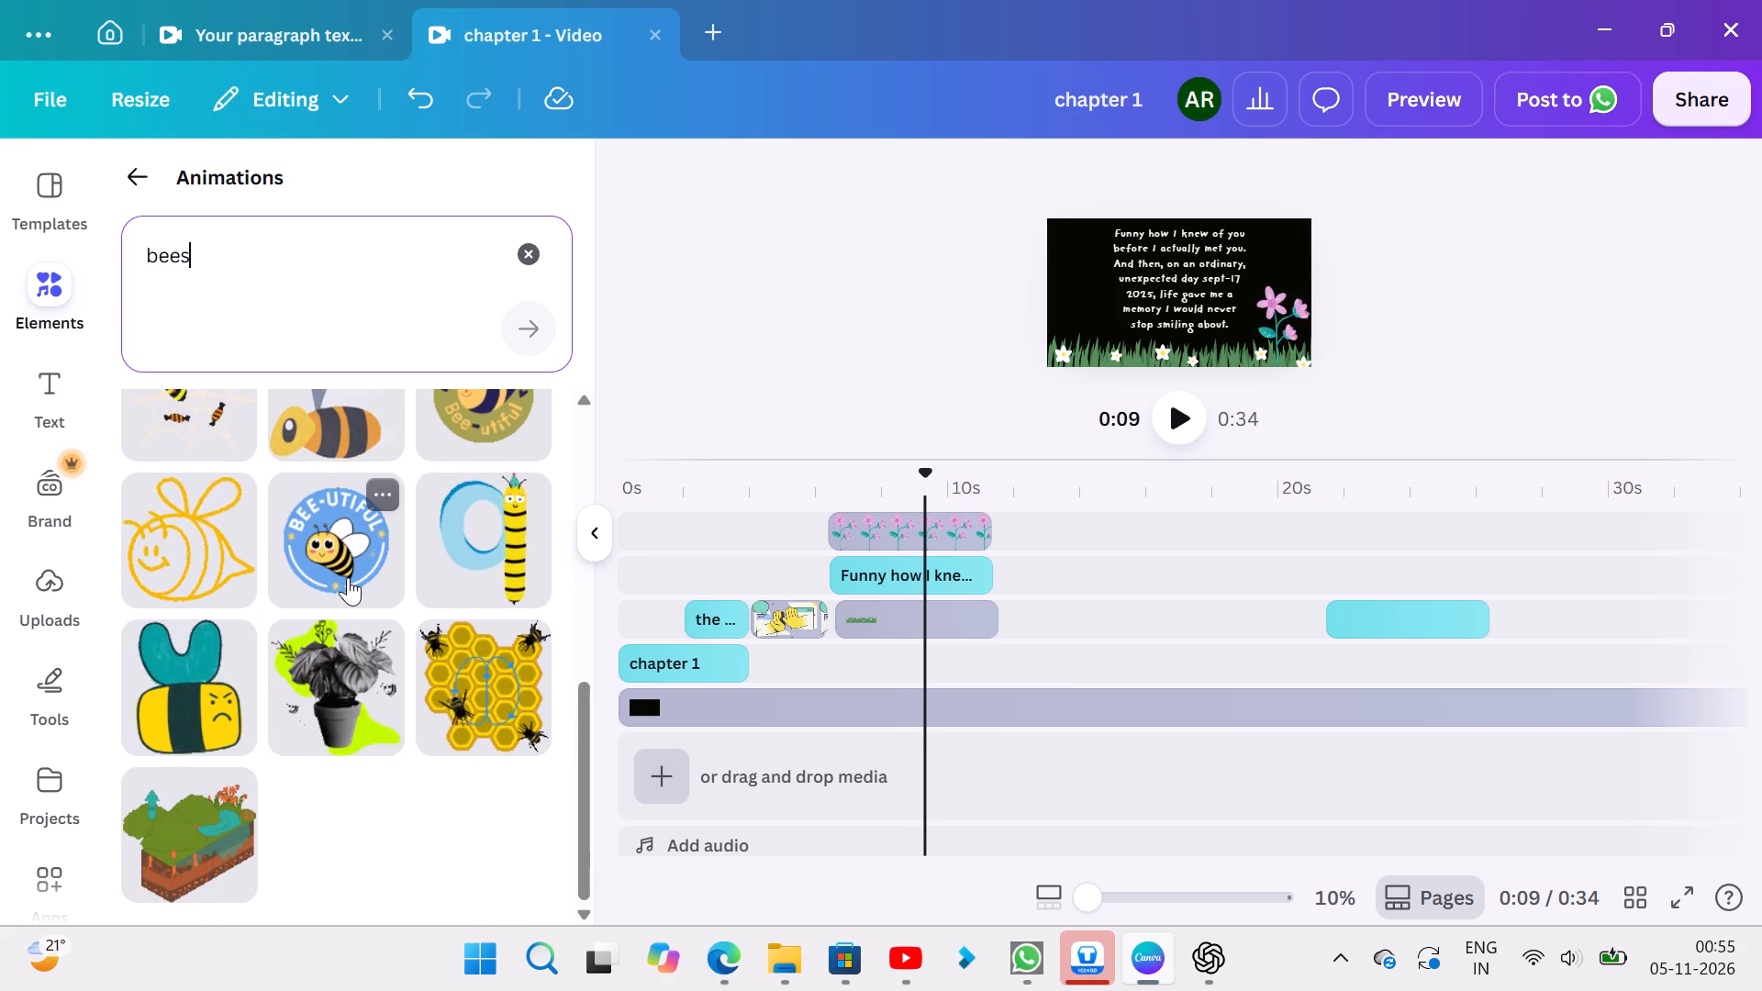
scroll(348, 577, down, 2)
scroll(348, 577, up, 2)
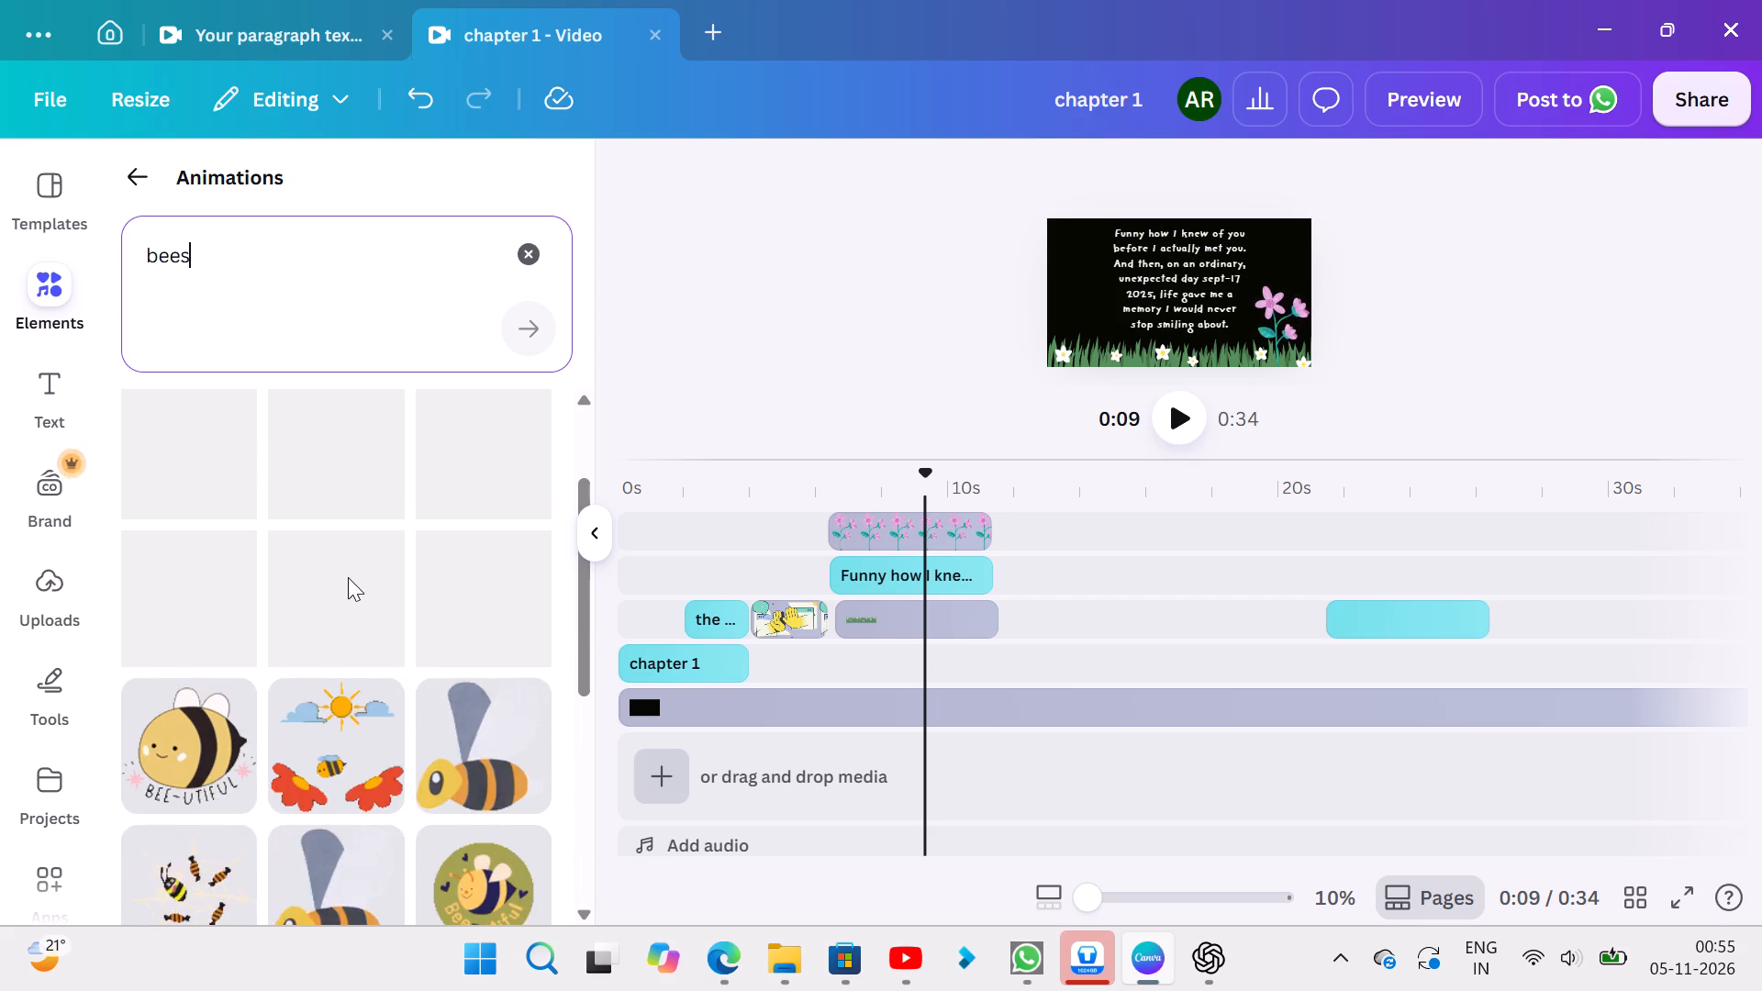
scroll(348, 577, up, 5)
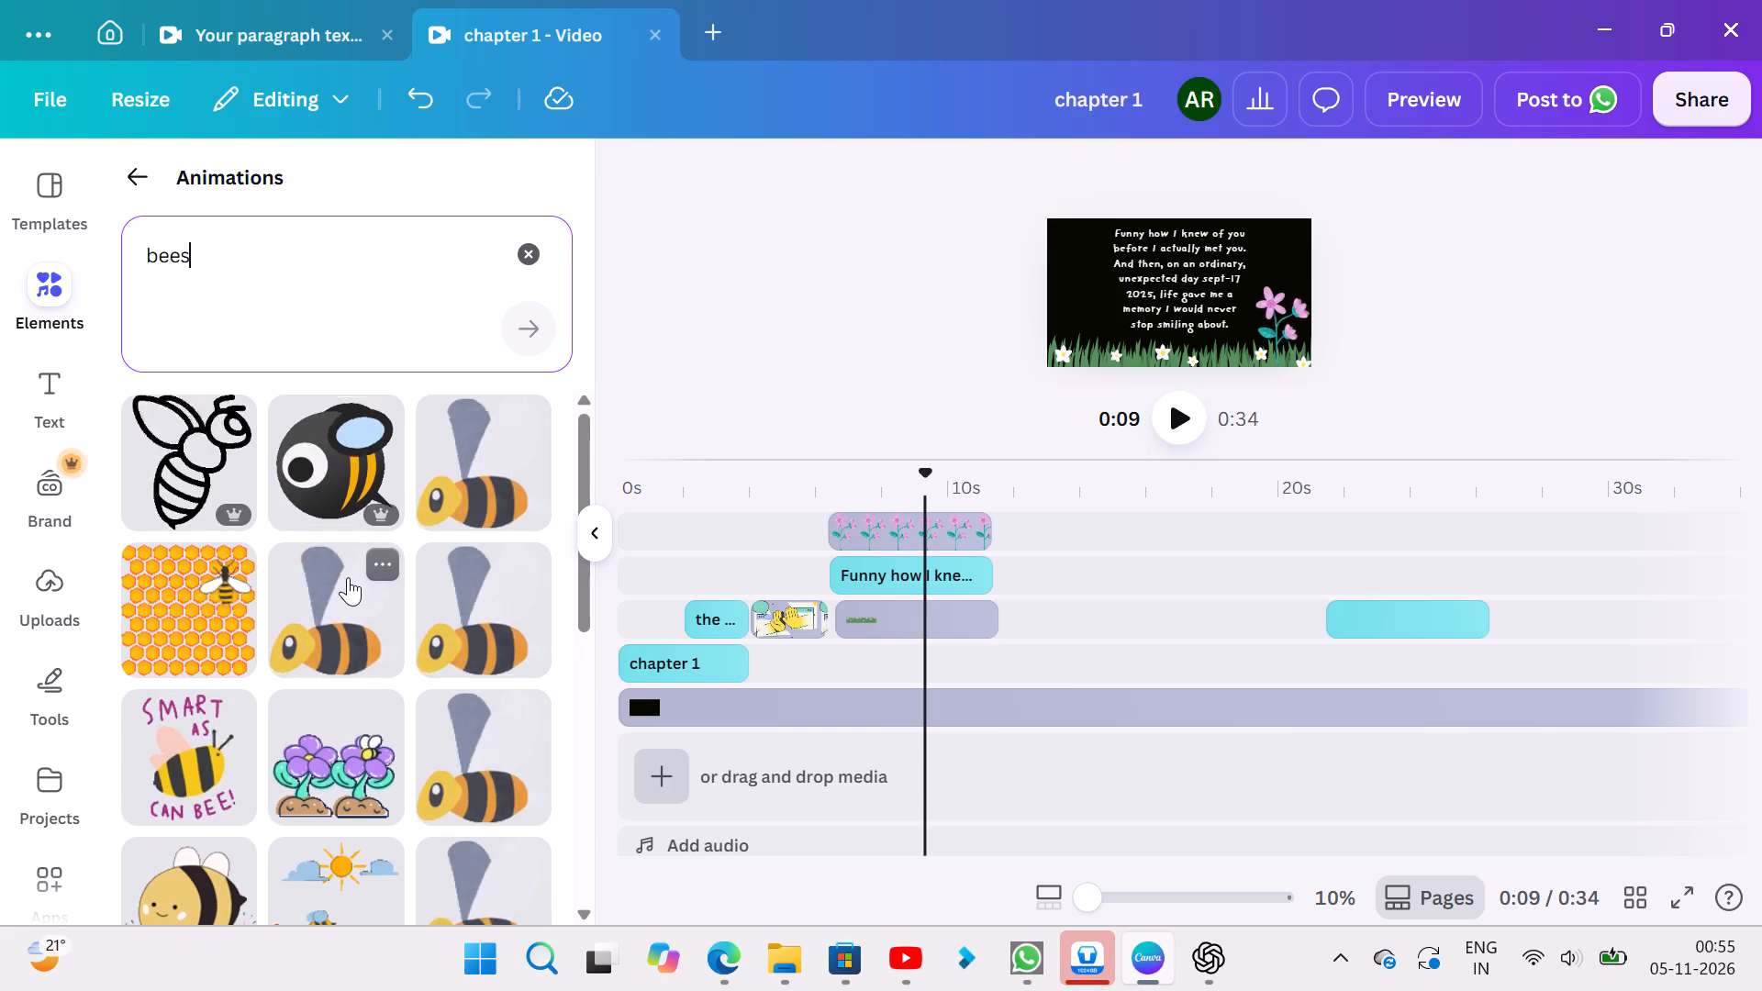
scroll(348, 577, down, 1)
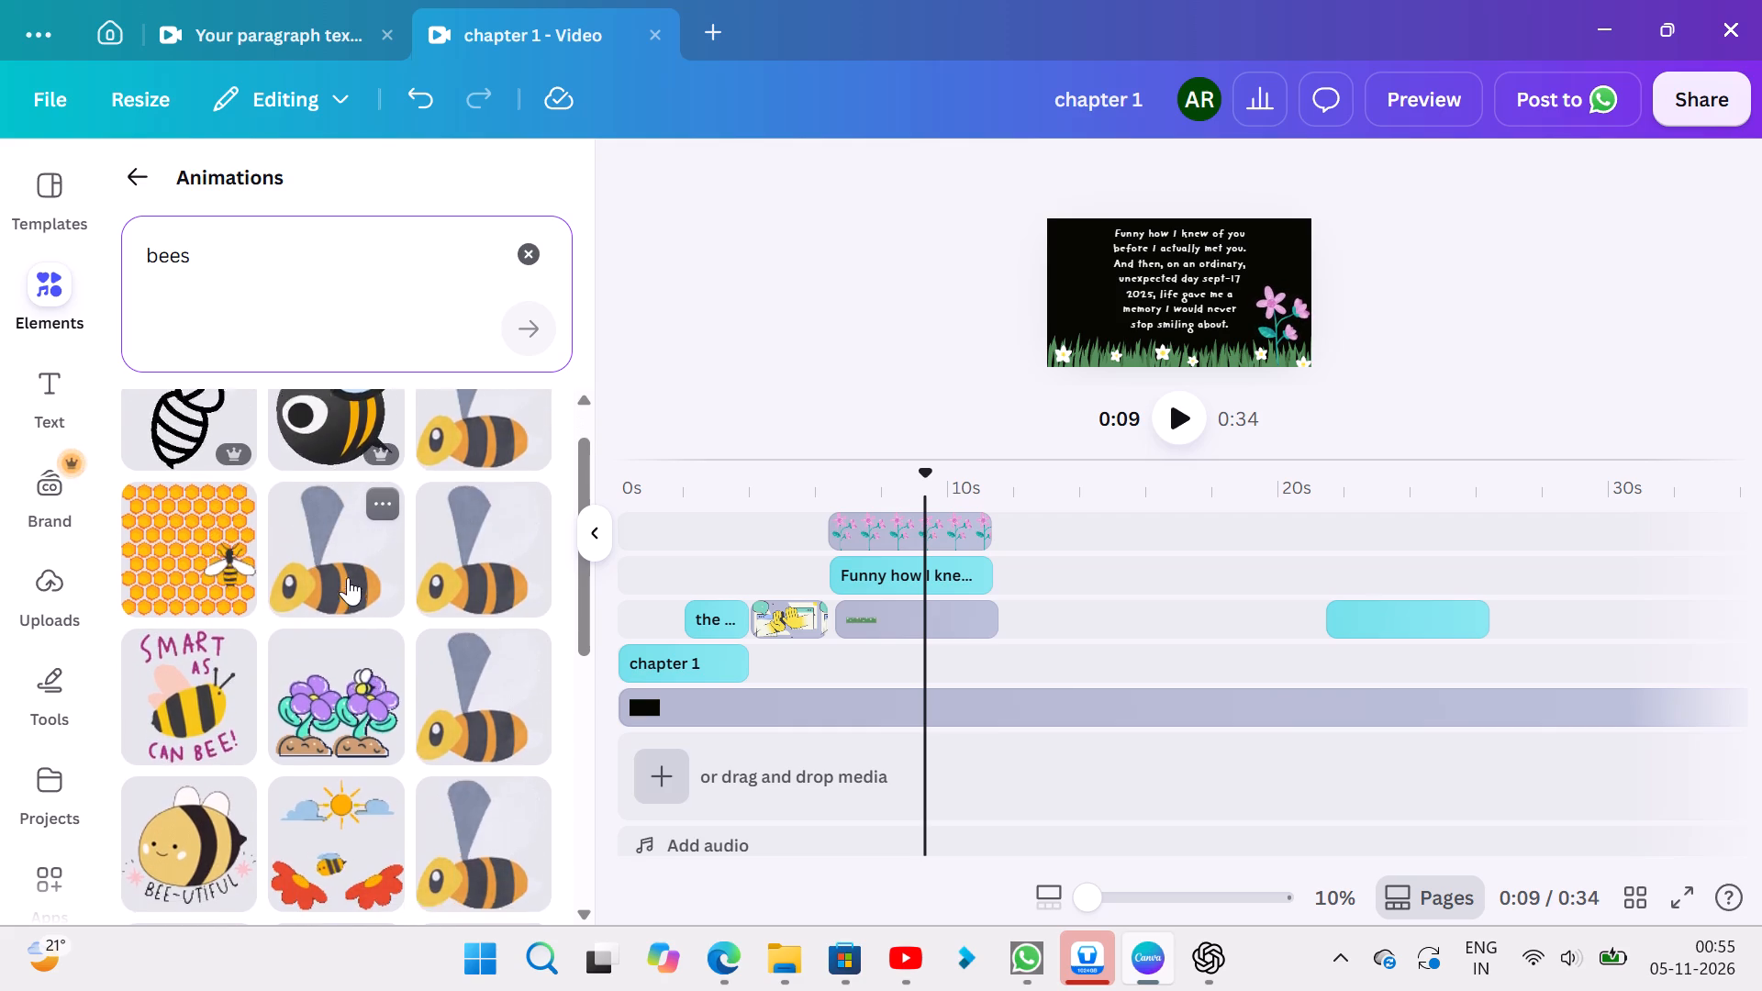
scroll(348, 577, down, 2)
scroll(348, 577, up, 1)
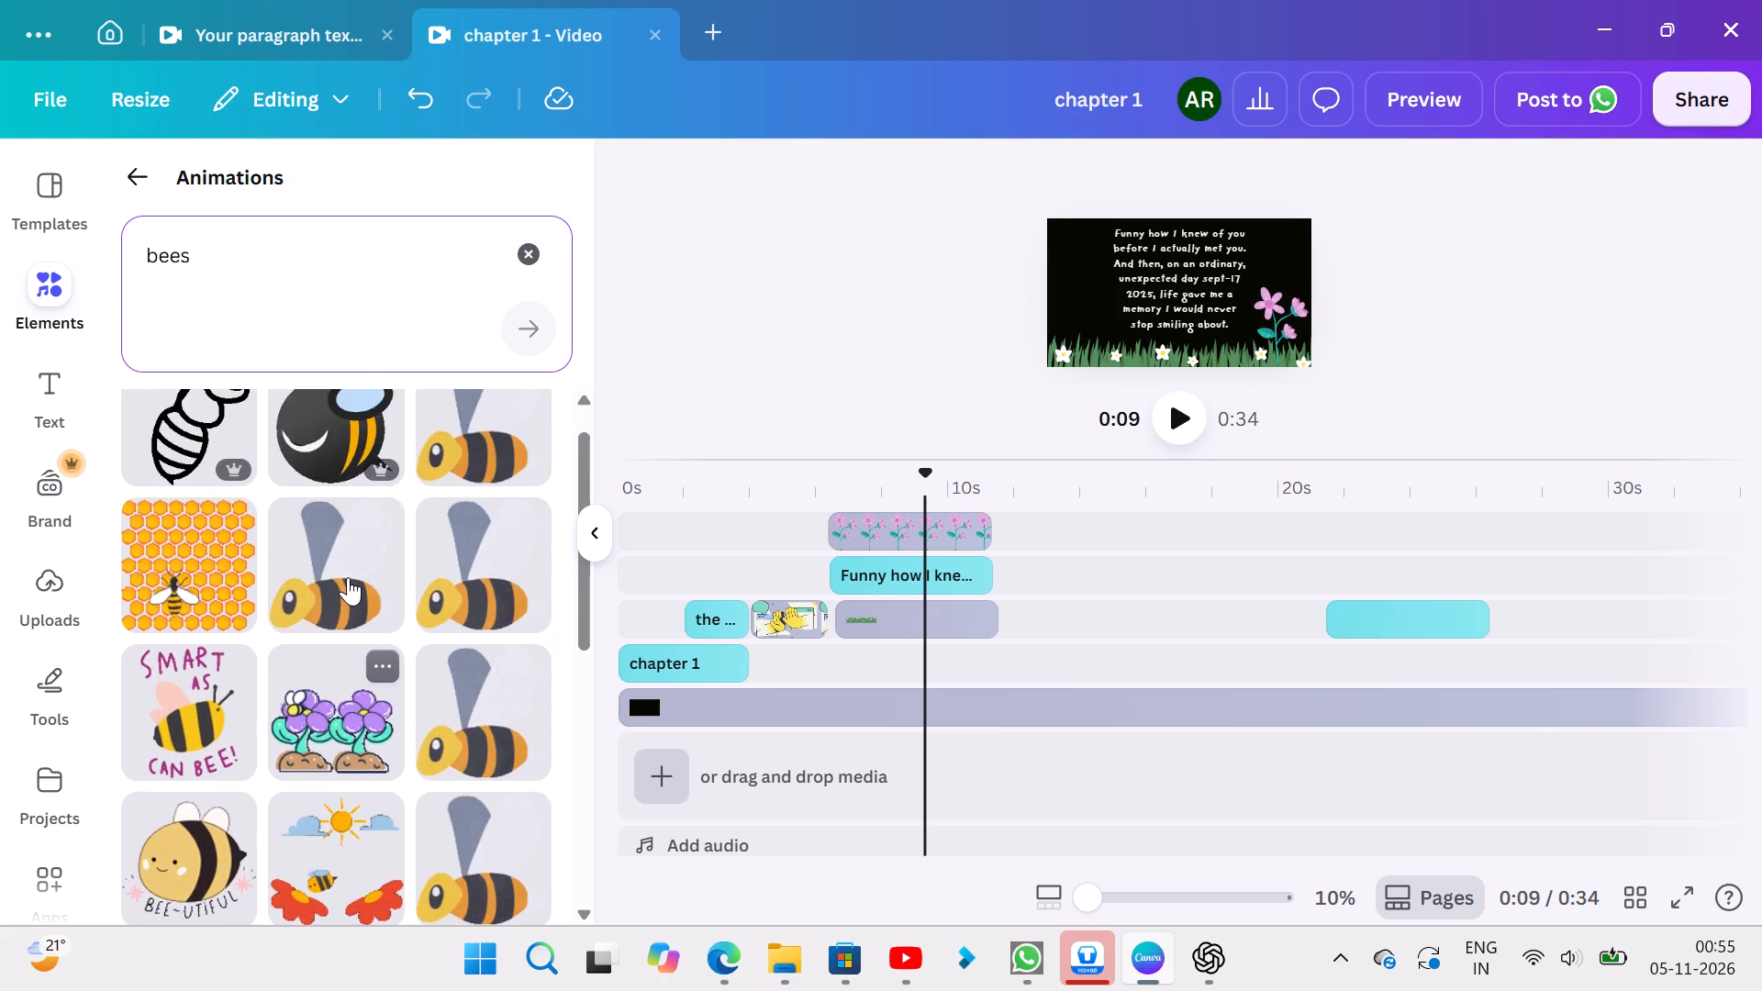
Add the orange-and-black striped bee with grey wings to the frame and shrink it to under half its size.
click(348, 577)
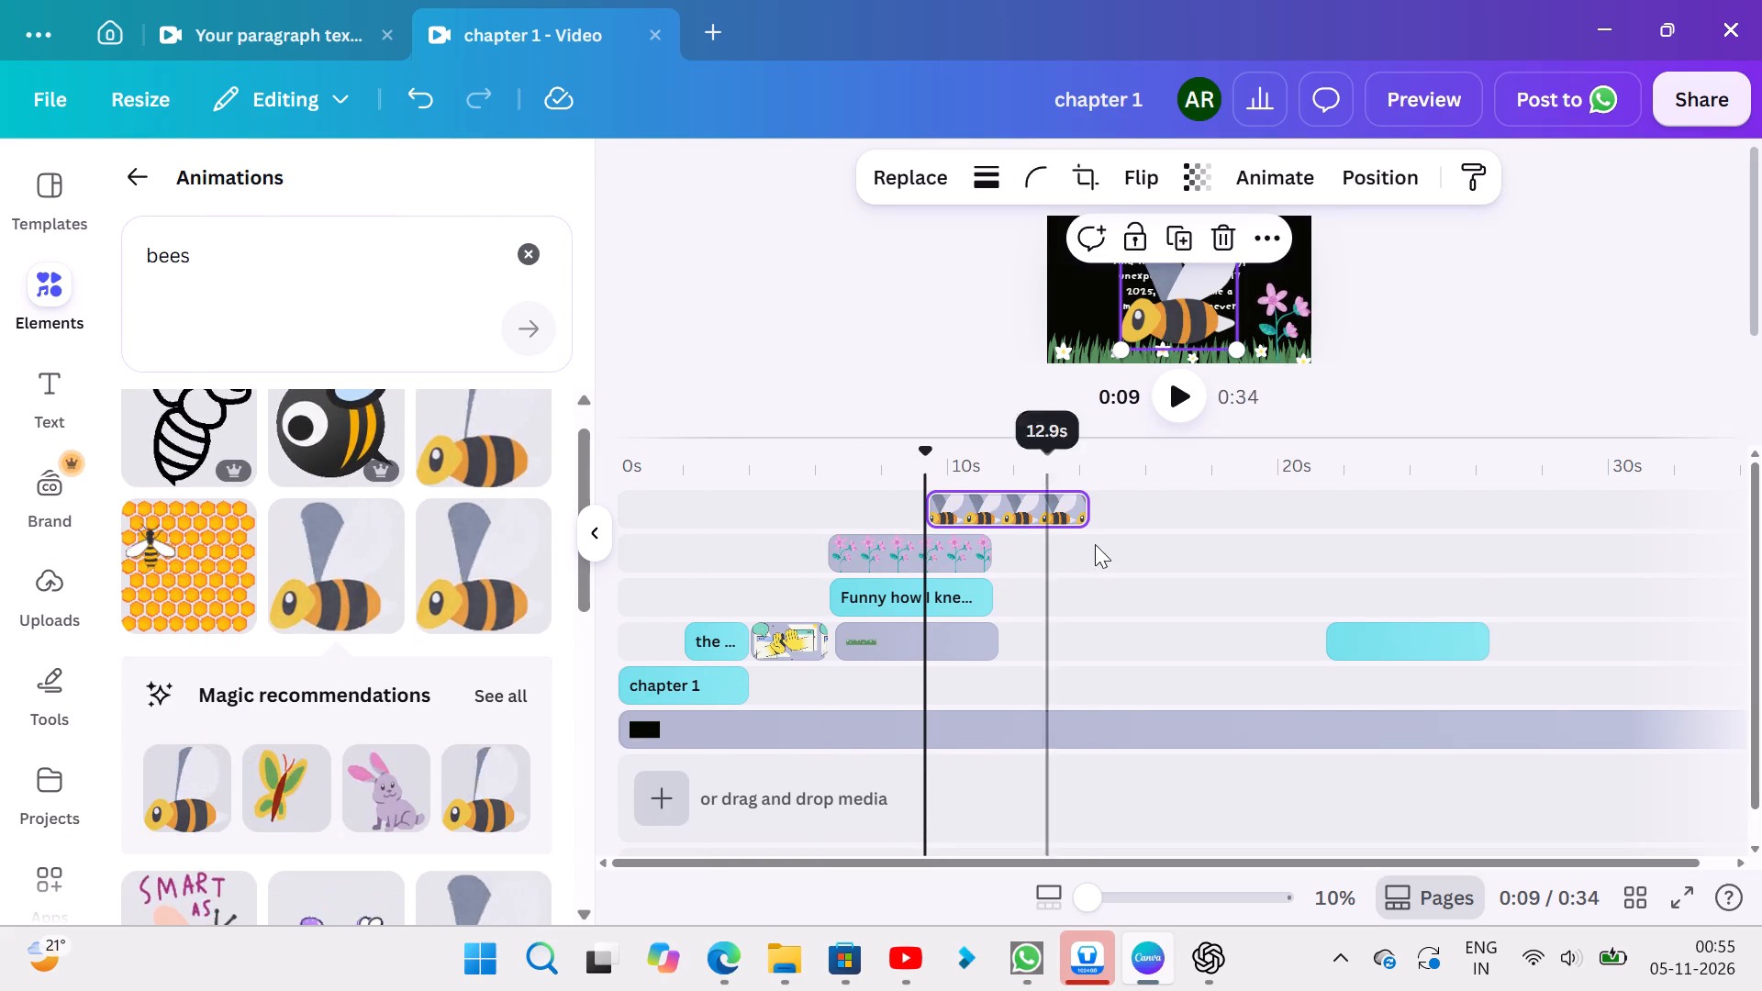
click(1466, 232)
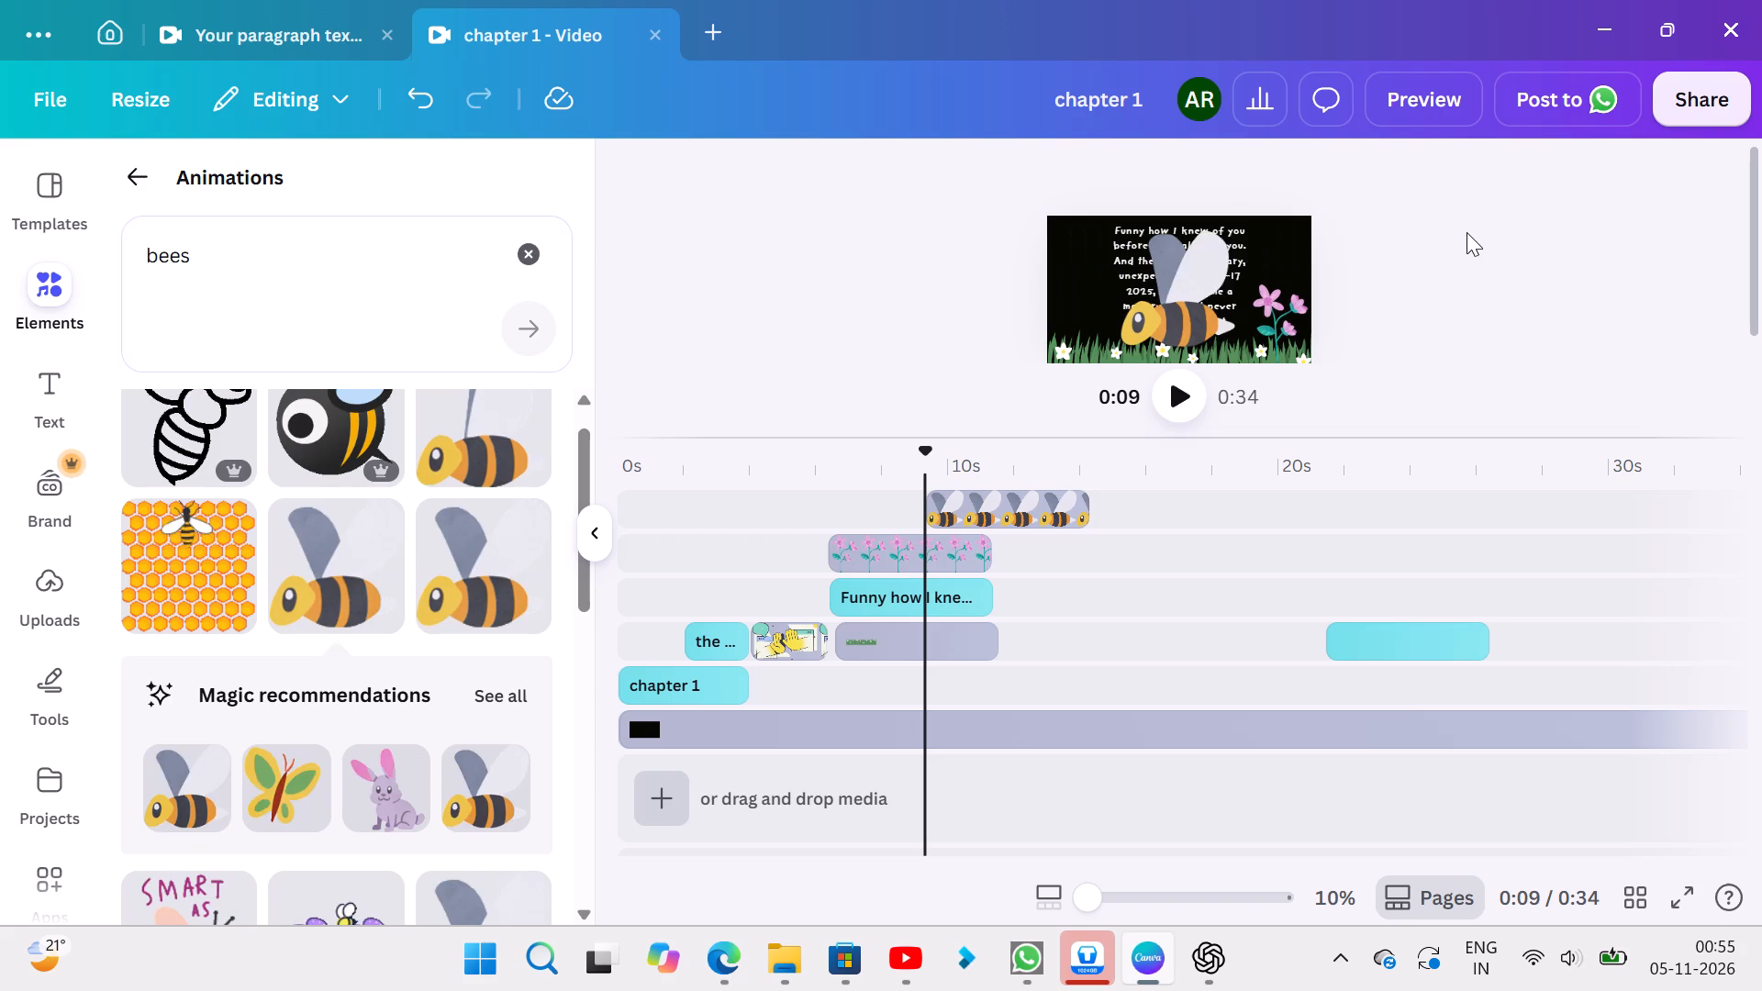
scroll(1466, 232, up, 1)
click(1193, 287)
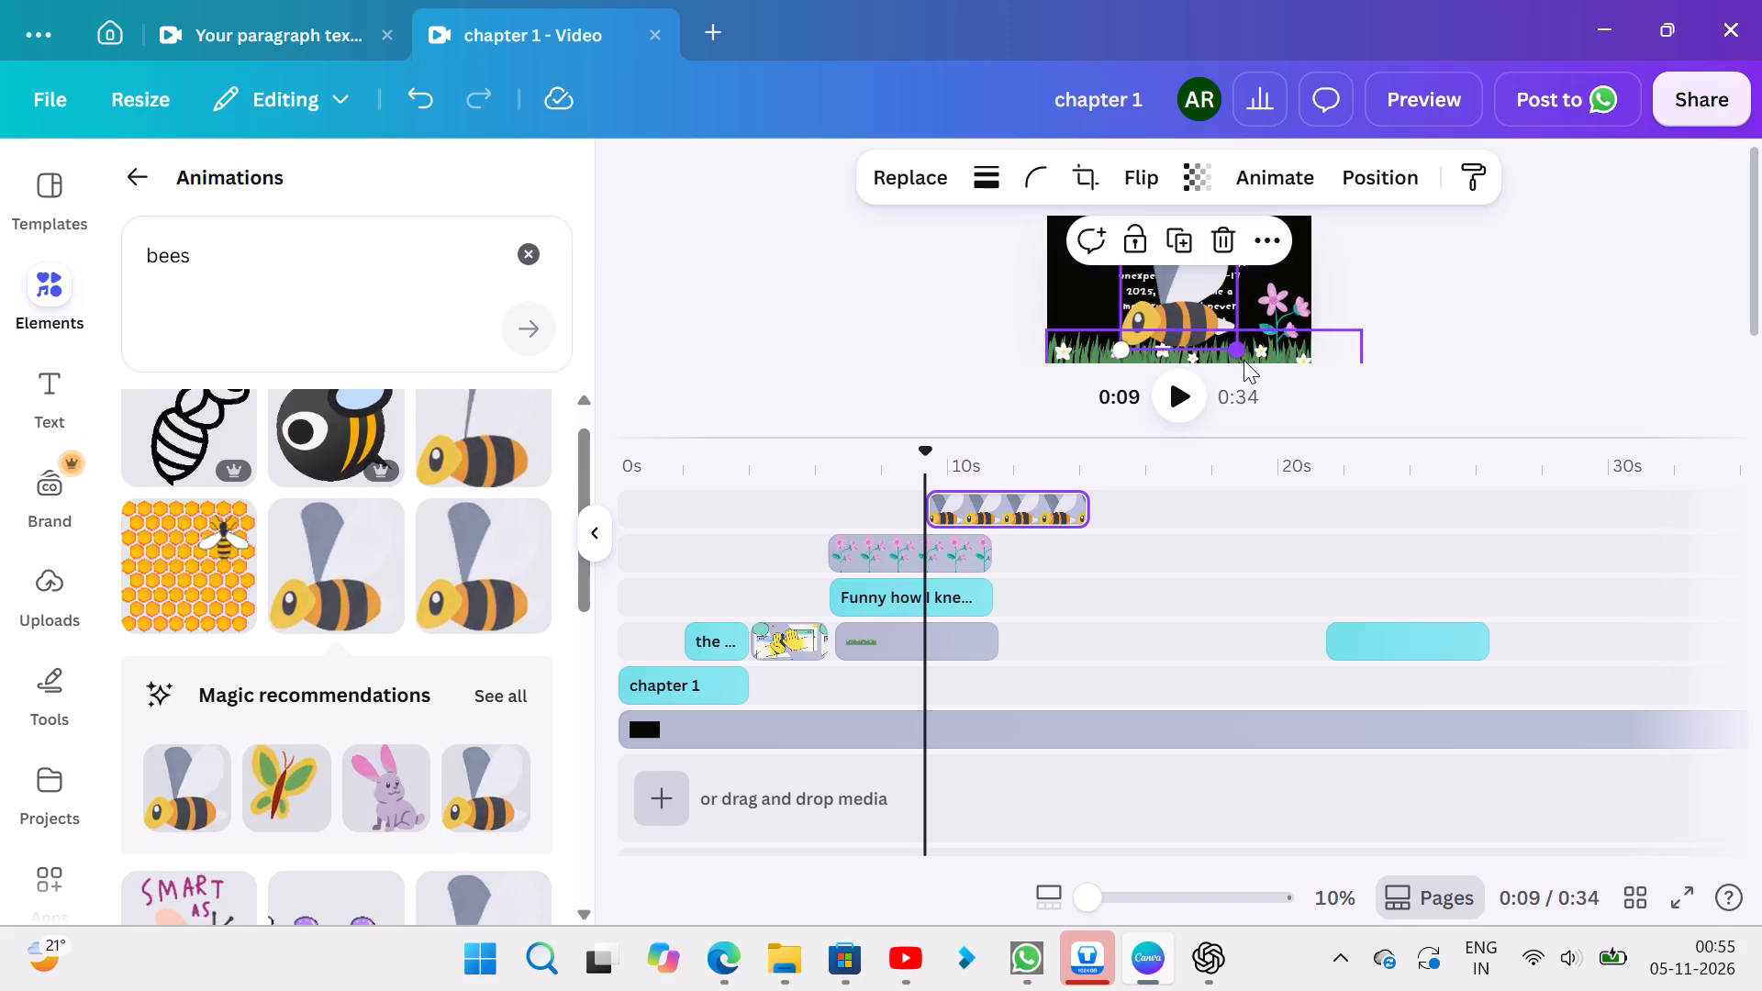
drag(1236, 348, 1165, 292)
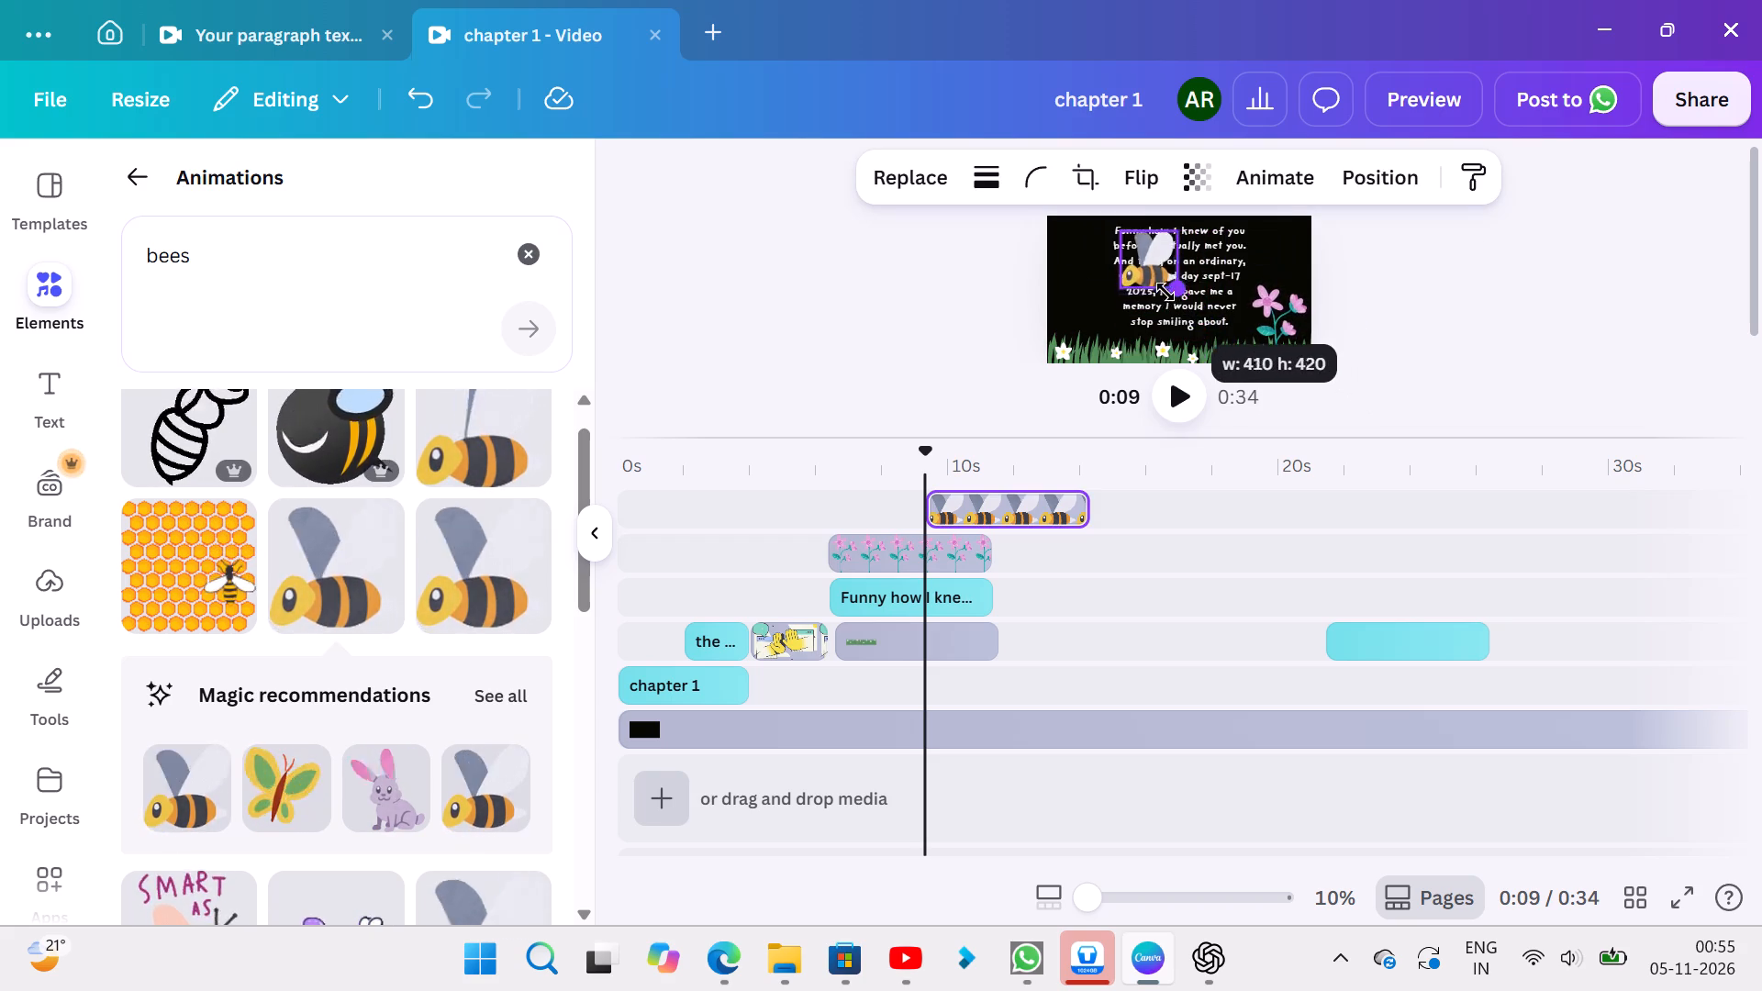
drag(1165, 292, 1163, 289)
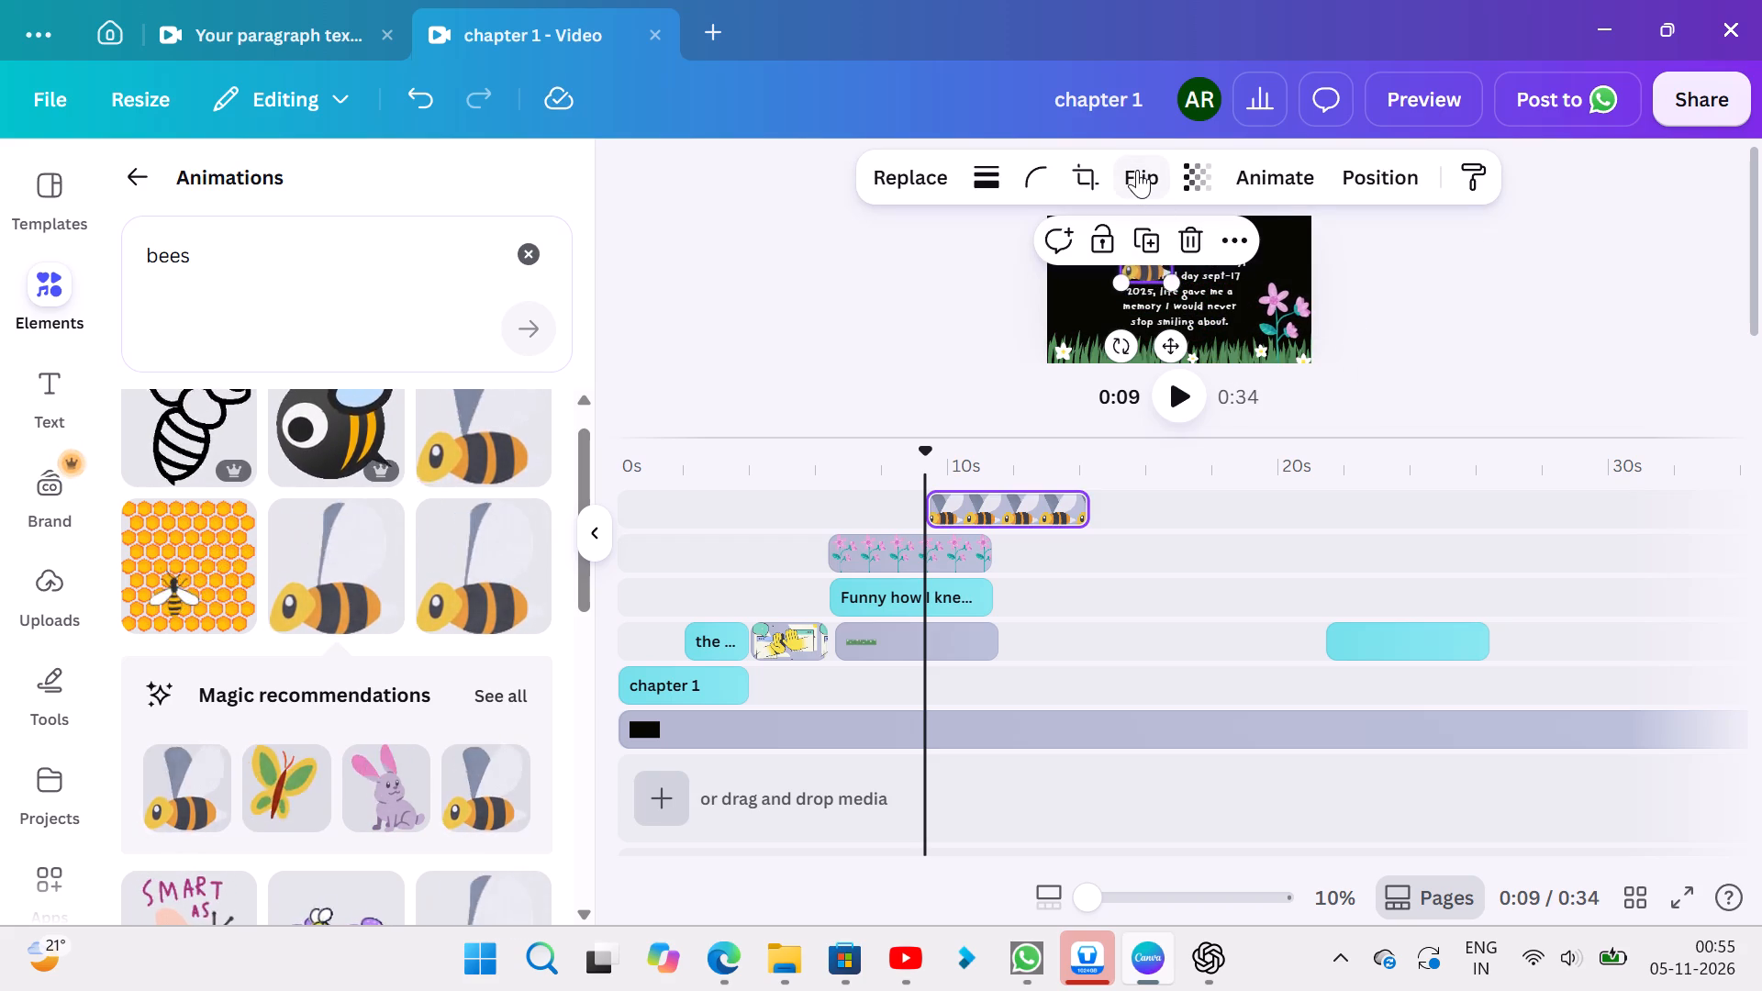
Flip the bee horizontally.
click(1137, 170)
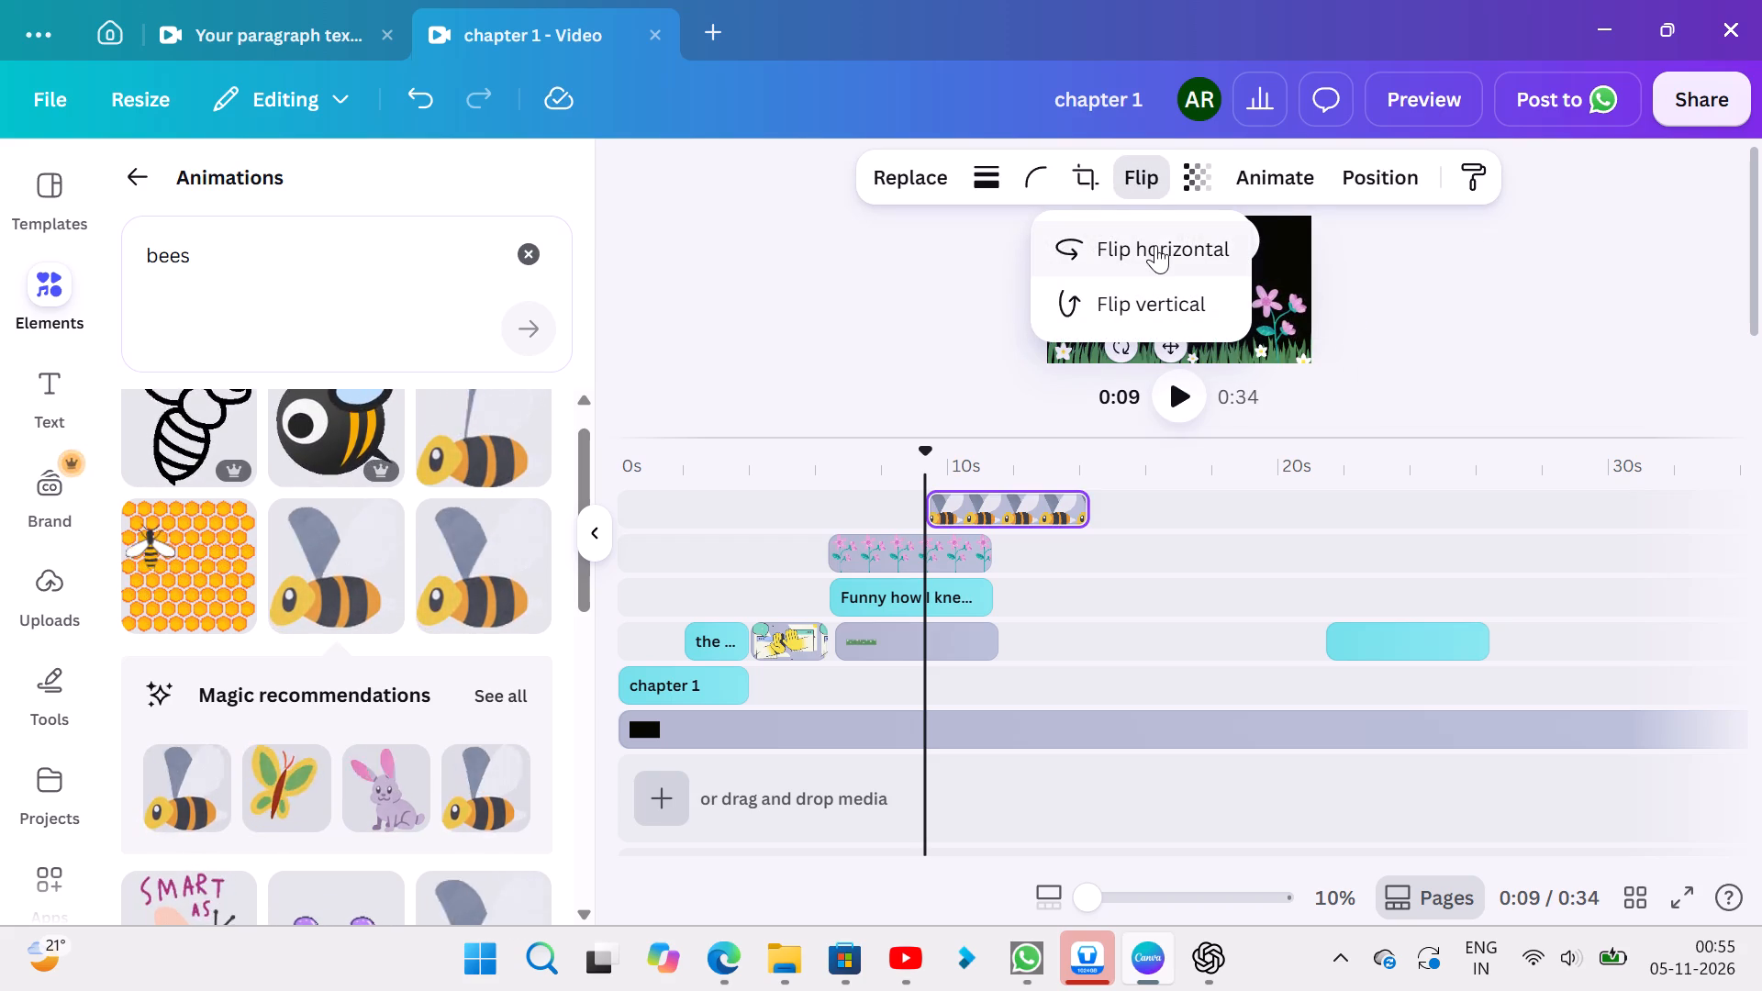
click(1155, 245)
click(1407, 216)
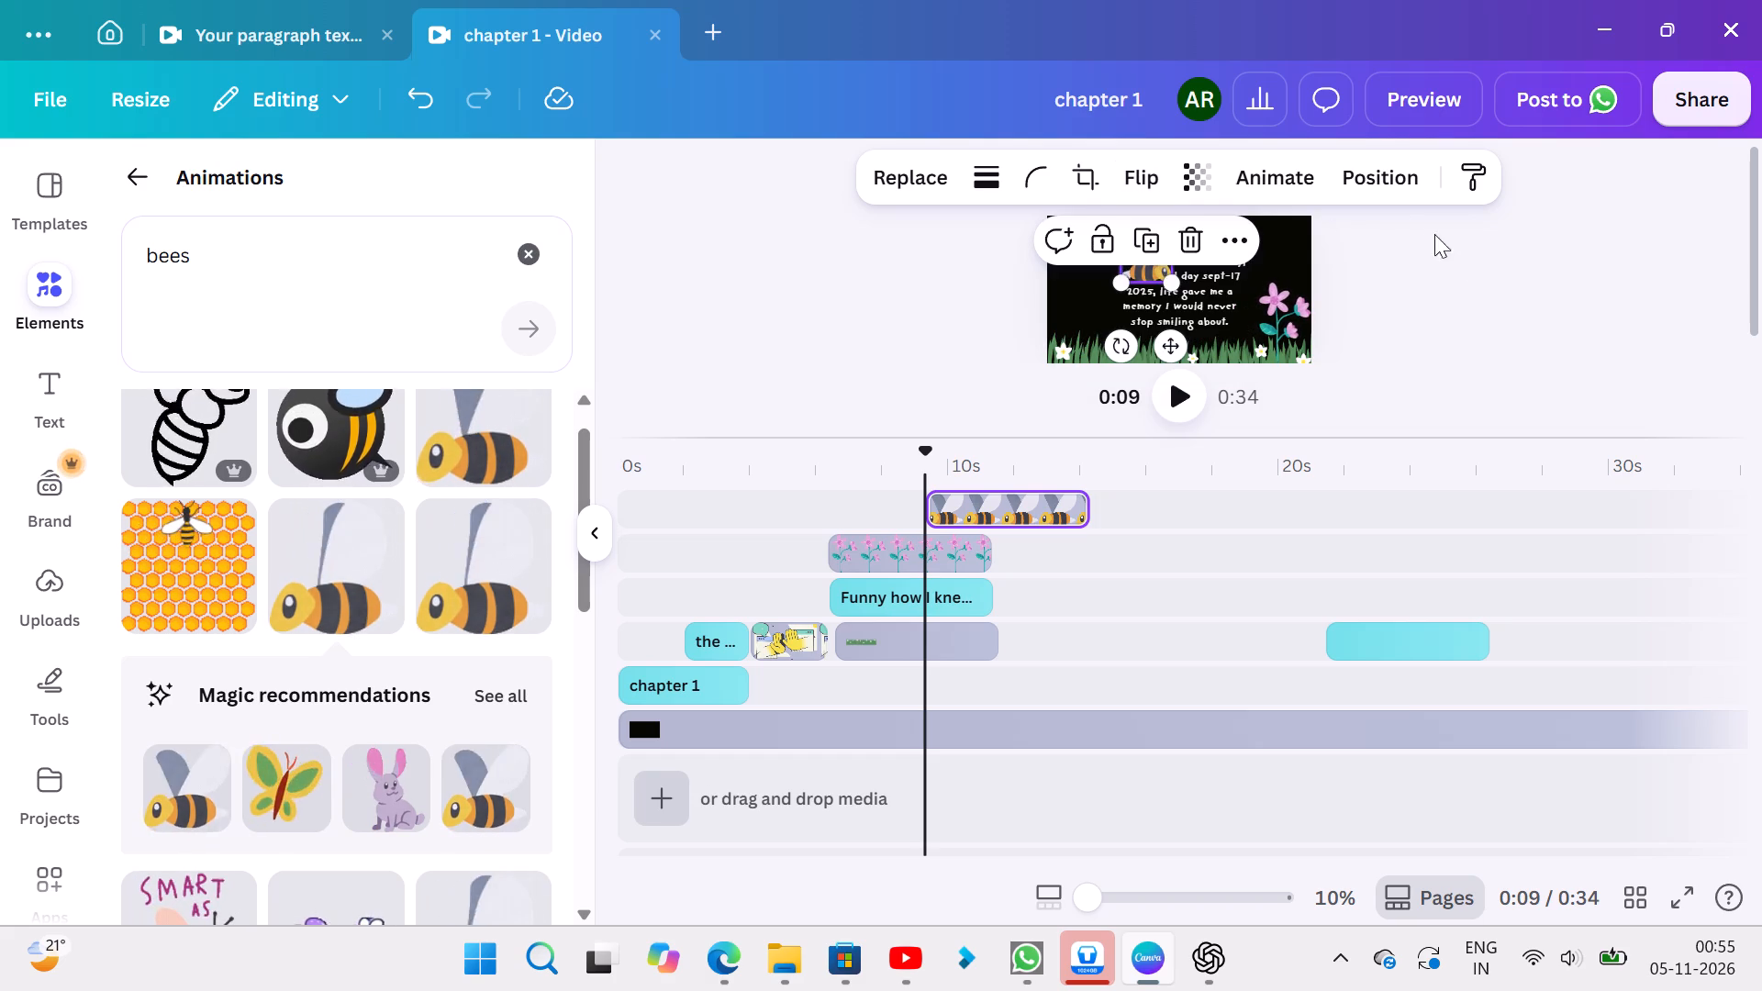
click(1471, 259)
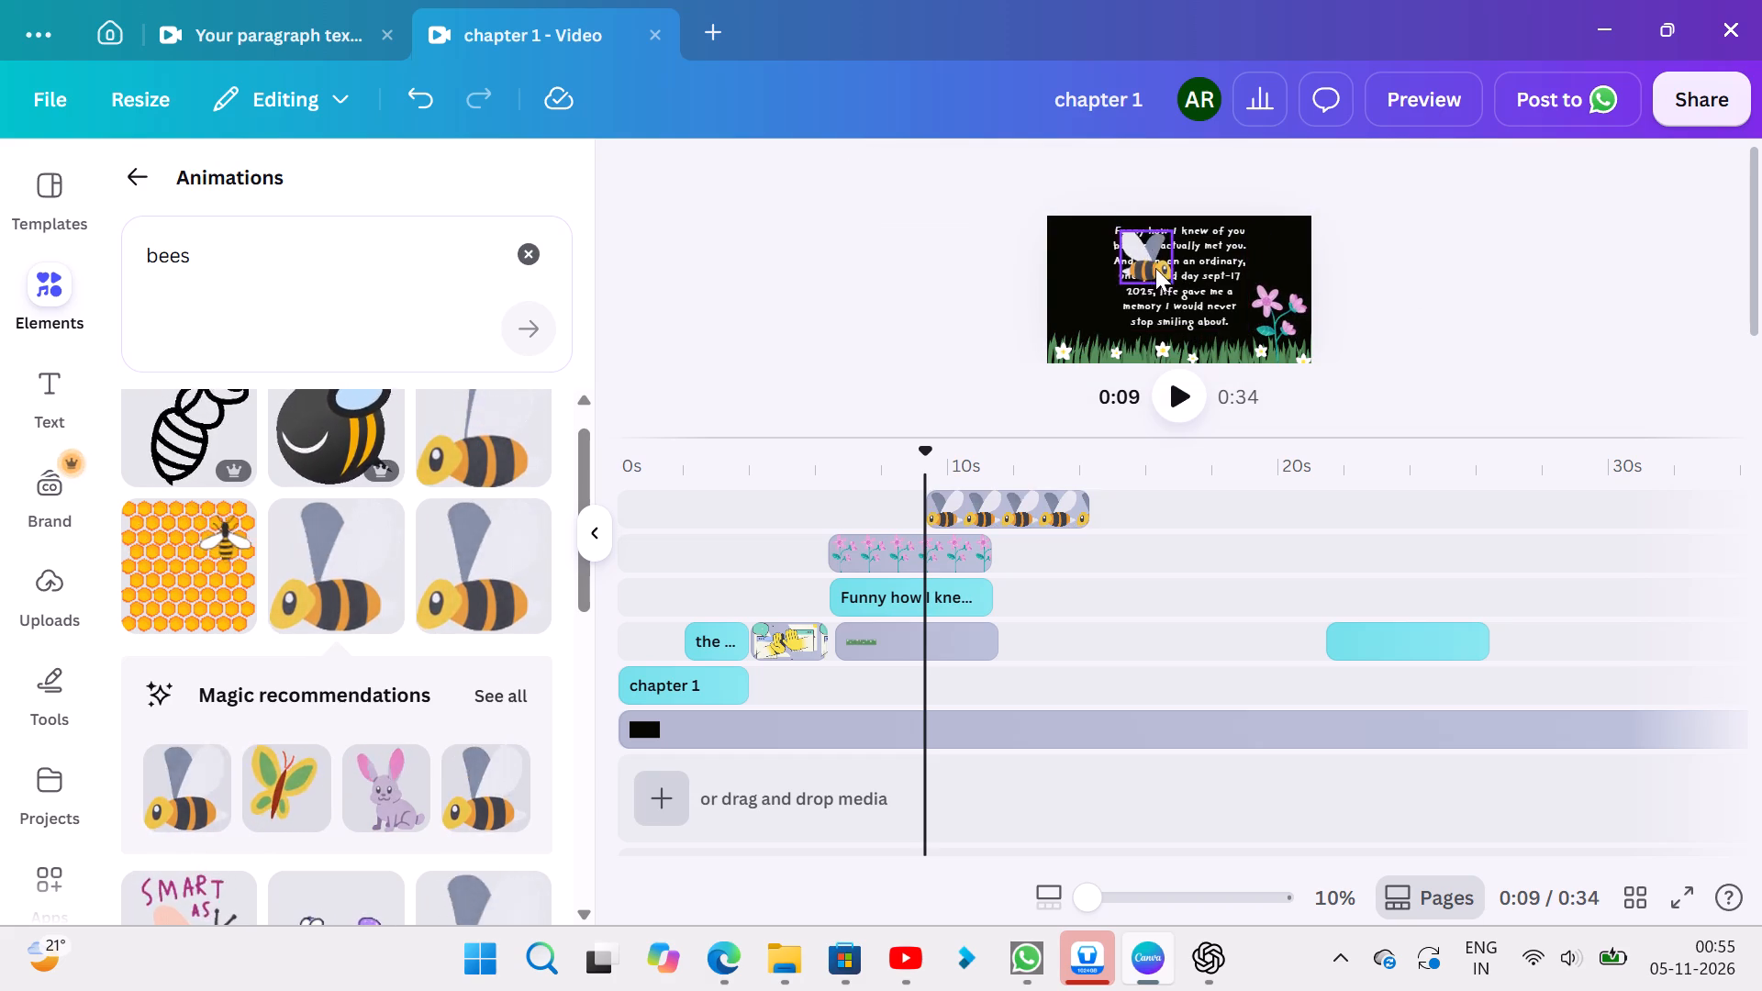
Move the bee to the frame's left edge, beside the lower lines of the text, and shrink it further.
drag(1149, 268, 1080, 284)
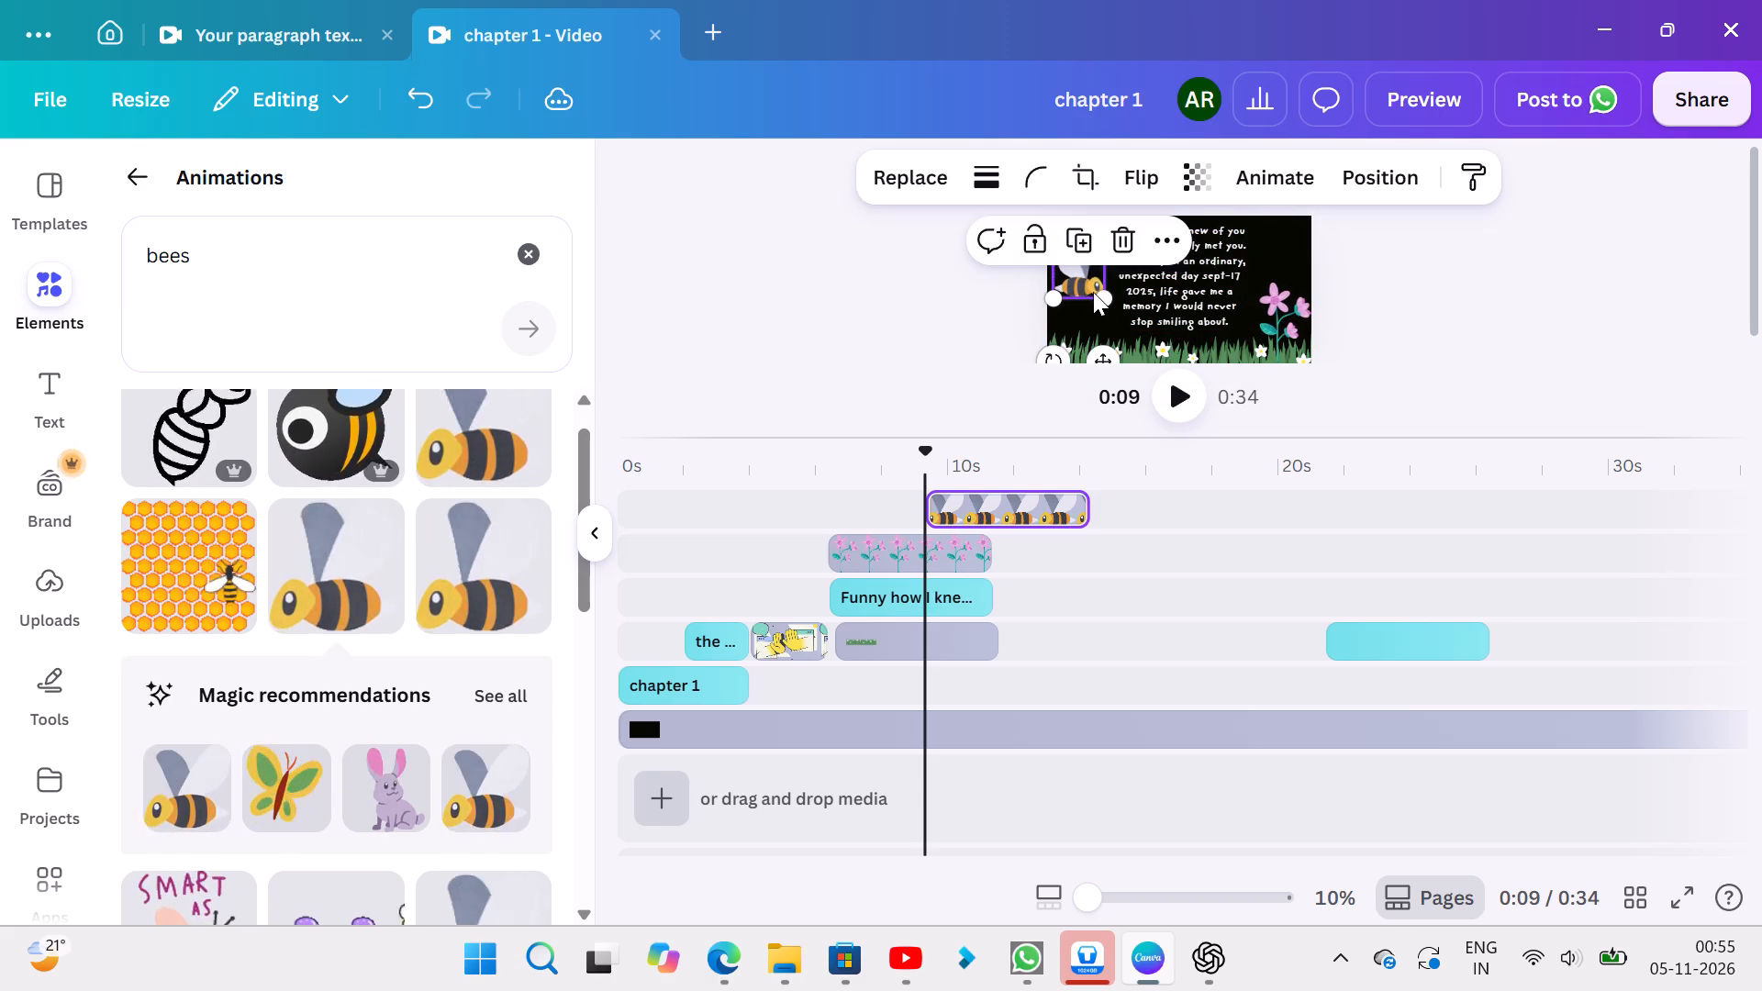
drag(1110, 295, 1086, 279)
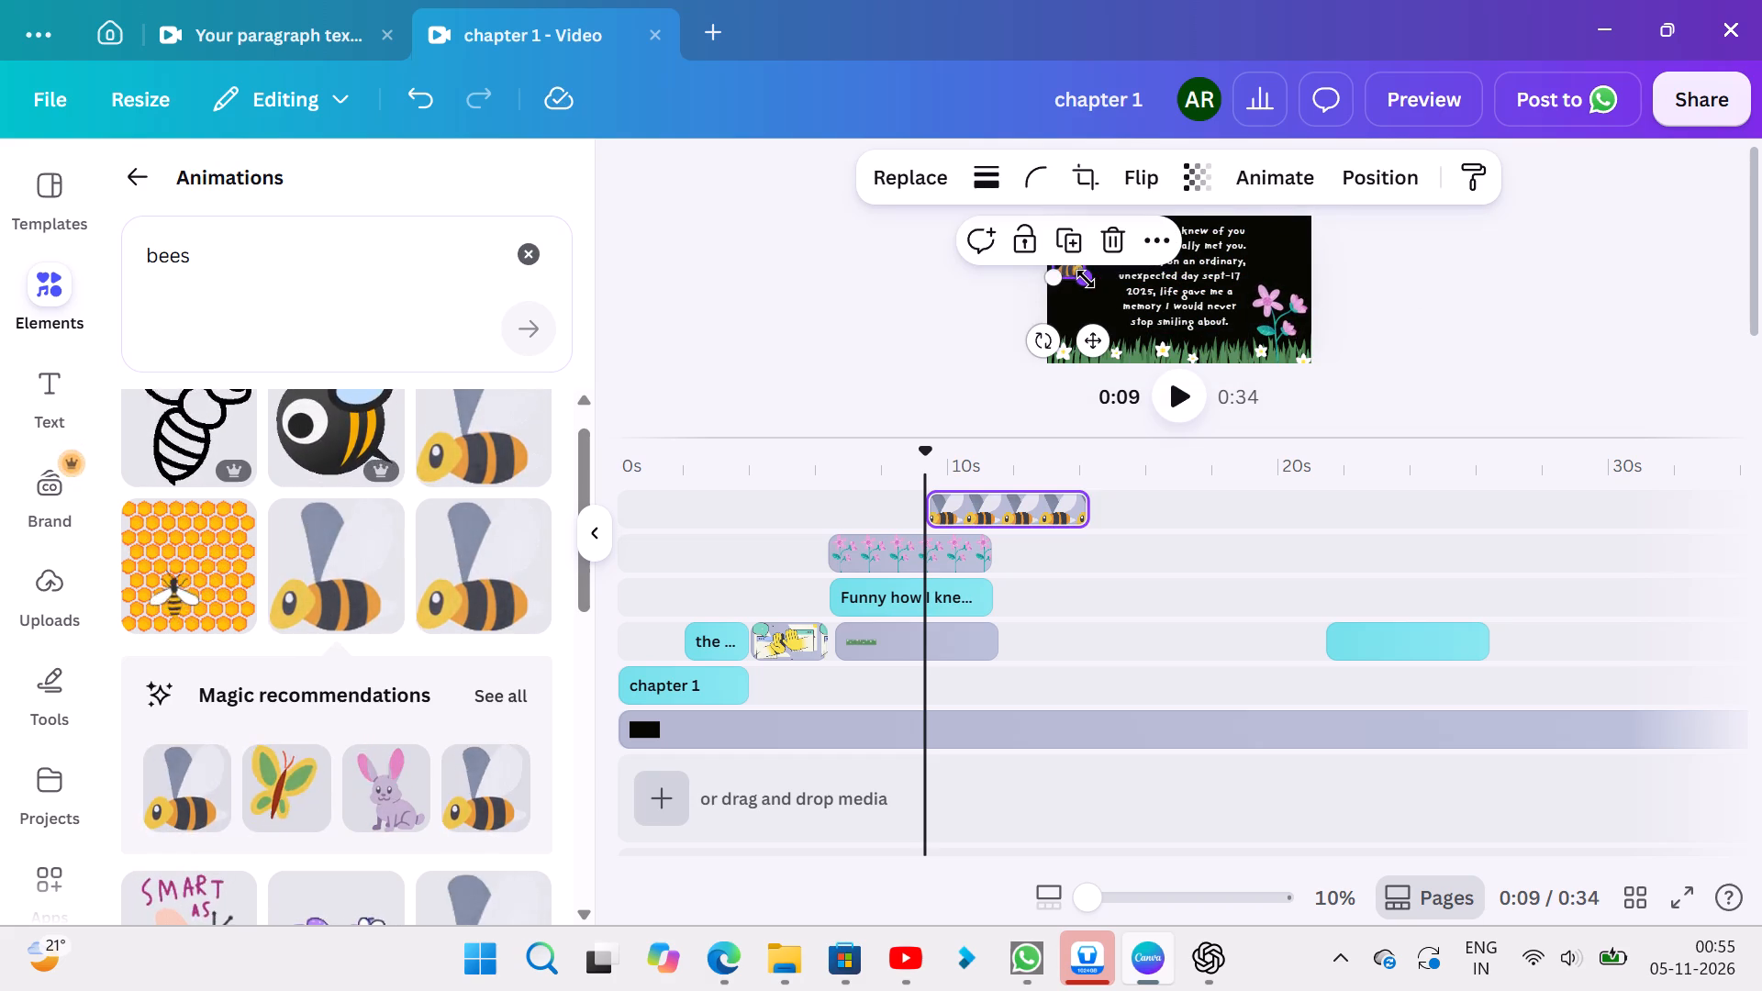
click(1379, 300)
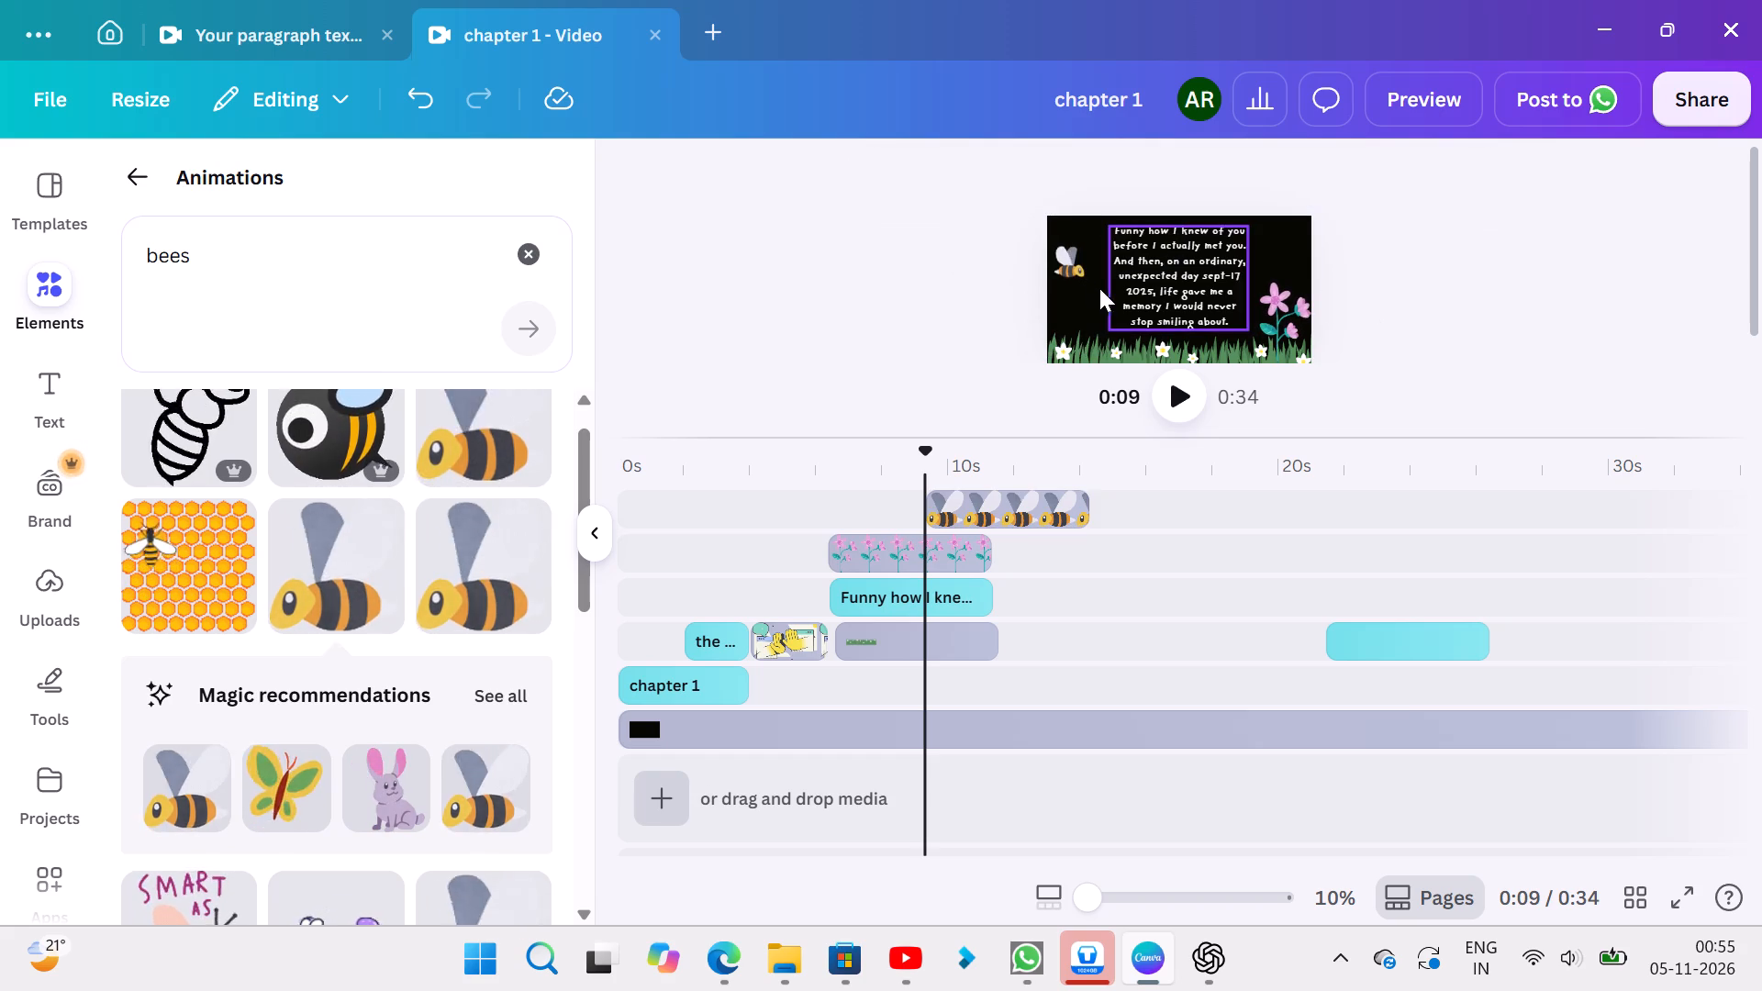
drag(1073, 272, 1075, 306)
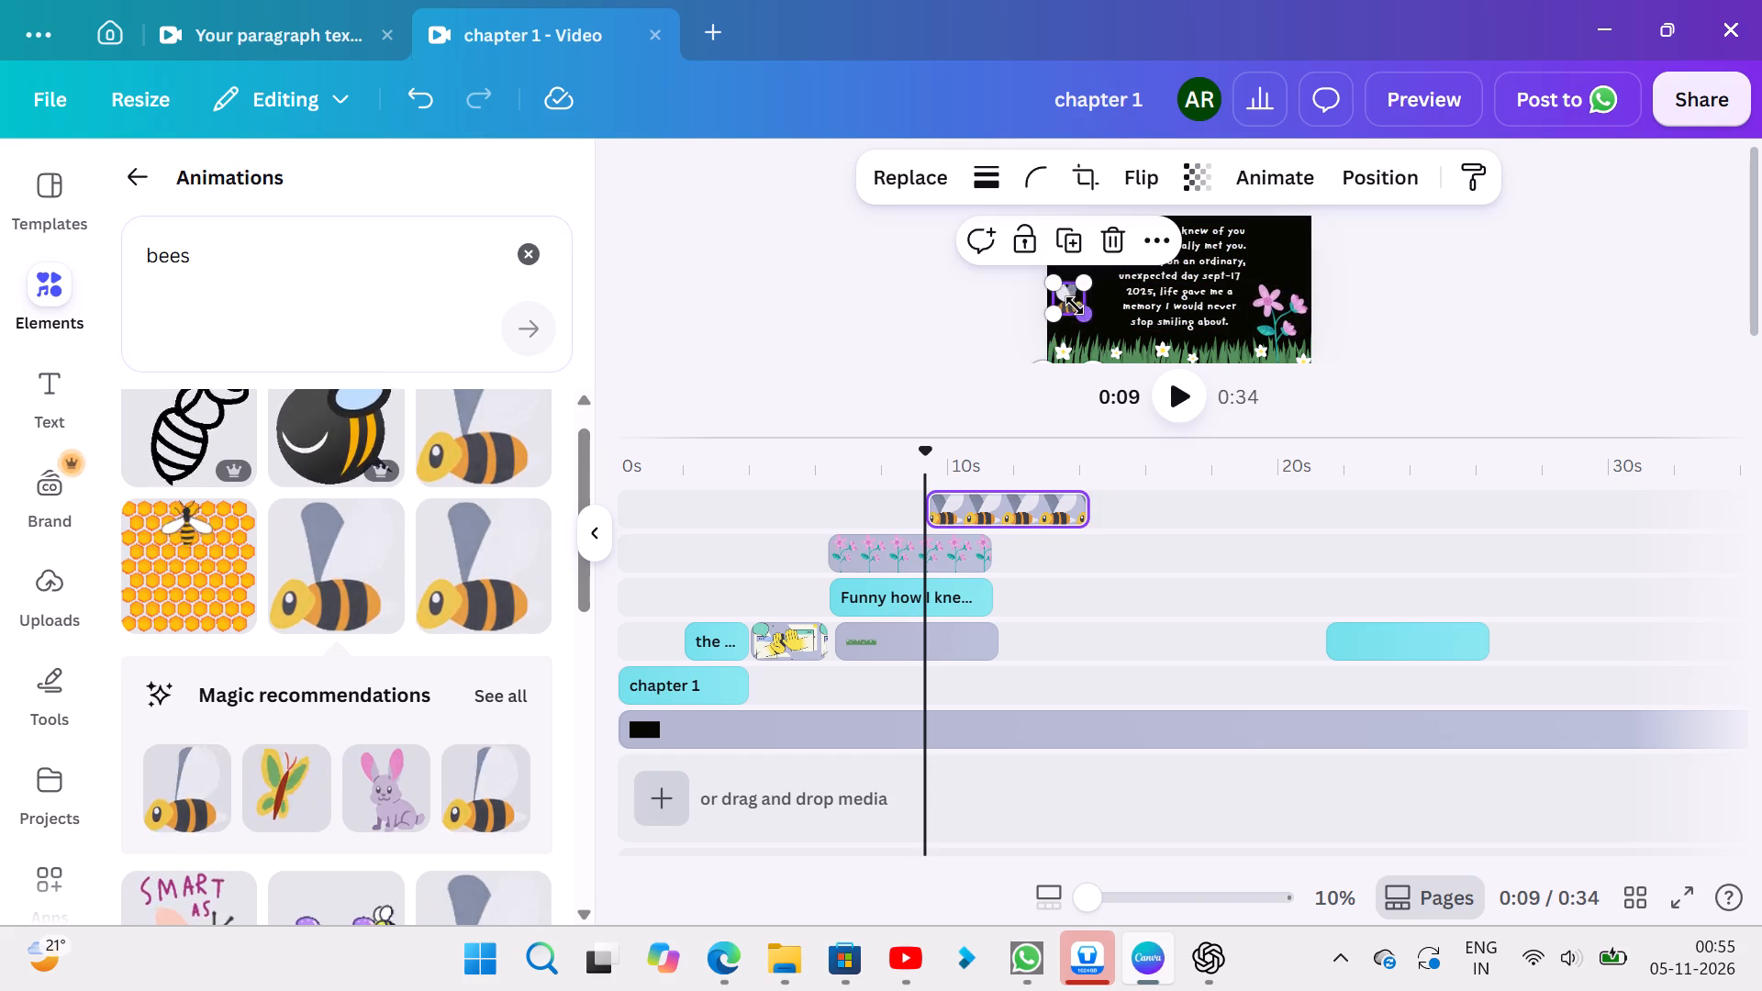
drag(1085, 318, 1076, 311)
click(1430, 284)
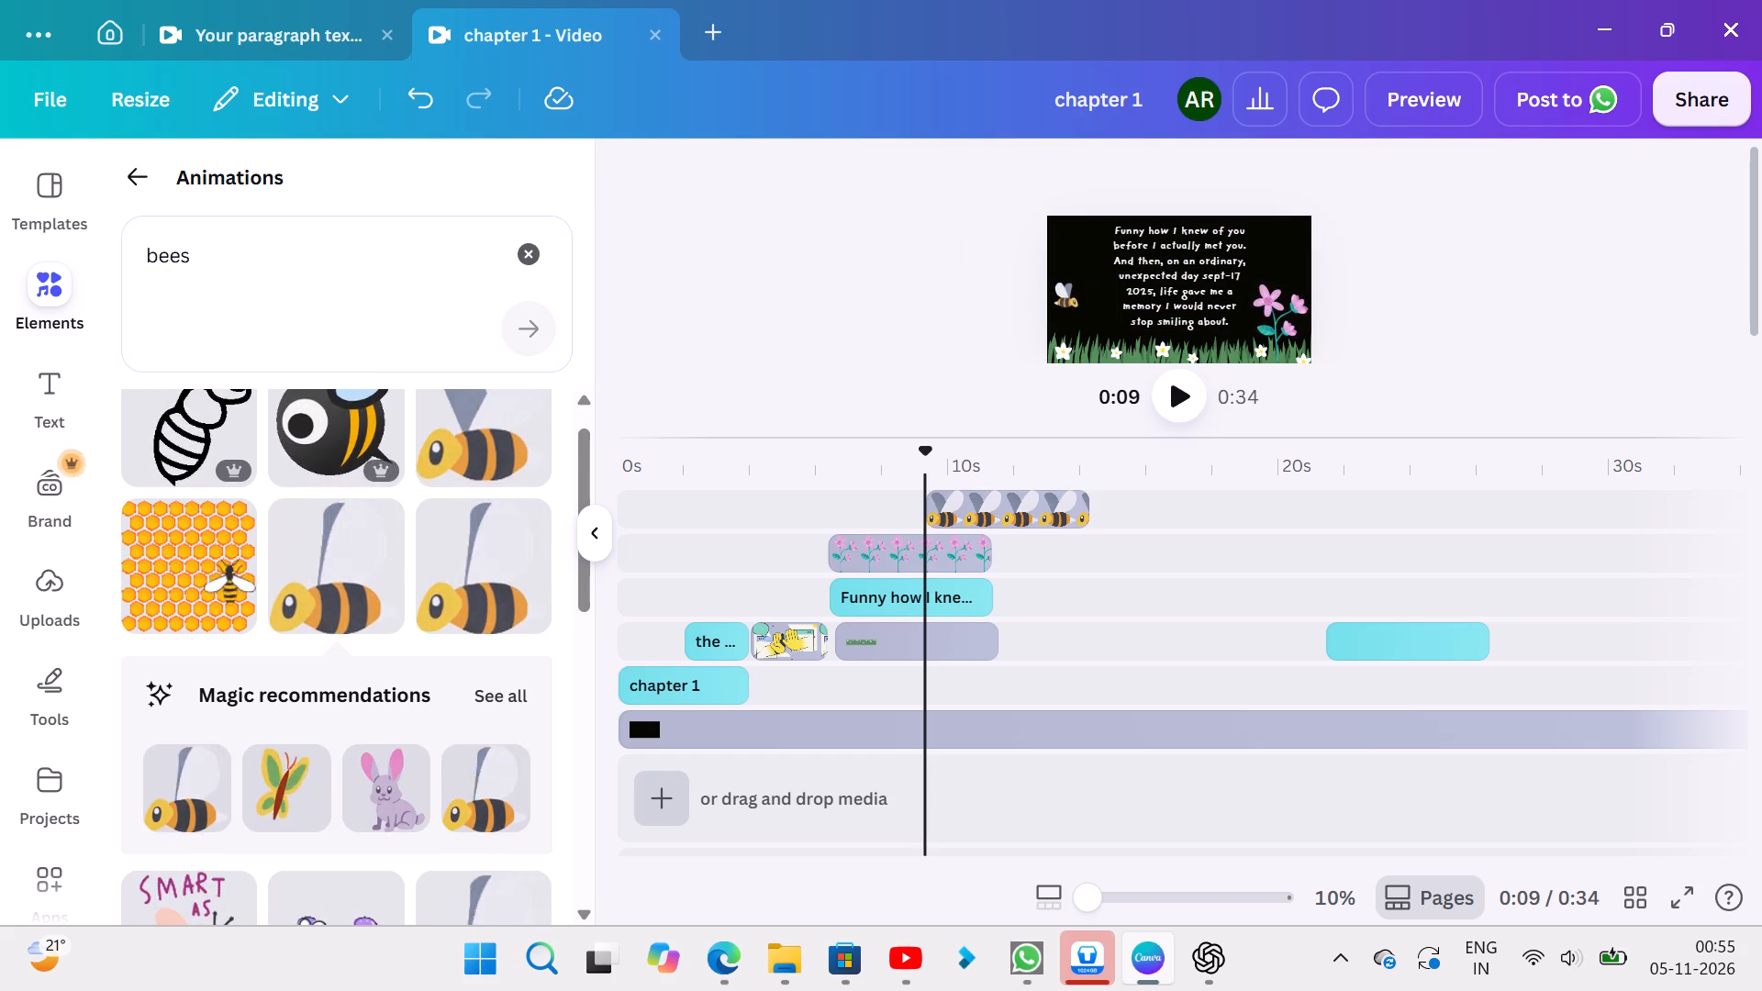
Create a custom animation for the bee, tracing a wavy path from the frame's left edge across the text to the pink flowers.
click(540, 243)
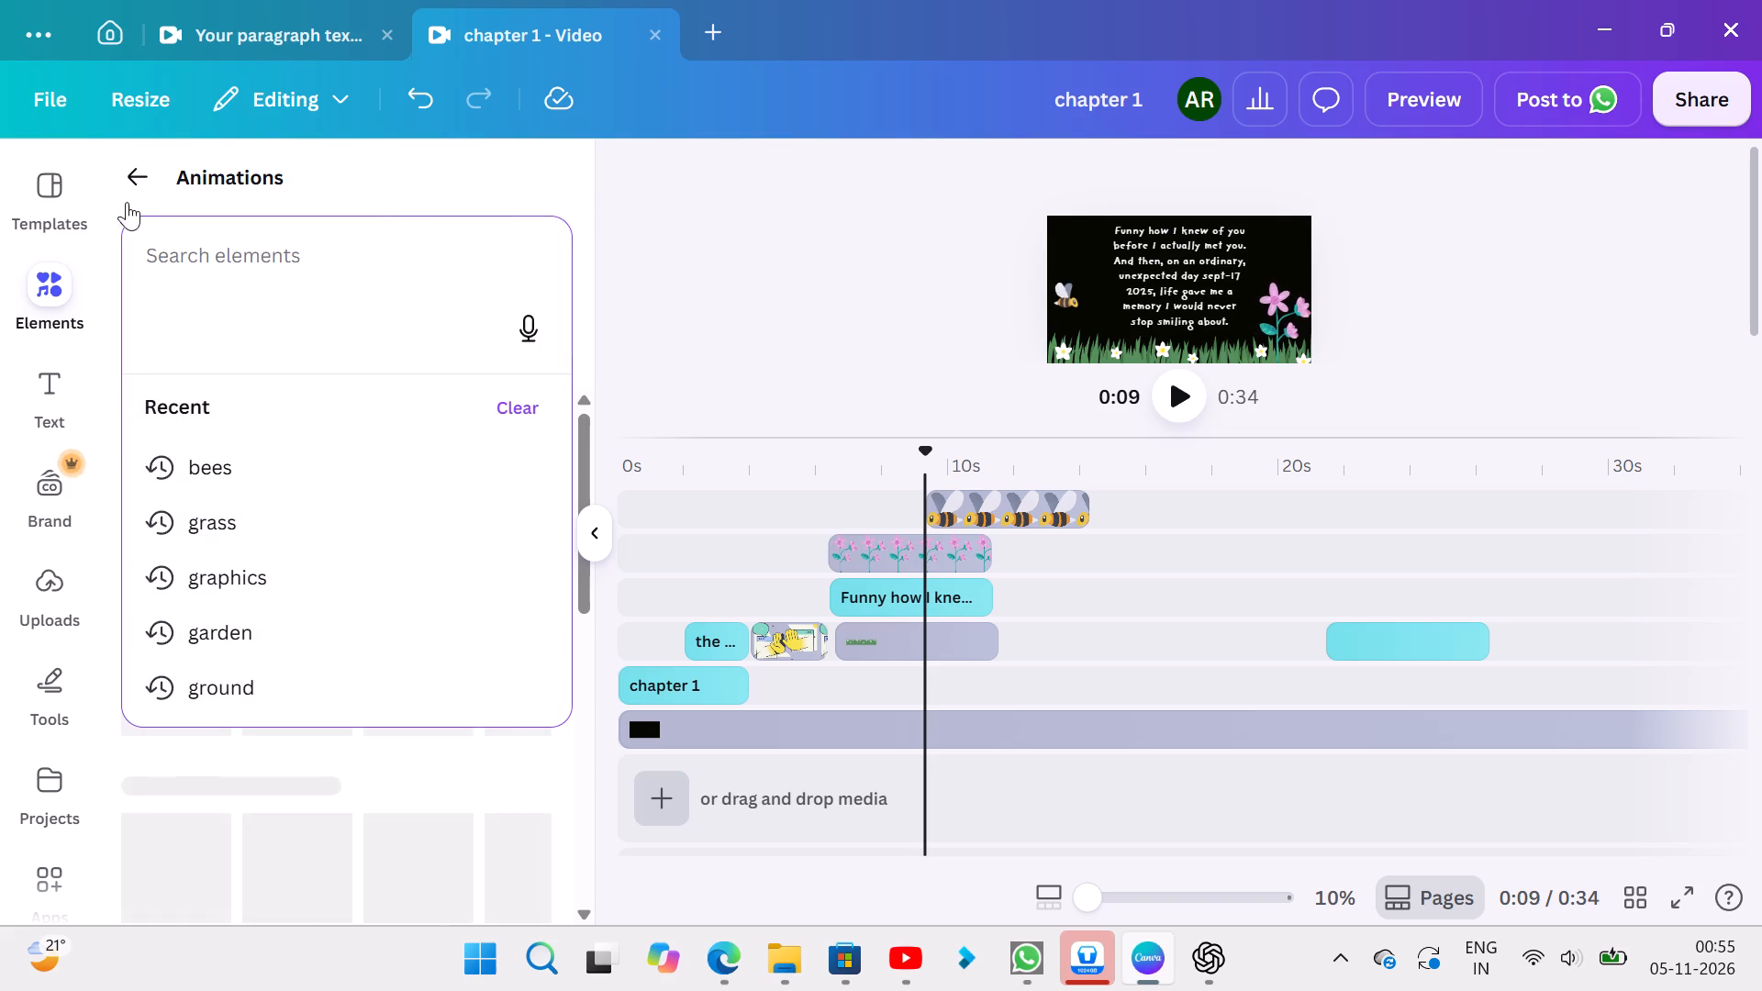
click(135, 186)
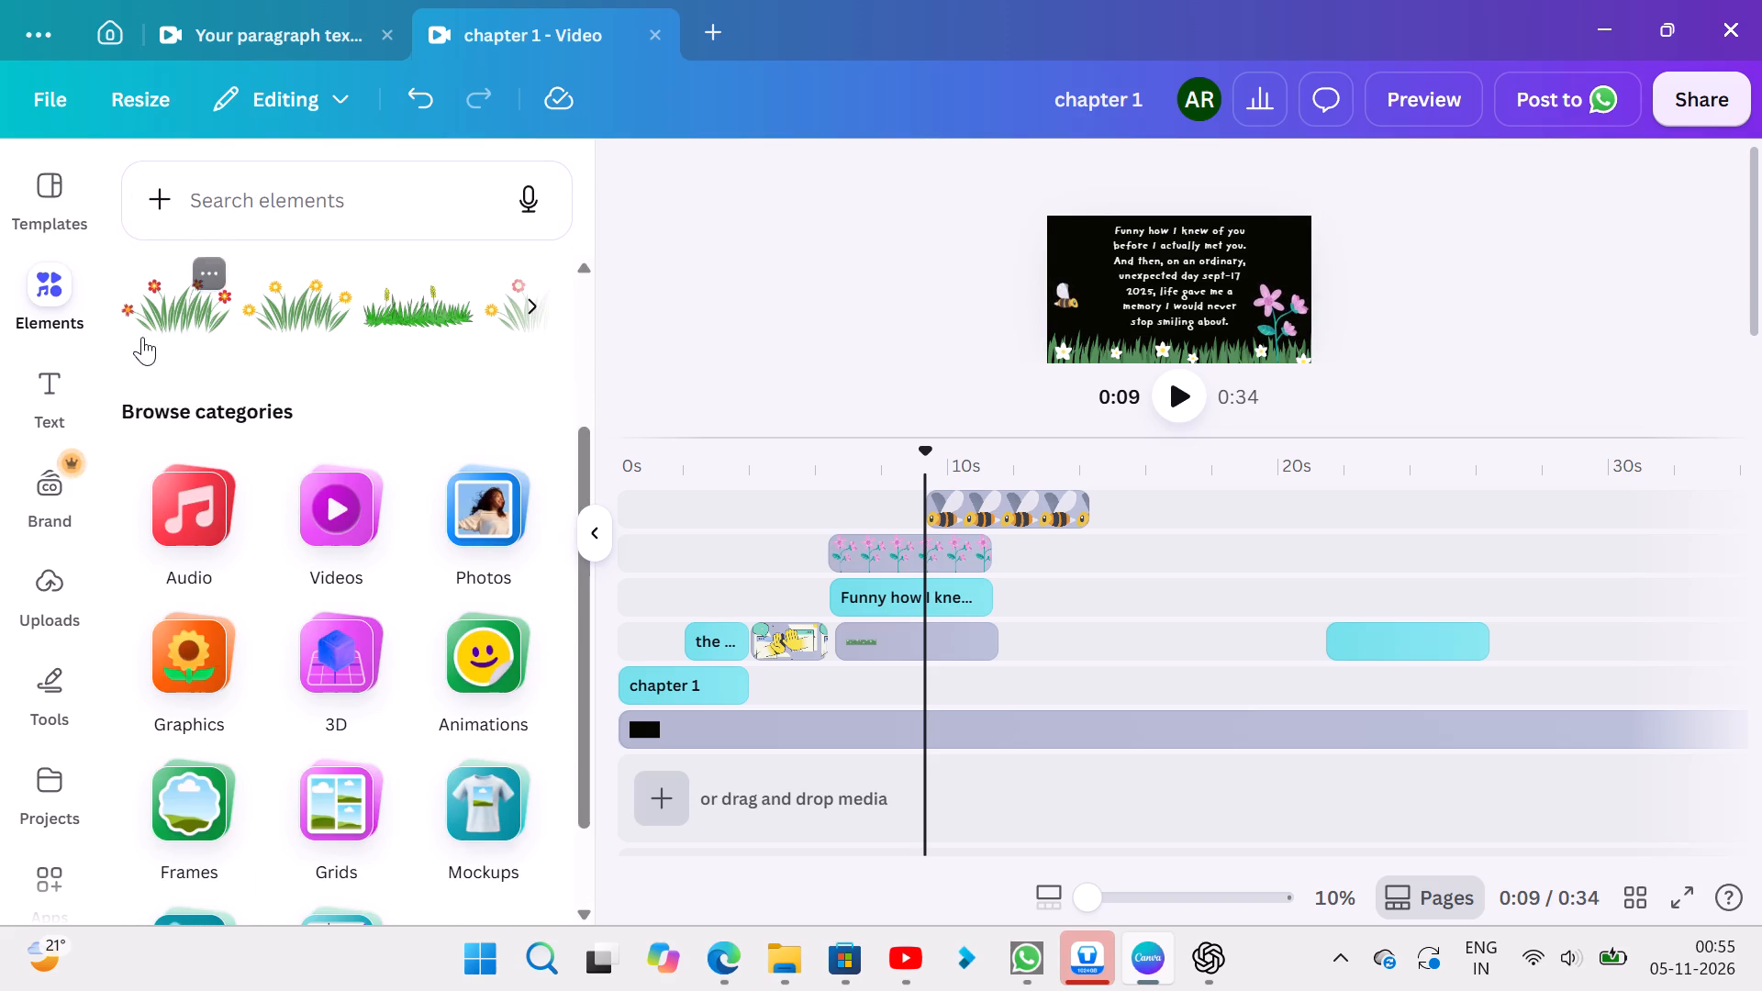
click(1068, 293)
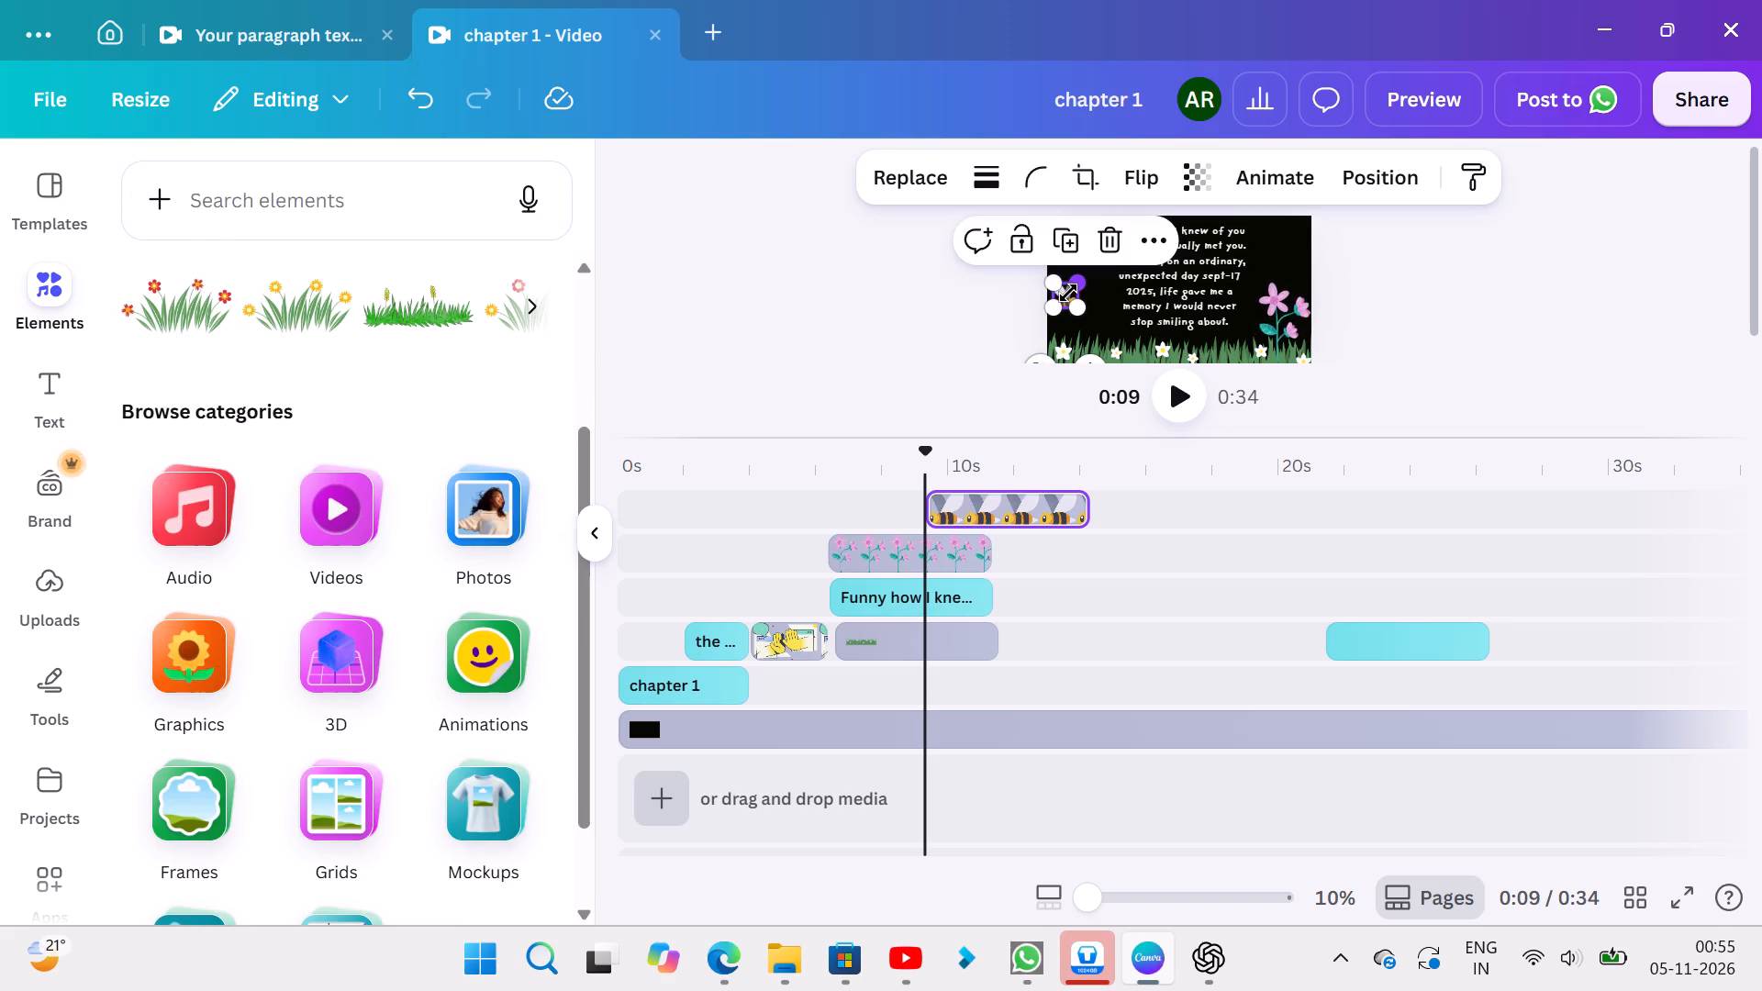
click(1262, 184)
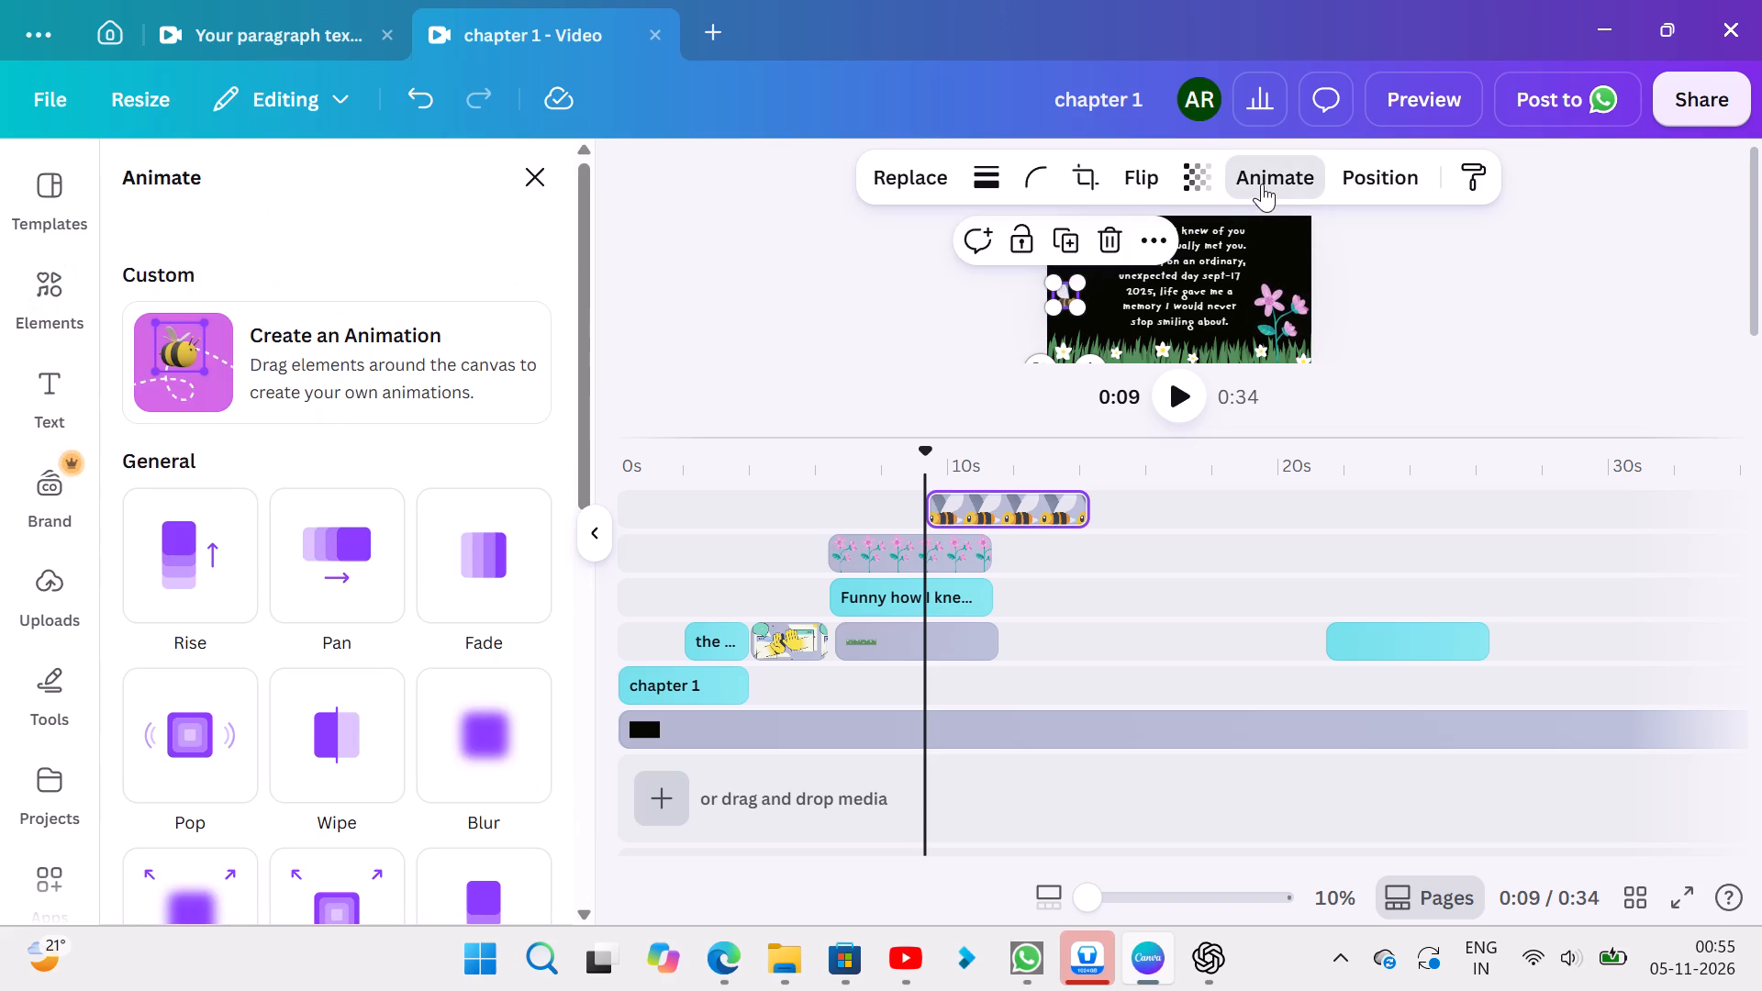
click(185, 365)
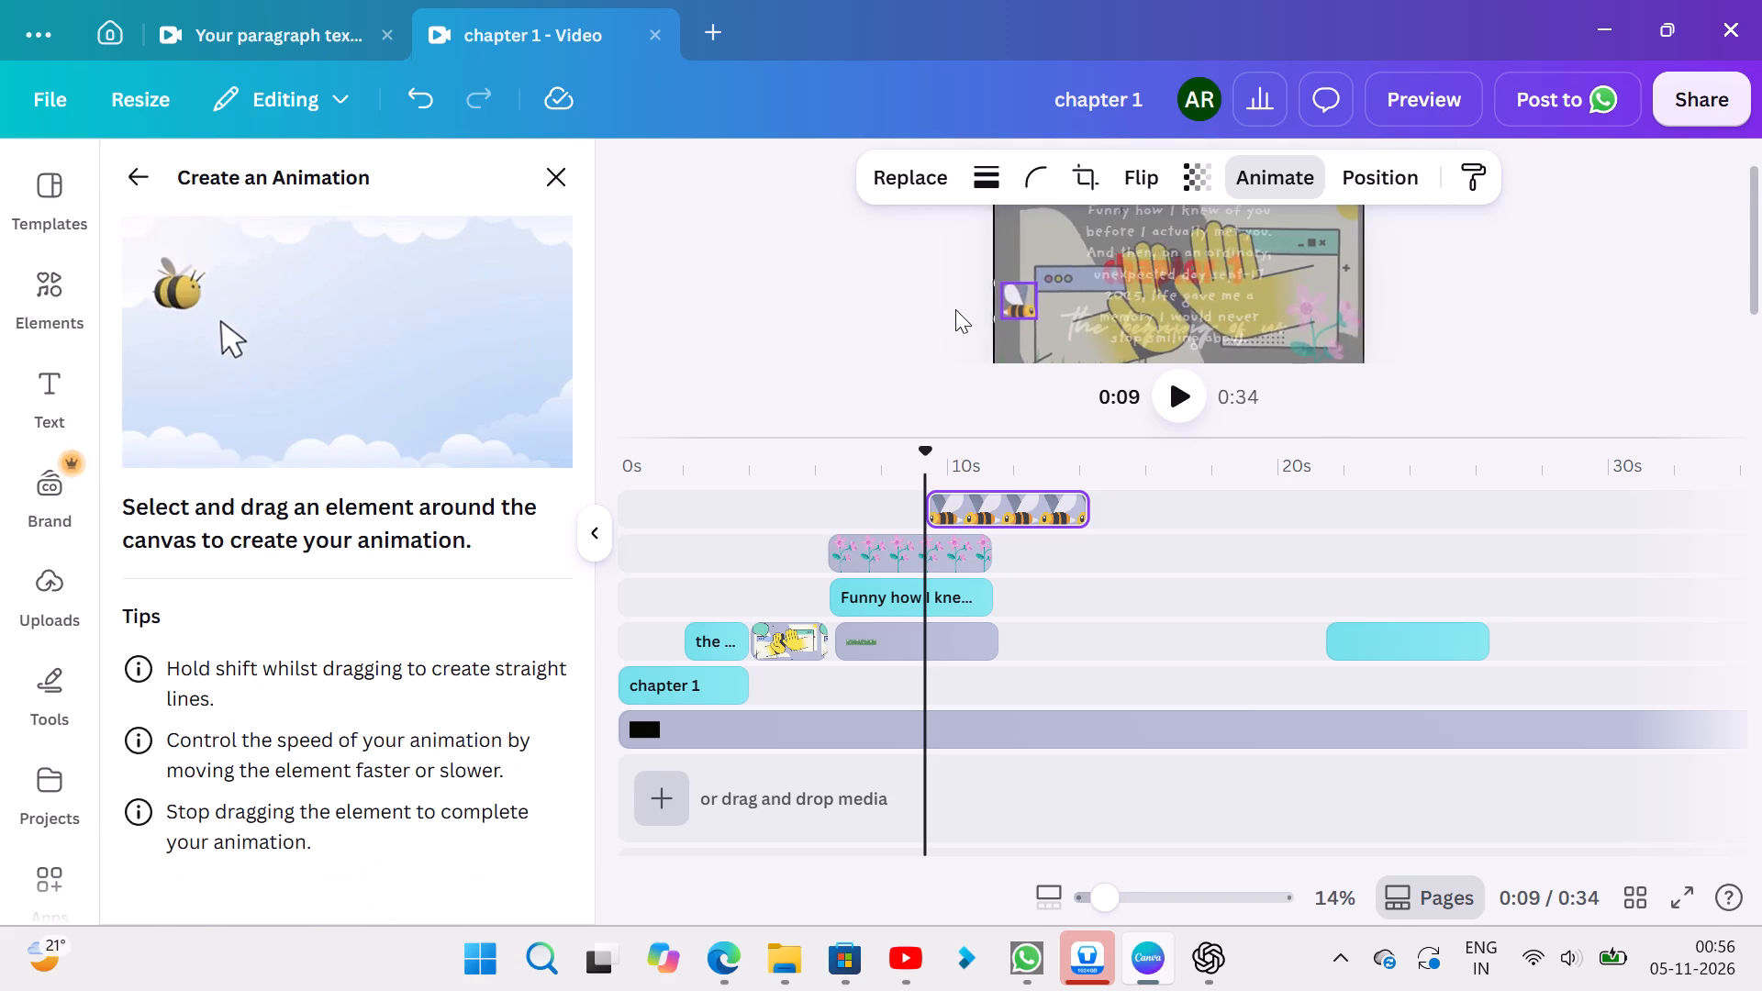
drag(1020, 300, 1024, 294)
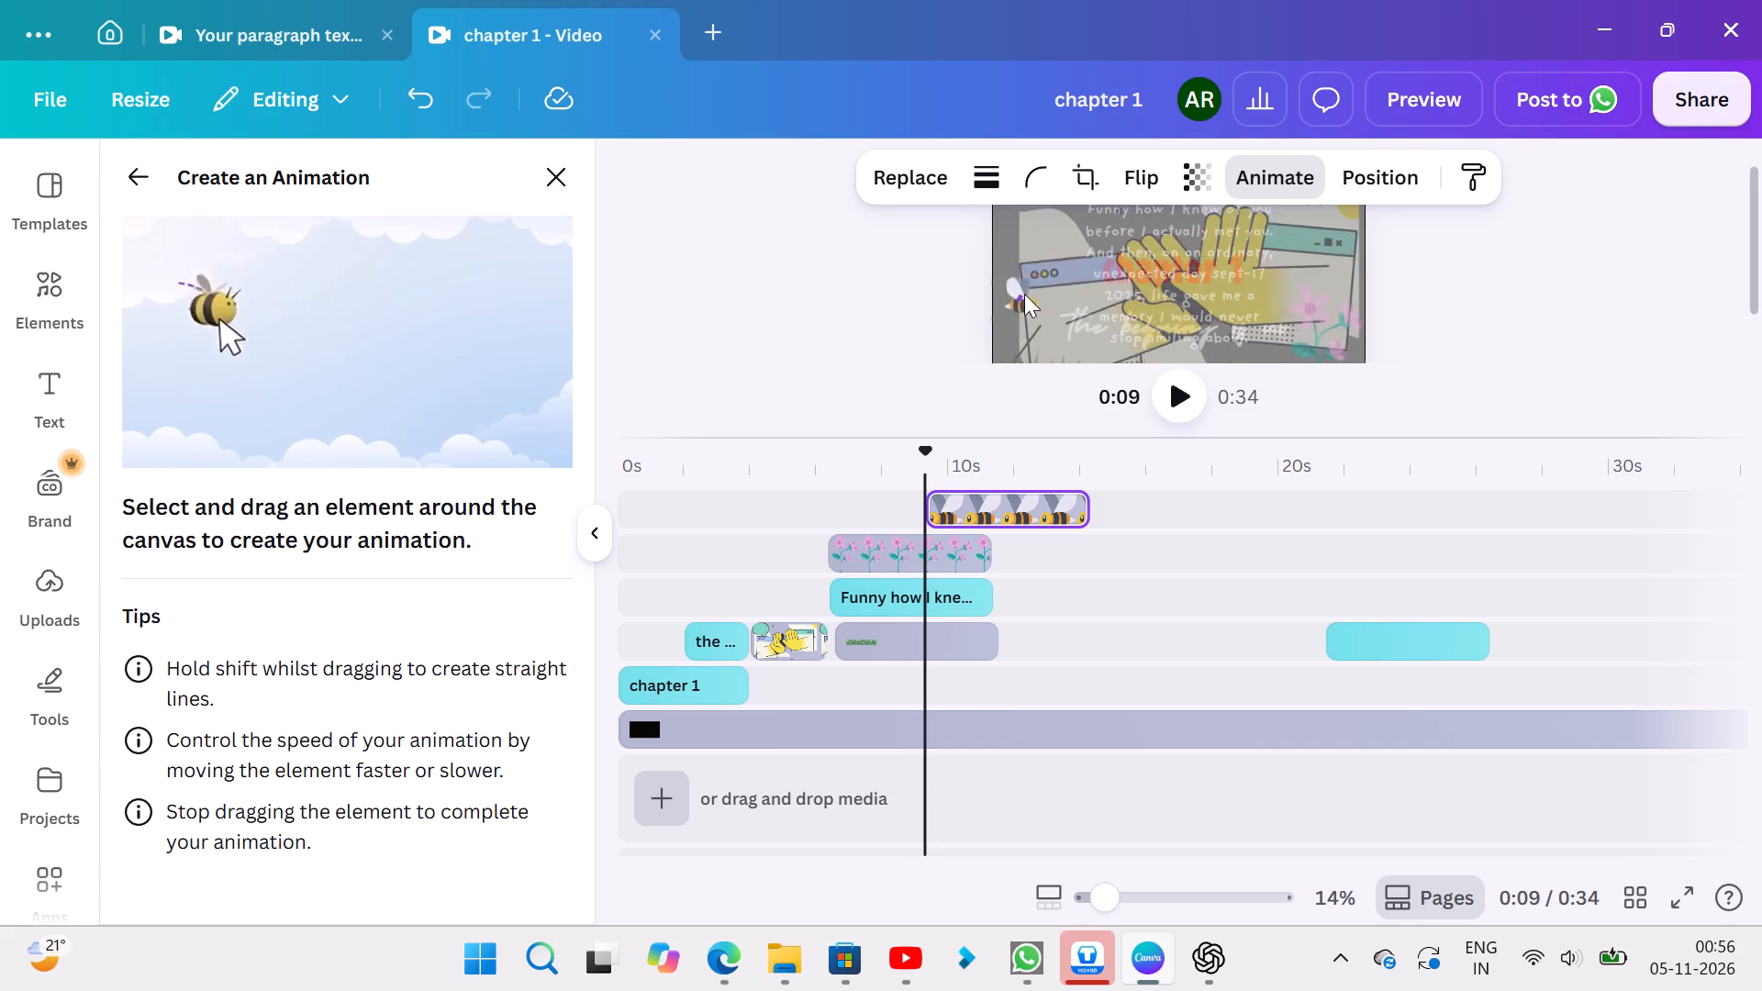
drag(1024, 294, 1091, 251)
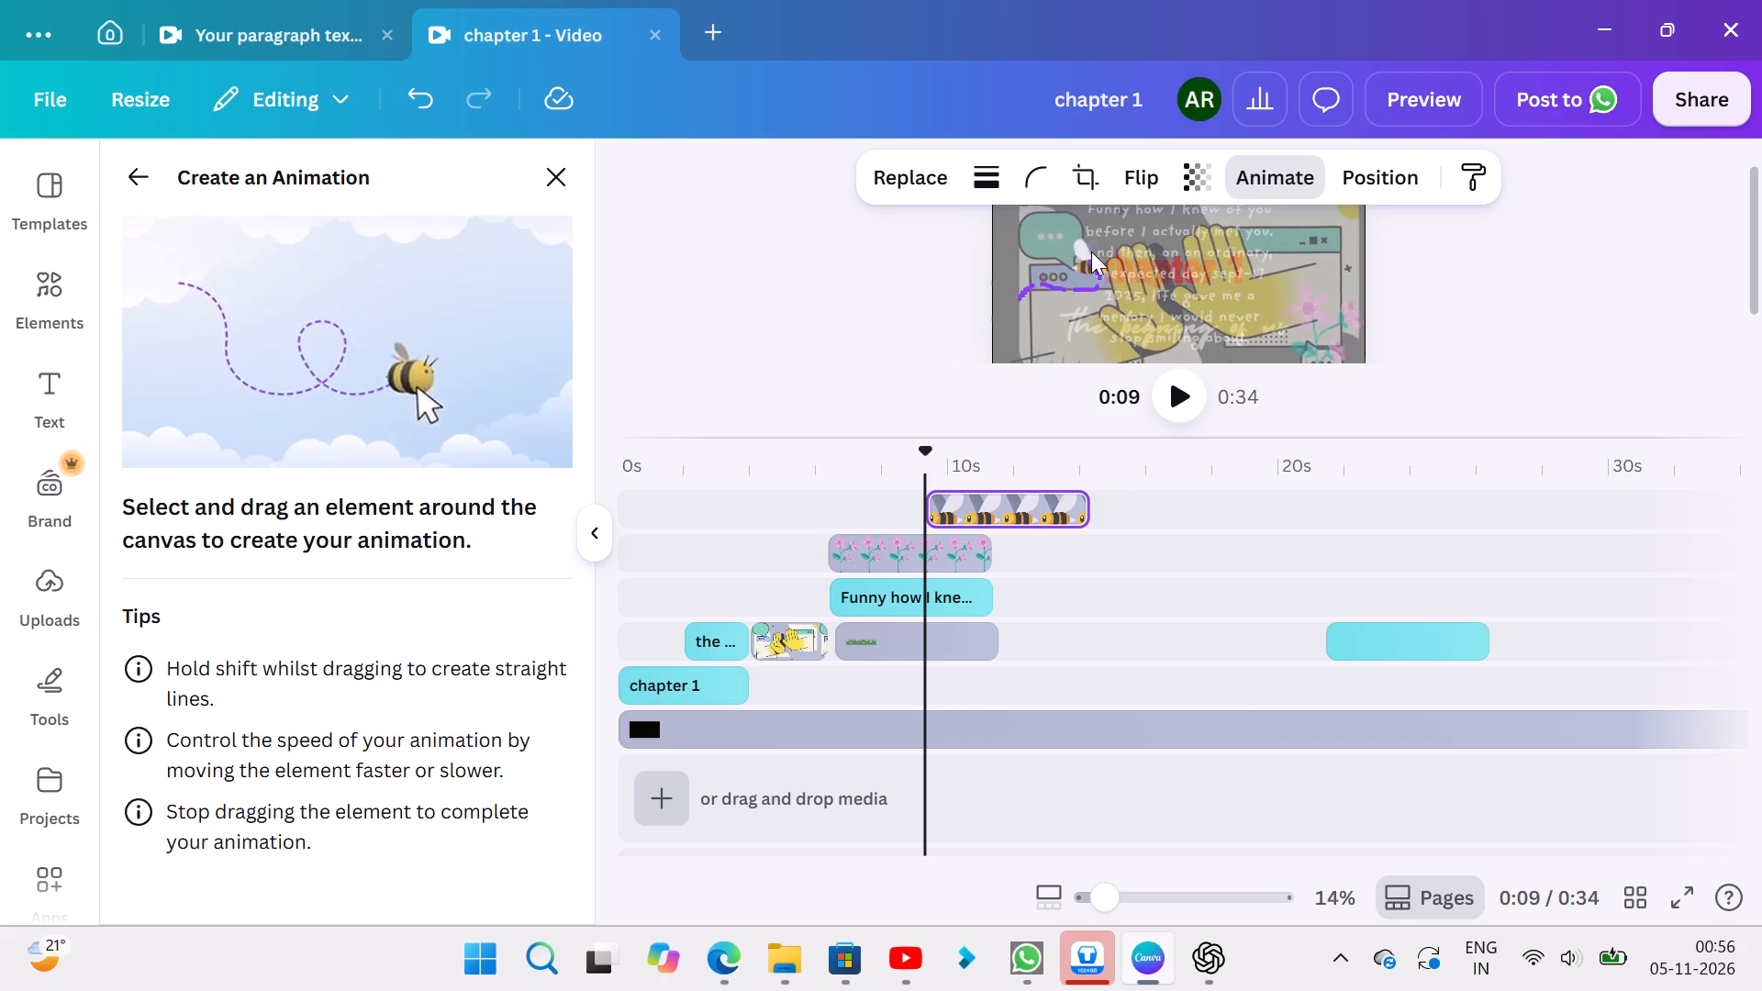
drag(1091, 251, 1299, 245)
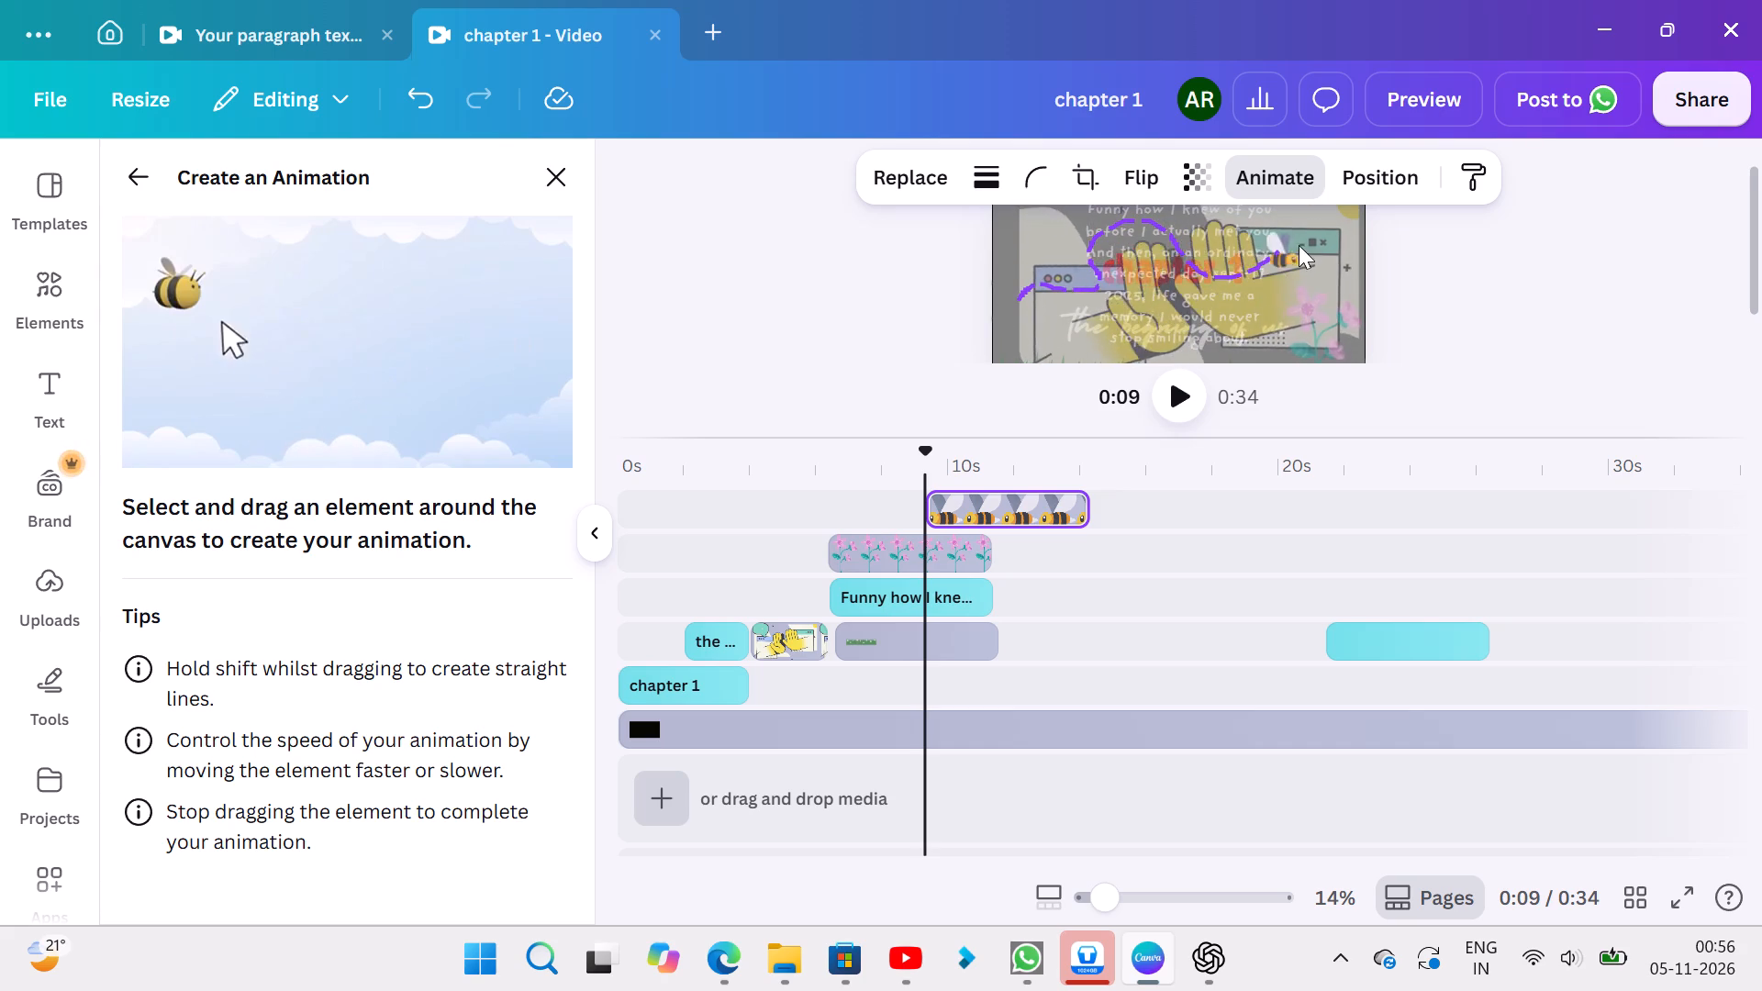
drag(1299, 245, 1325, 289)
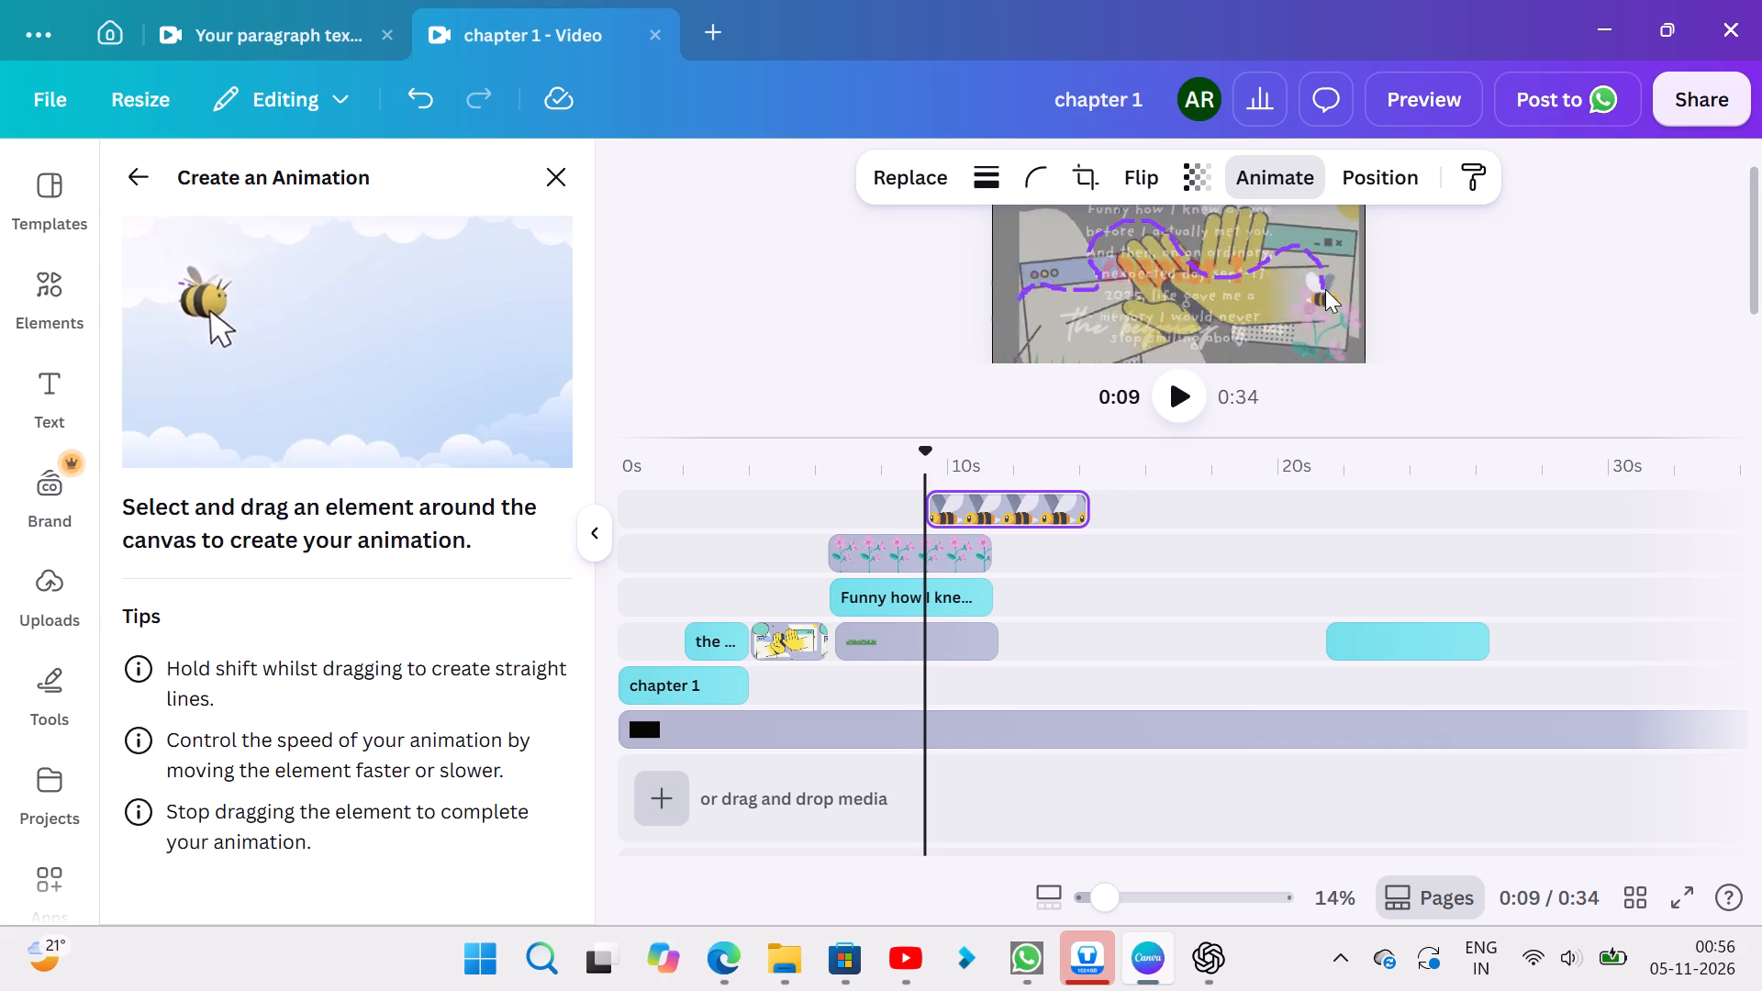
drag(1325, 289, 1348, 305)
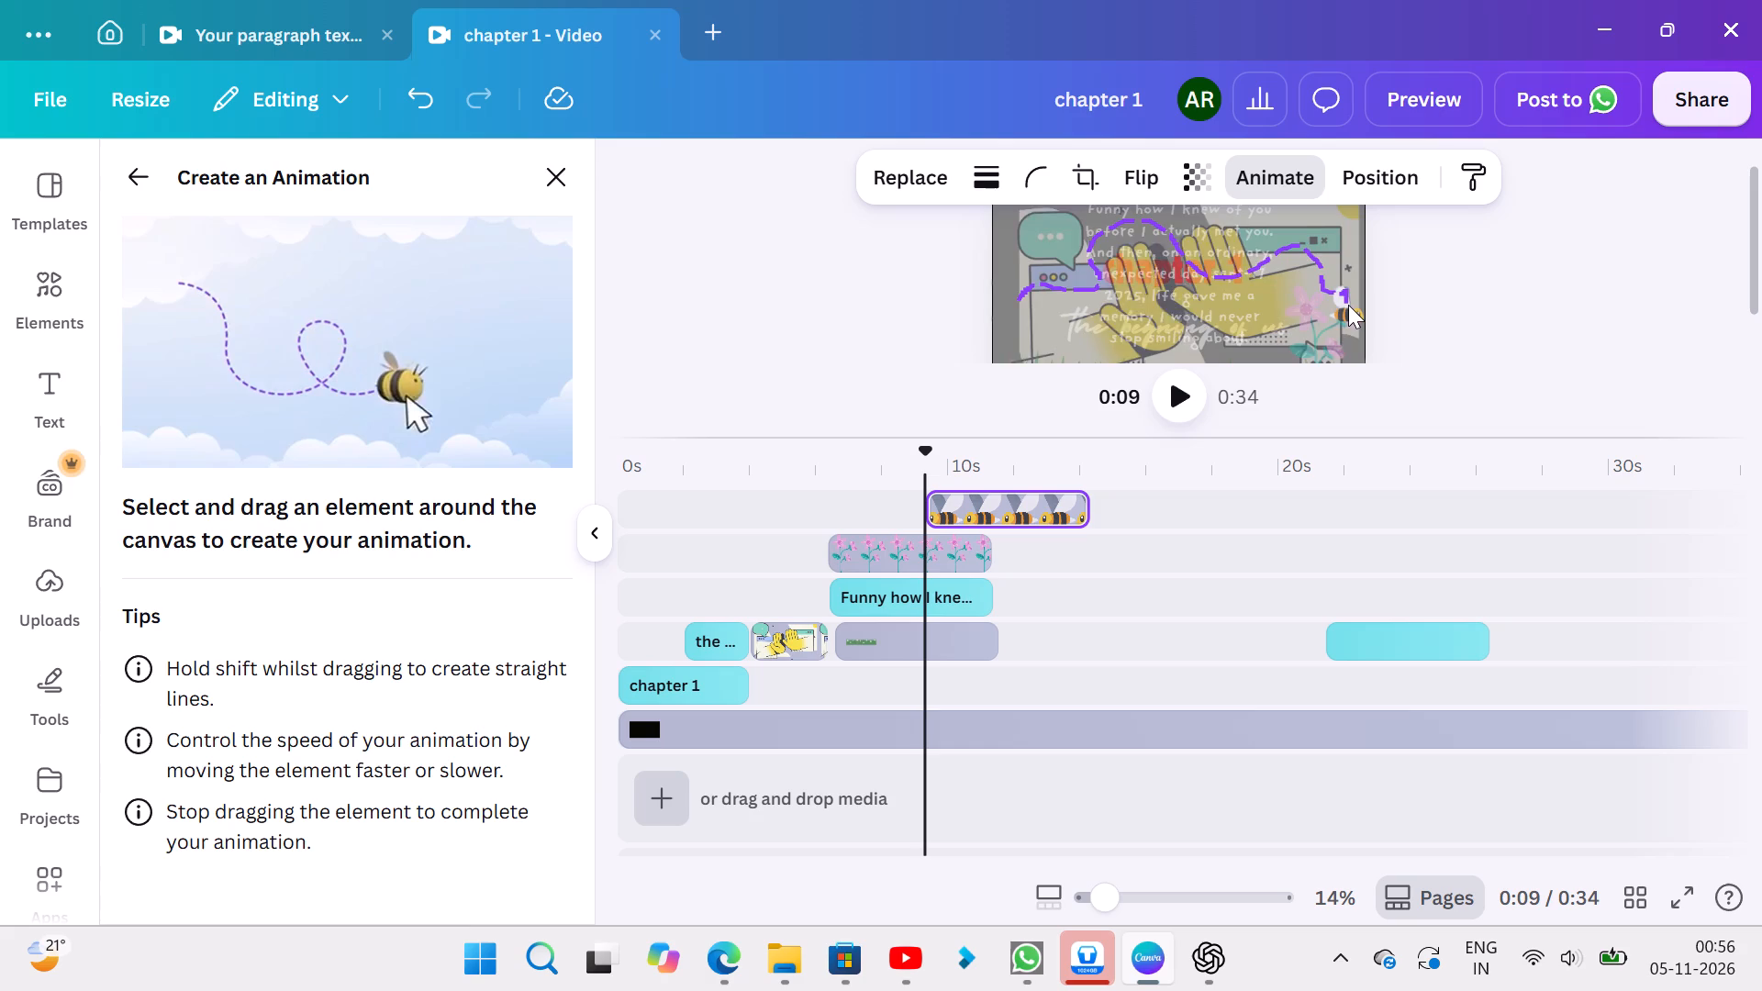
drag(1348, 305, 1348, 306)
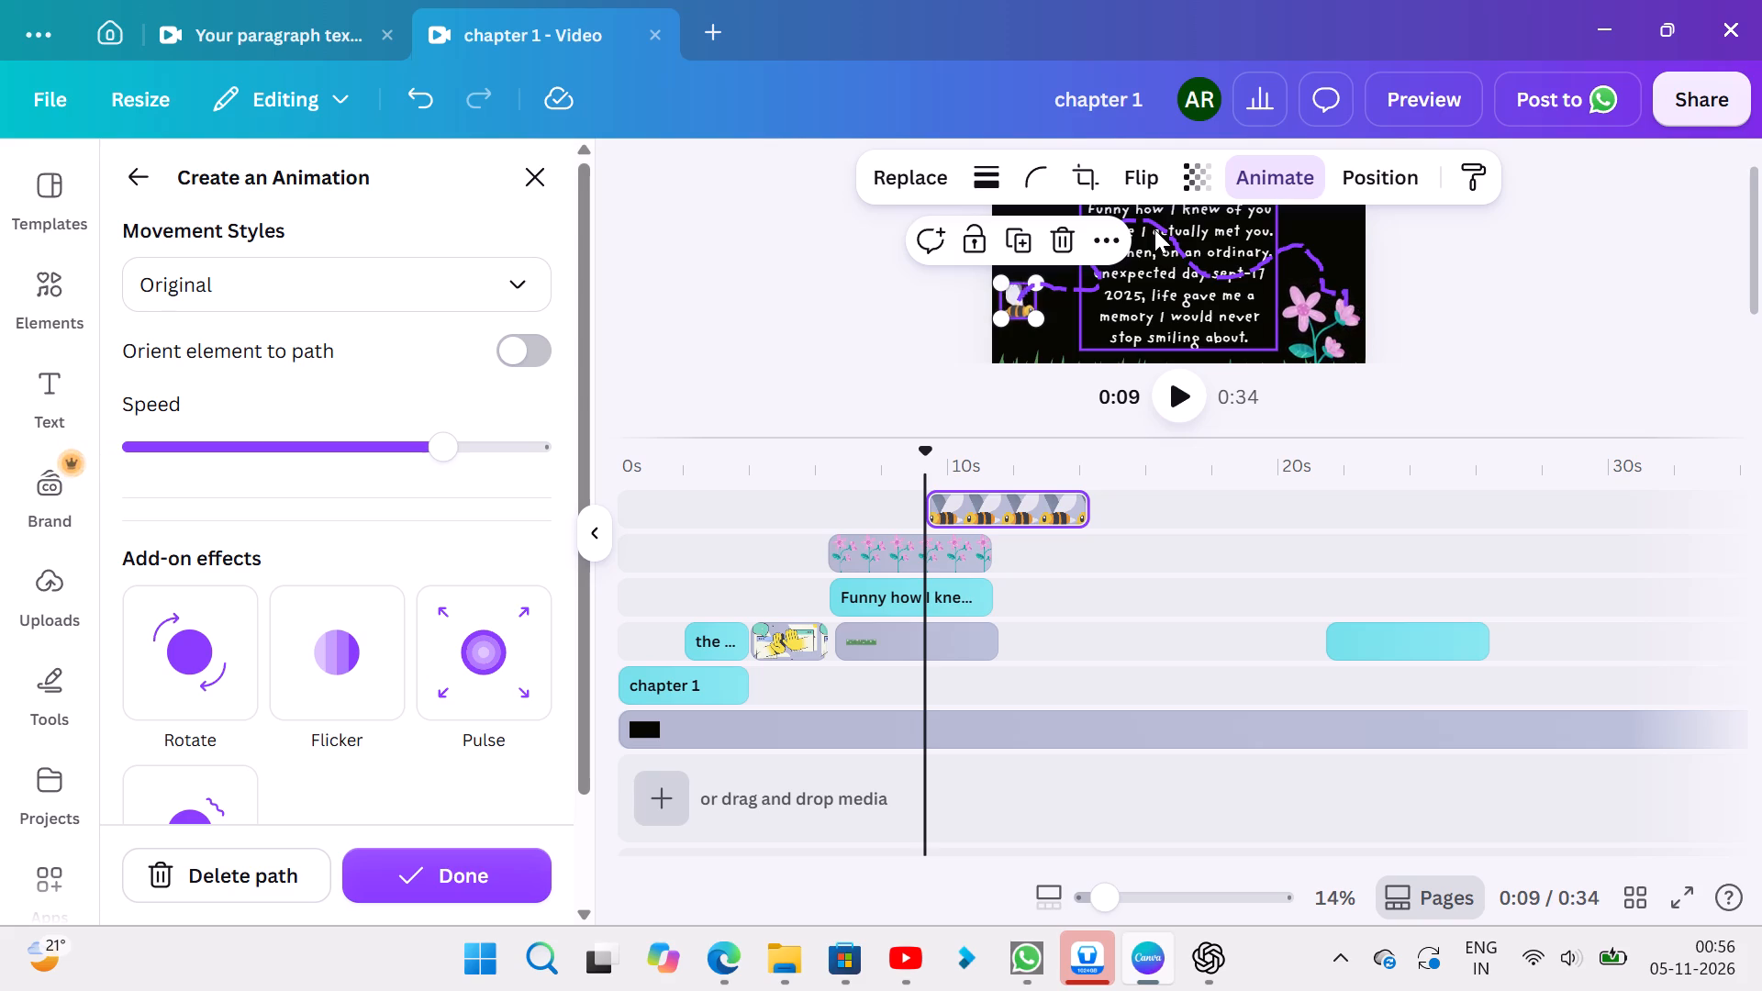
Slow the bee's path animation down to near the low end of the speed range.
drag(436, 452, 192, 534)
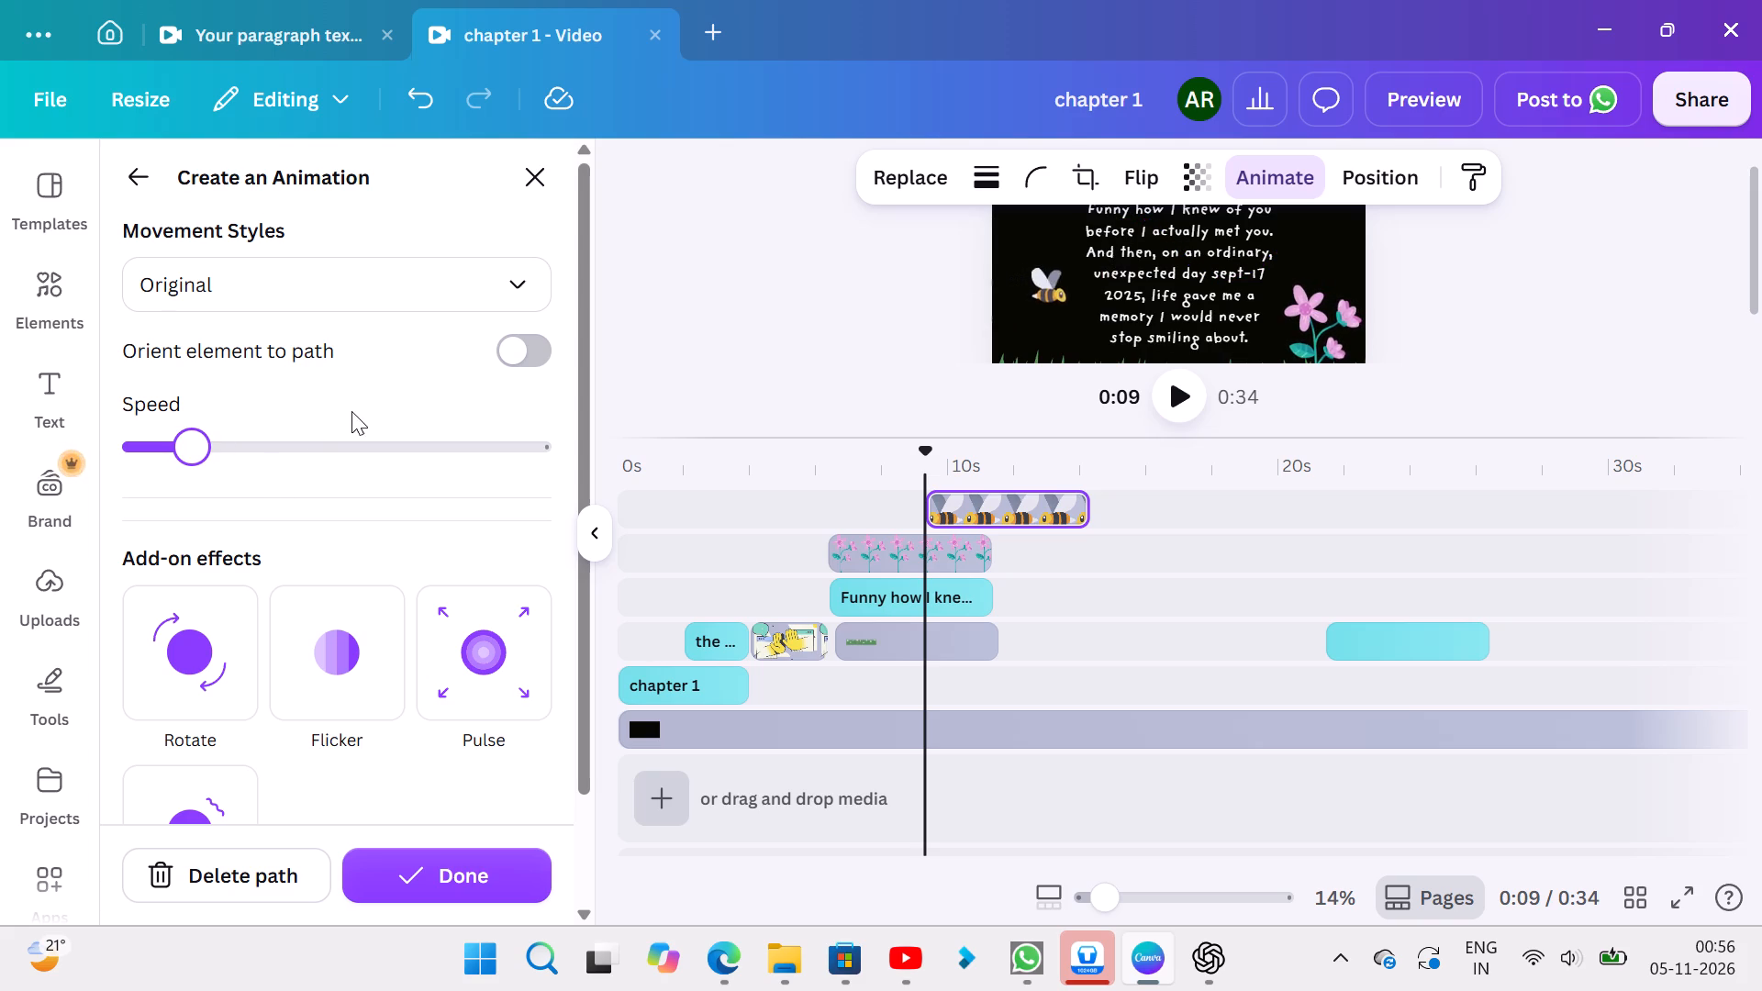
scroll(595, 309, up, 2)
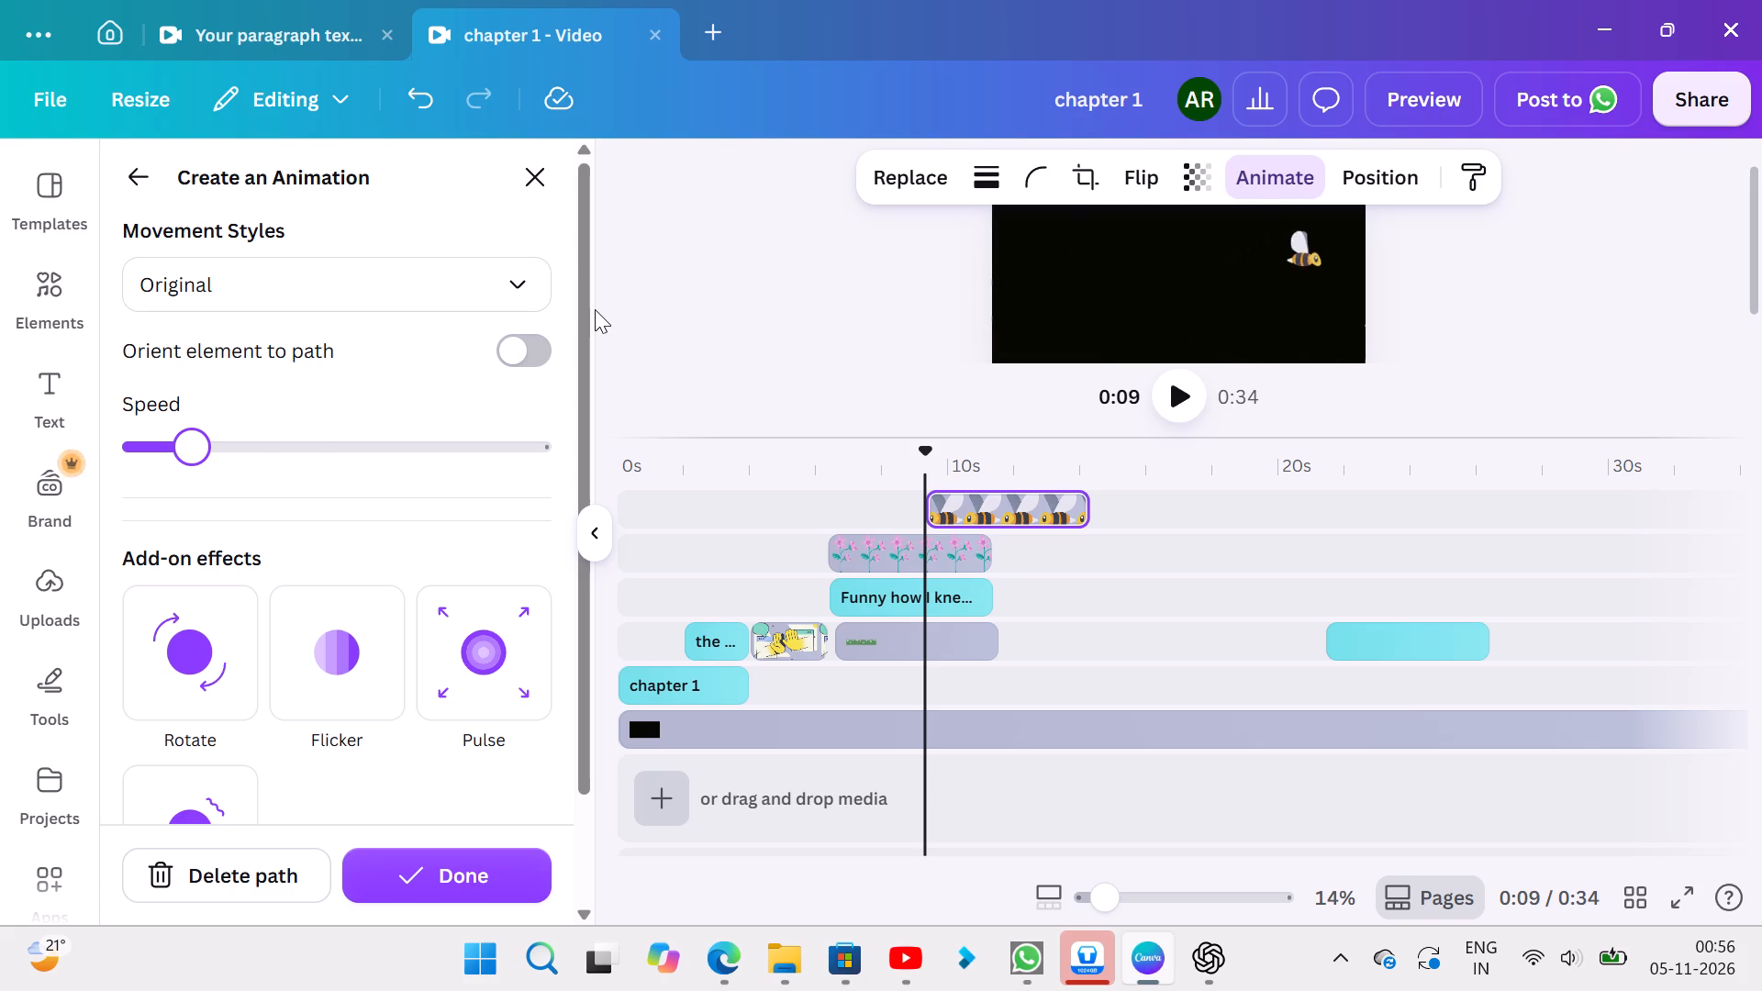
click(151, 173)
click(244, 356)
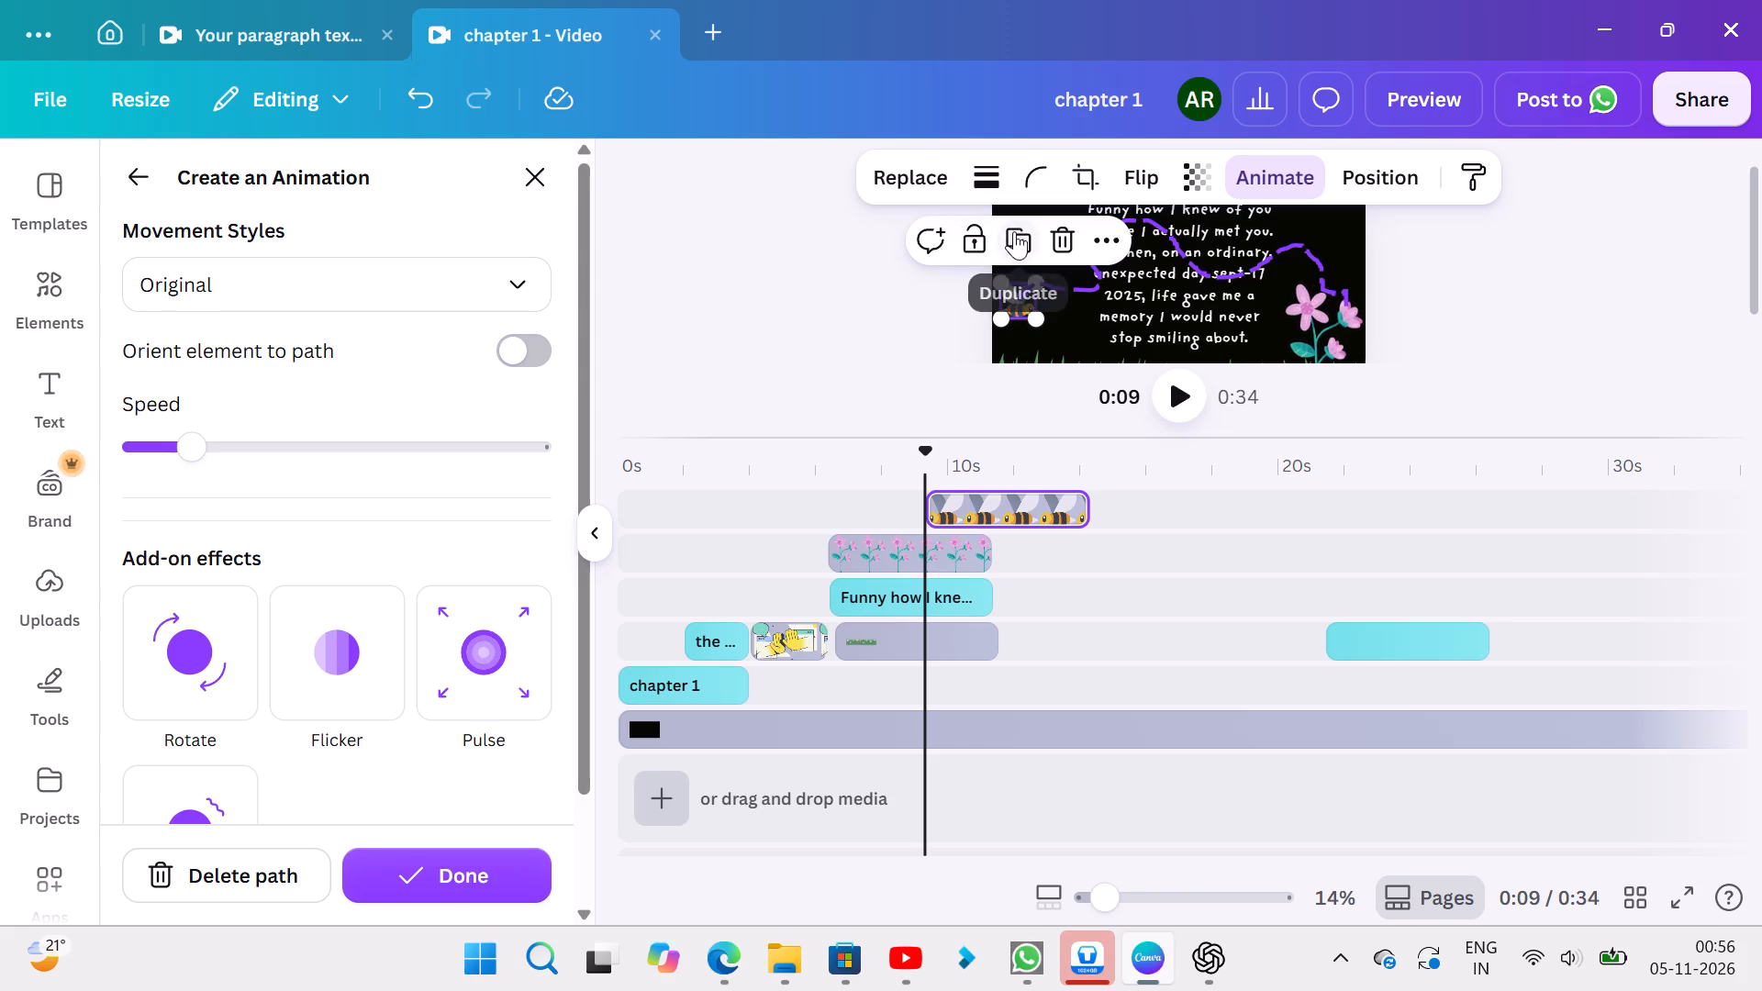
Delete the animated bee from the frame.
click(1086, 229)
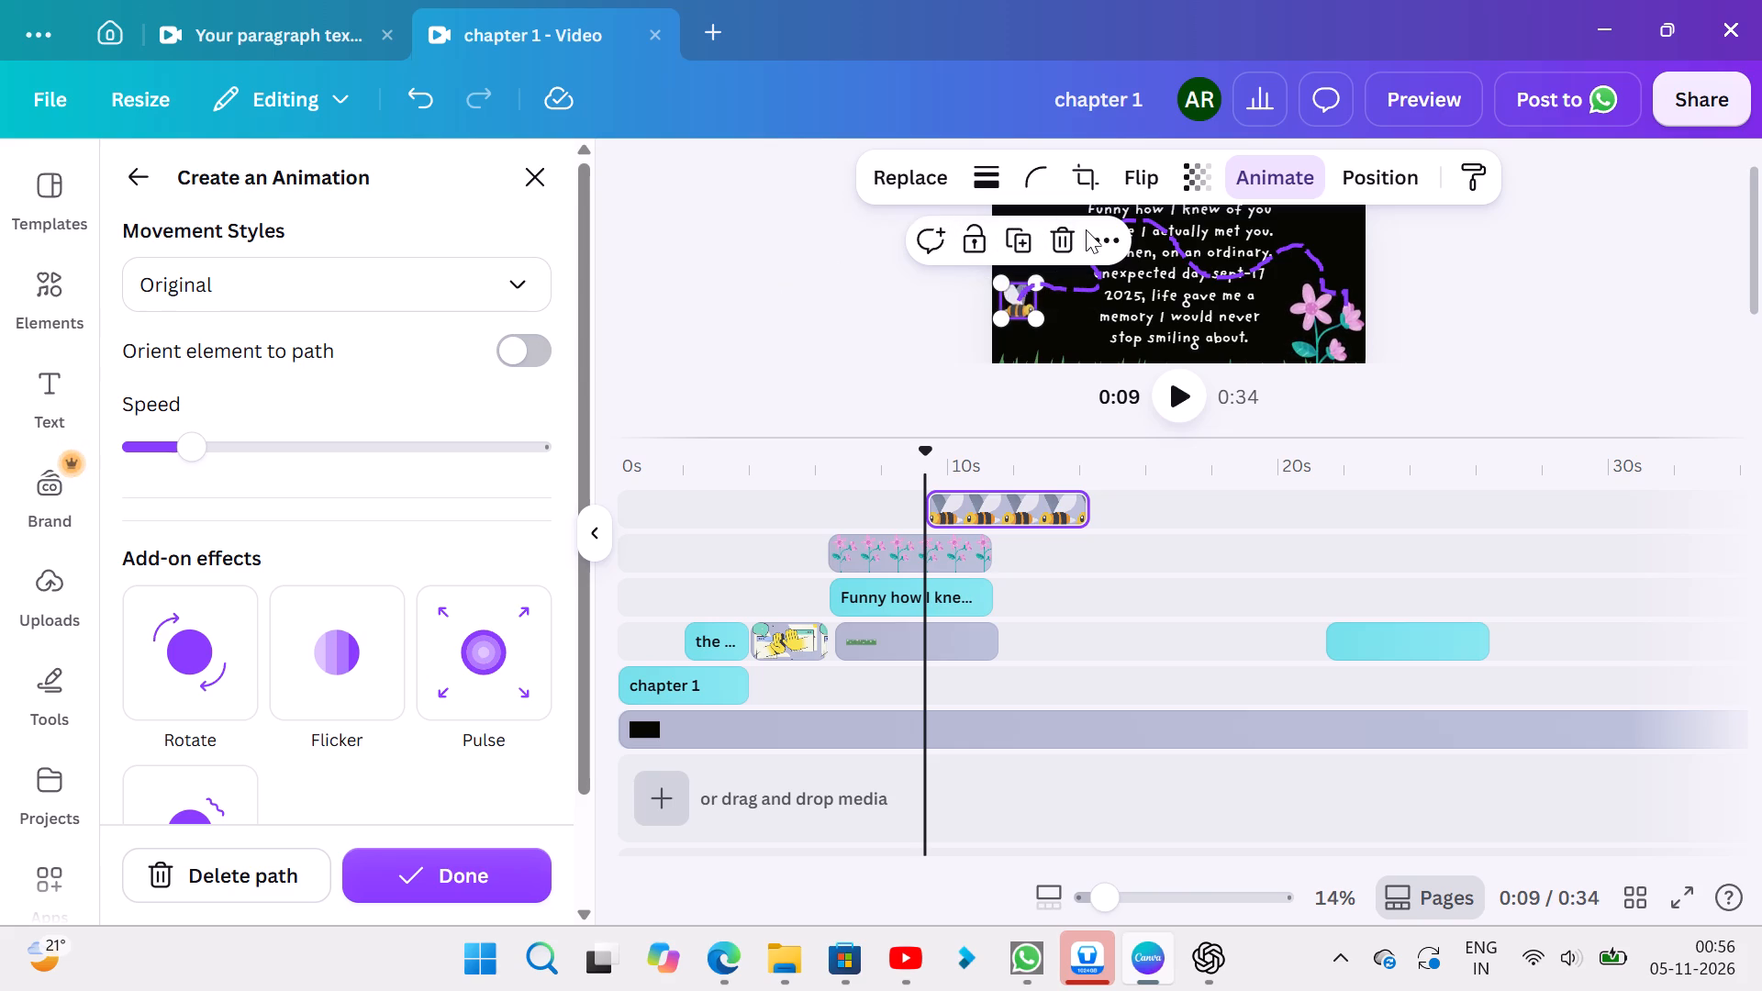
click(1065, 234)
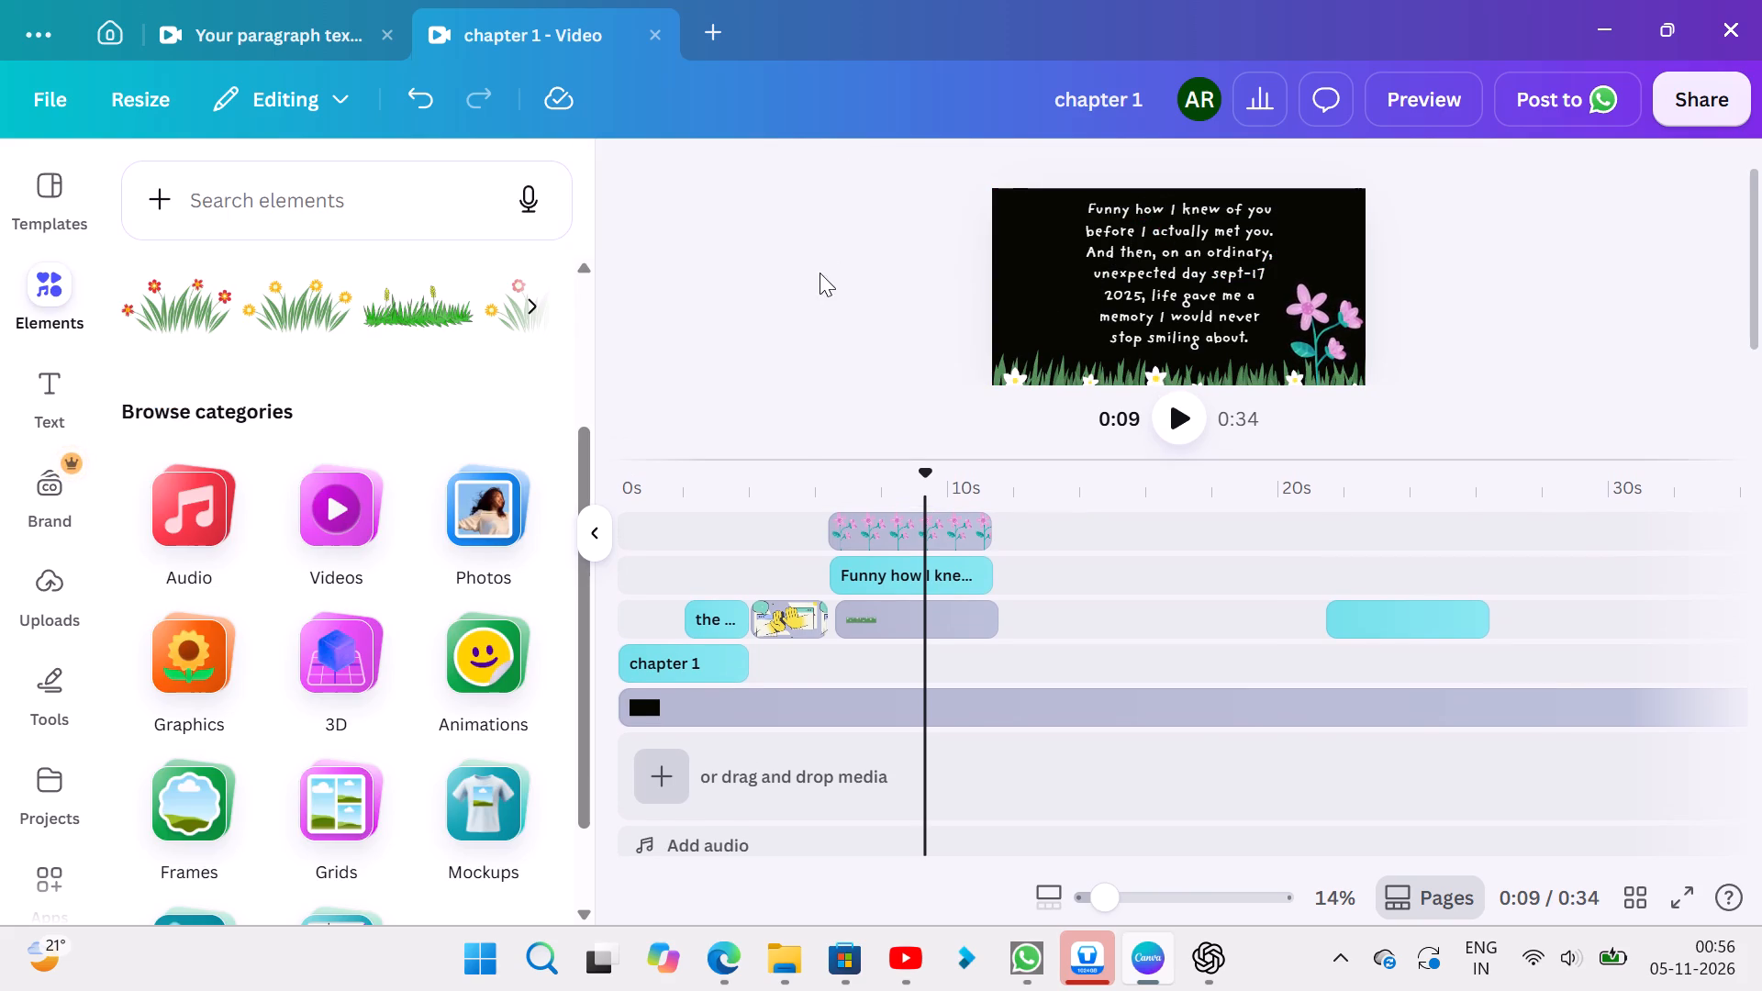
Search the animations for "bee" and add the orange-and-black striped bee with grey wings to the frame.
click(442, 658)
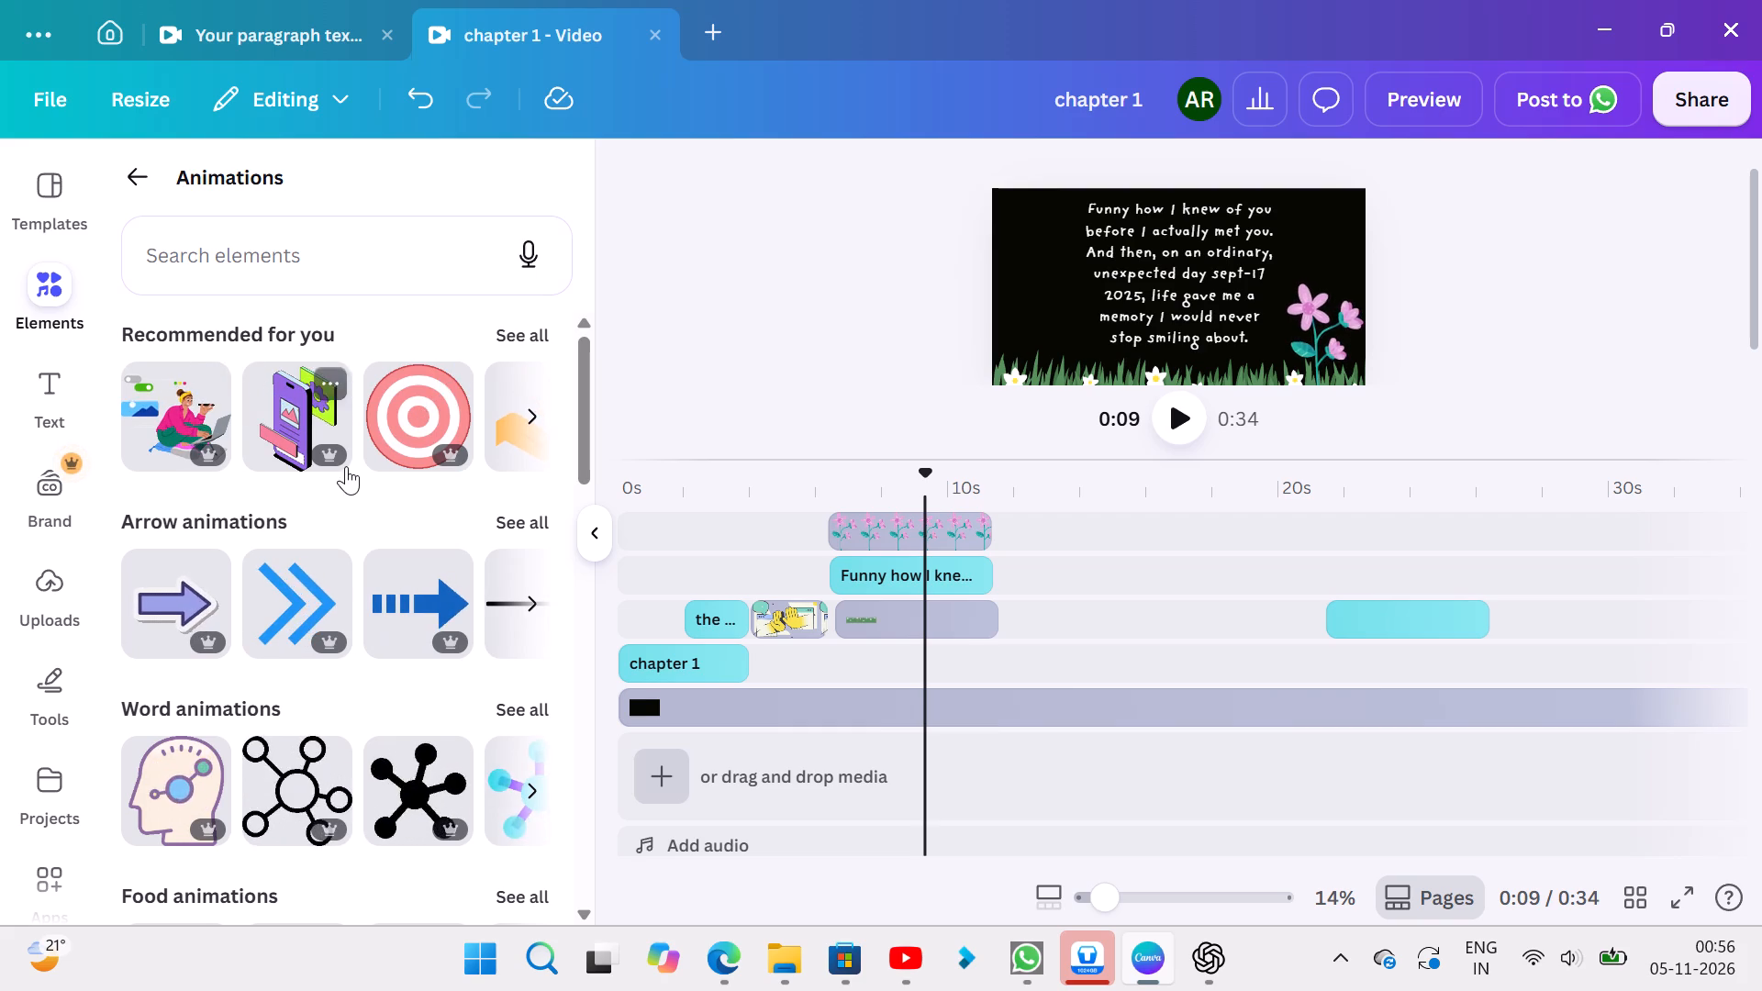
scroll(336, 277, down, 1)
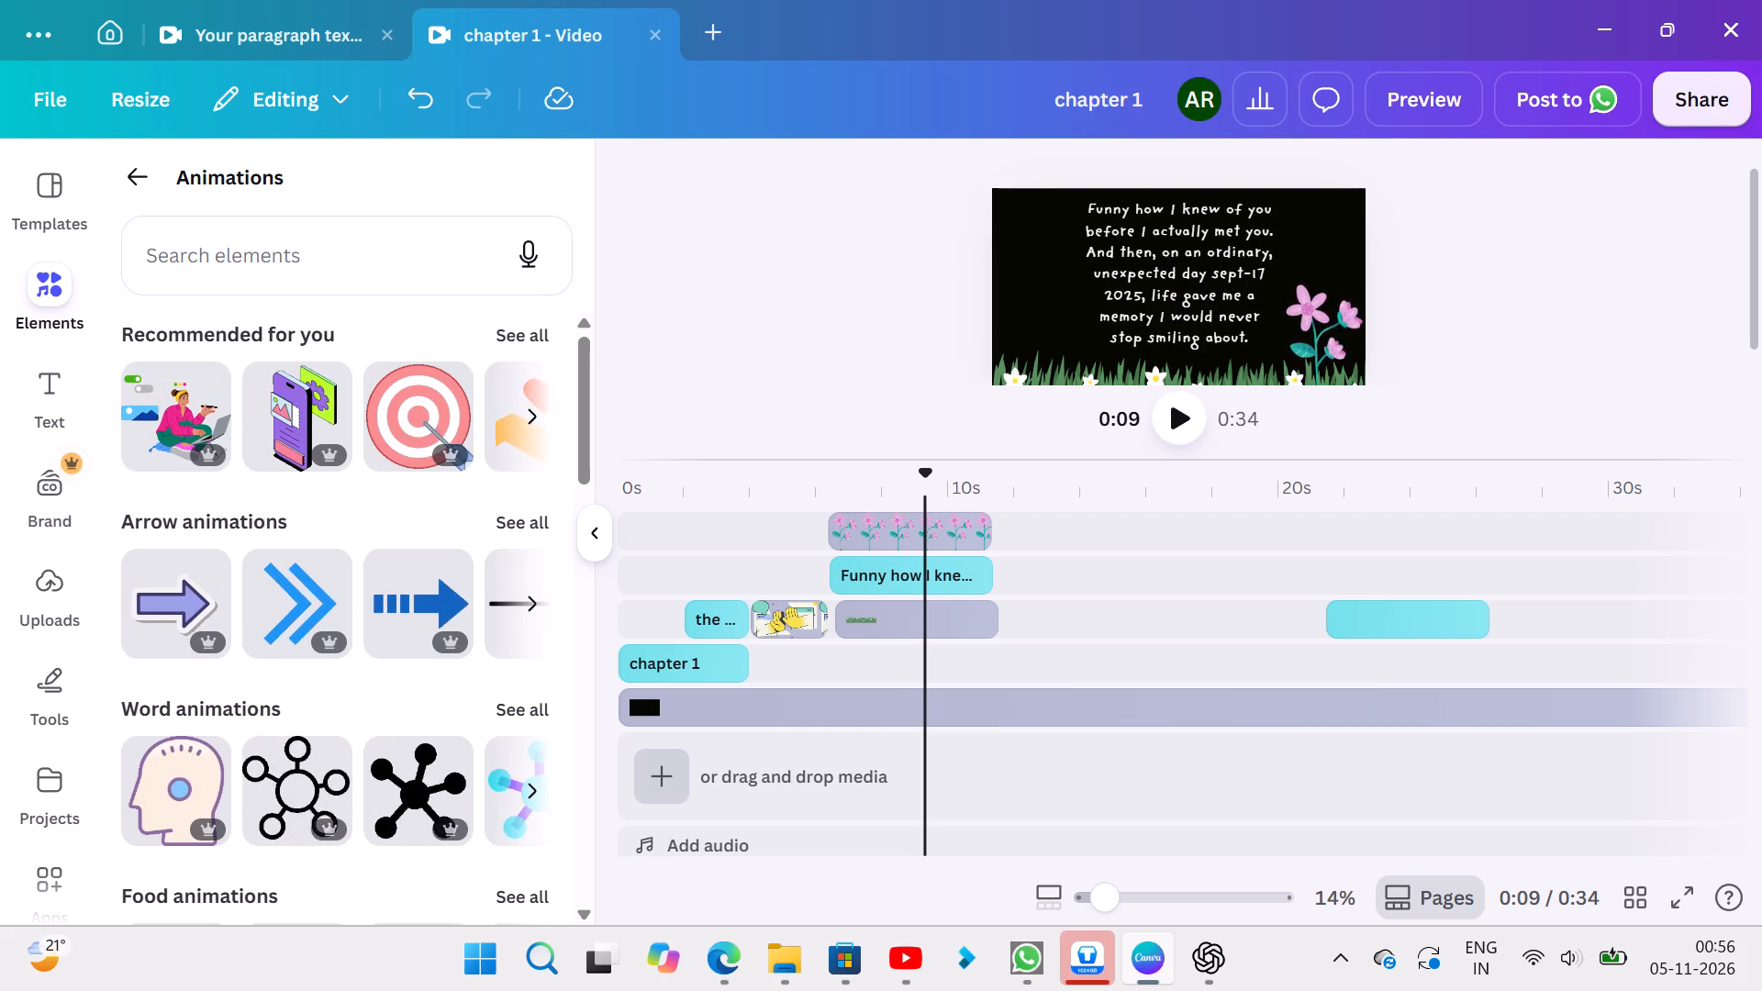
click(336, 277)
text(bee)
key(space)
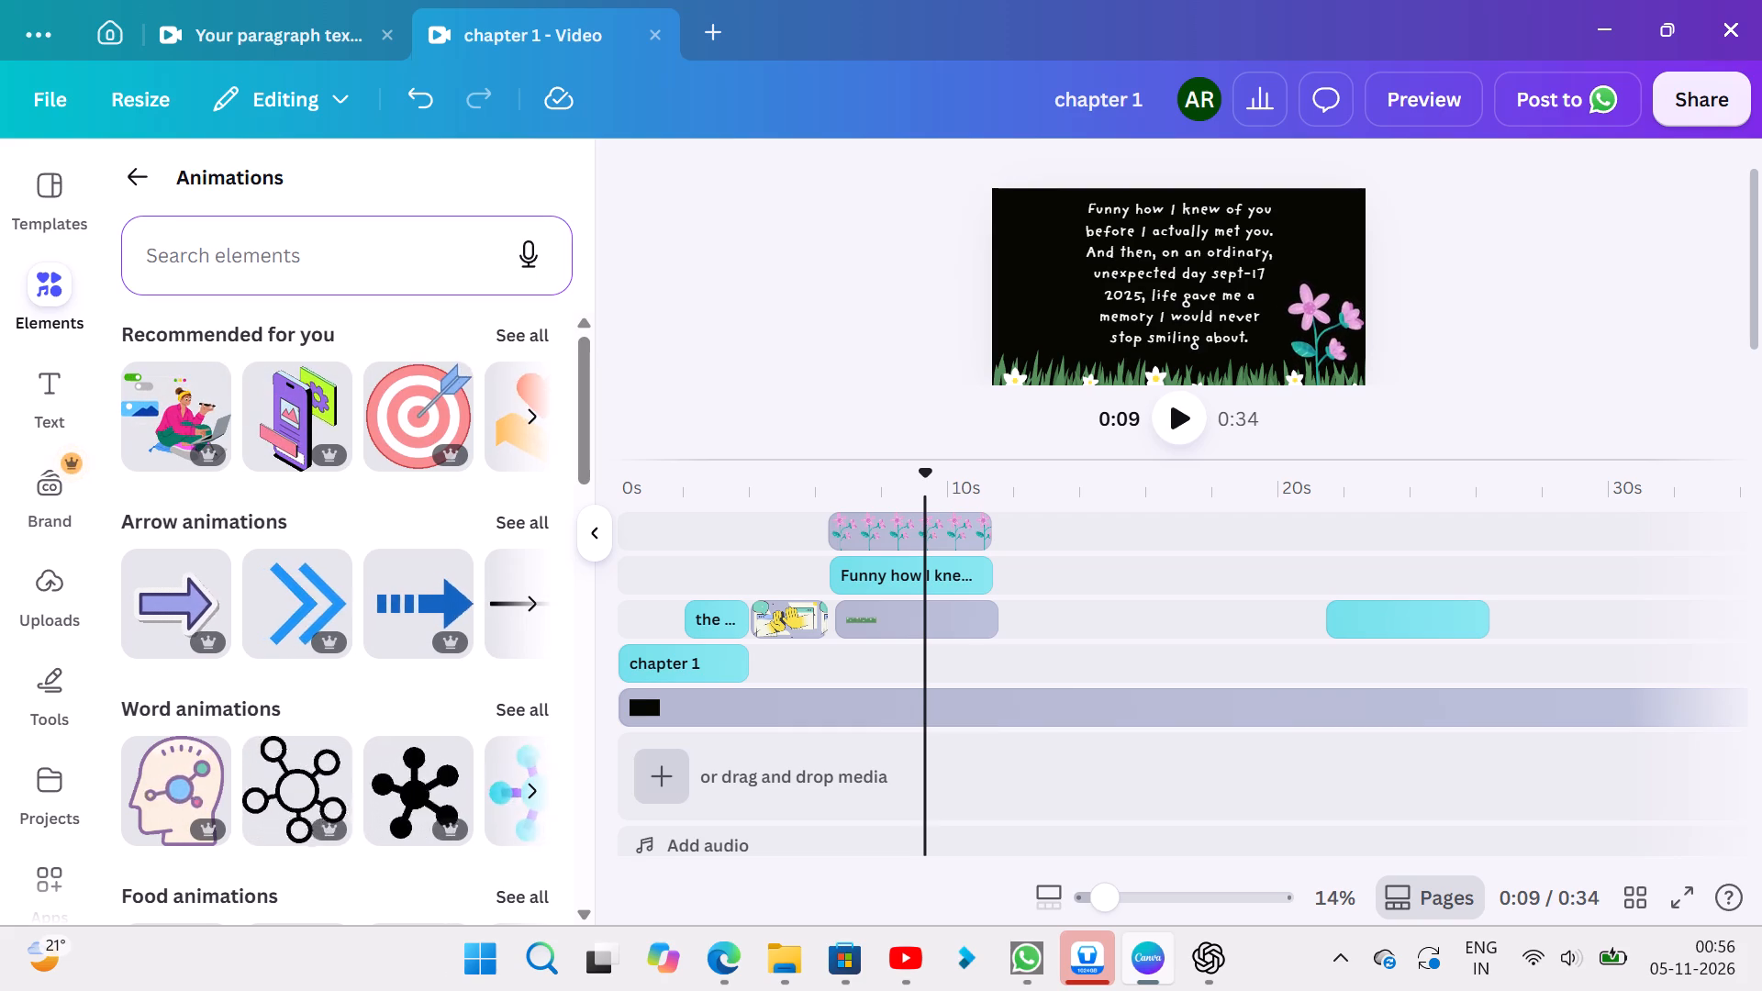
click(336, 277)
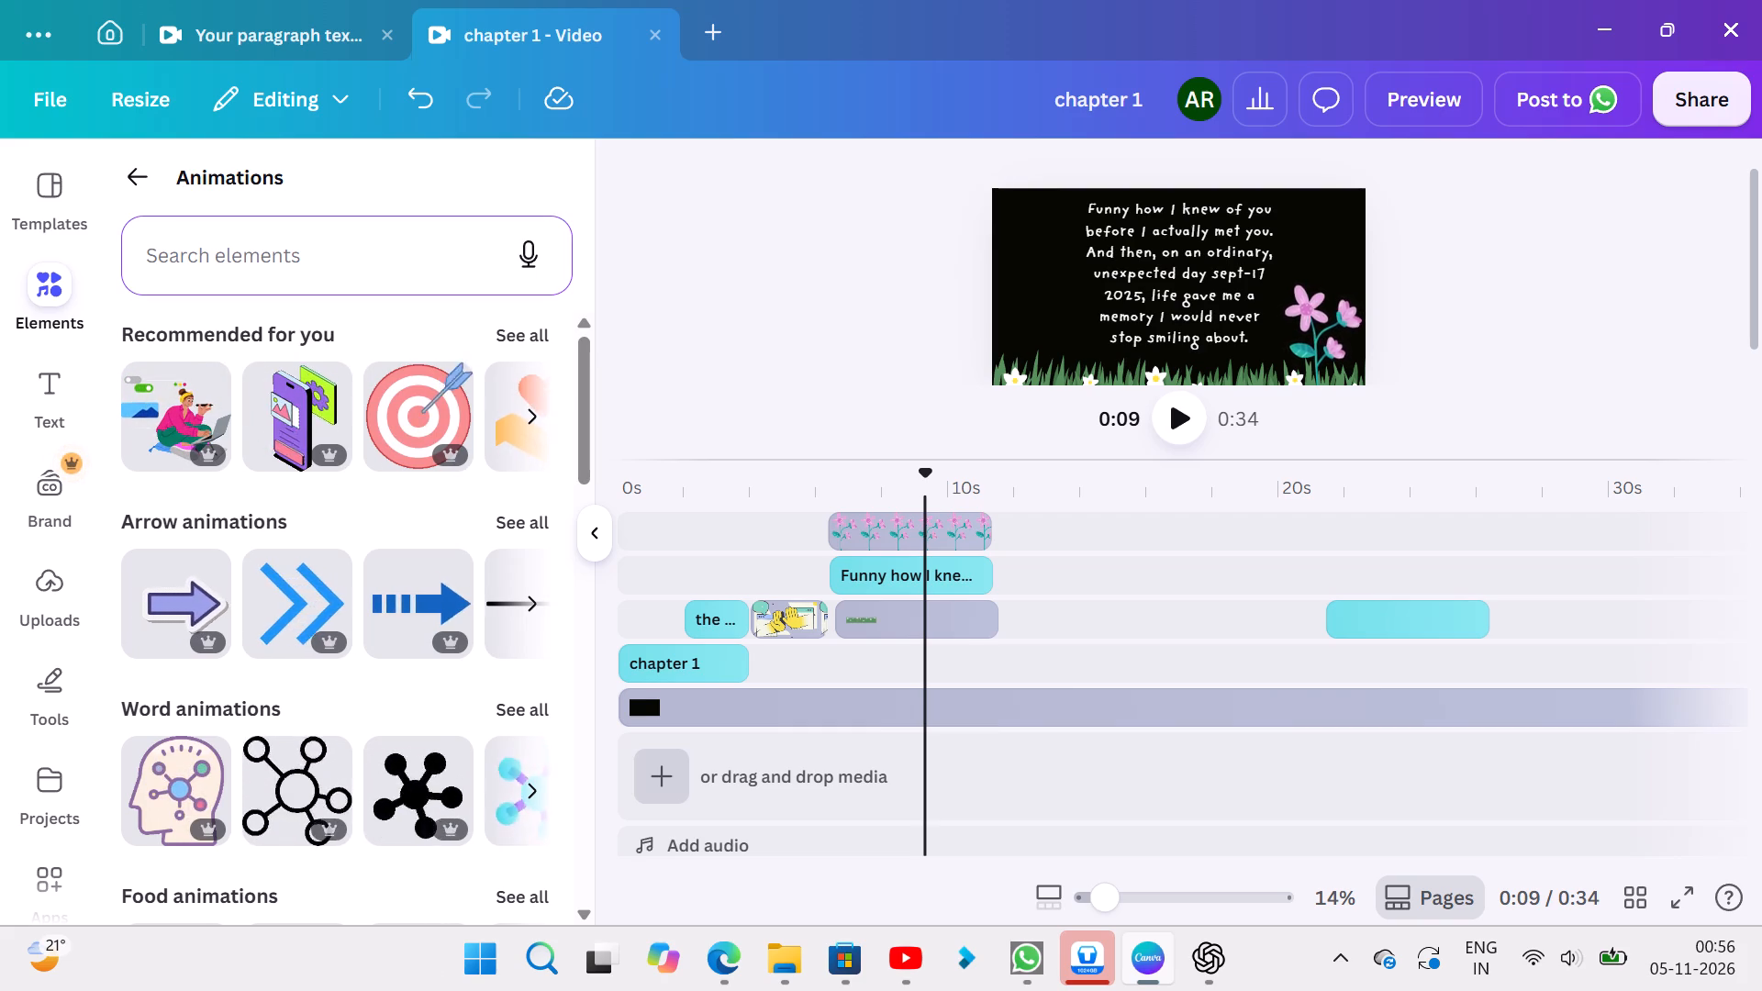
click(285, 244)
key(h)
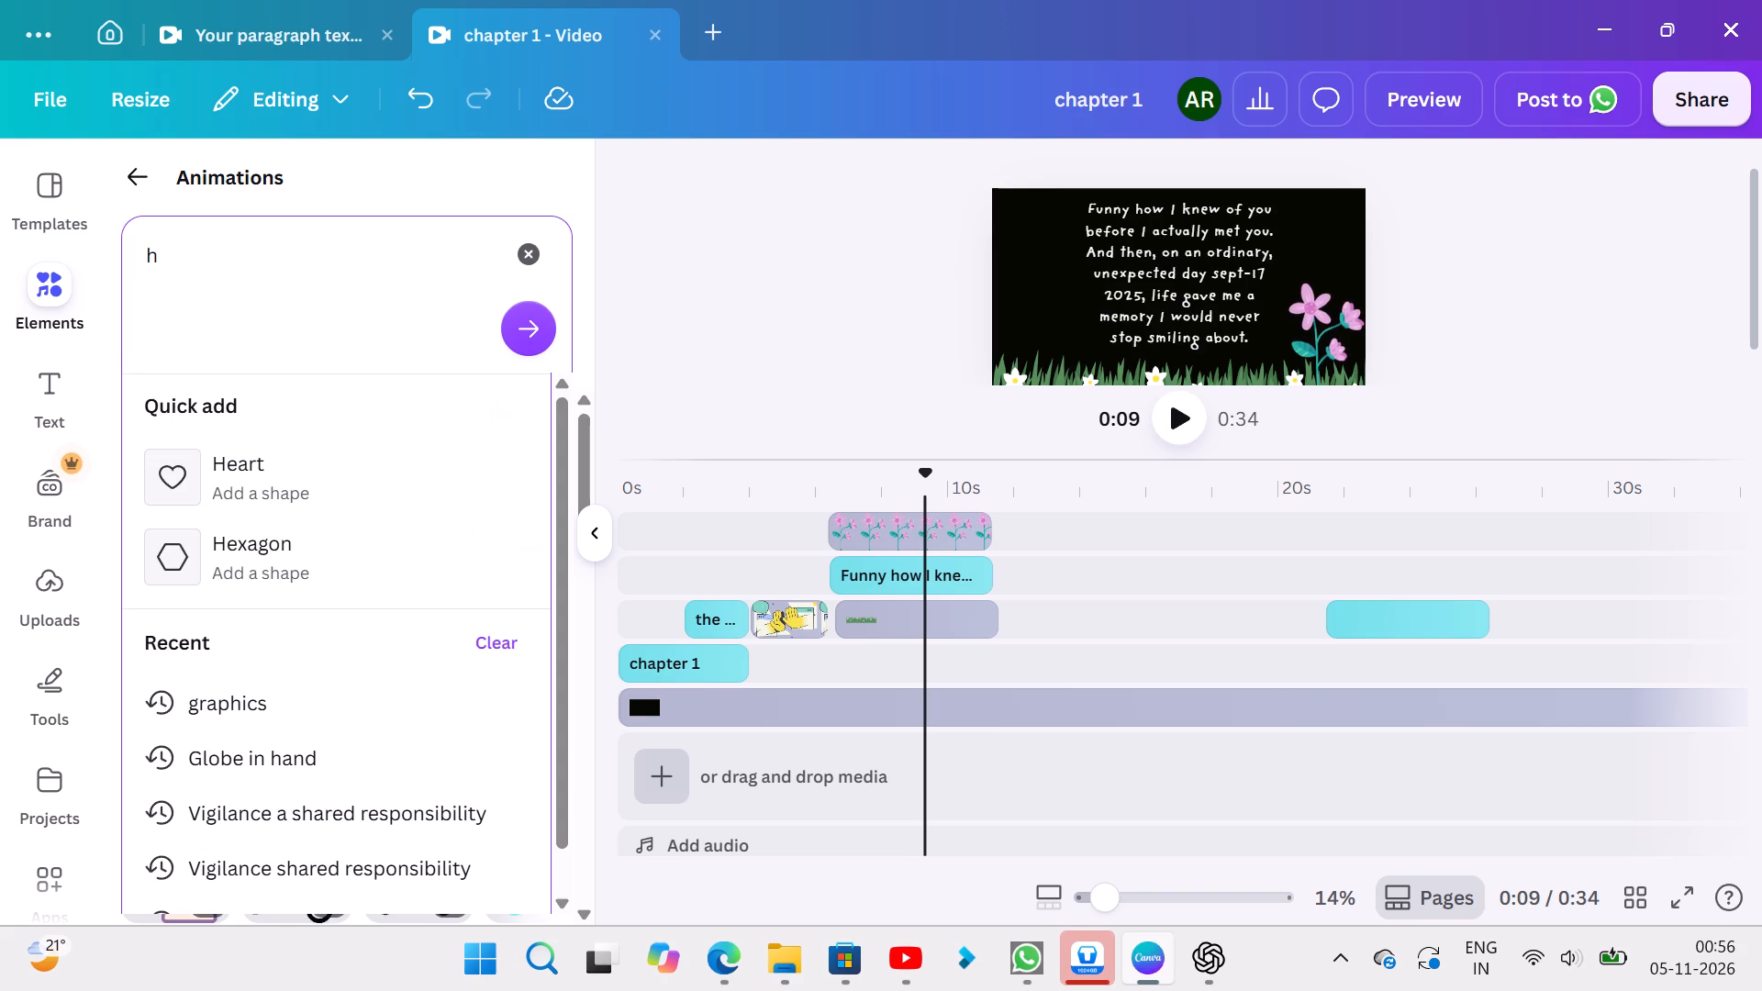
key(BackSpace)
text(bee)
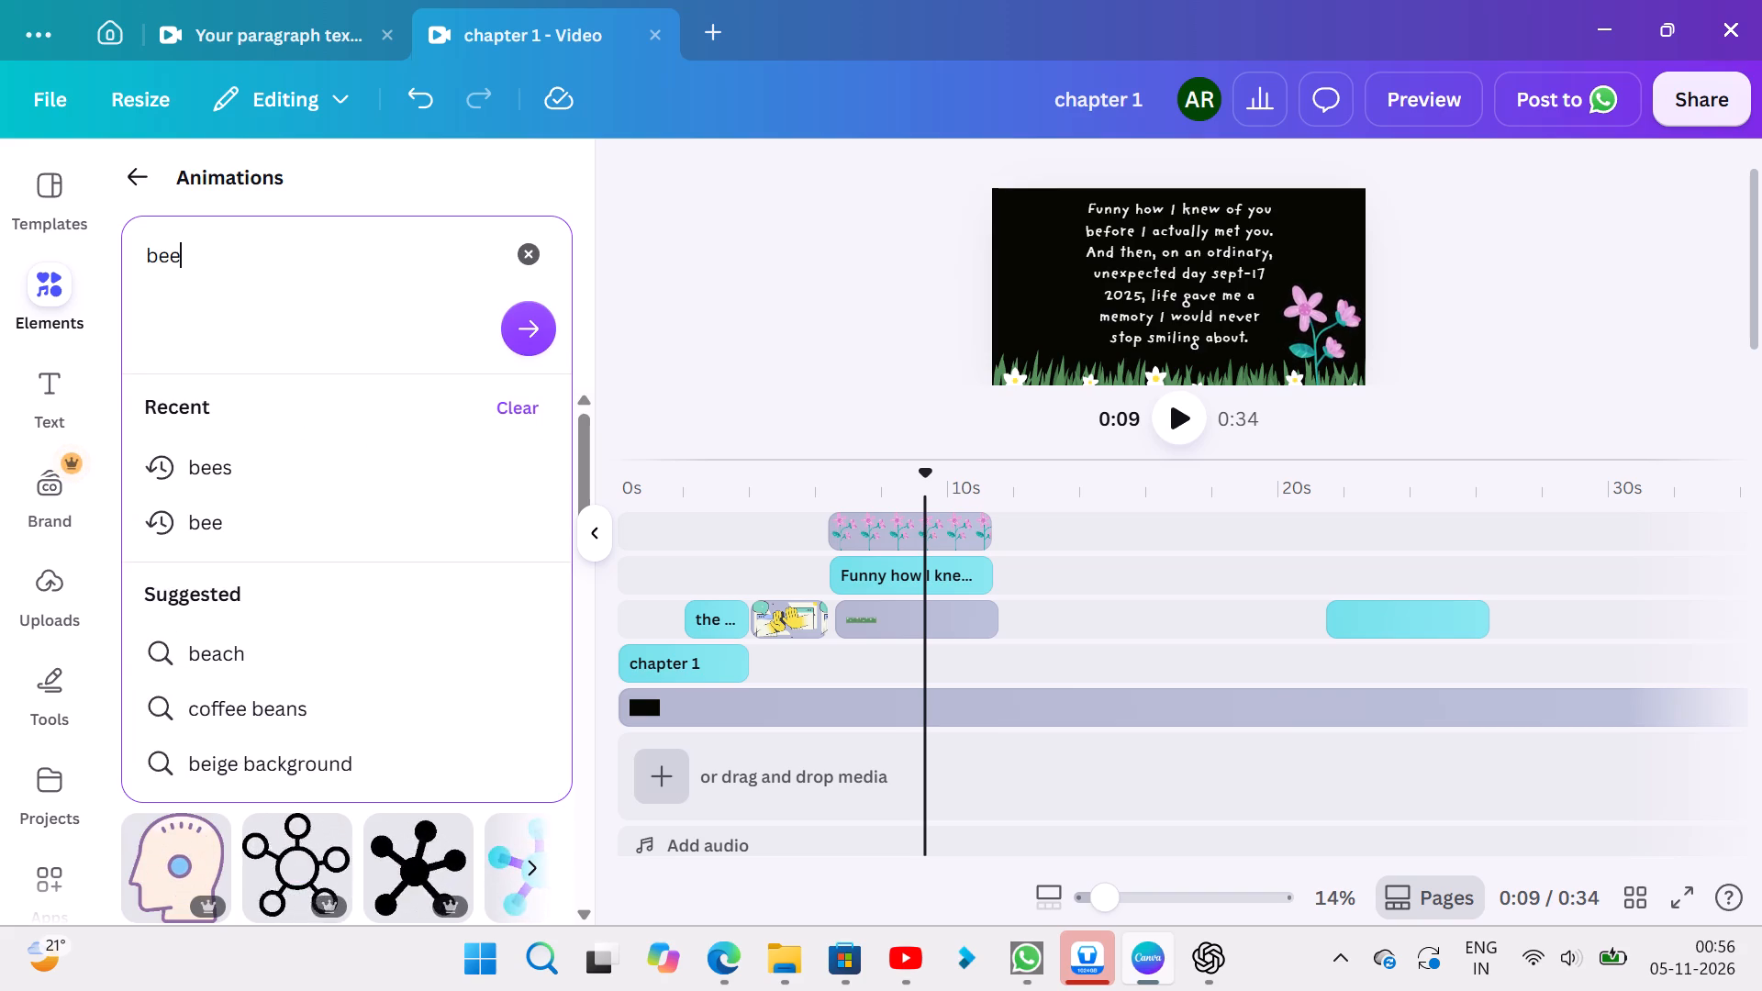
key(Return)
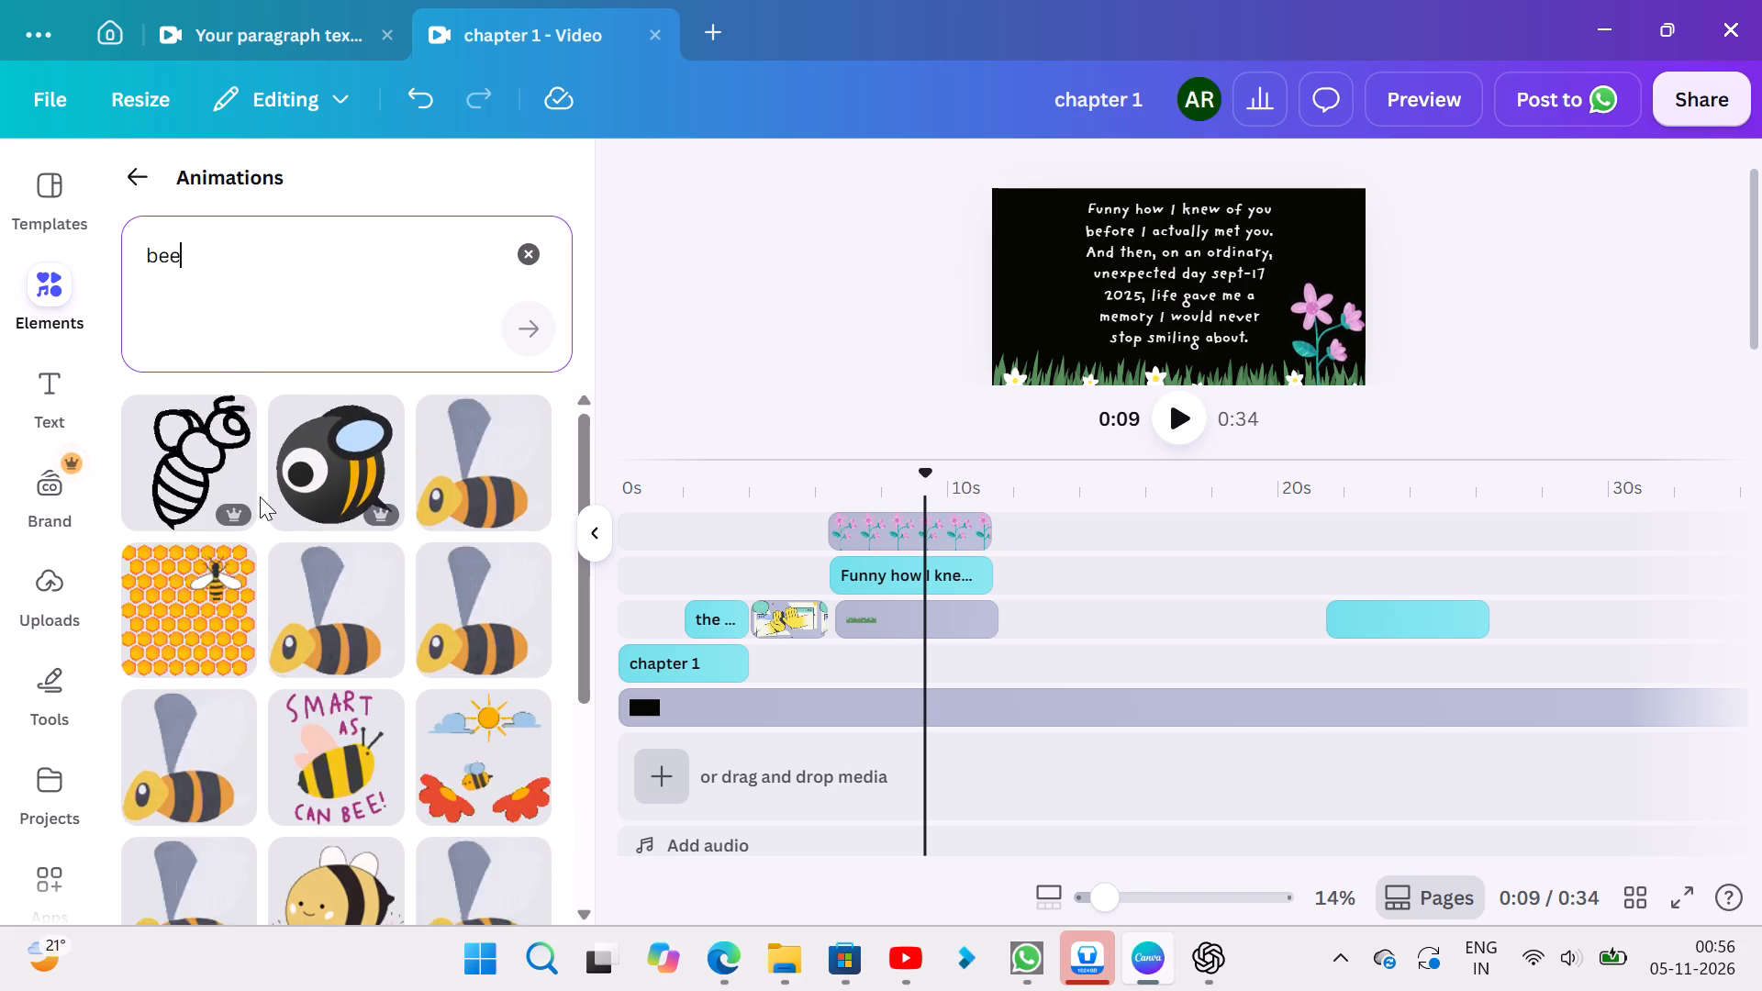
scroll(406, 717, down, 1)
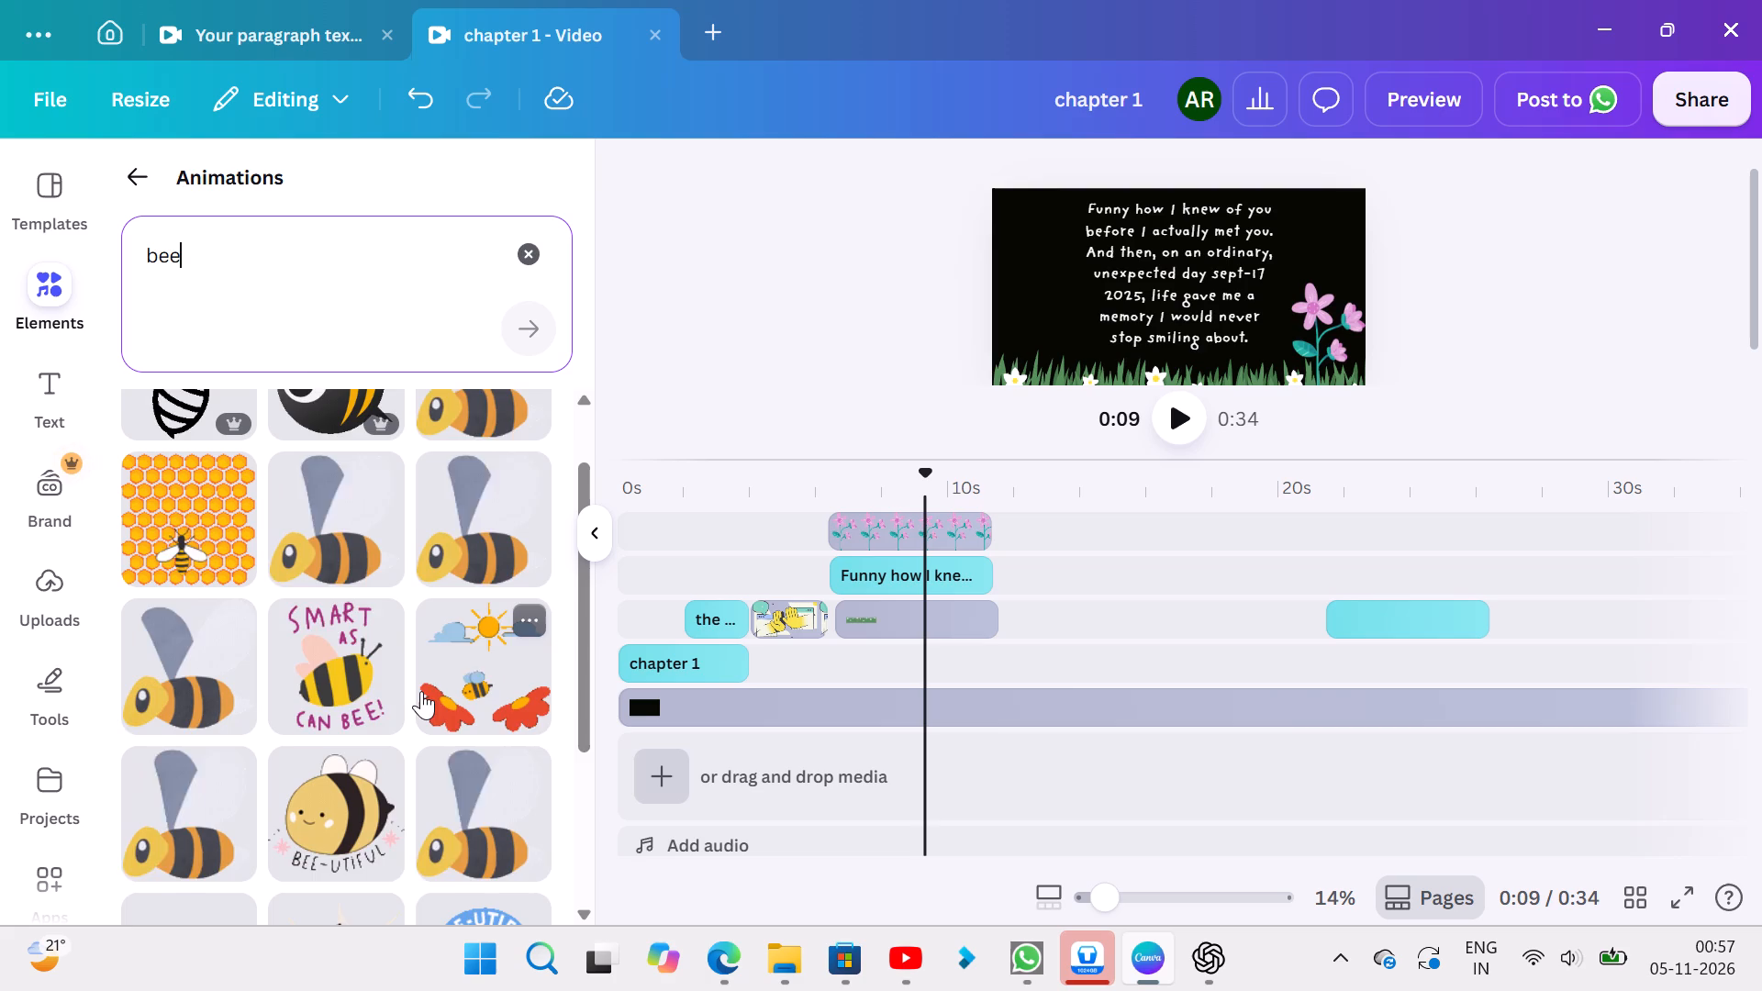
scroll(421, 691, up, 1)
click(501, 546)
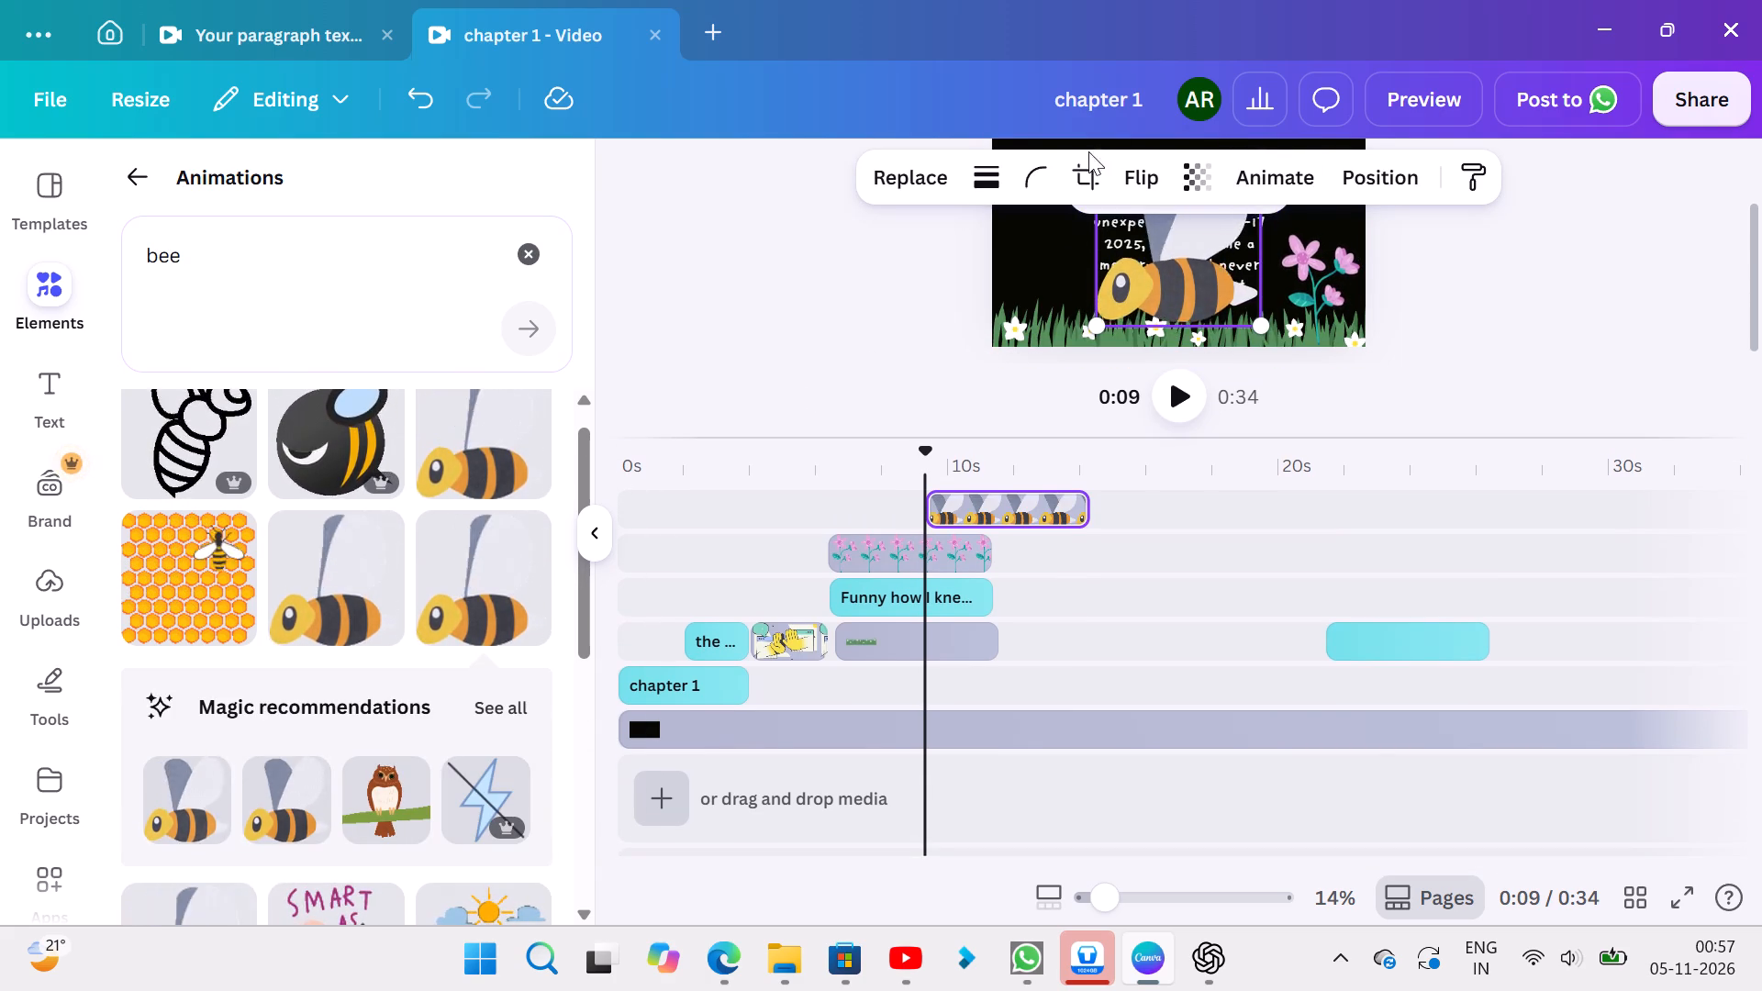
Flip the bee horizontally so that it faces the flowers.
click(1143, 186)
click(1143, 263)
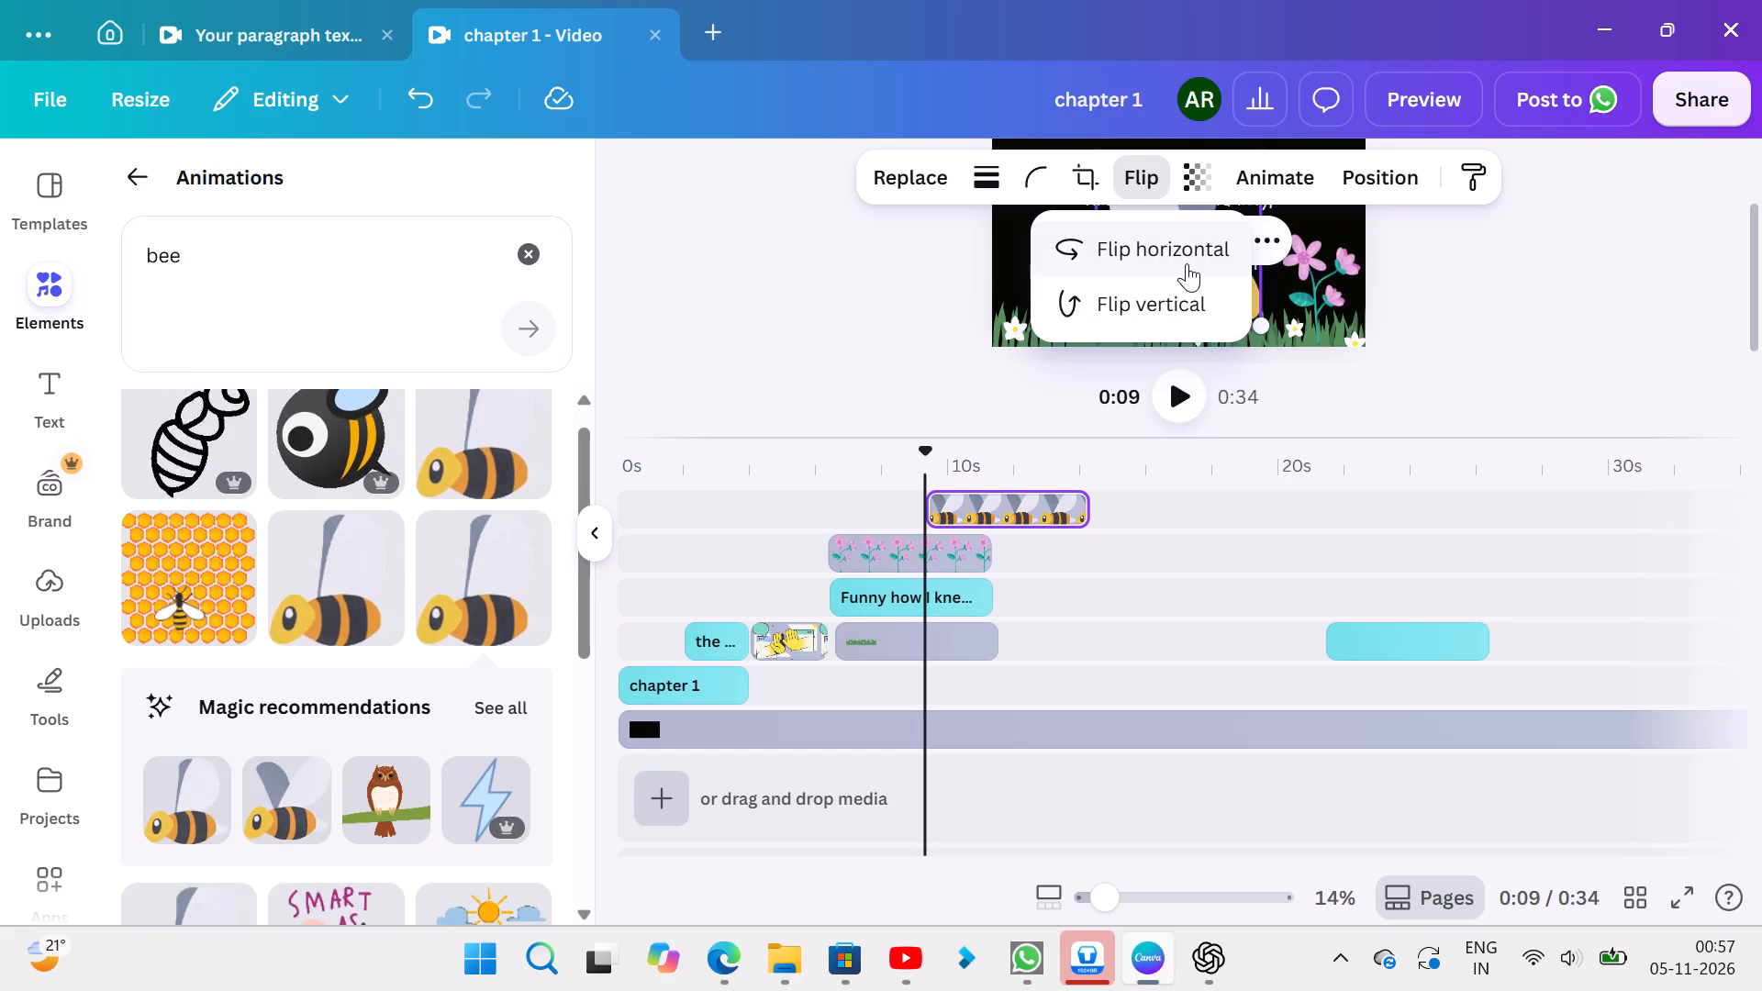
click(1187, 263)
click(1501, 300)
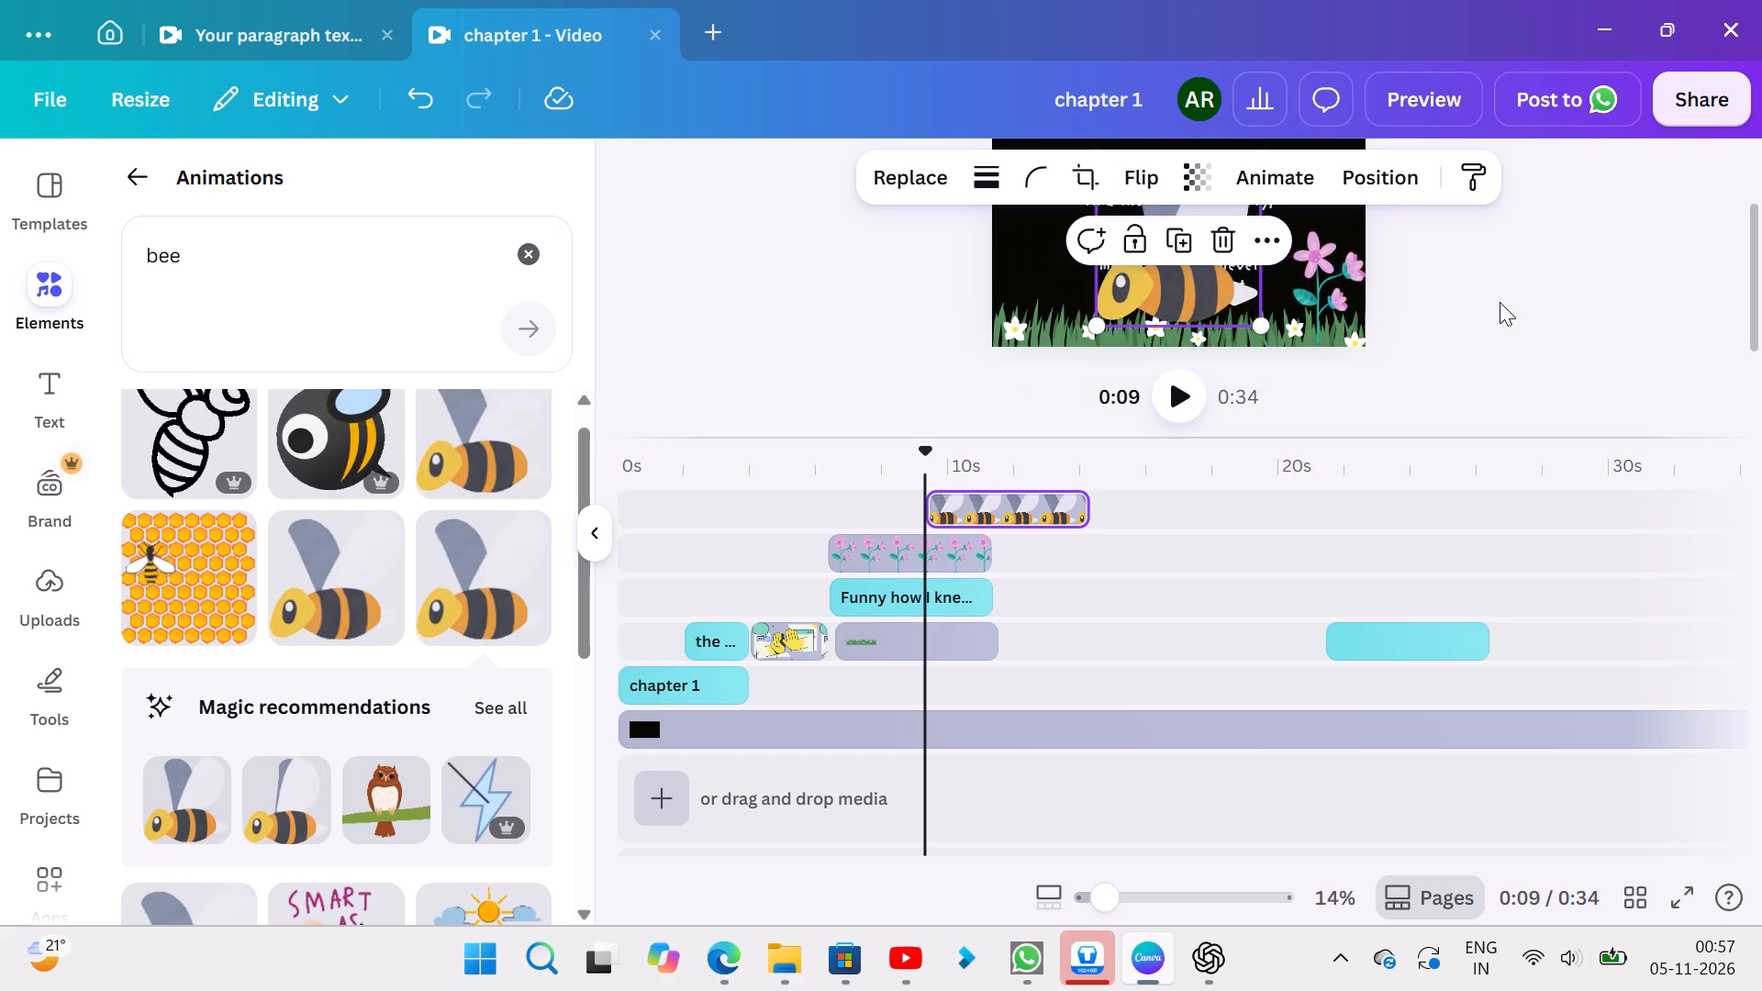
click(1131, 170)
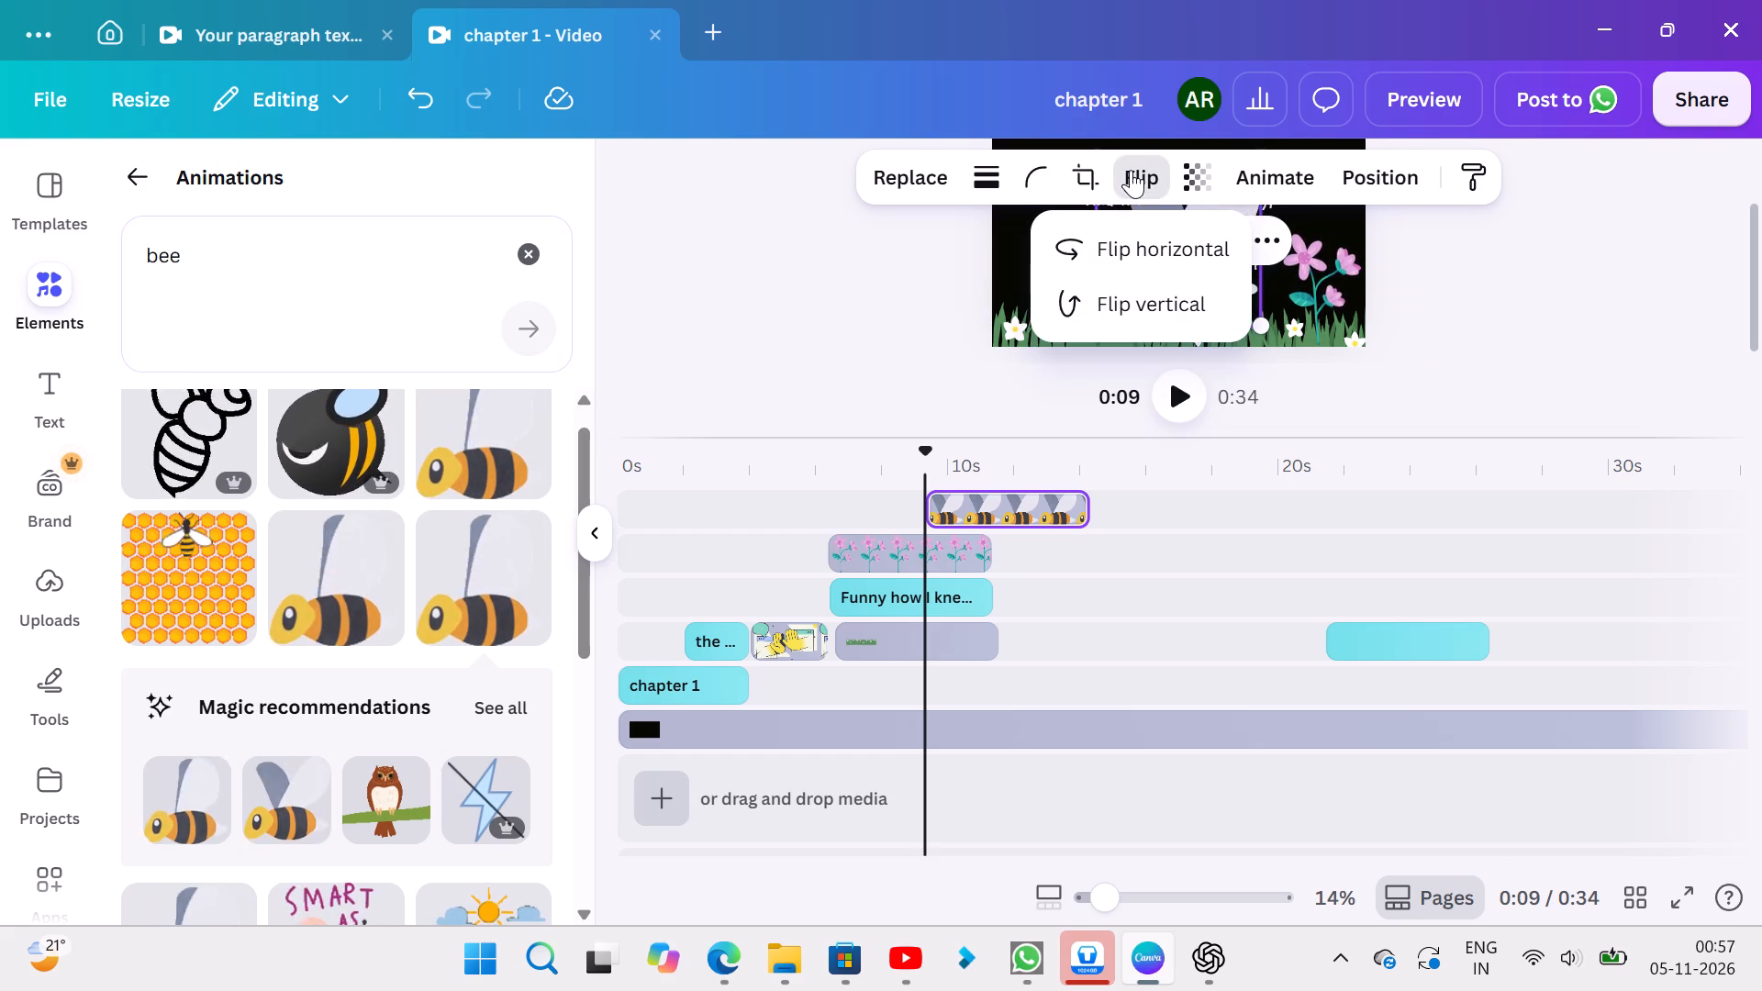
click(1141, 253)
click(1526, 298)
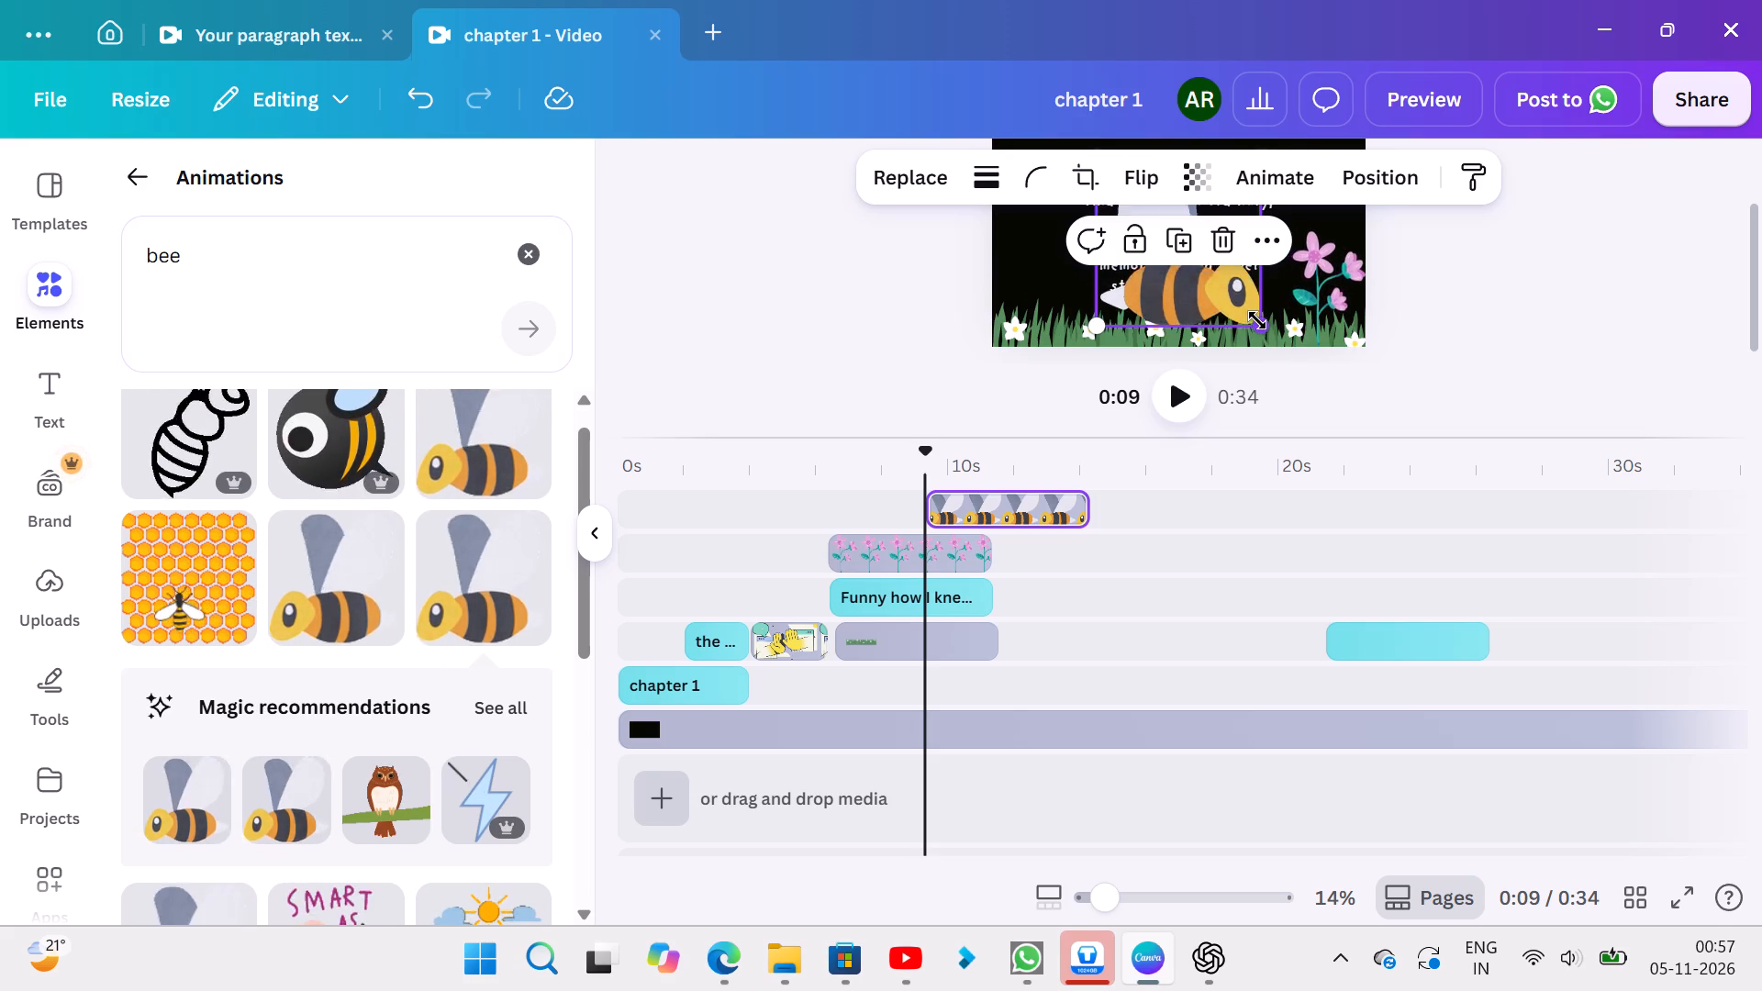
Shrink the bee to about 168 by 171 and place it near the frame's left edge, beside the text's third line.
drag(1257, 320, 1143, 227)
scroll(1143, 227, up, 1)
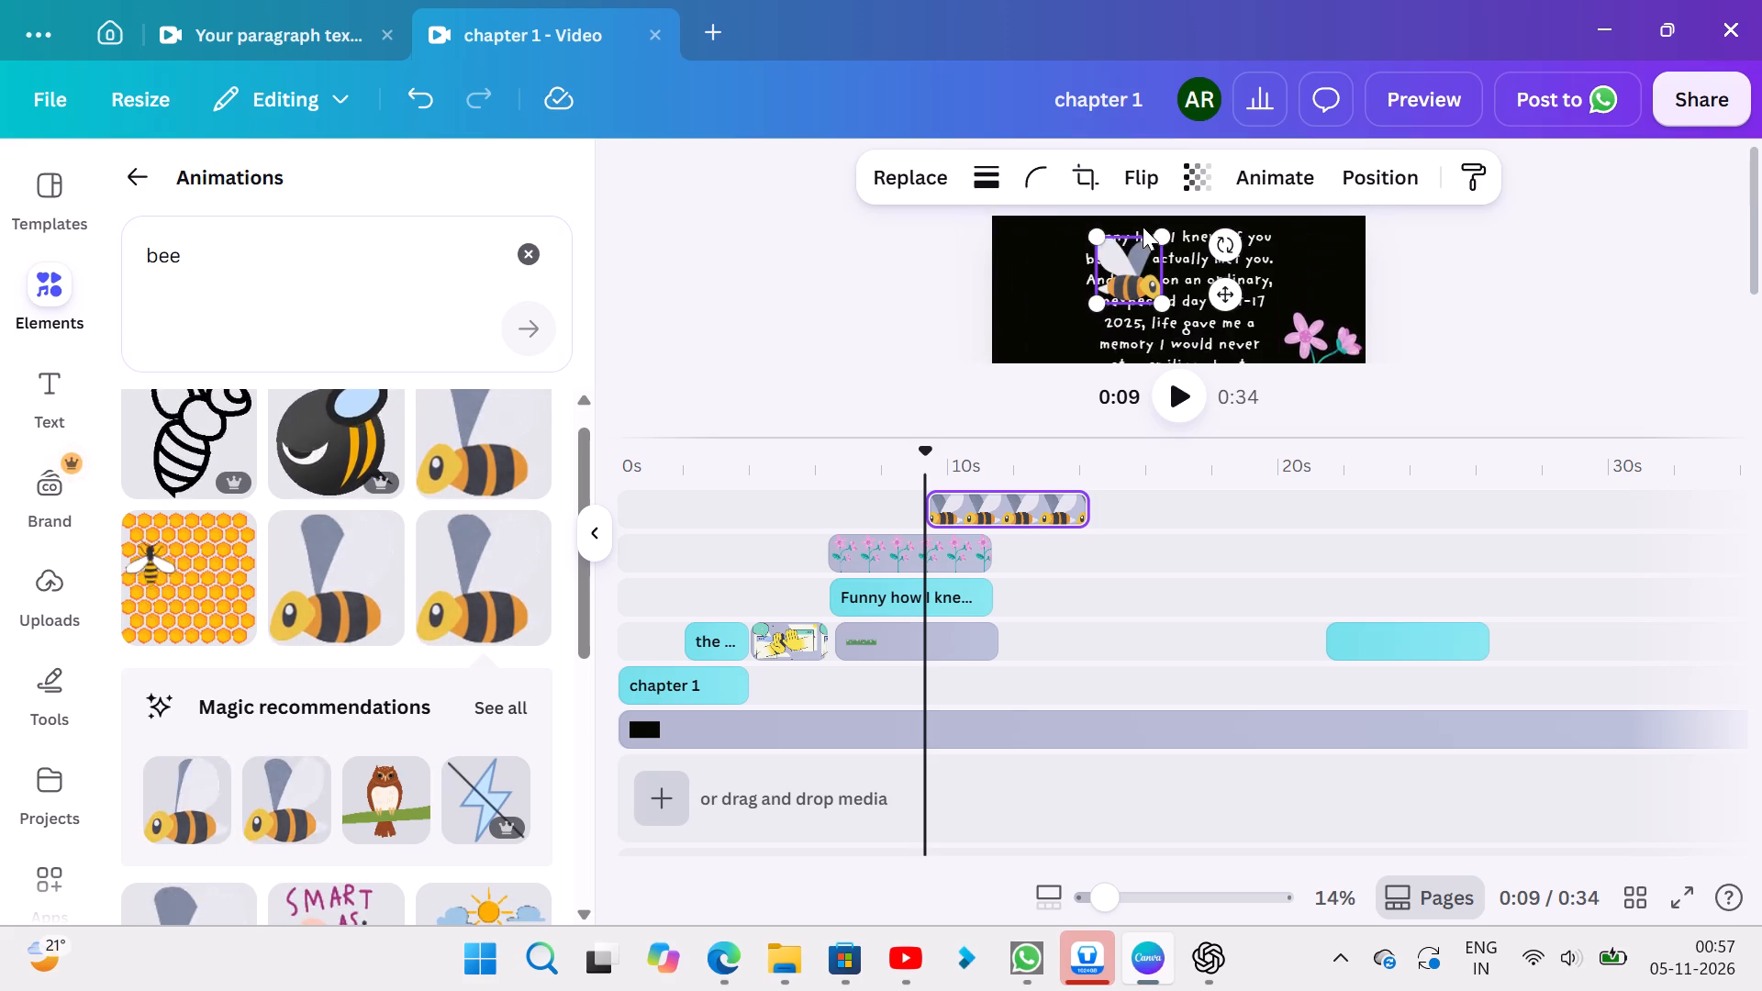
scroll(1143, 227, up, 1)
click(1586, 194)
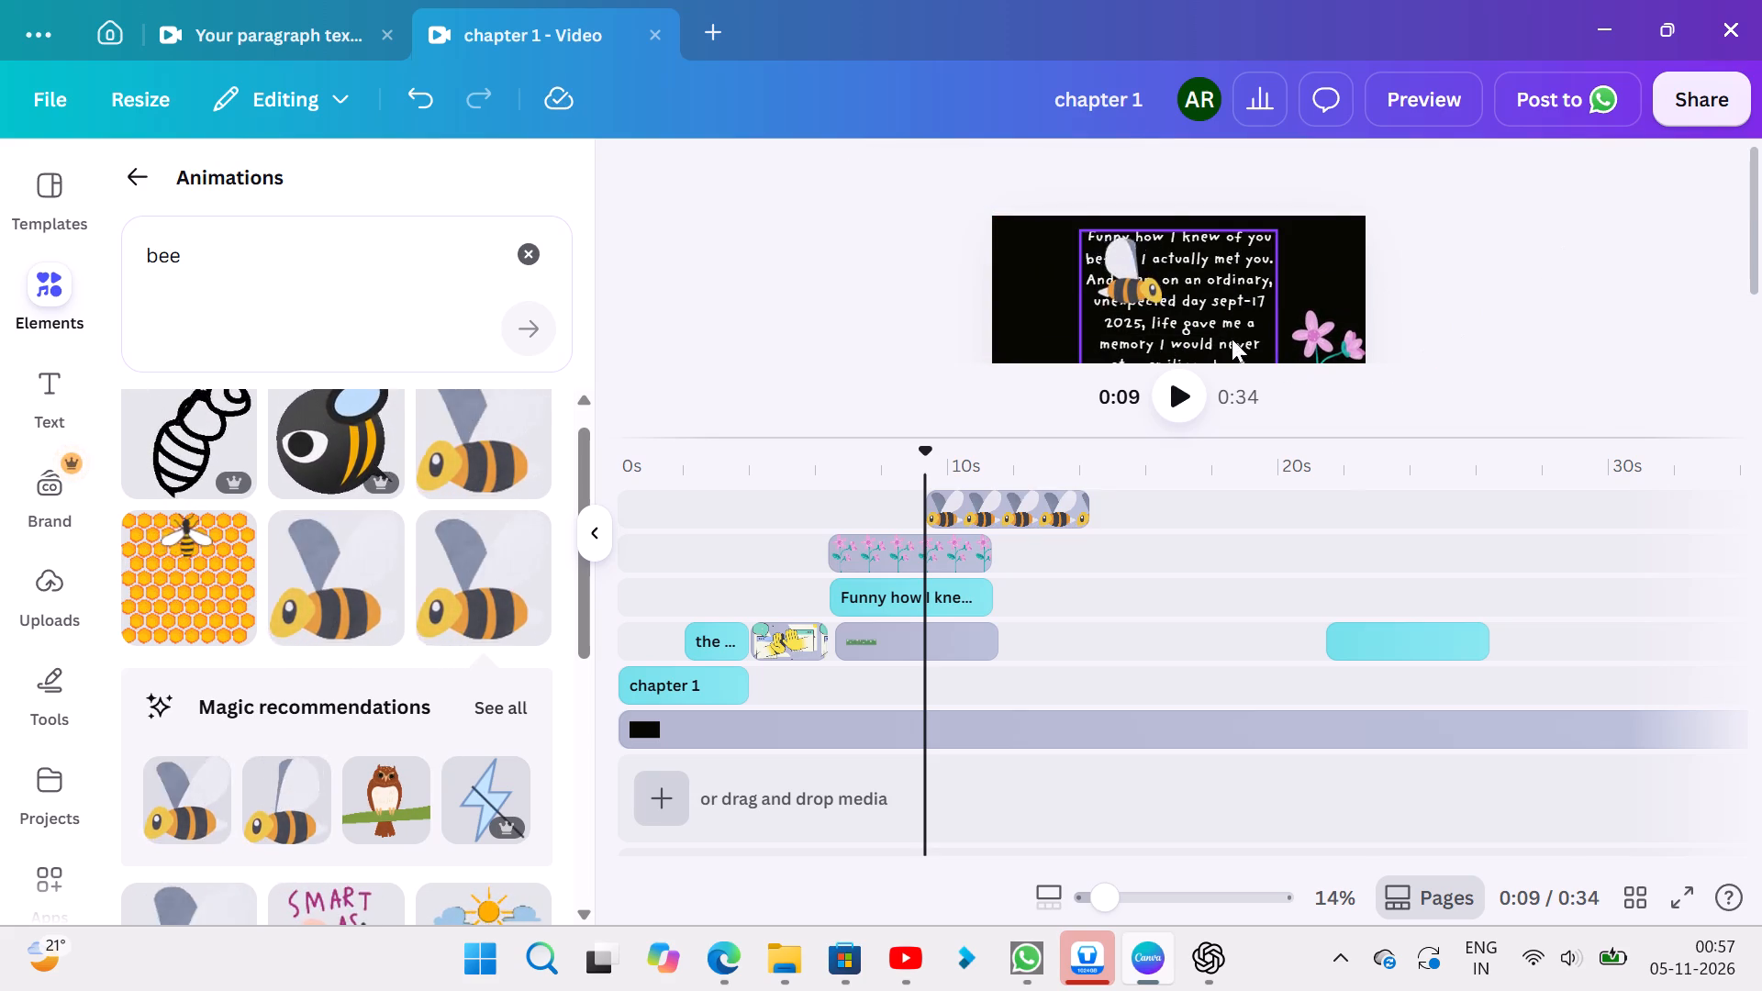
drag(1149, 279, 1065, 307)
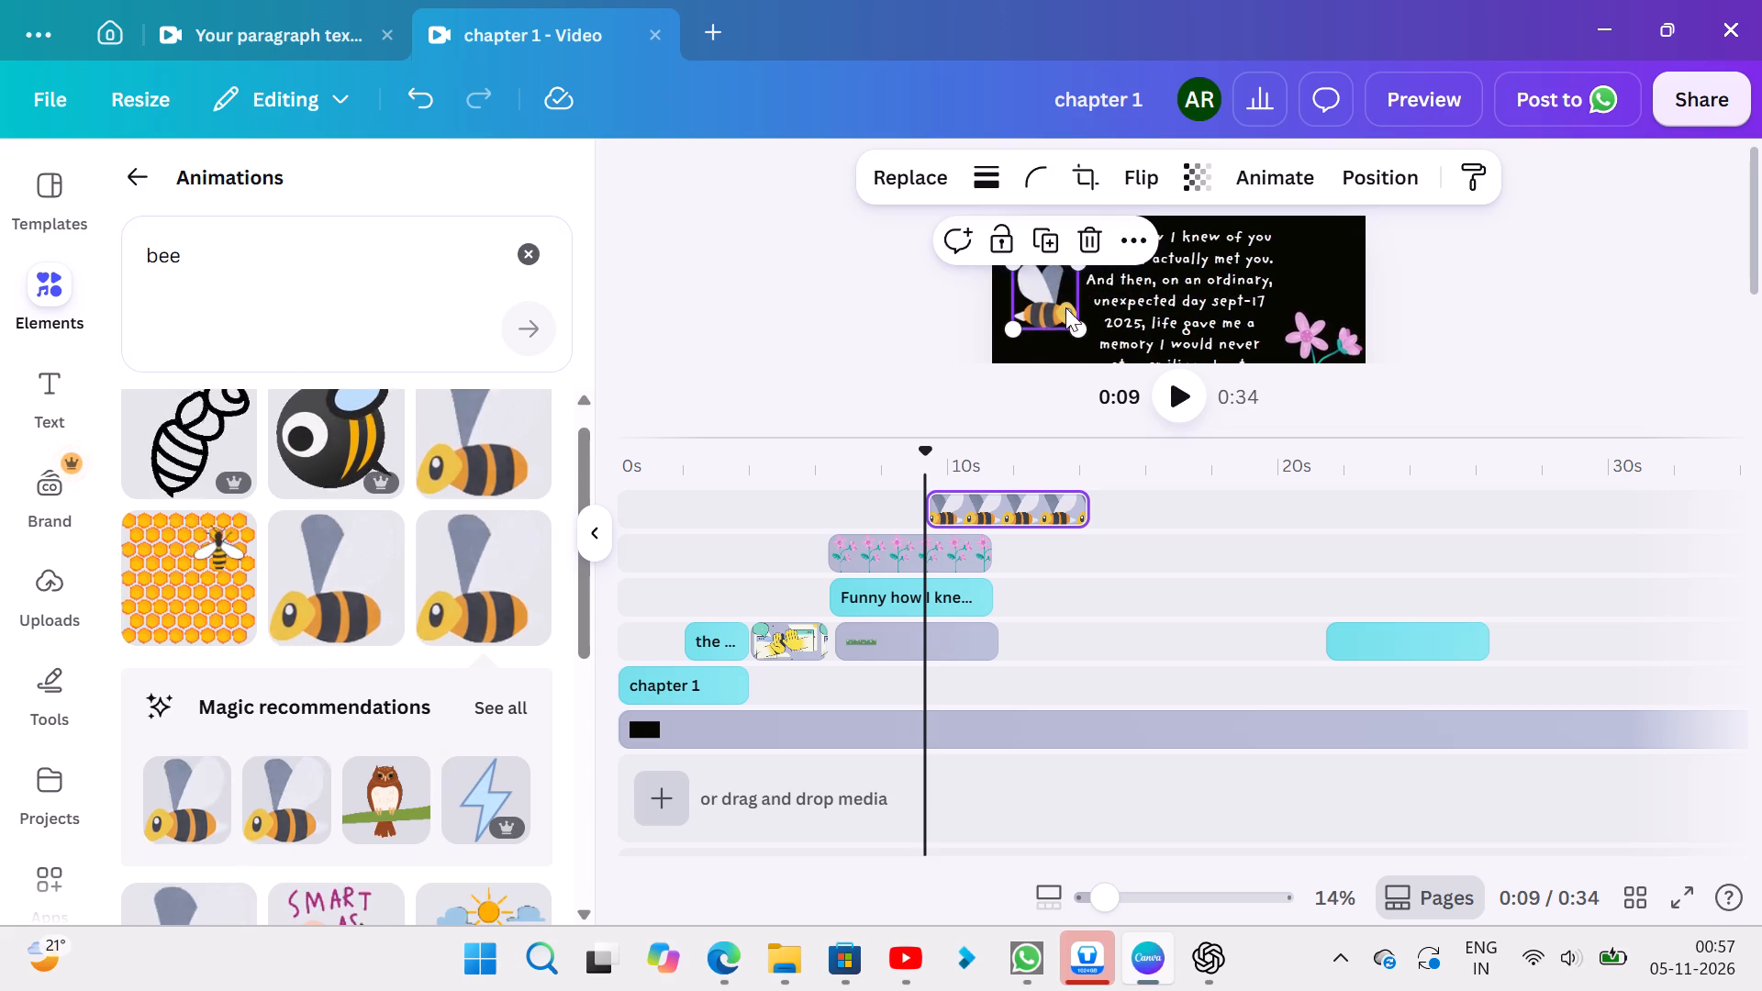
drag(1085, 328, 1052, 297)
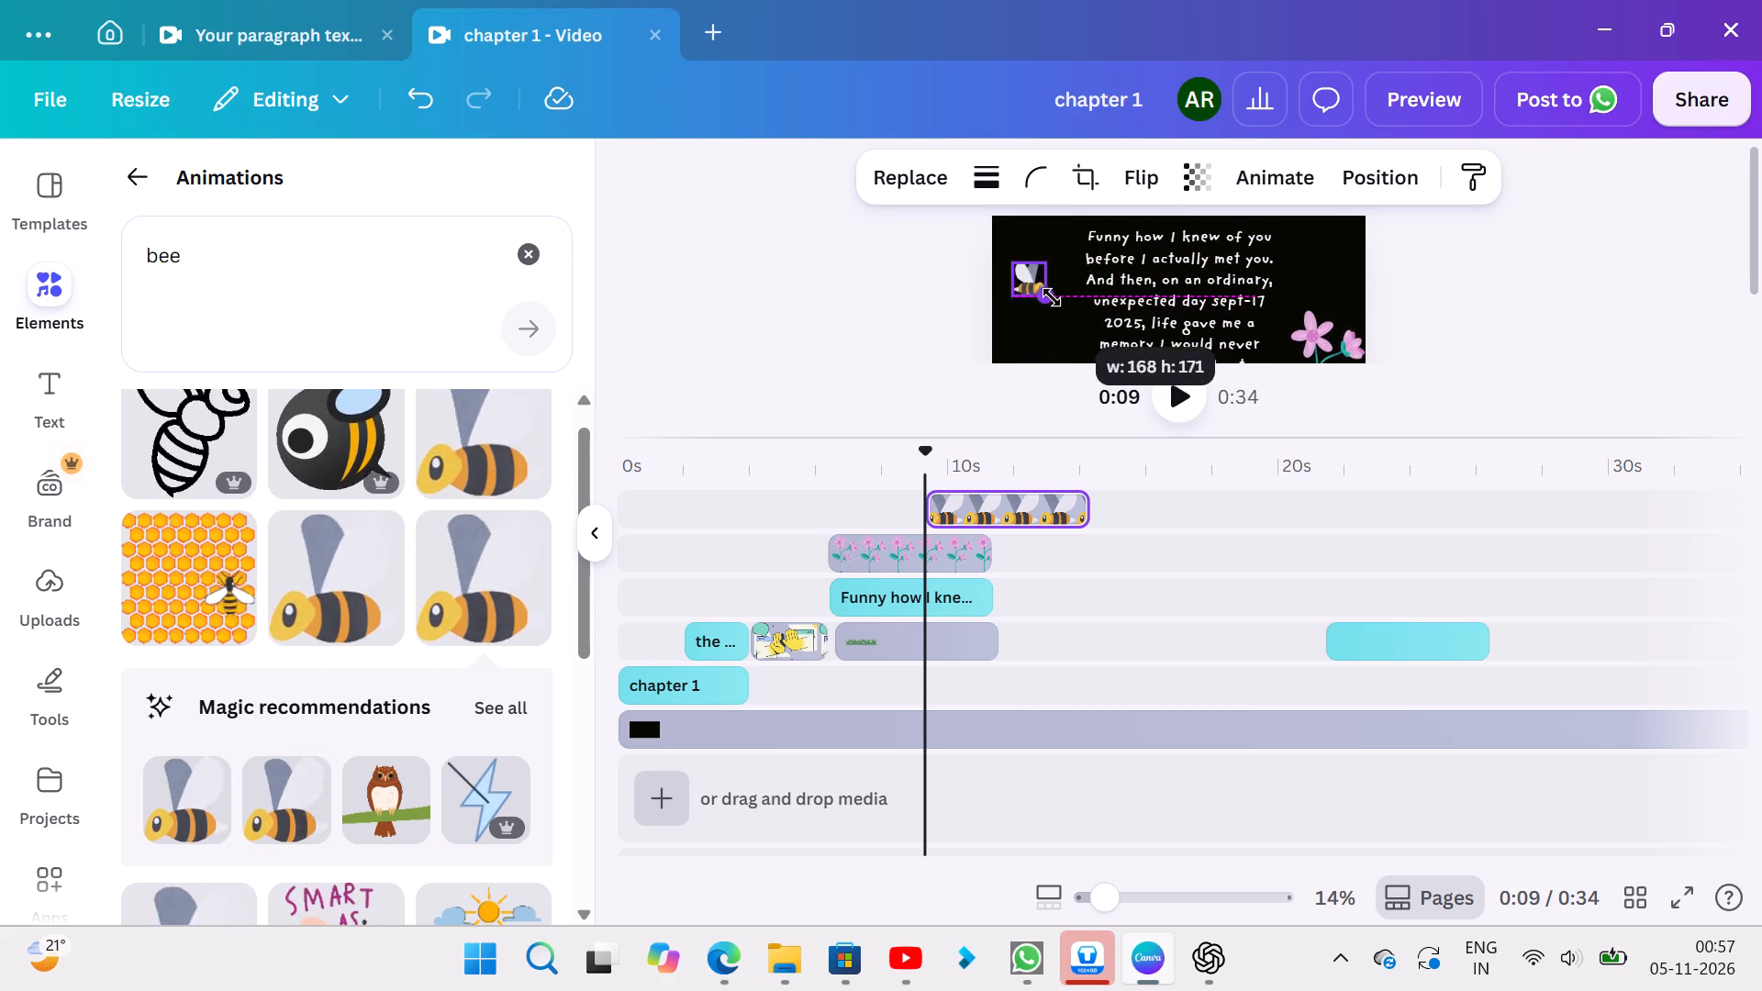
drag(1052, 297, 1051, 295)
click(1551, 269)
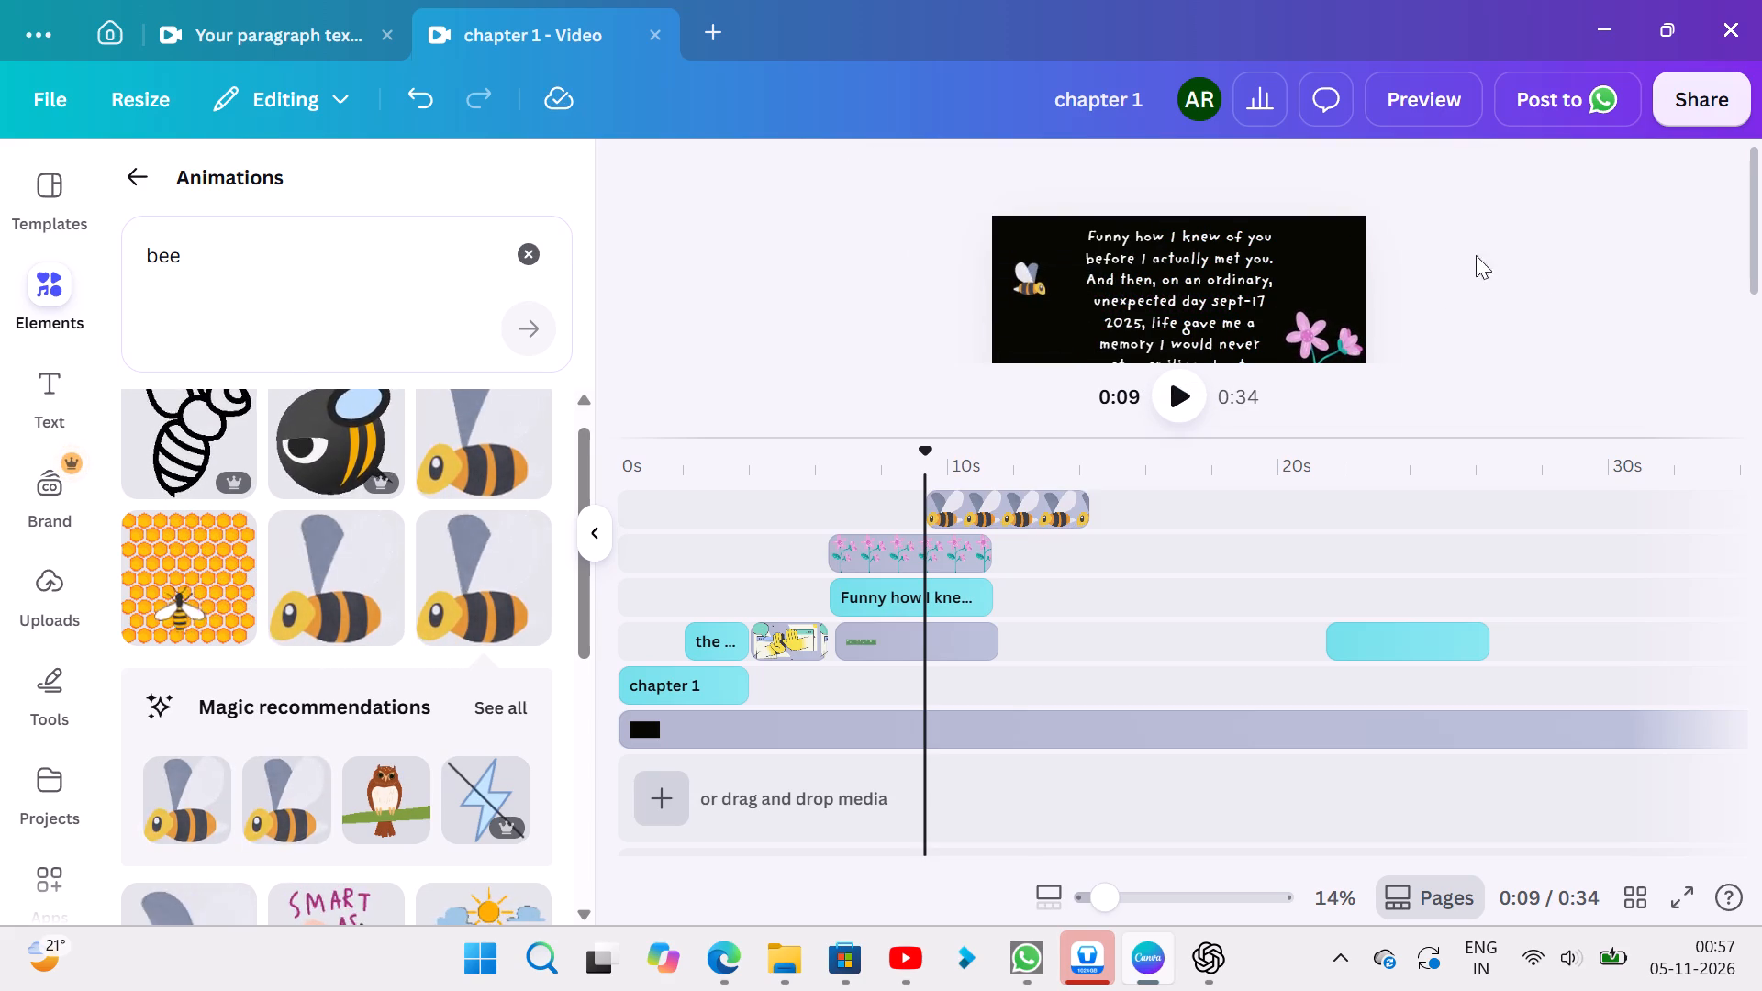
scroll(1350, 250, down, 1)
click(1488, 294)
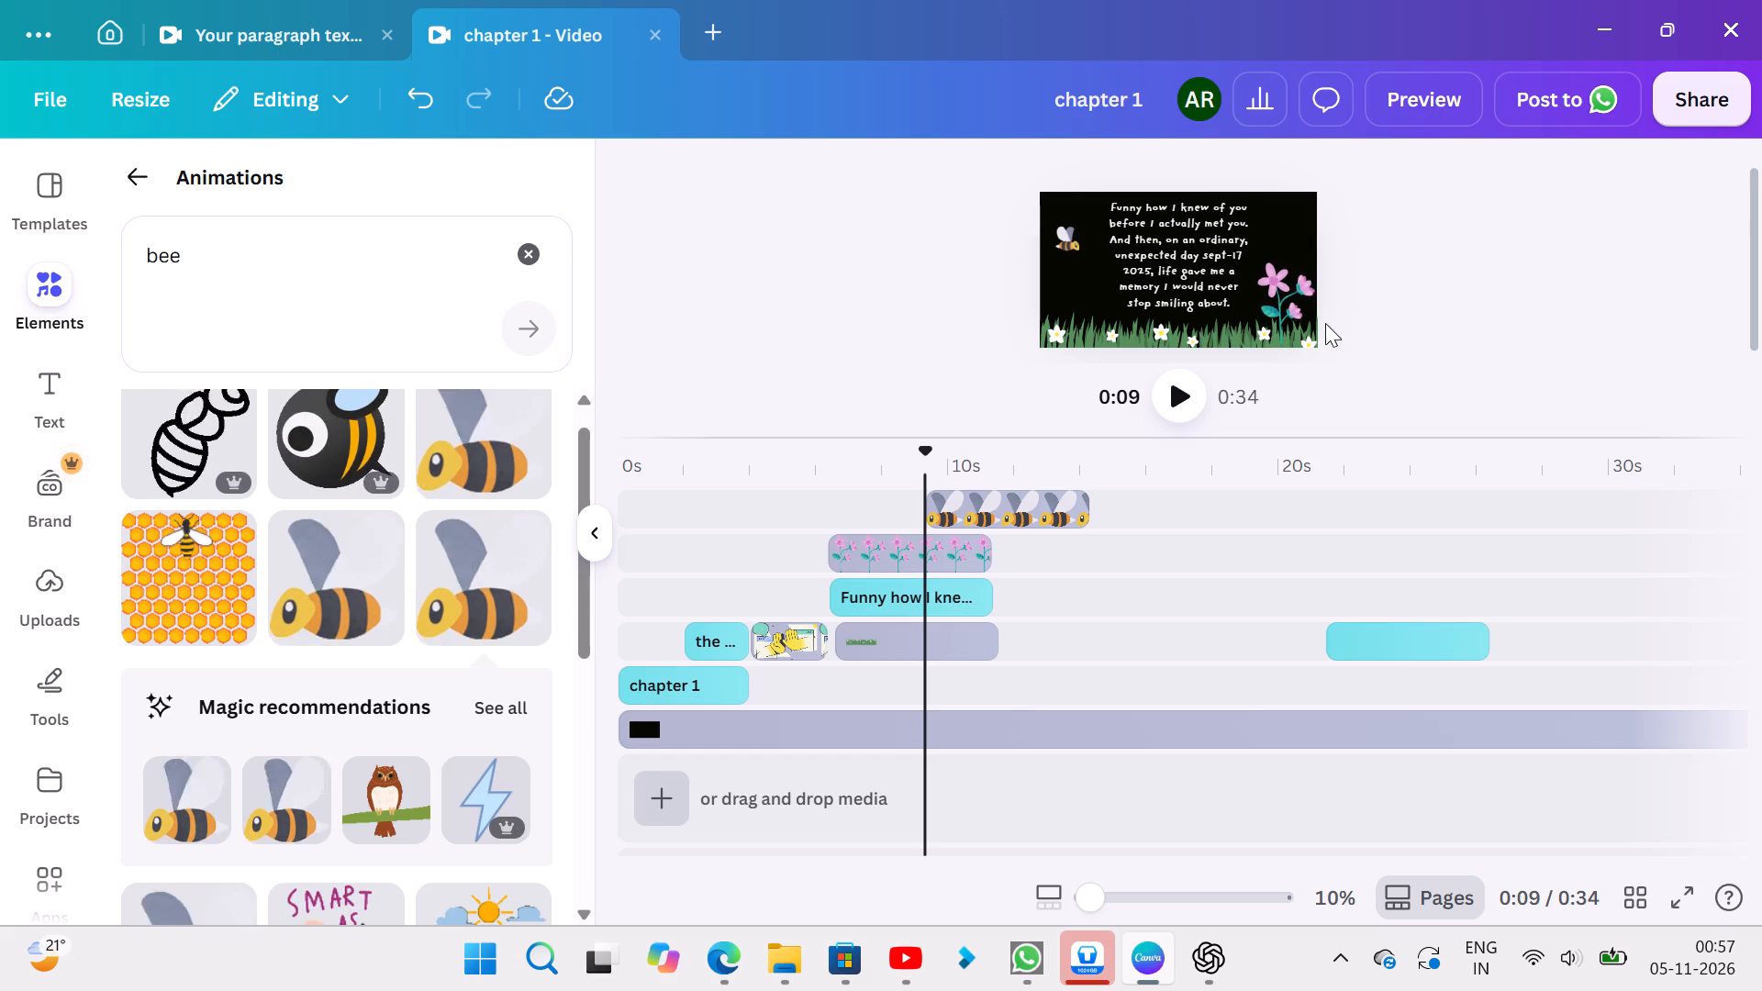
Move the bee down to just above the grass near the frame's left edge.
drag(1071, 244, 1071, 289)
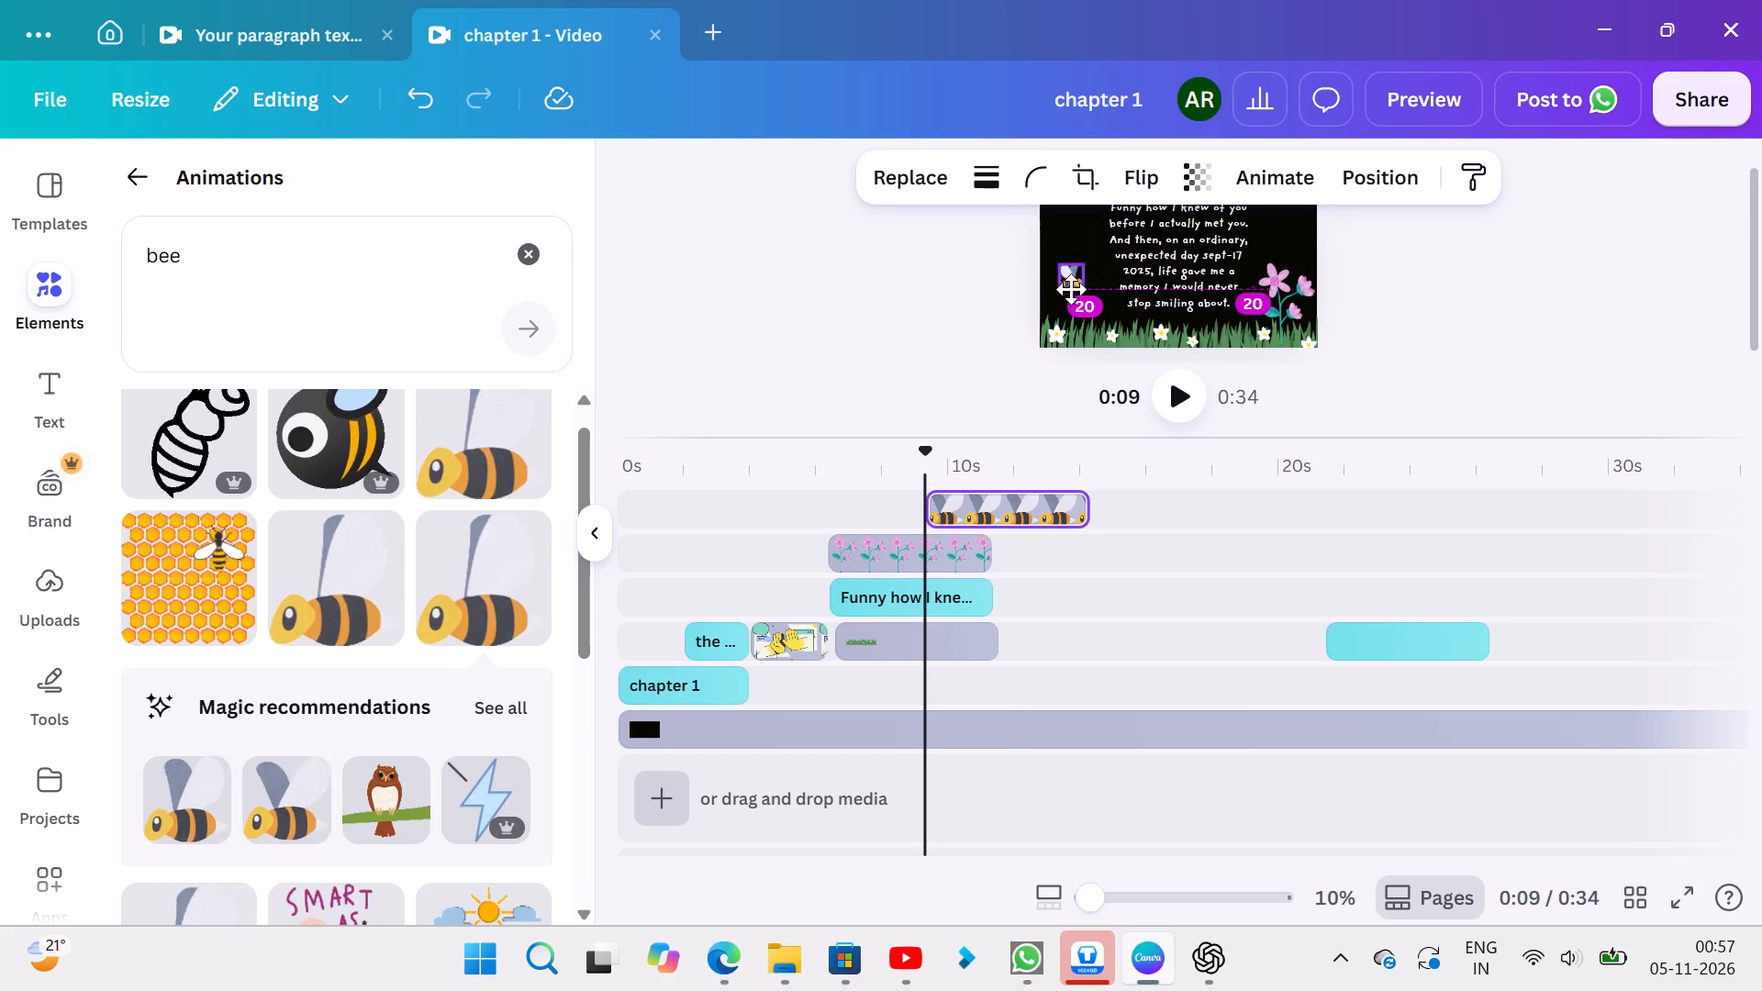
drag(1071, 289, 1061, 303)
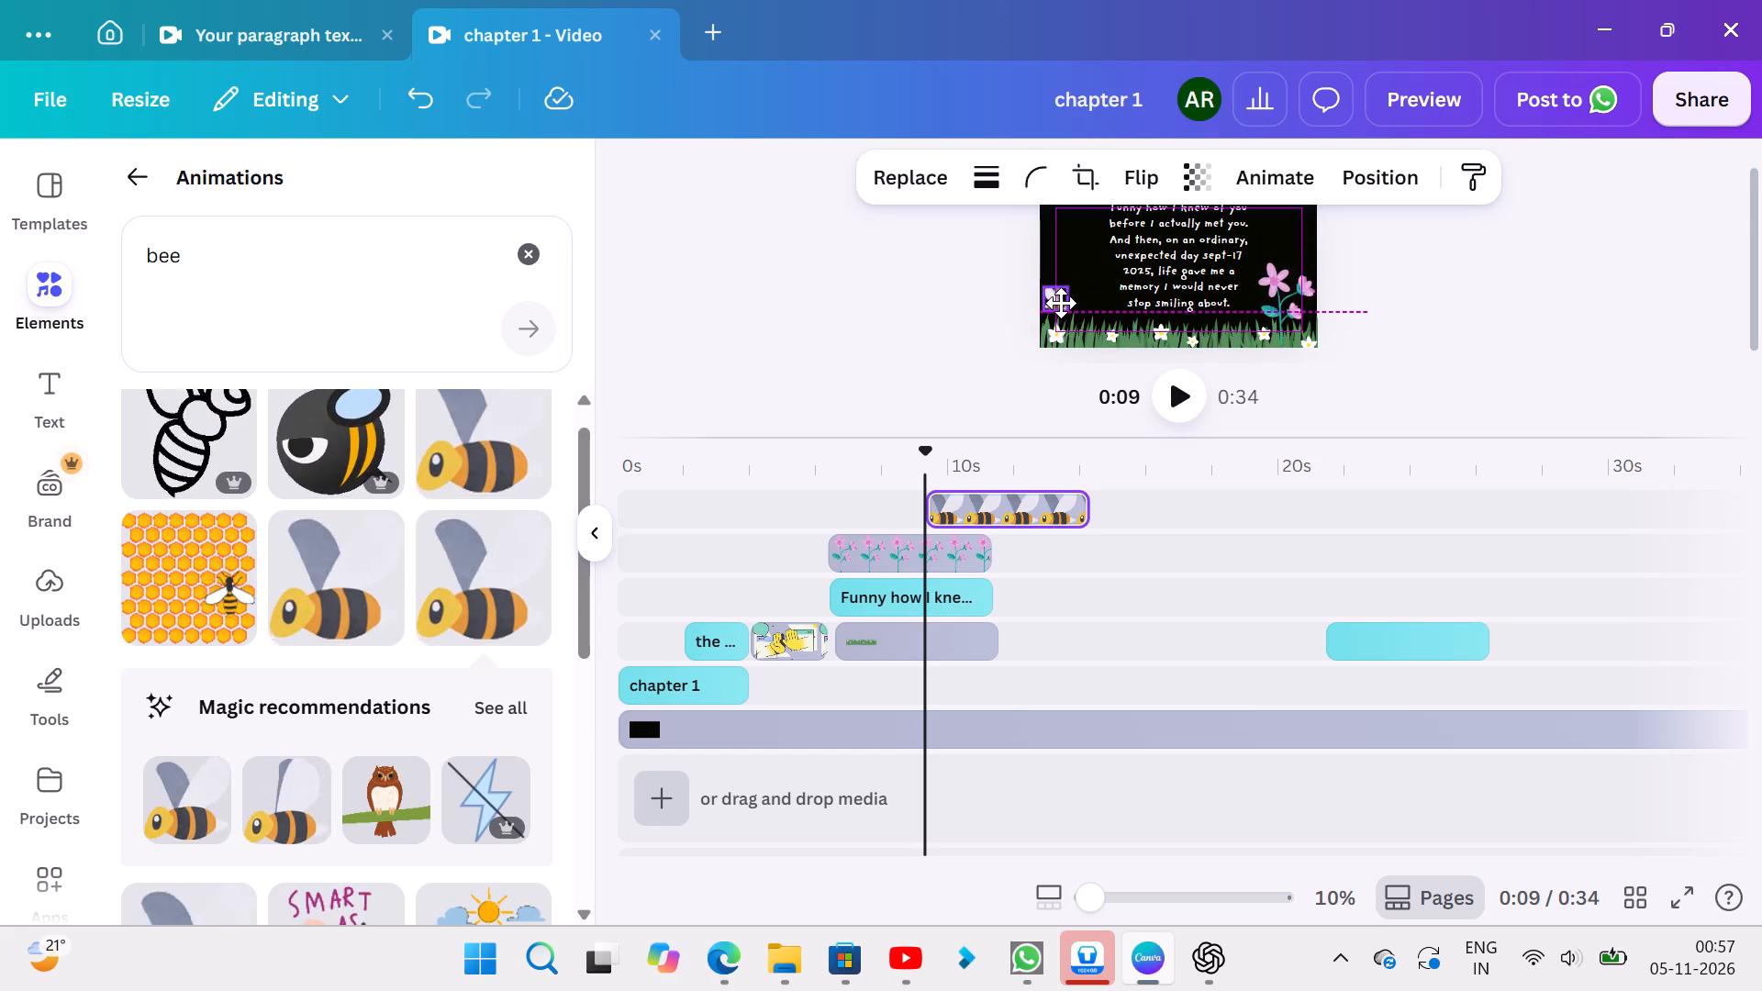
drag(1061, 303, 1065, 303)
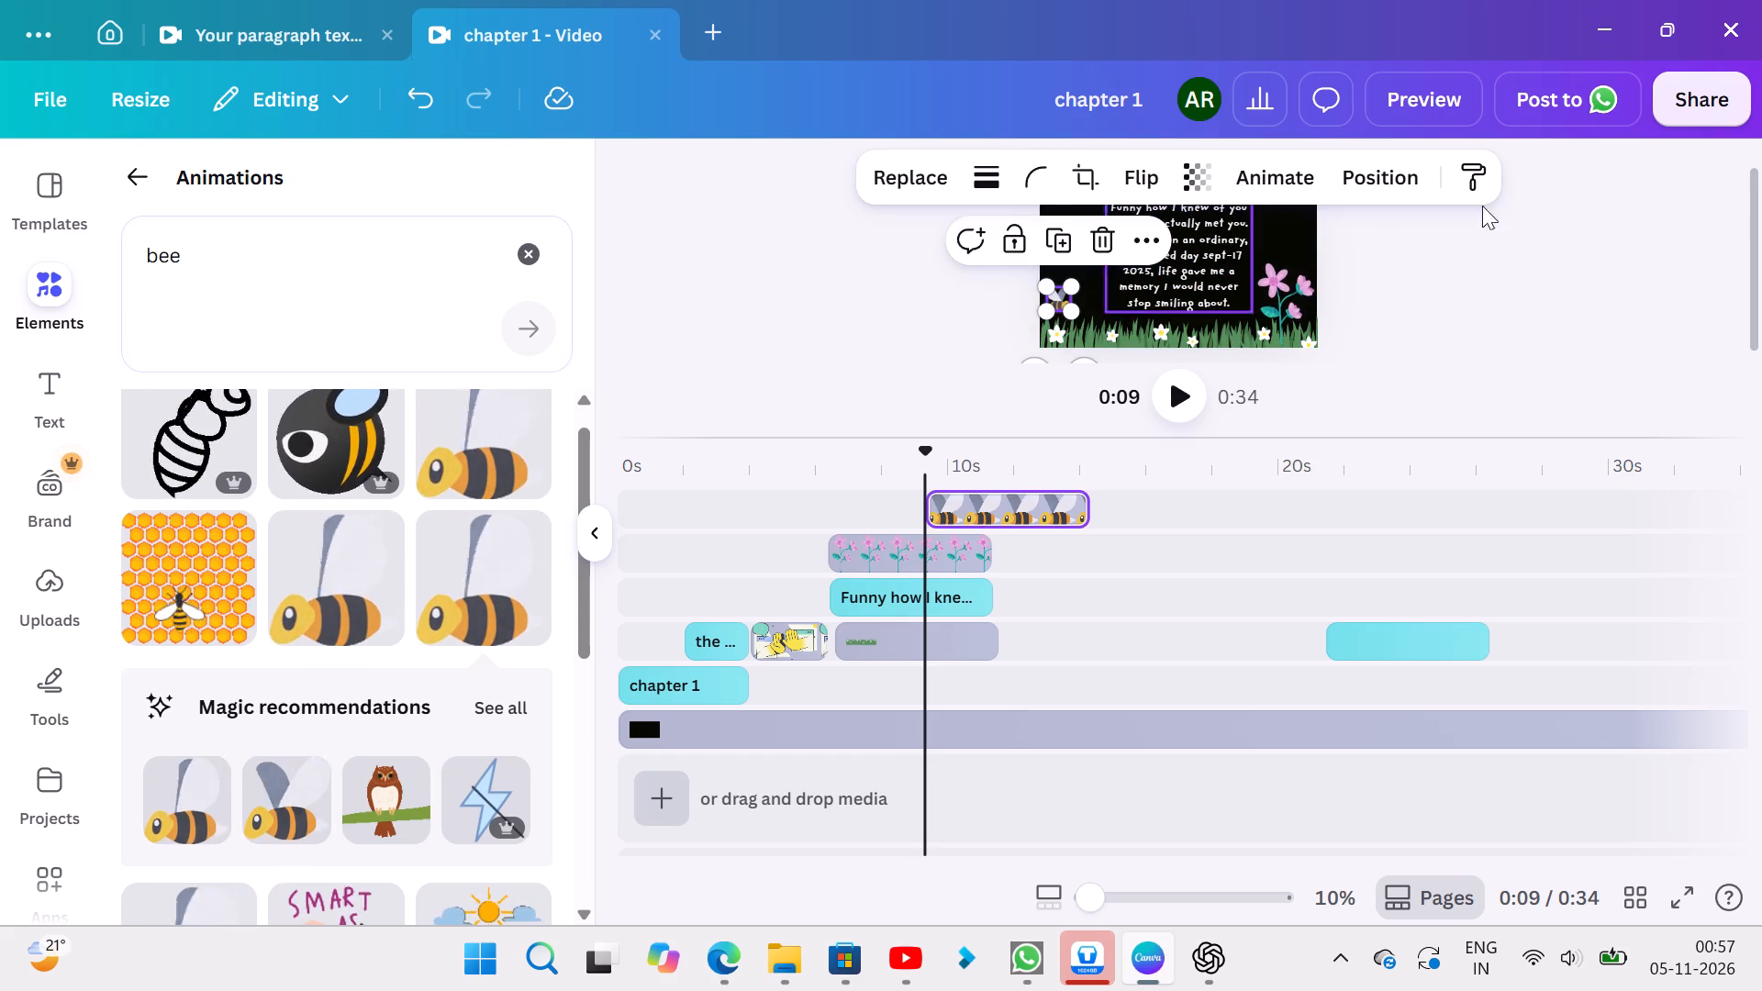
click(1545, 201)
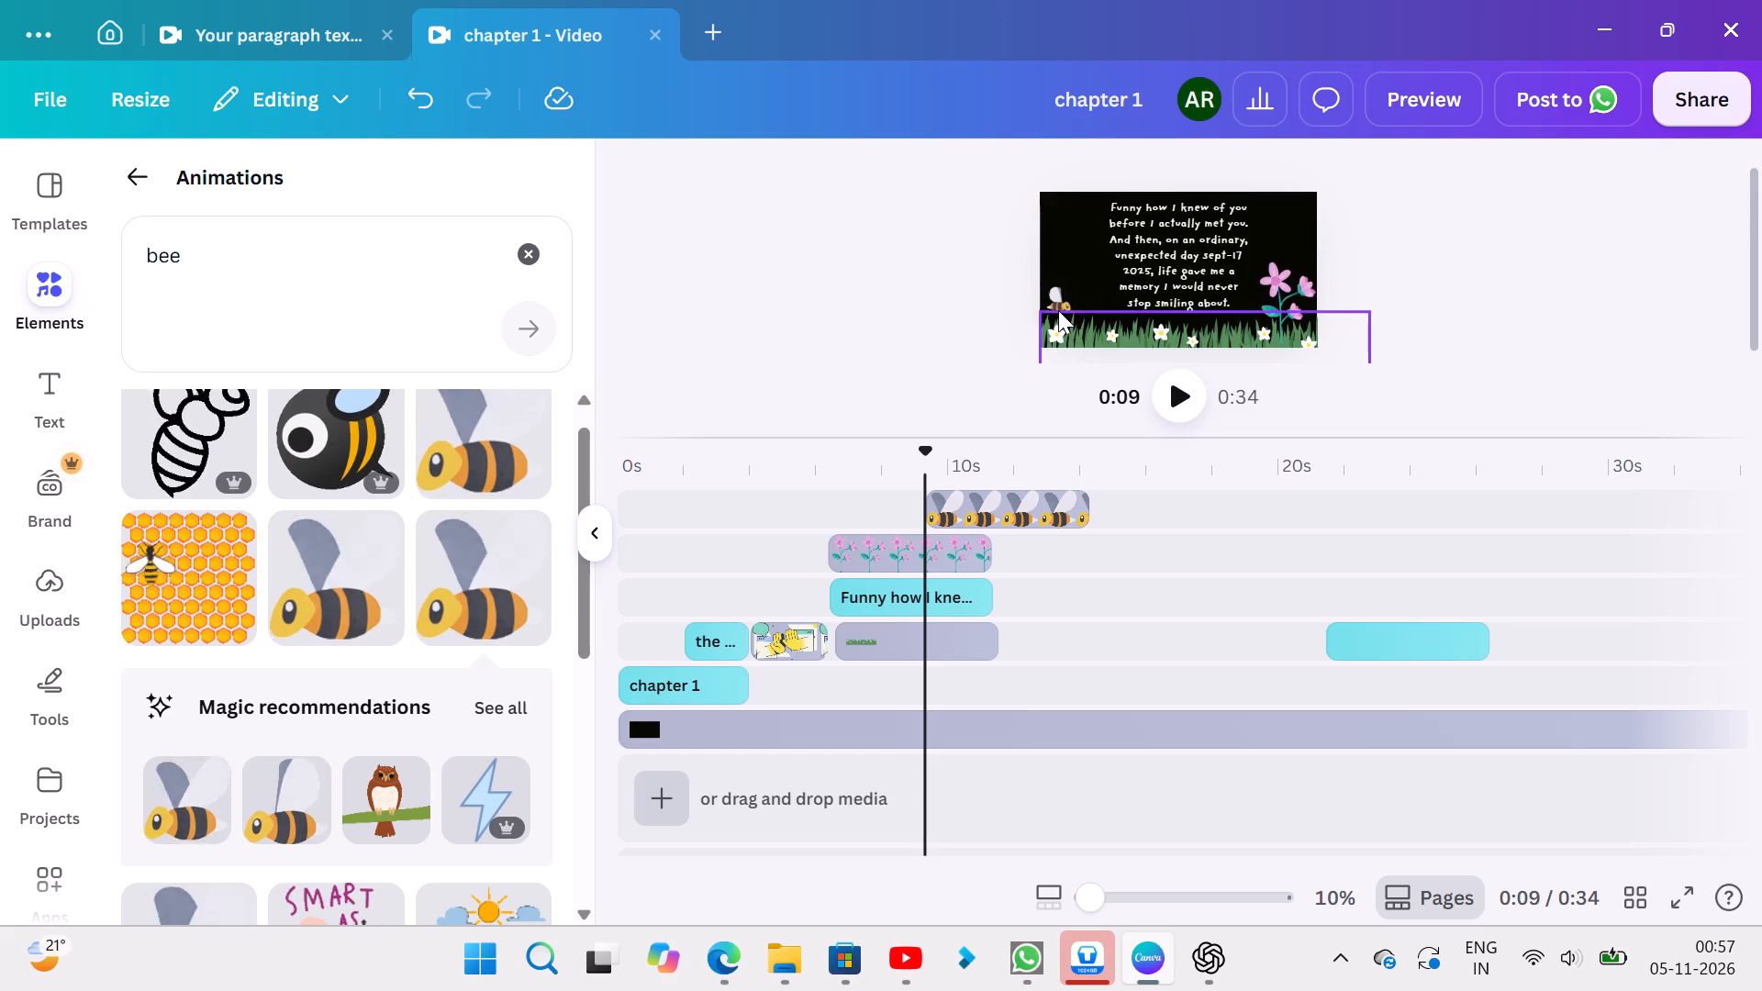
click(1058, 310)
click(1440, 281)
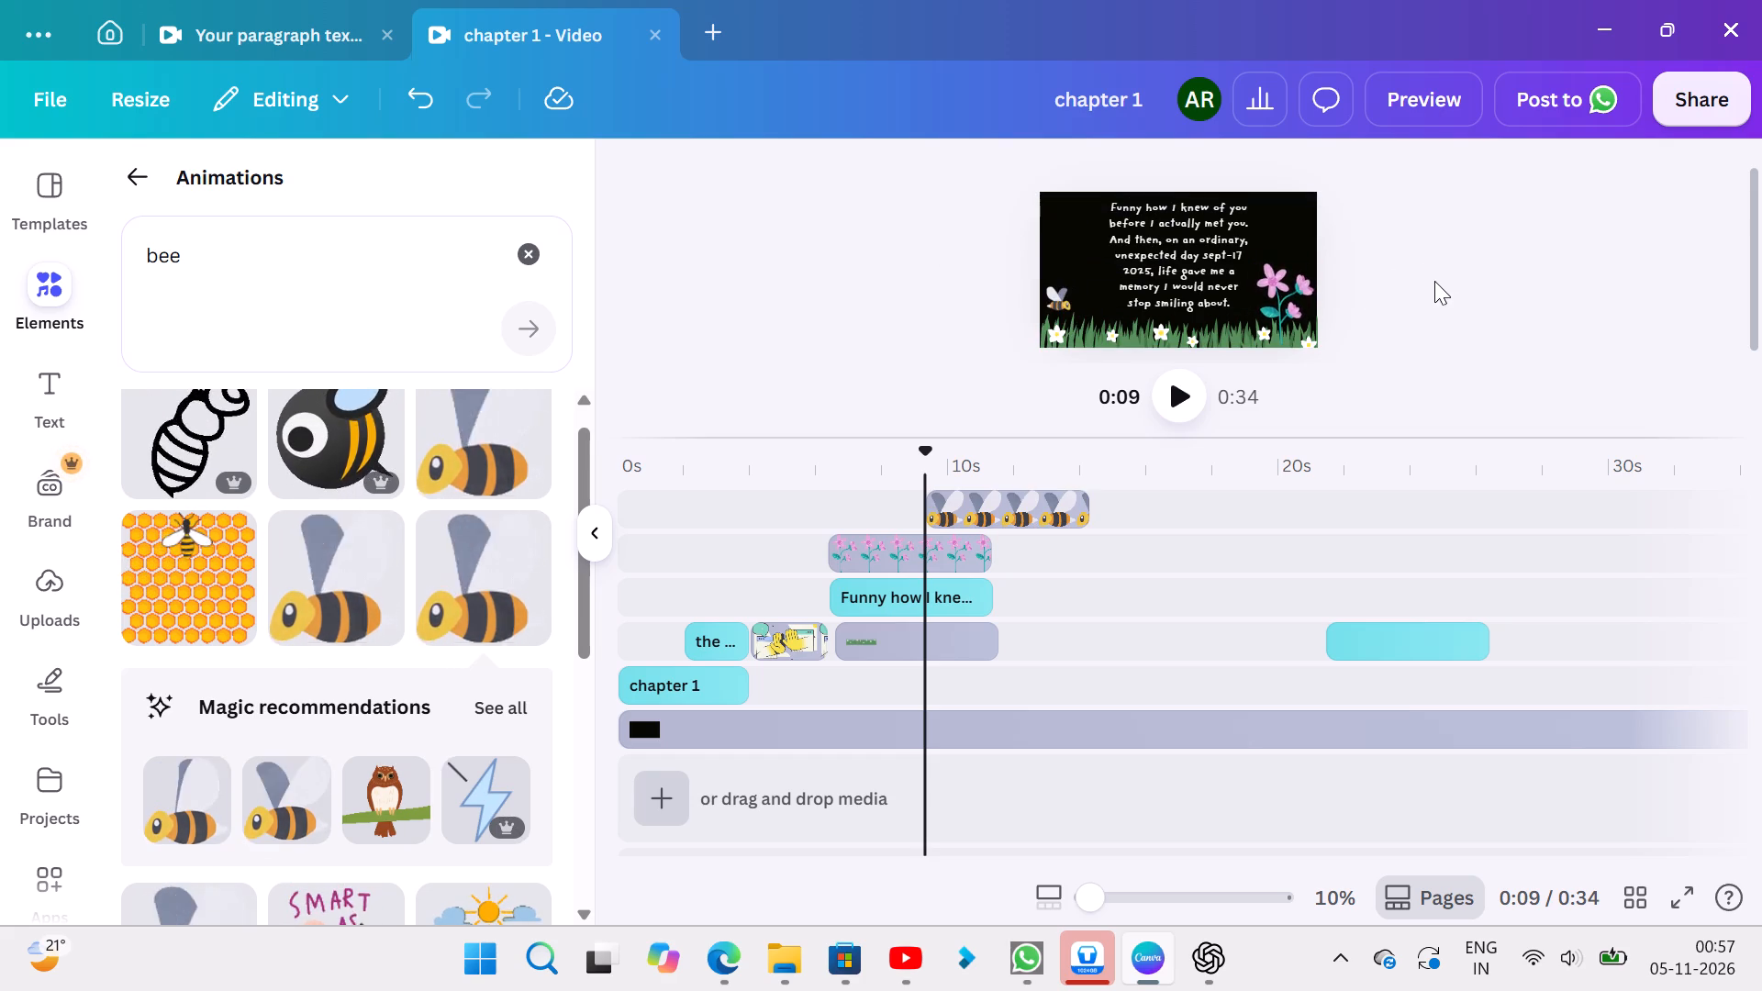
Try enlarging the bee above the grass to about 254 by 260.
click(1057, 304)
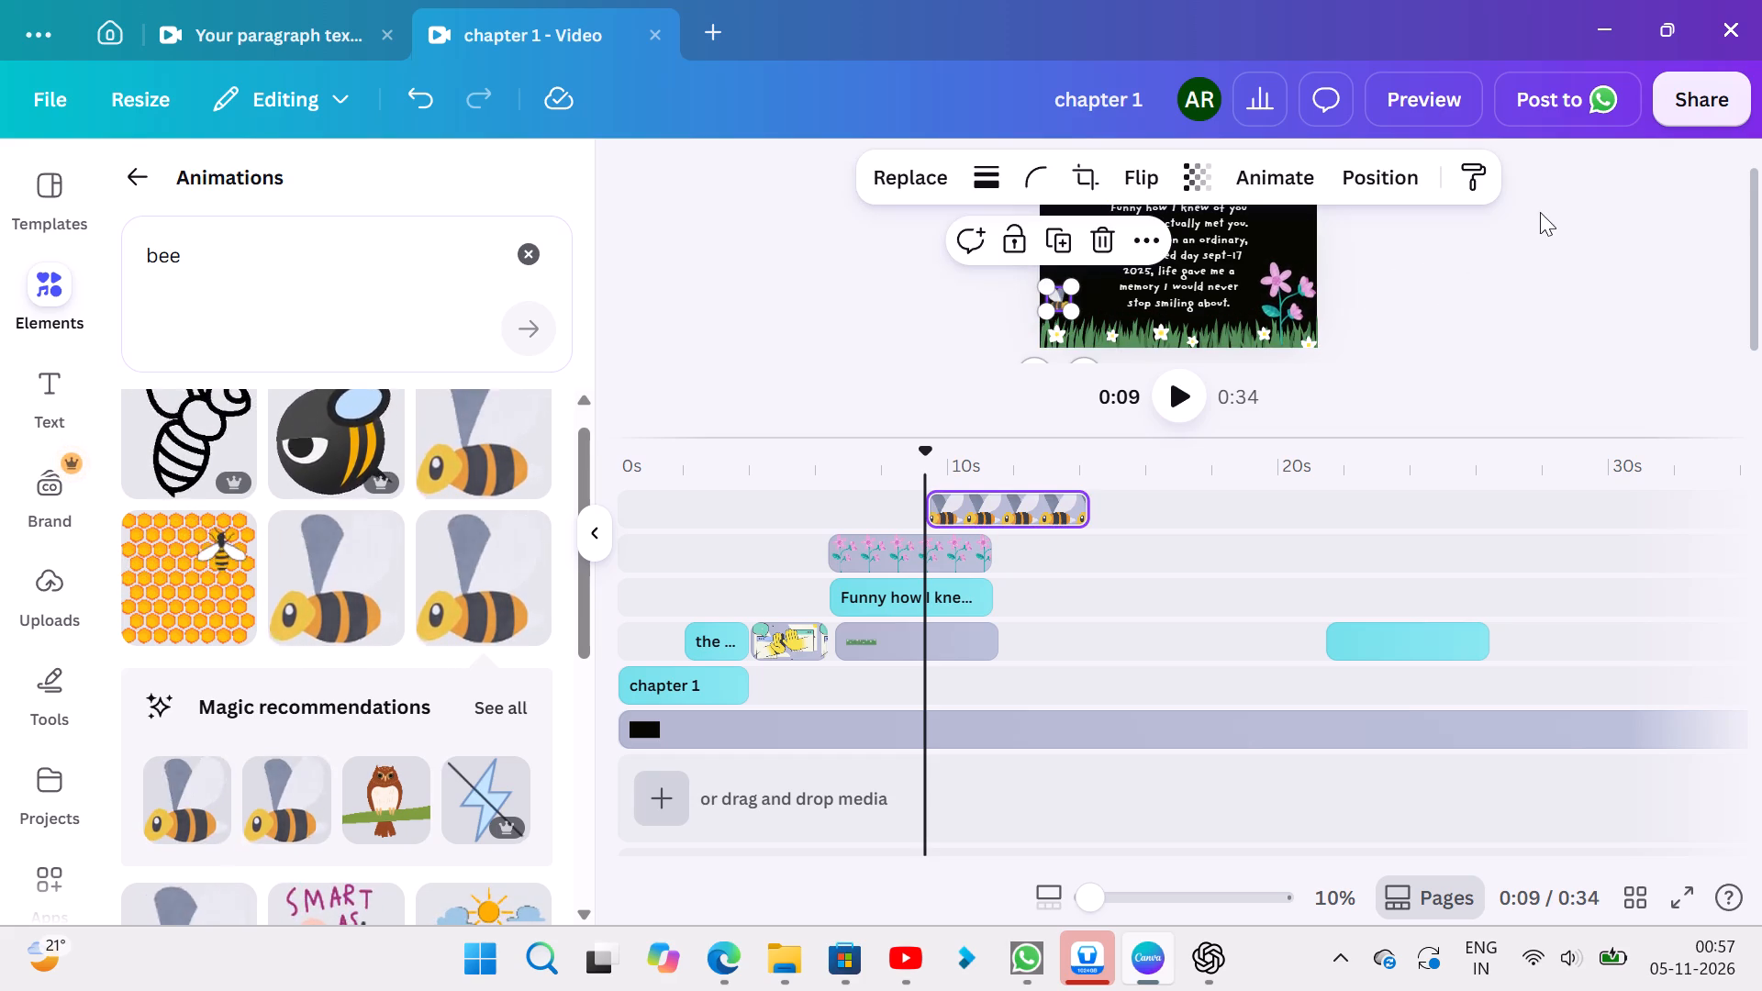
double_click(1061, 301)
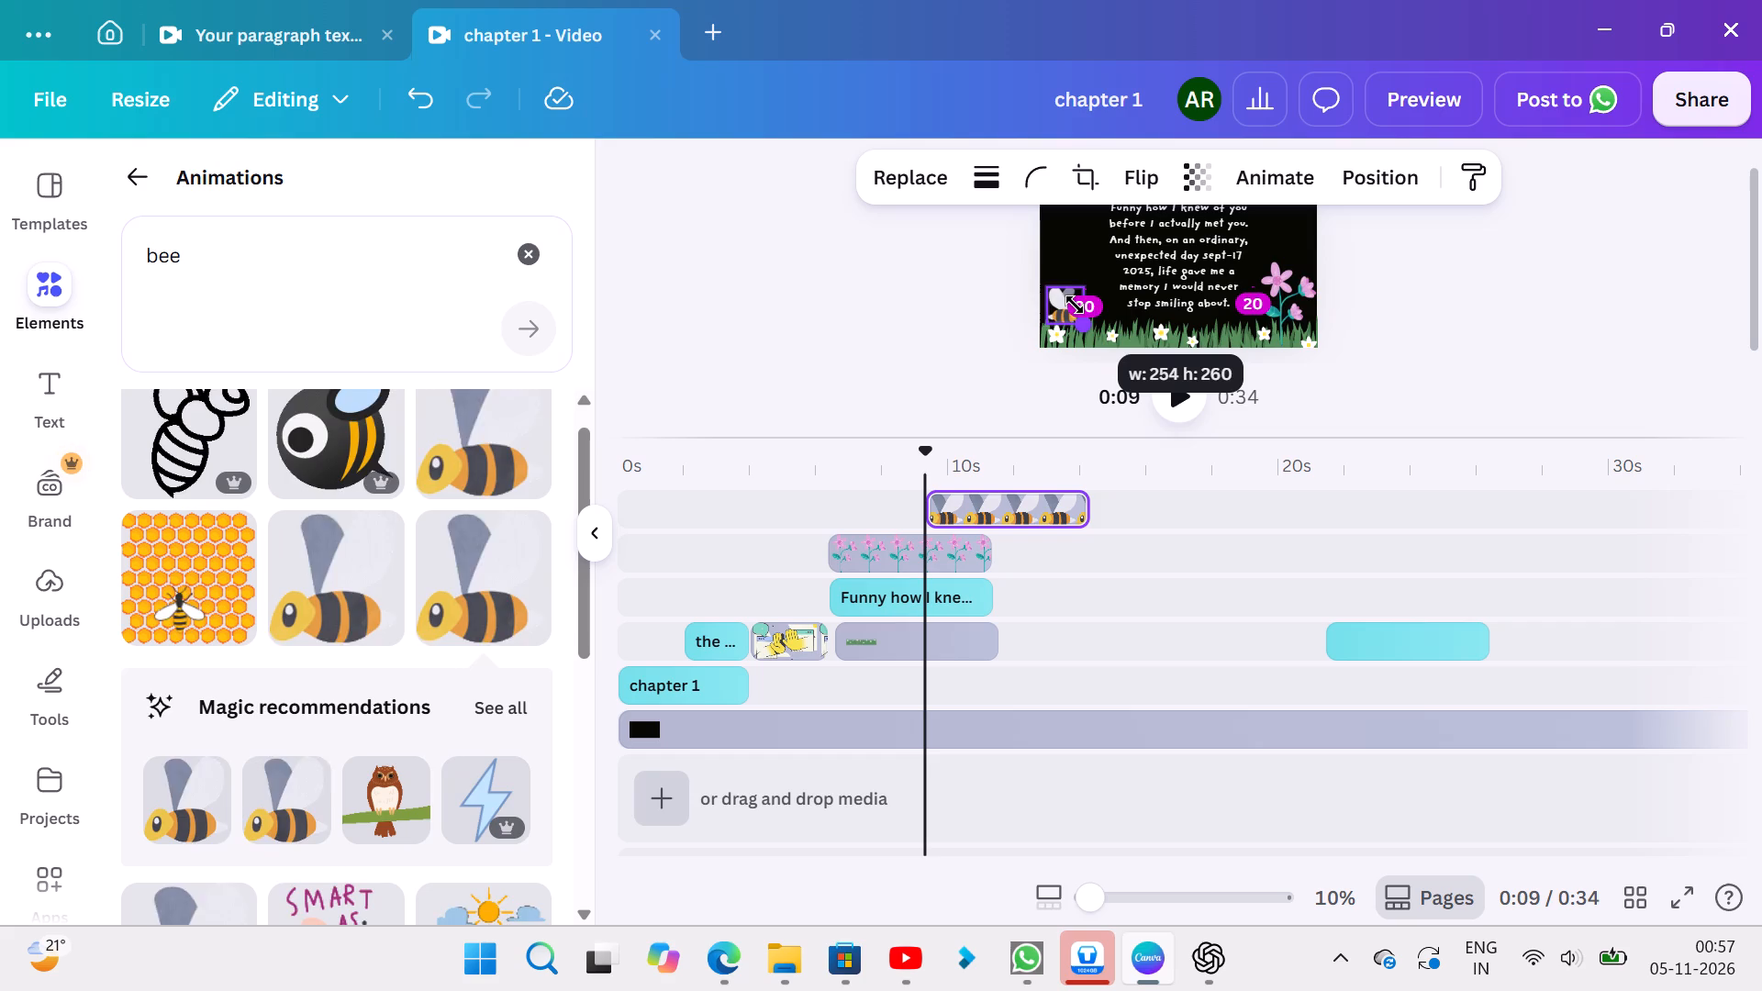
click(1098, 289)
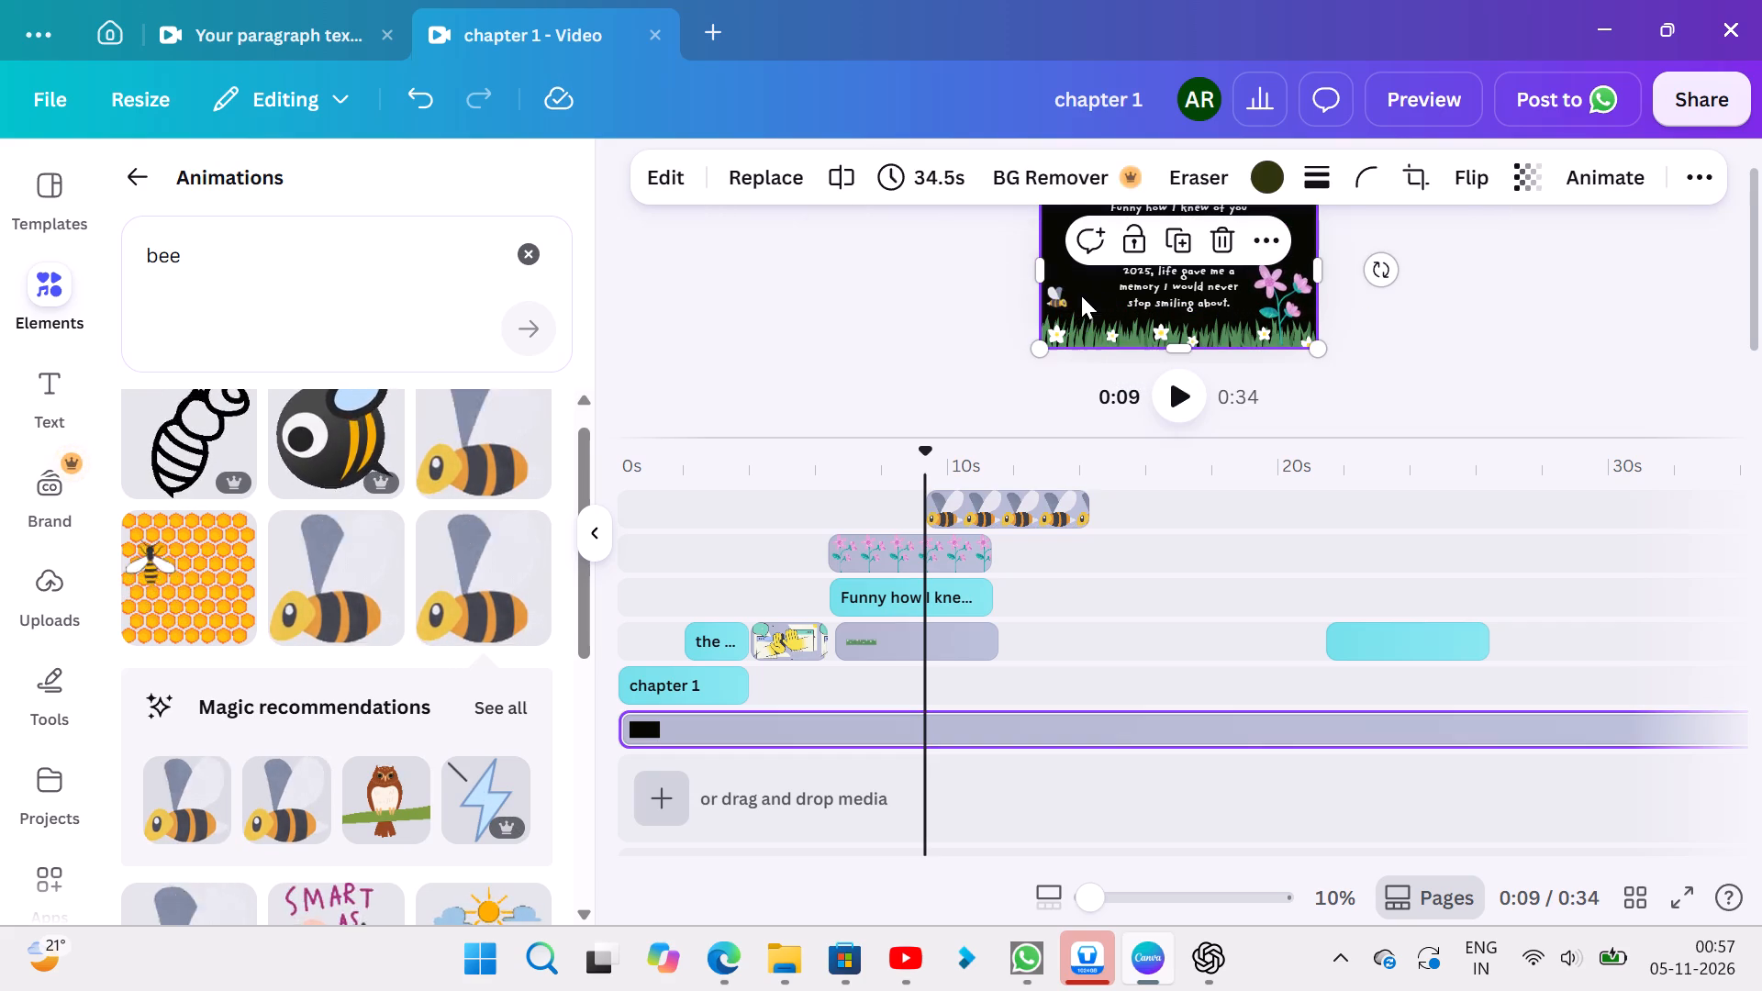
Move the bee back up near the frame's left edge, between the text's fourth and fifth lines.
drag(1057, 295, 1054, 254)
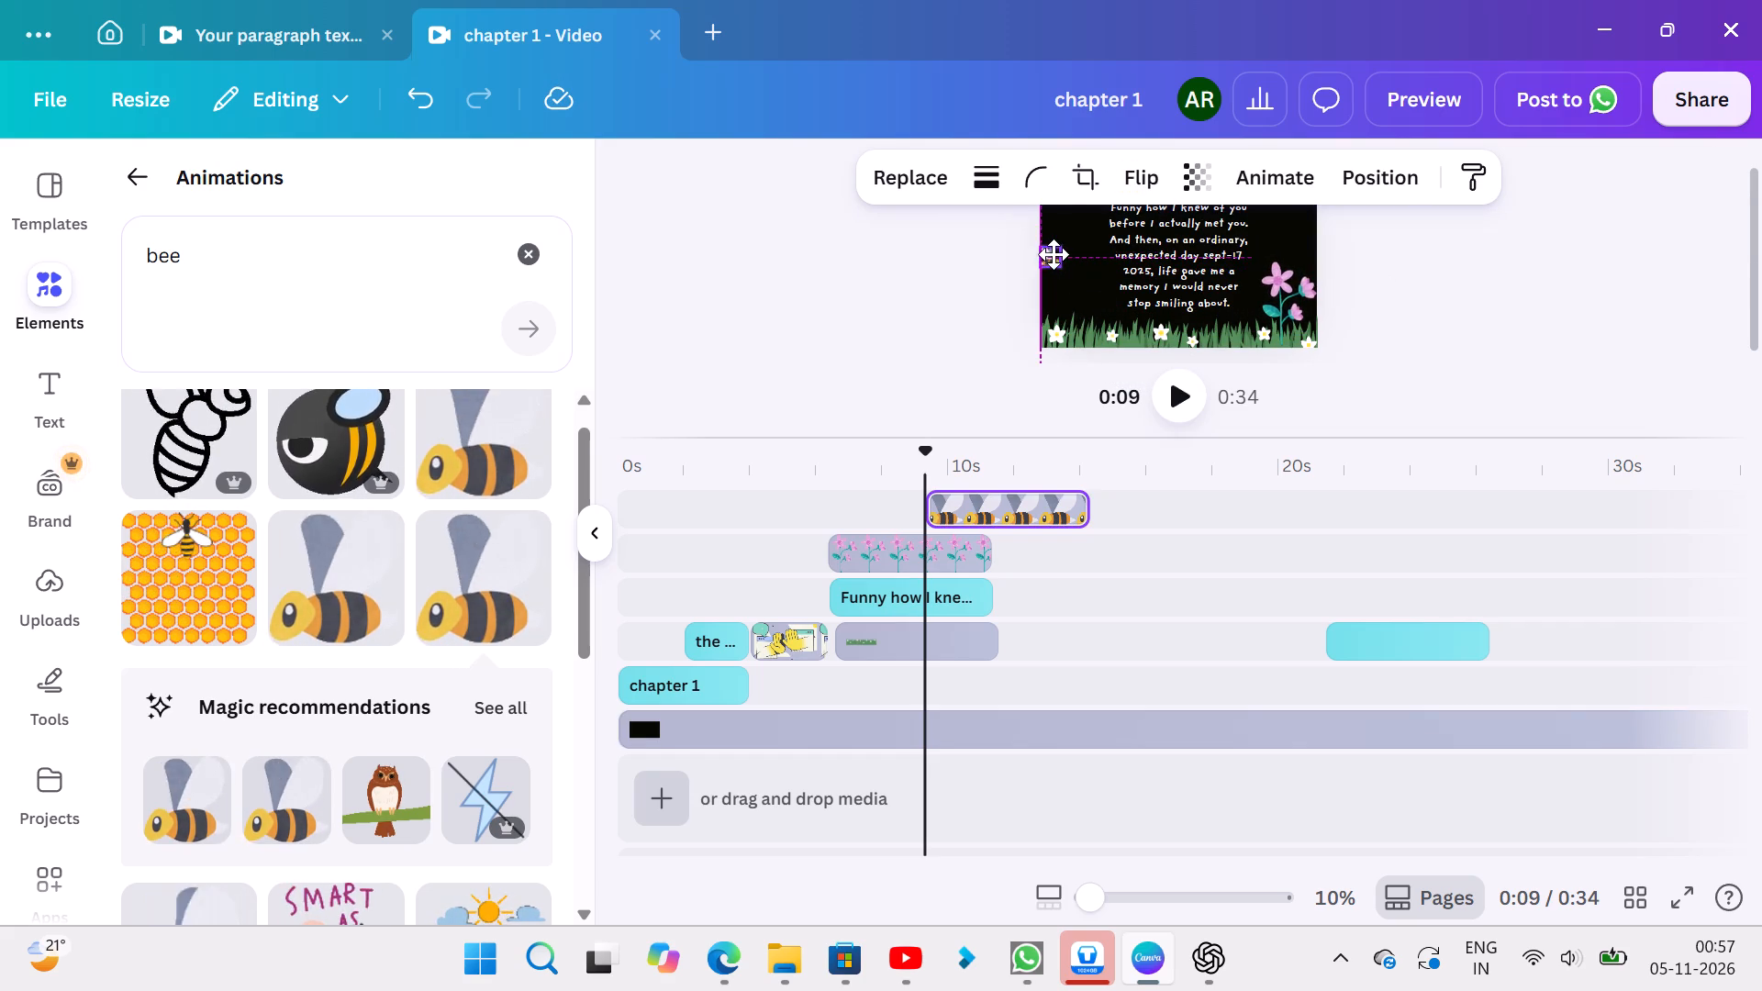
drag(1054, 254, 1065, 261)
click(1555, 222)
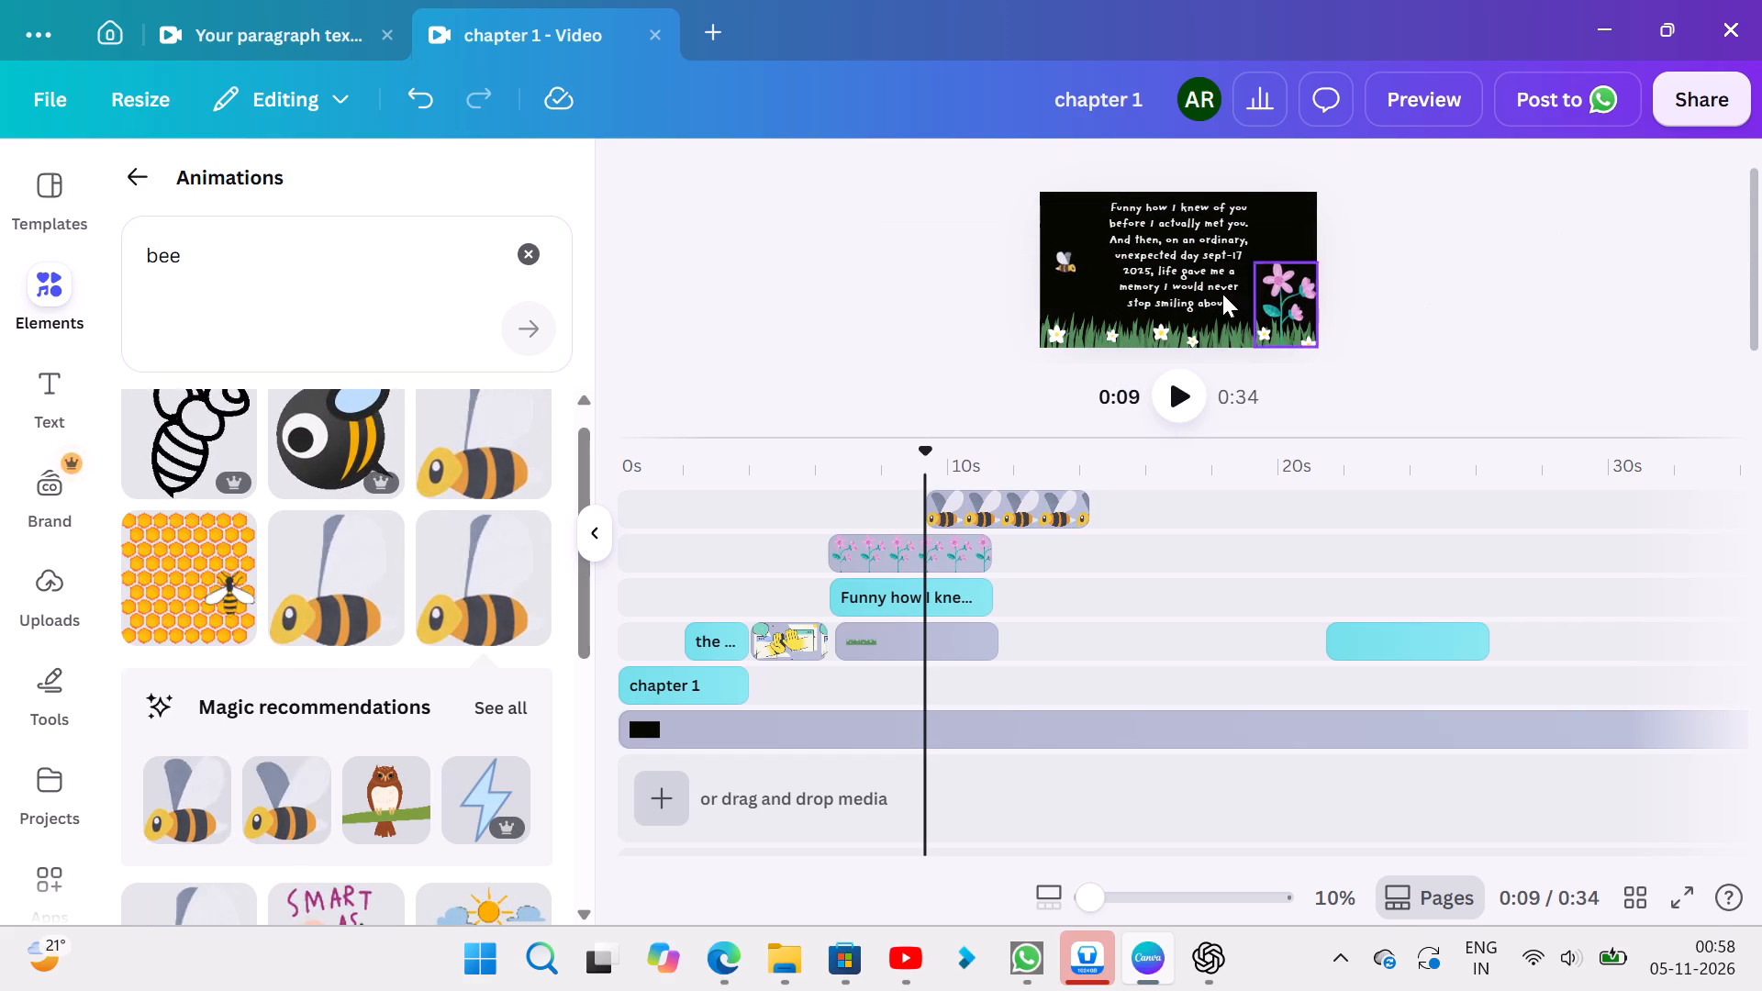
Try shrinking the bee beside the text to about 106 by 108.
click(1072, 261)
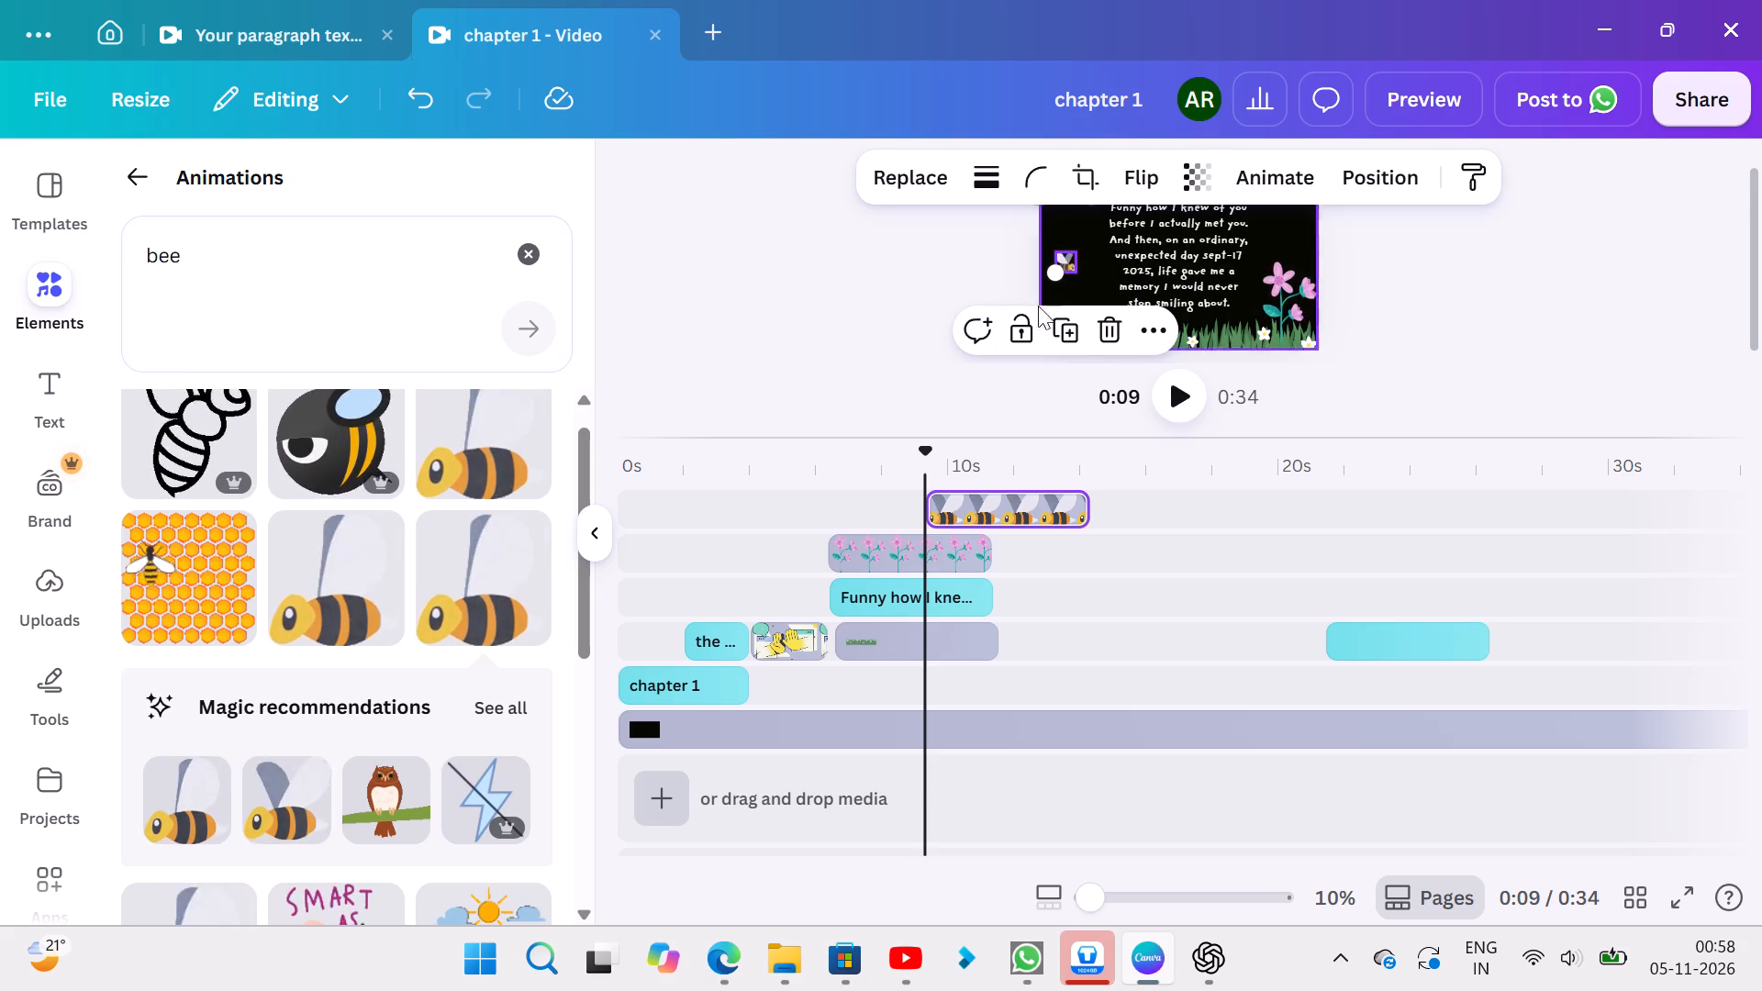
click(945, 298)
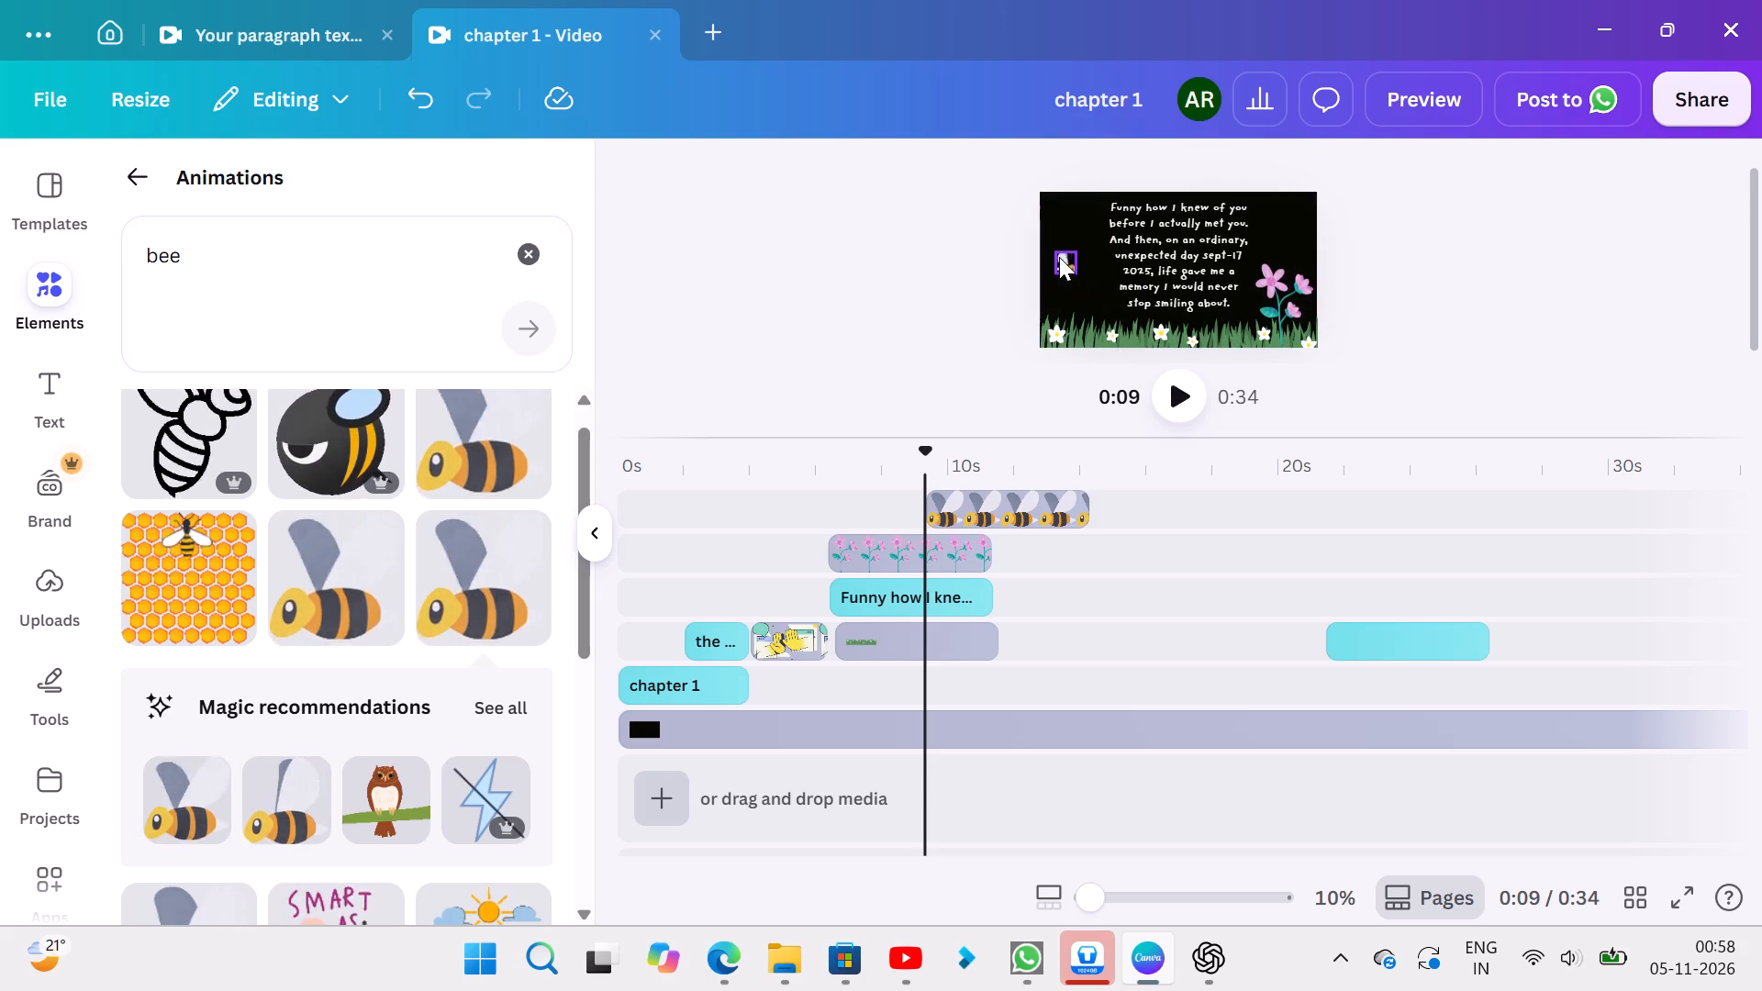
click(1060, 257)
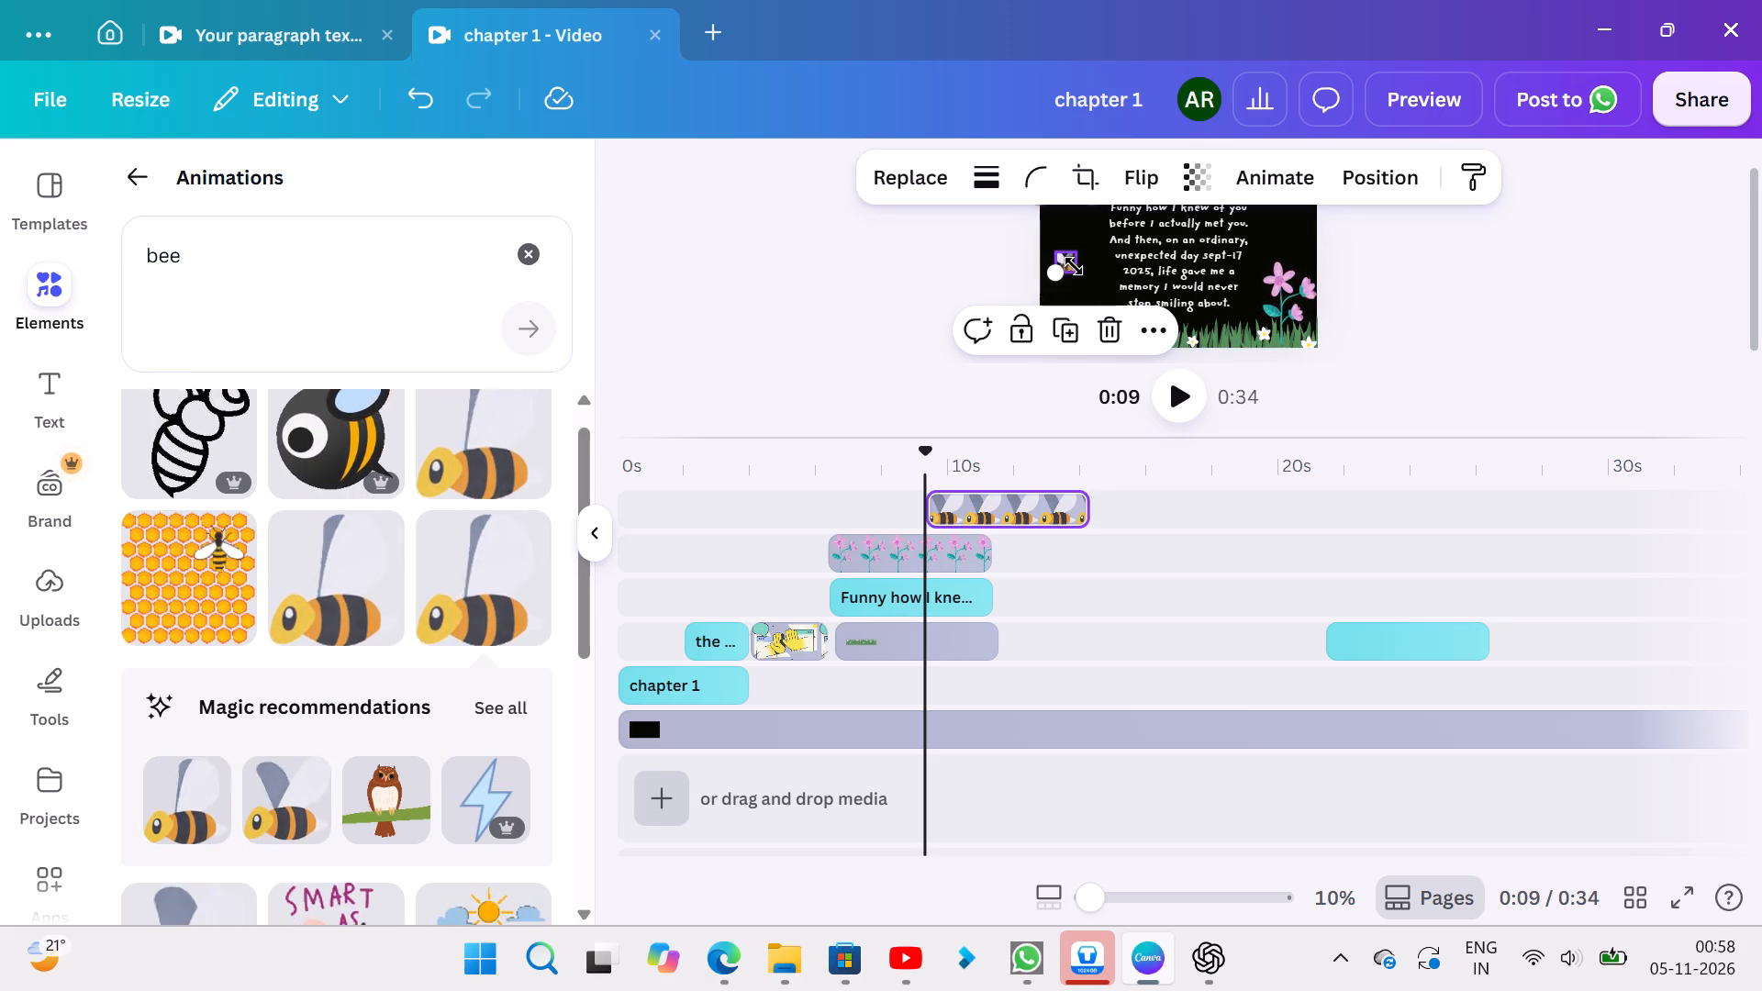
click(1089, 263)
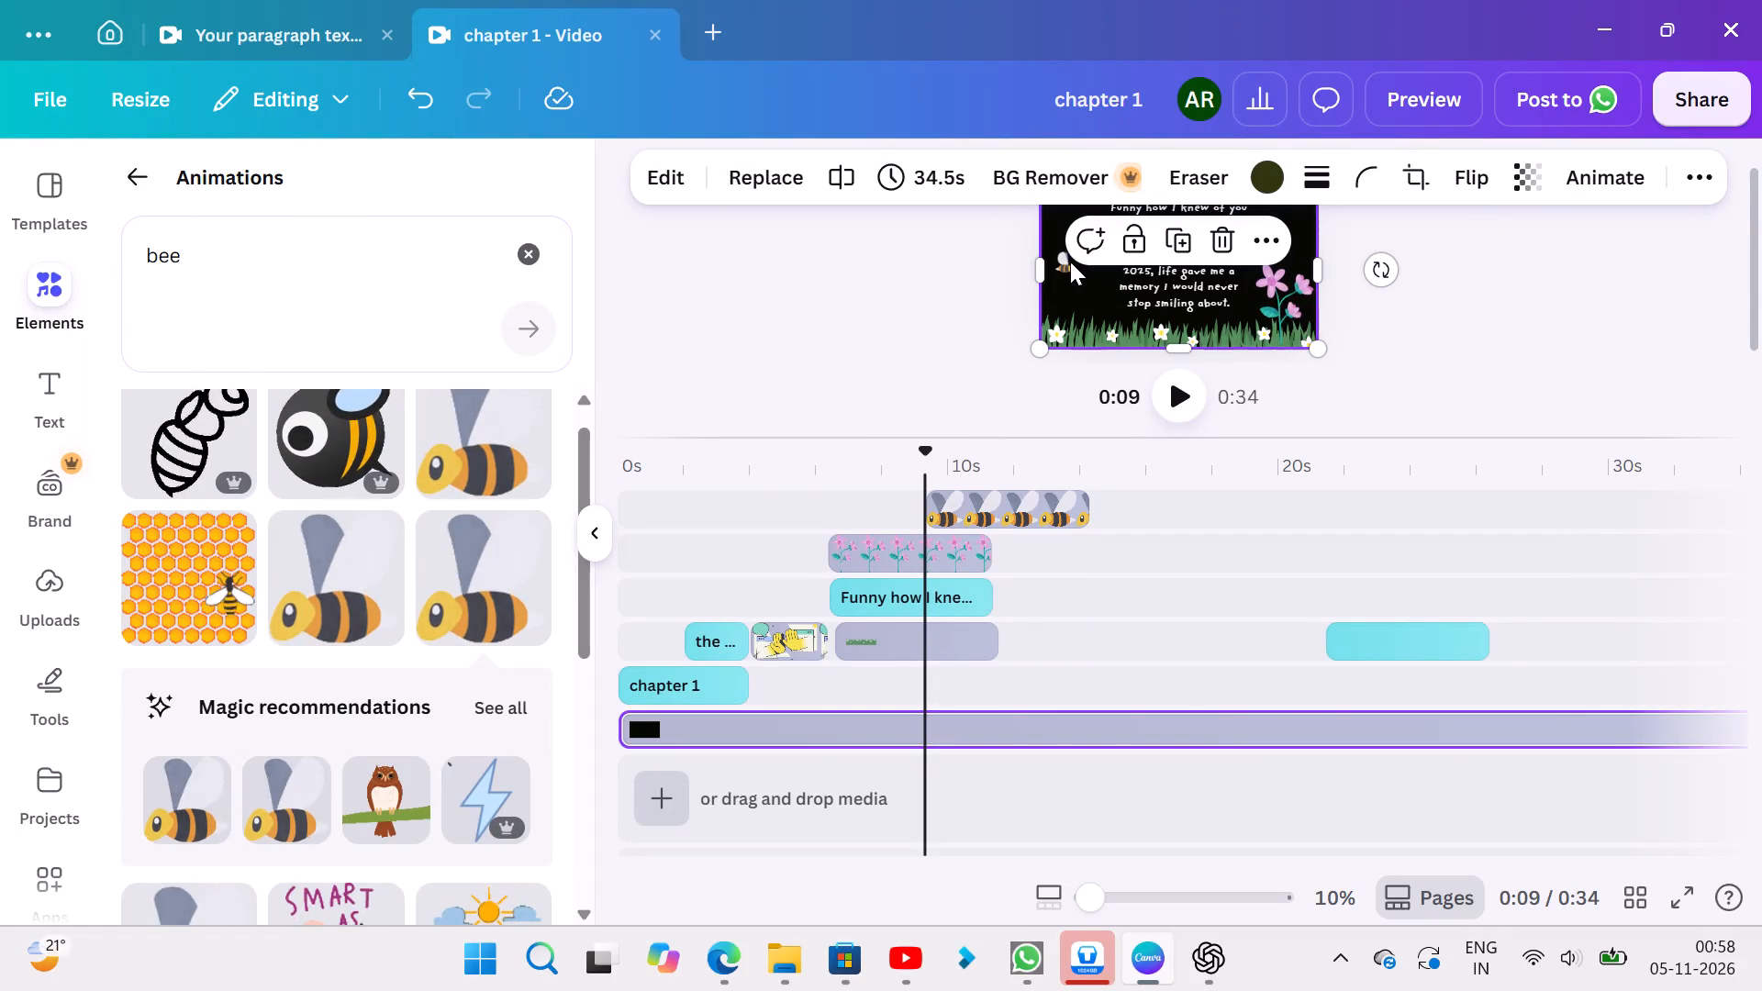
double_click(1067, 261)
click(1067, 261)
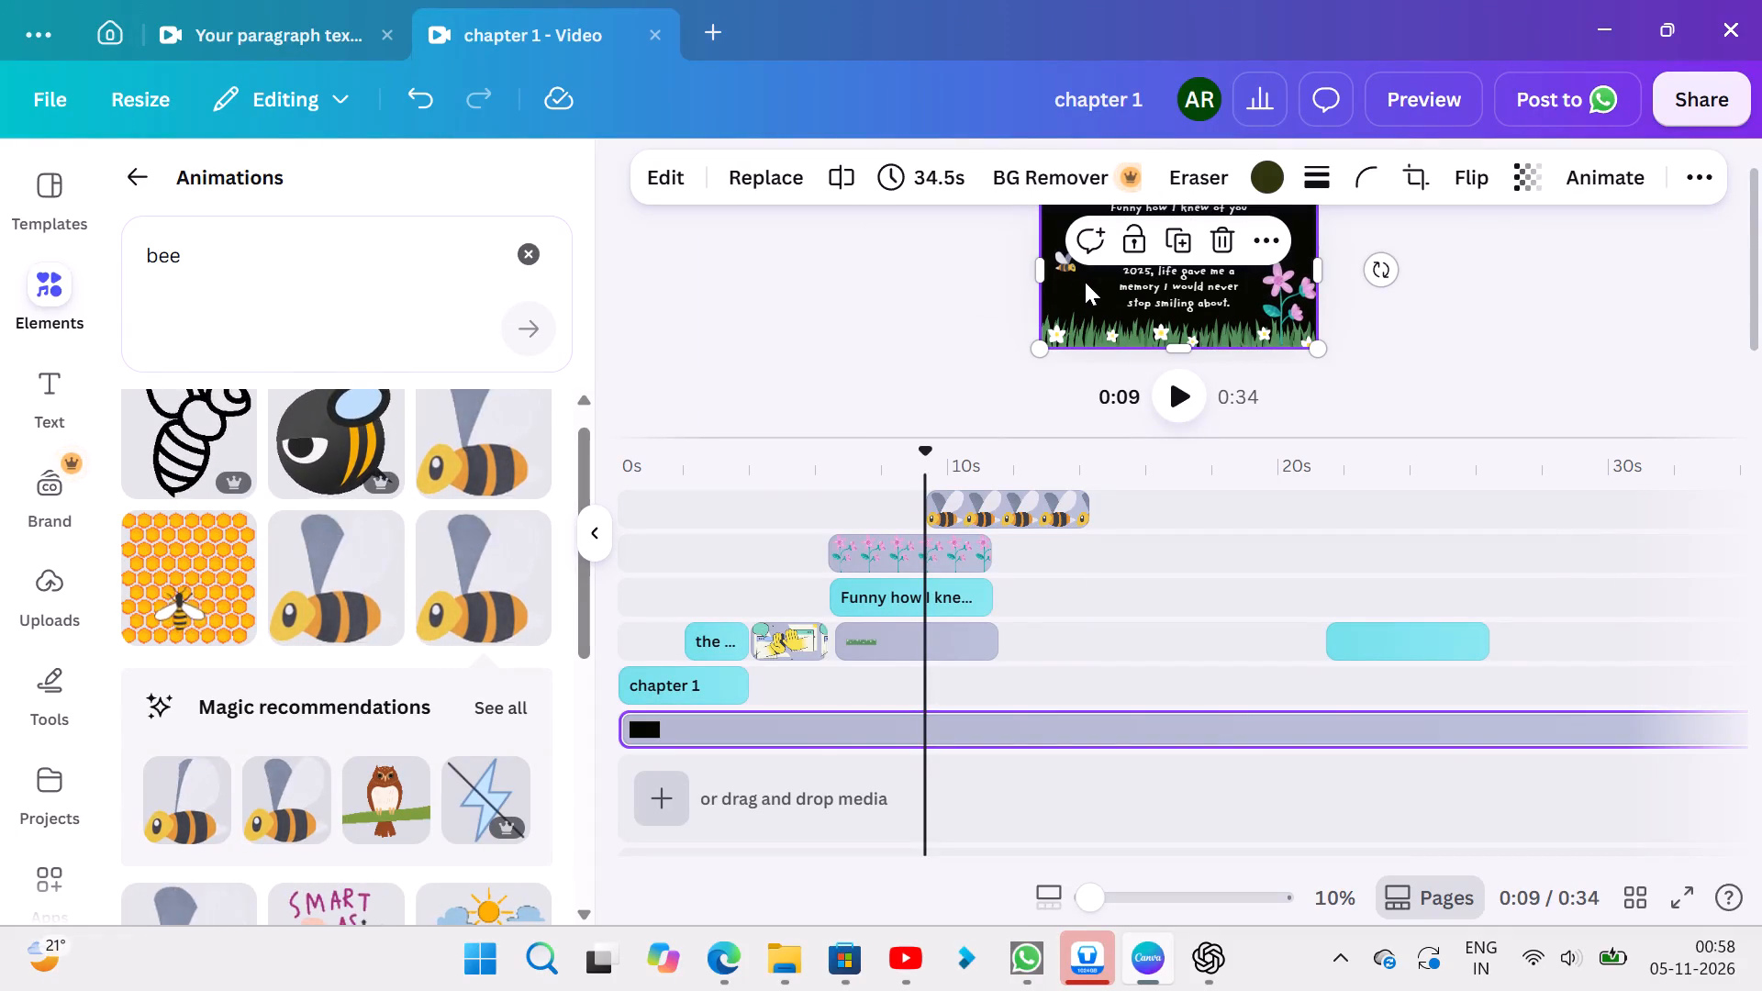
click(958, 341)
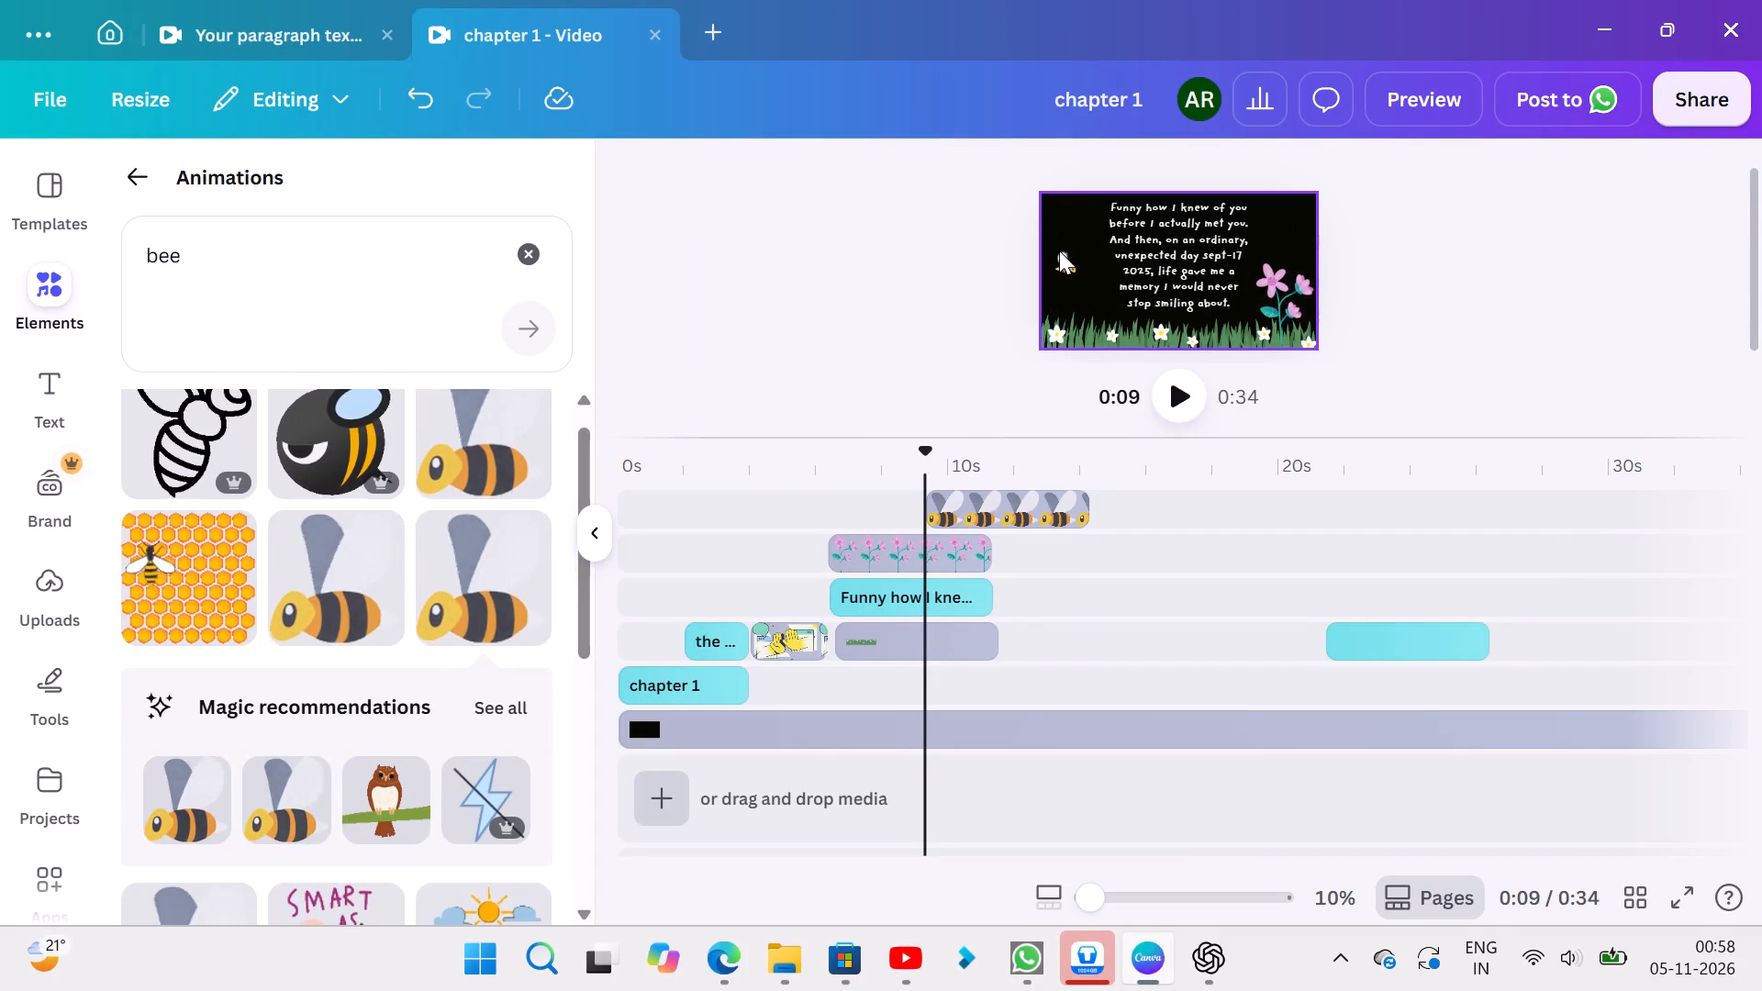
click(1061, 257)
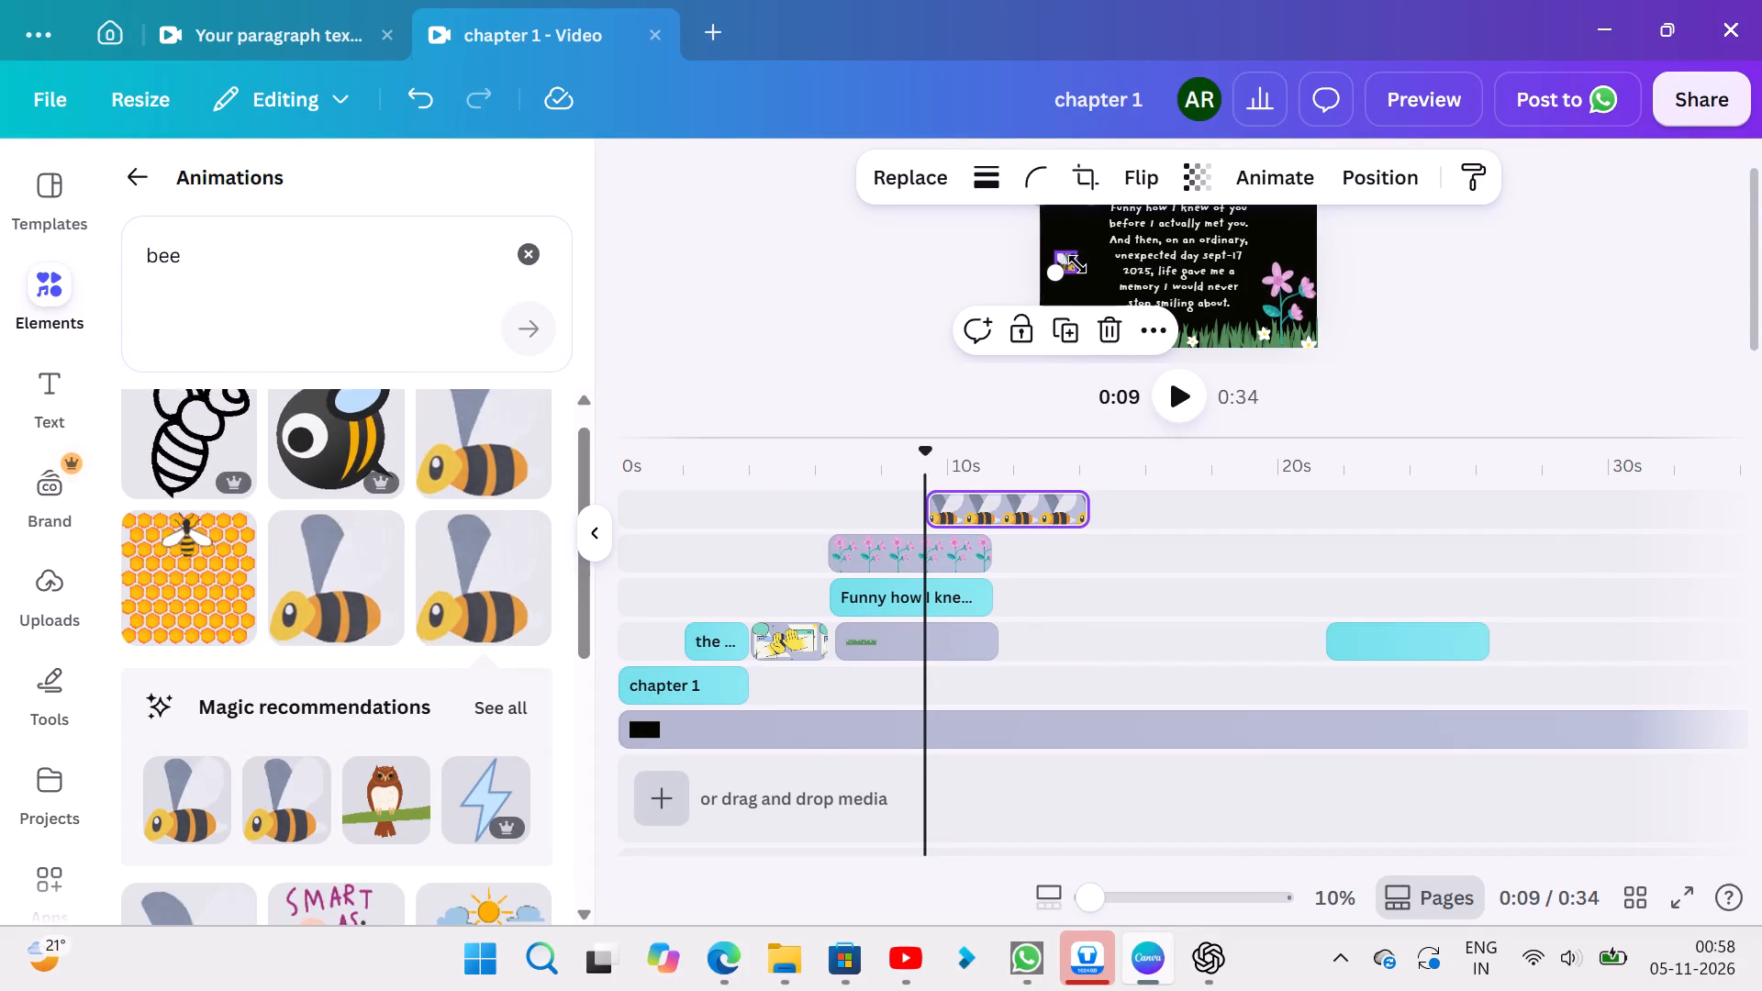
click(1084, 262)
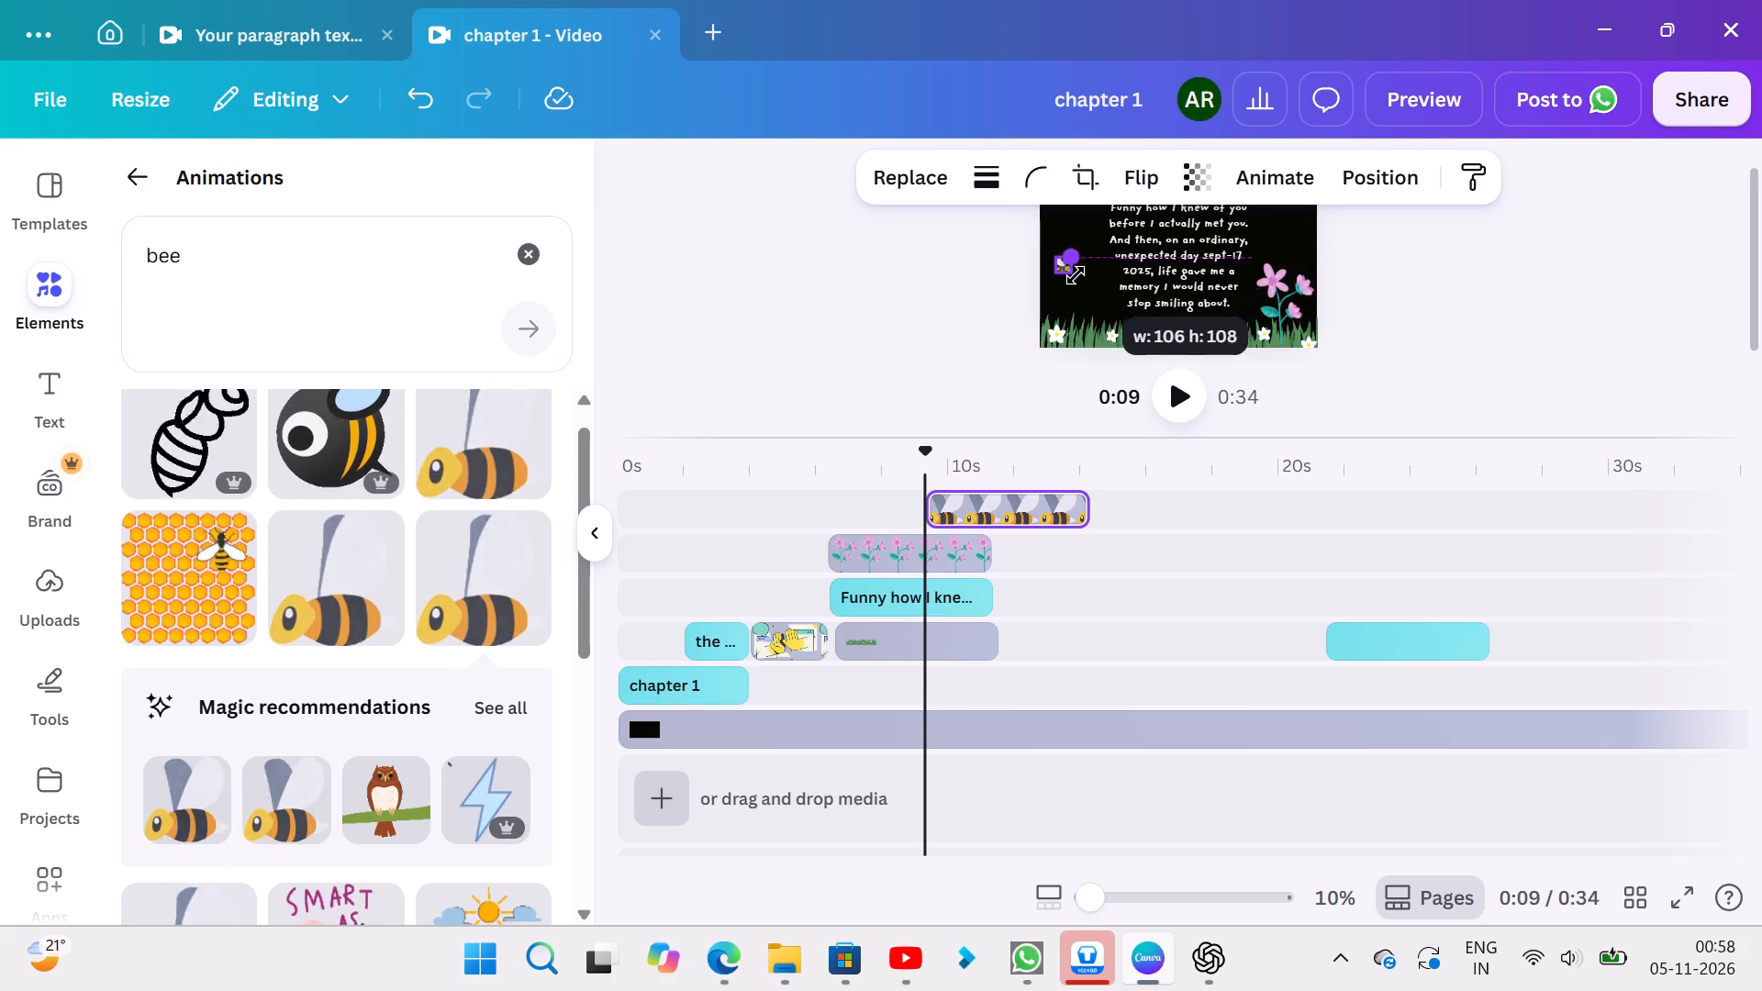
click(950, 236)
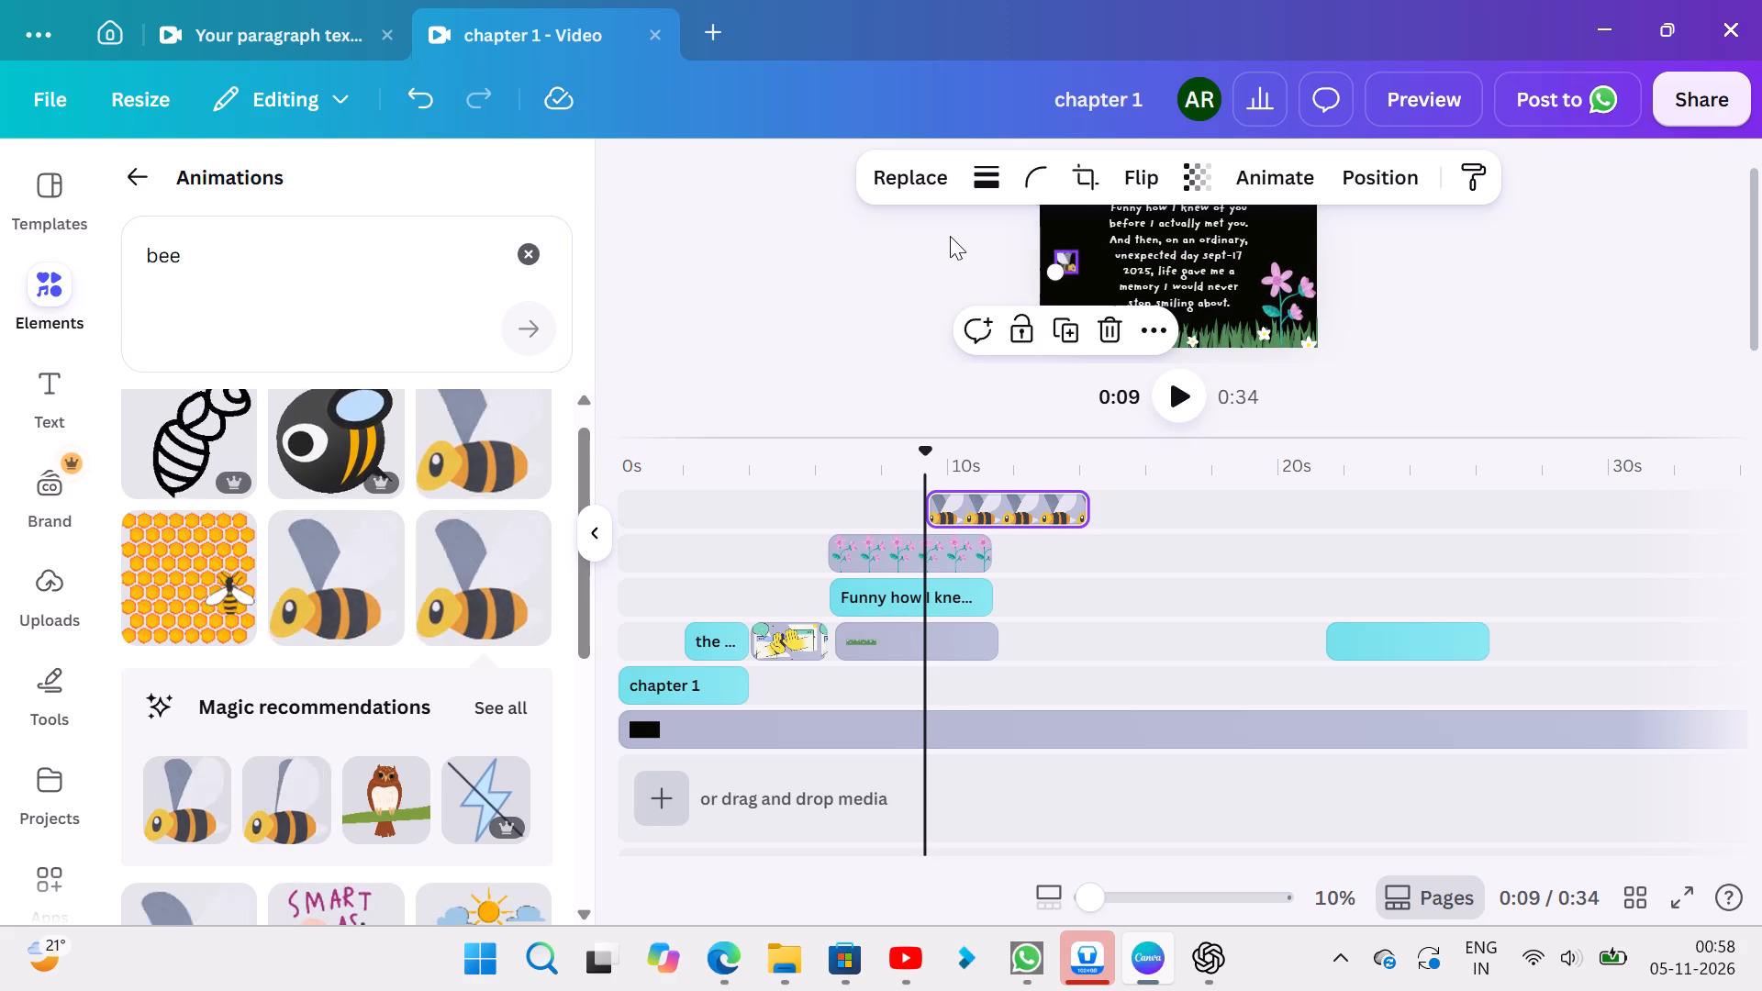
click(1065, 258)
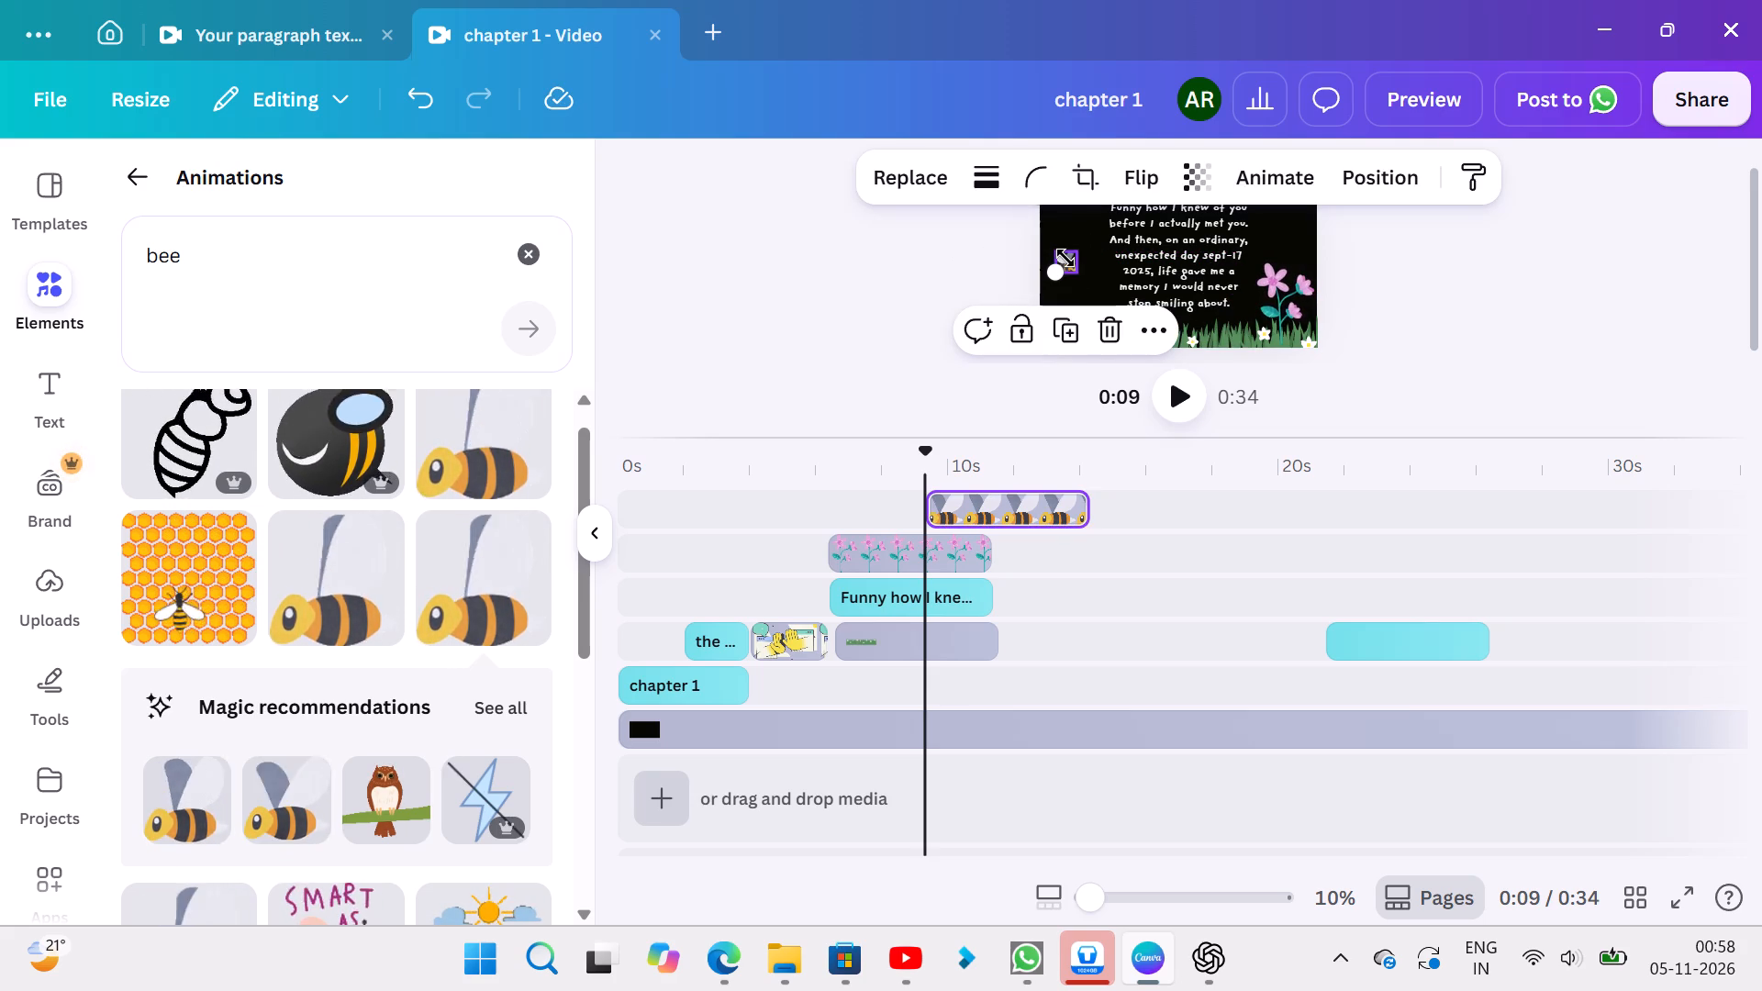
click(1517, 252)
Nudge the bee slightly upward so it sits level with the text's fourth line near the frame's left edge.
drag(1074, 272, 1076, 254)
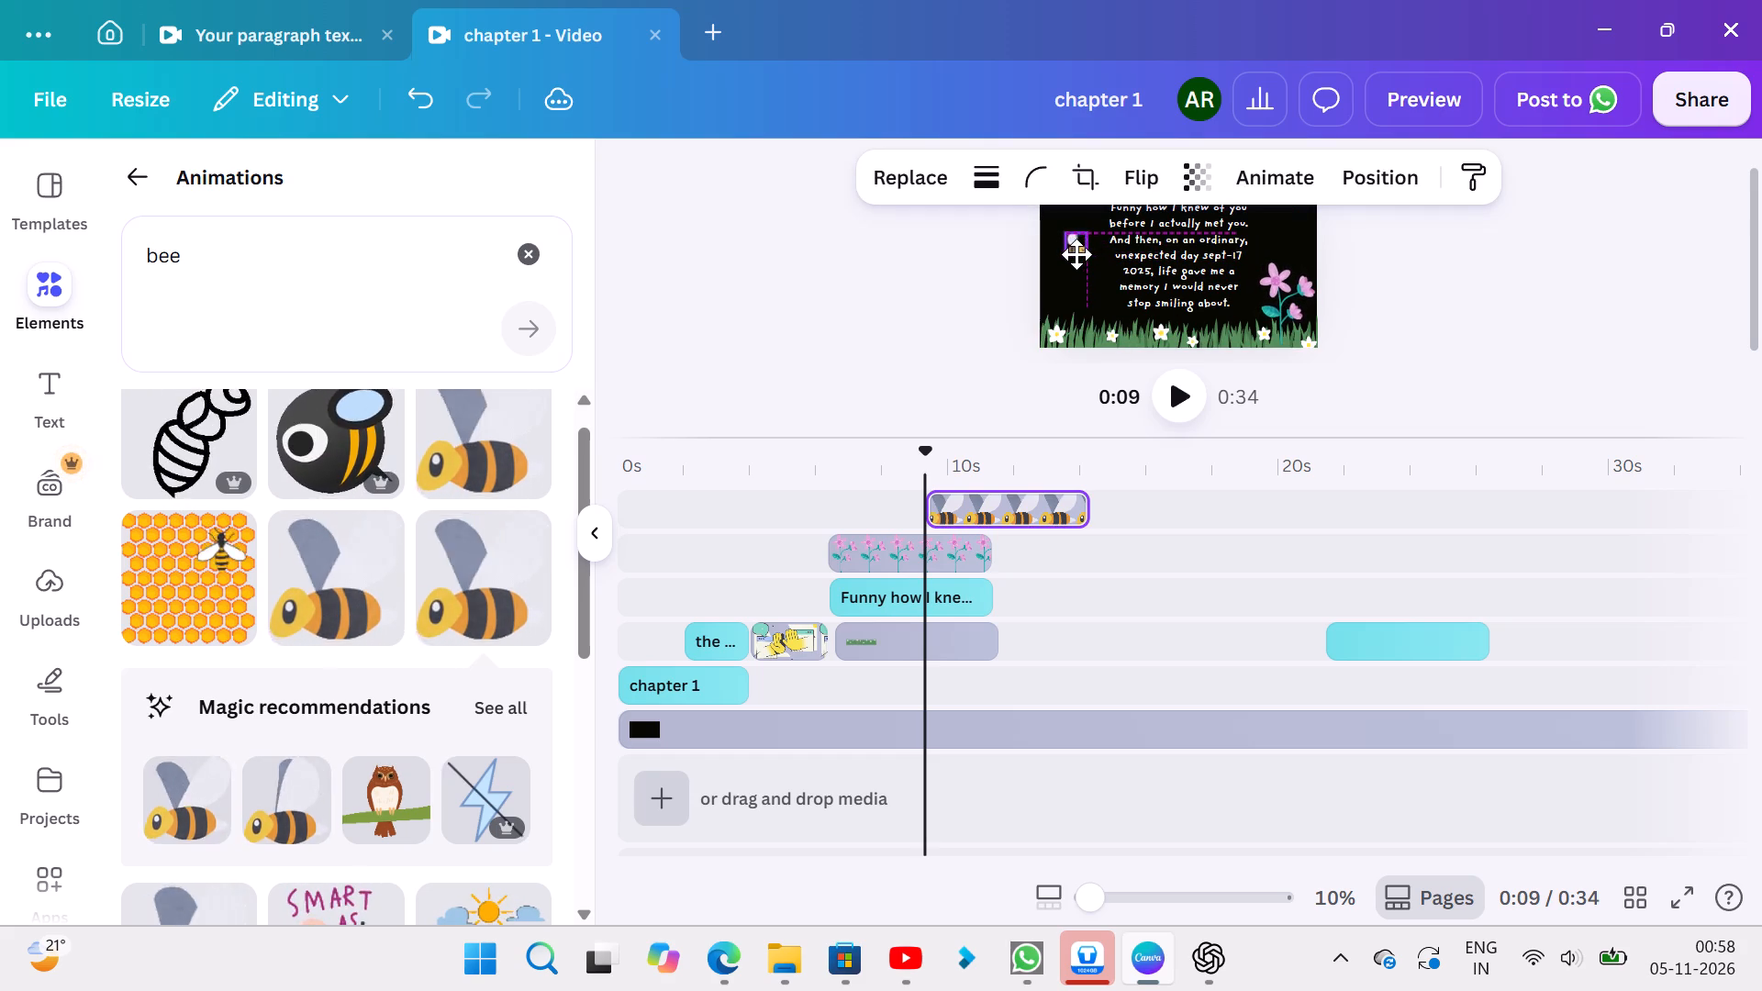
drag(1076, 254, 1067, 263)
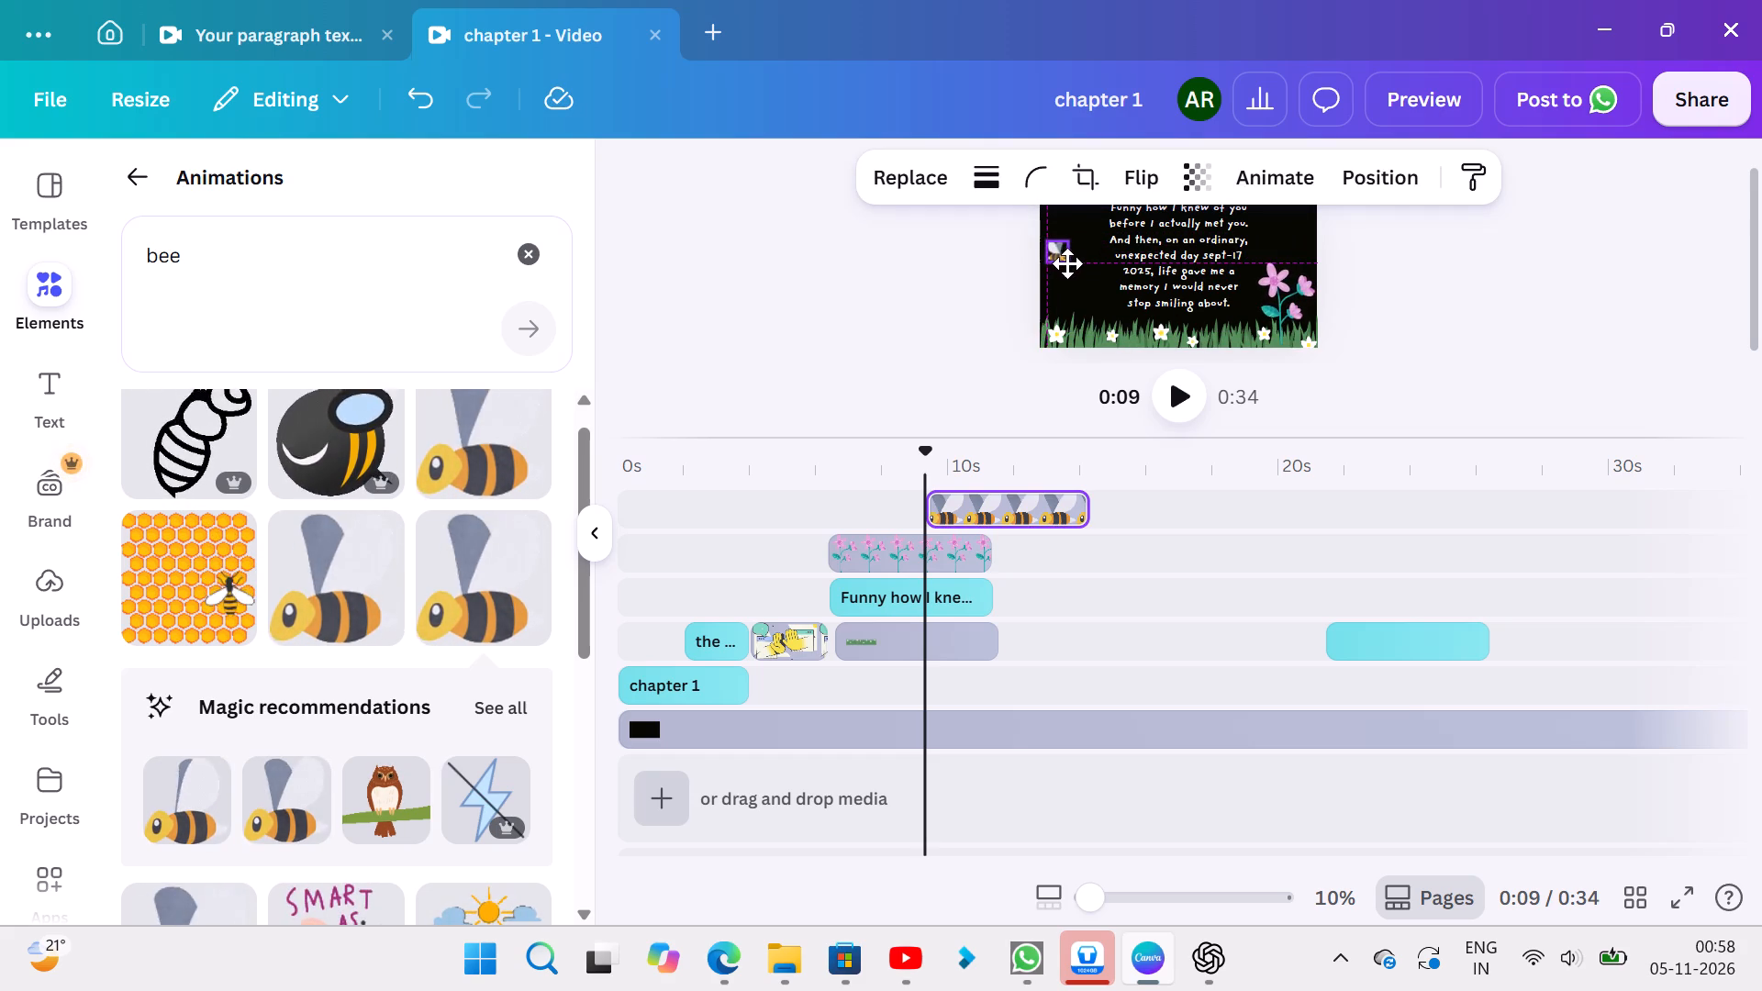
drag(1067, 263, 1073, 263)
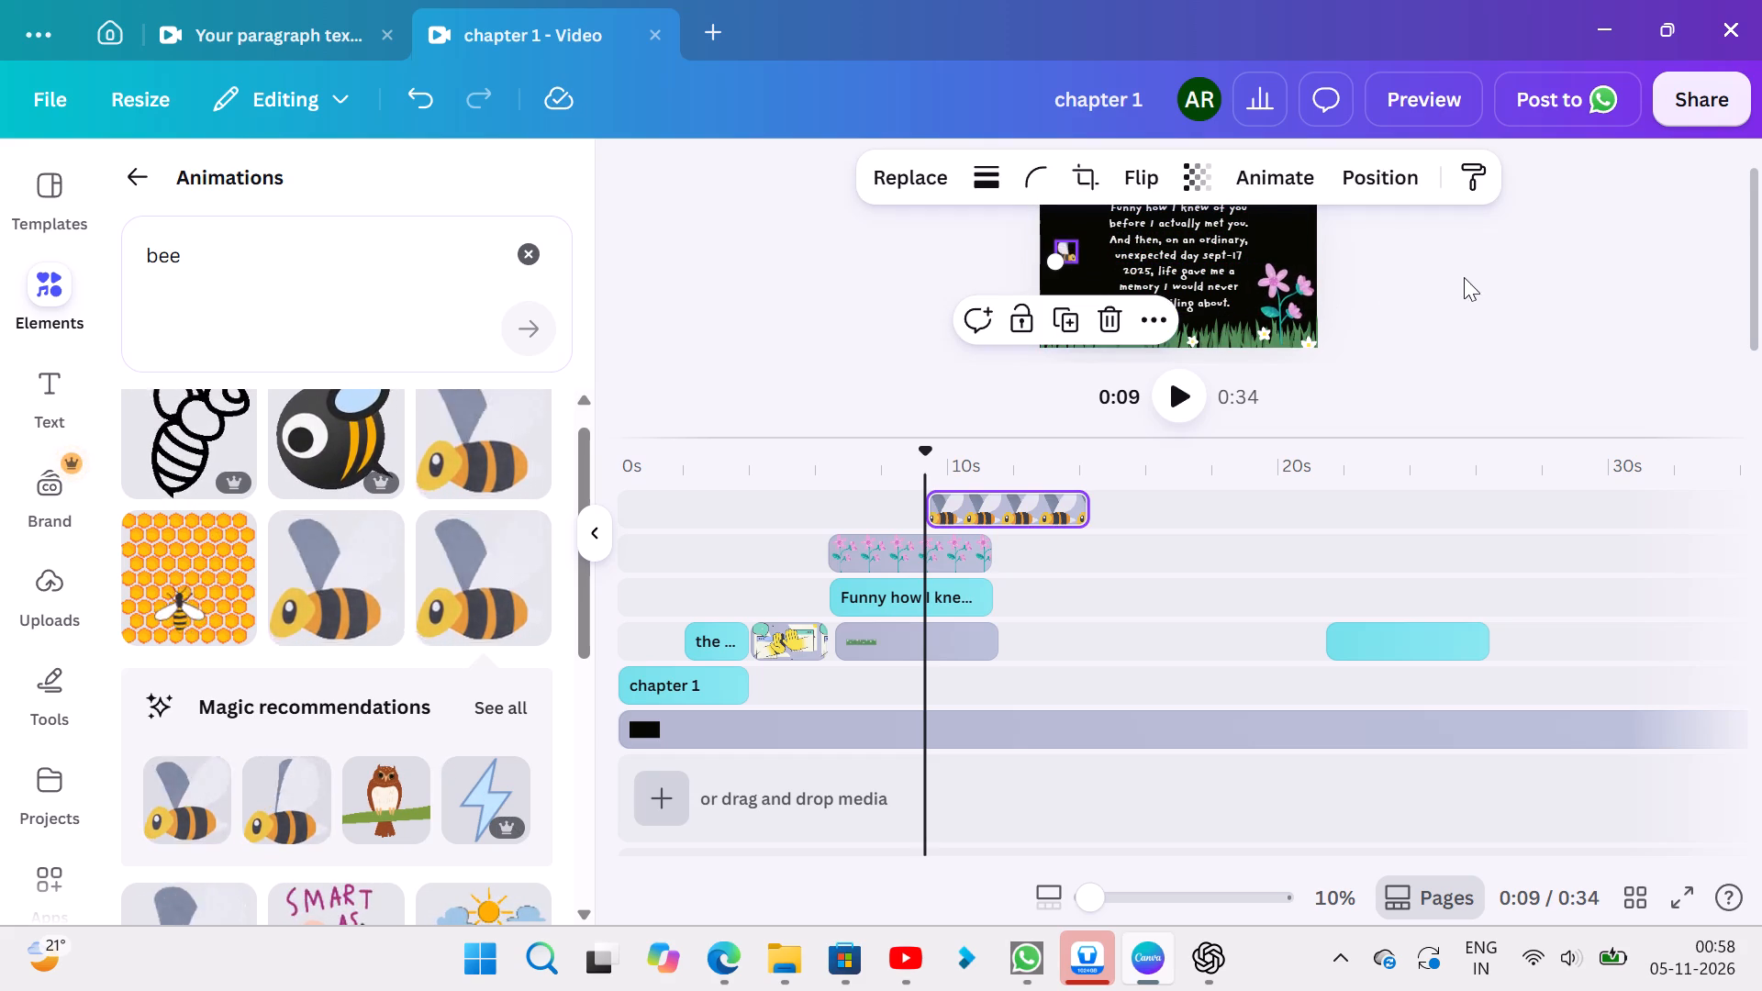
Create a custom animation for the bee with a wavy path across the text to the pink flowers.
click(1277, 177)
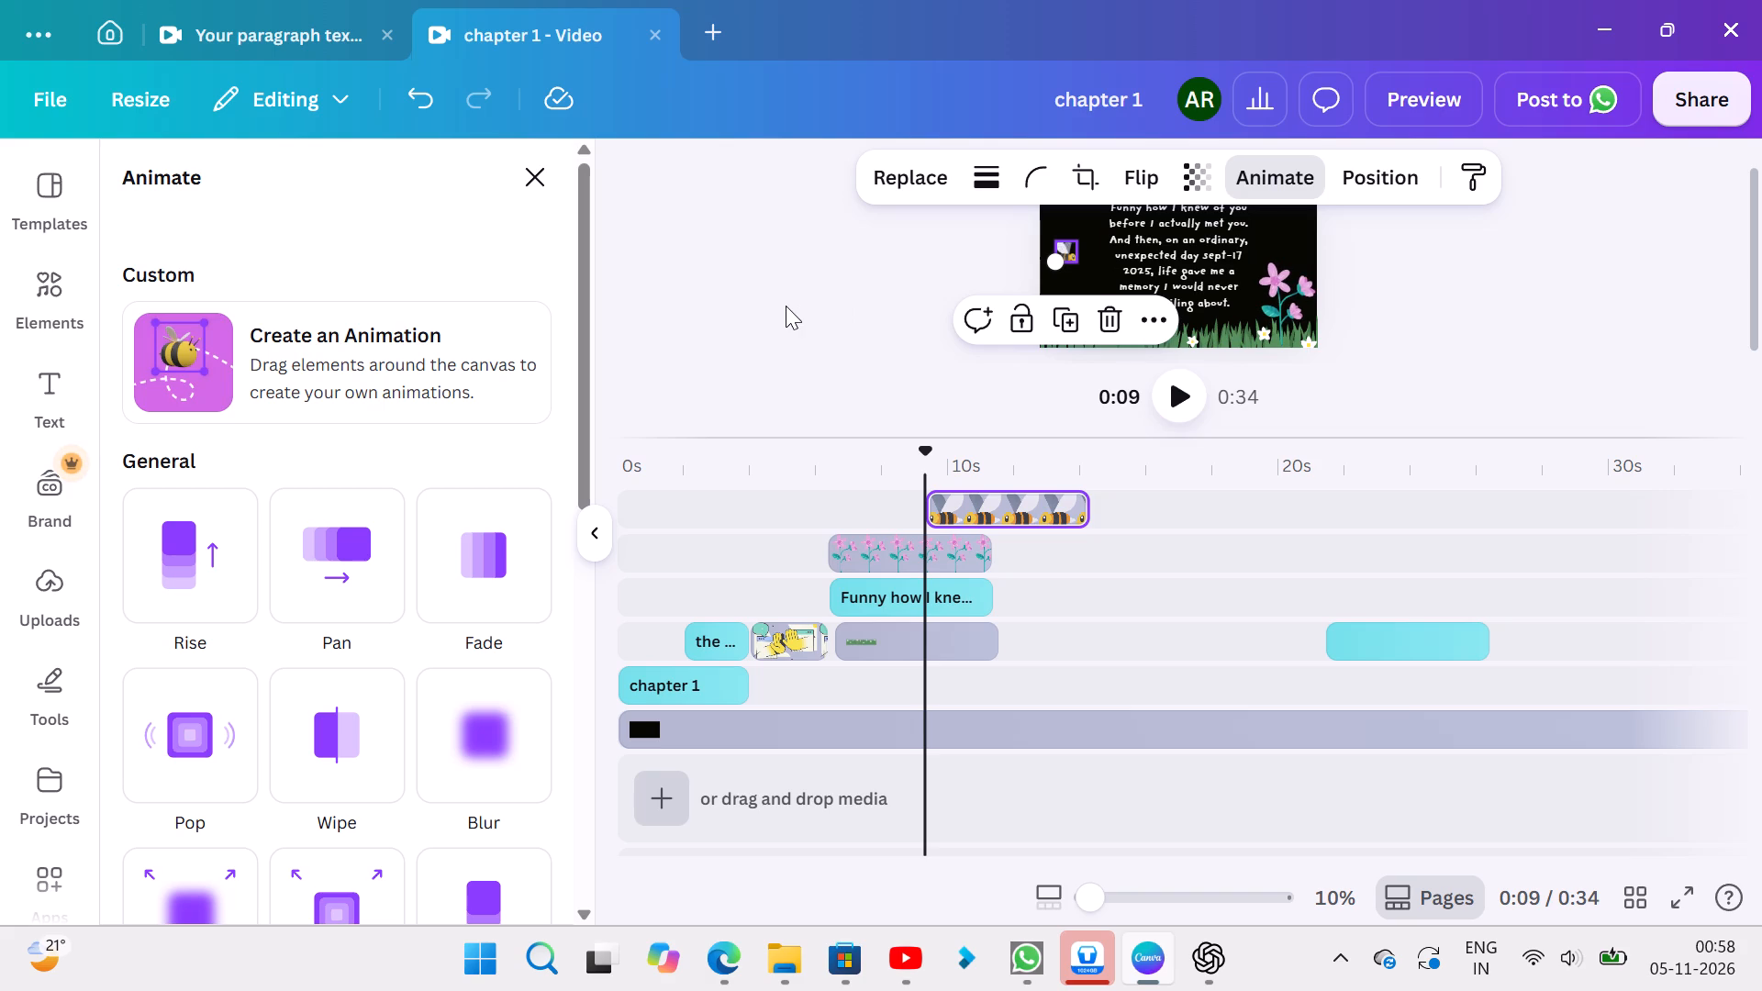
click(290, 351)
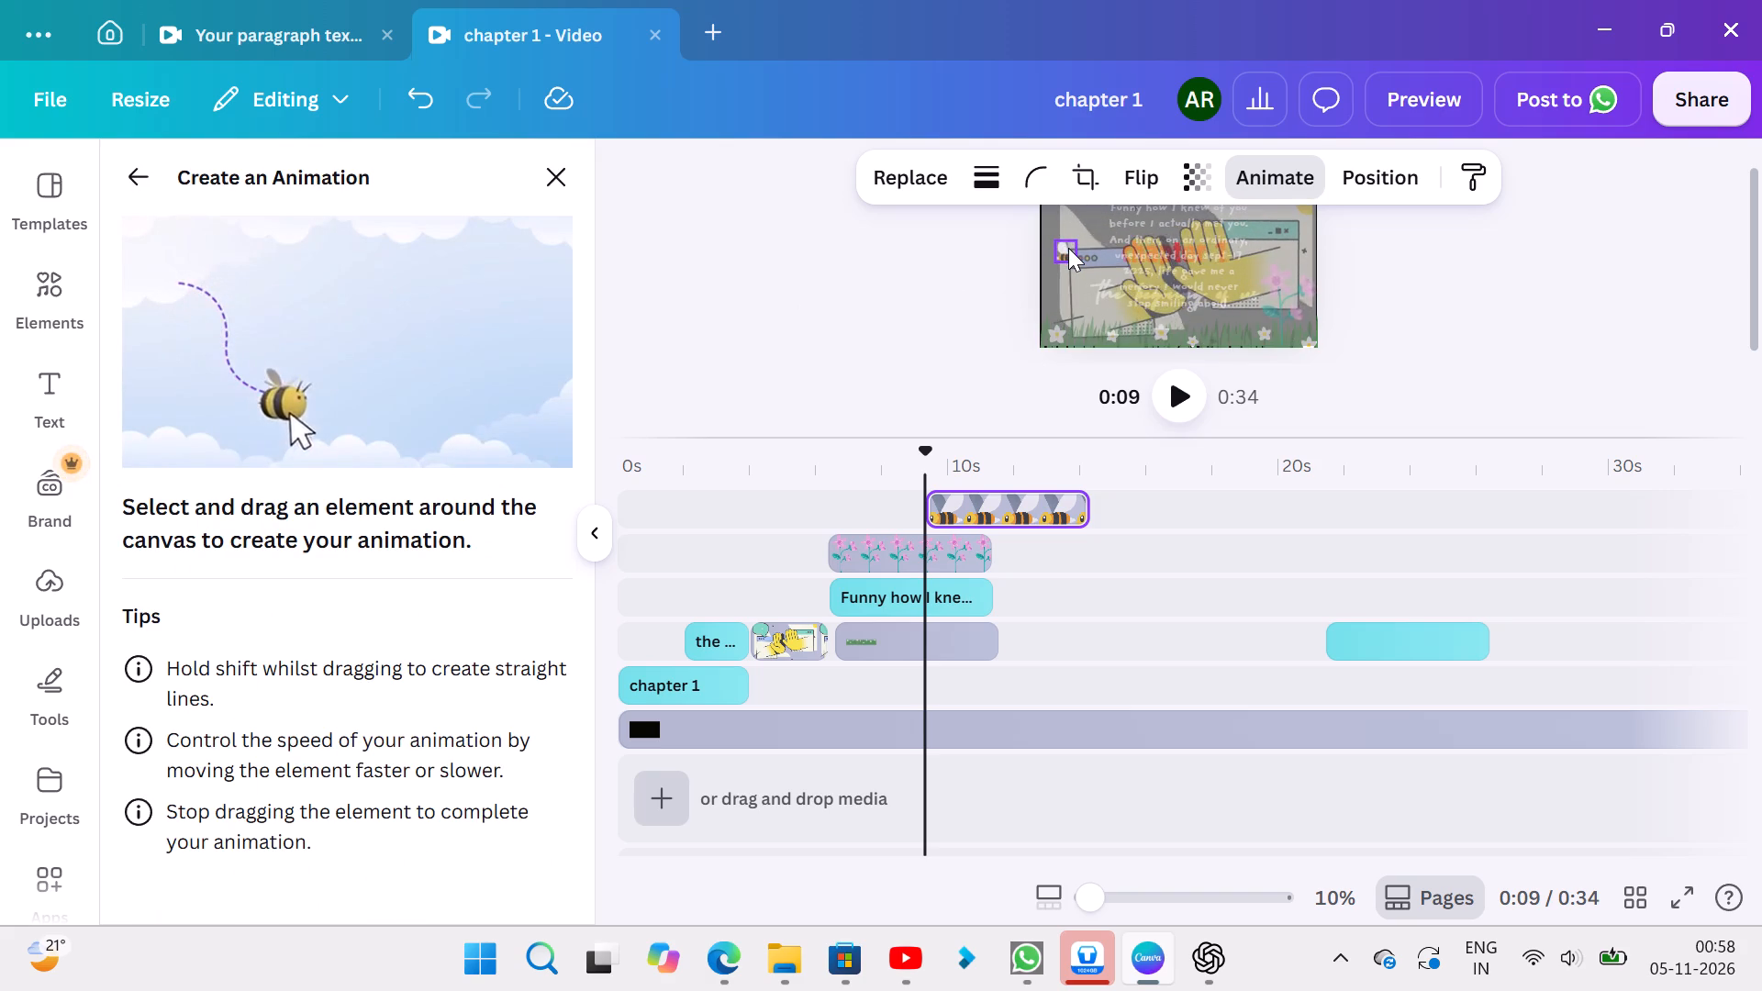
drag(1068, 248, 1104, 261)
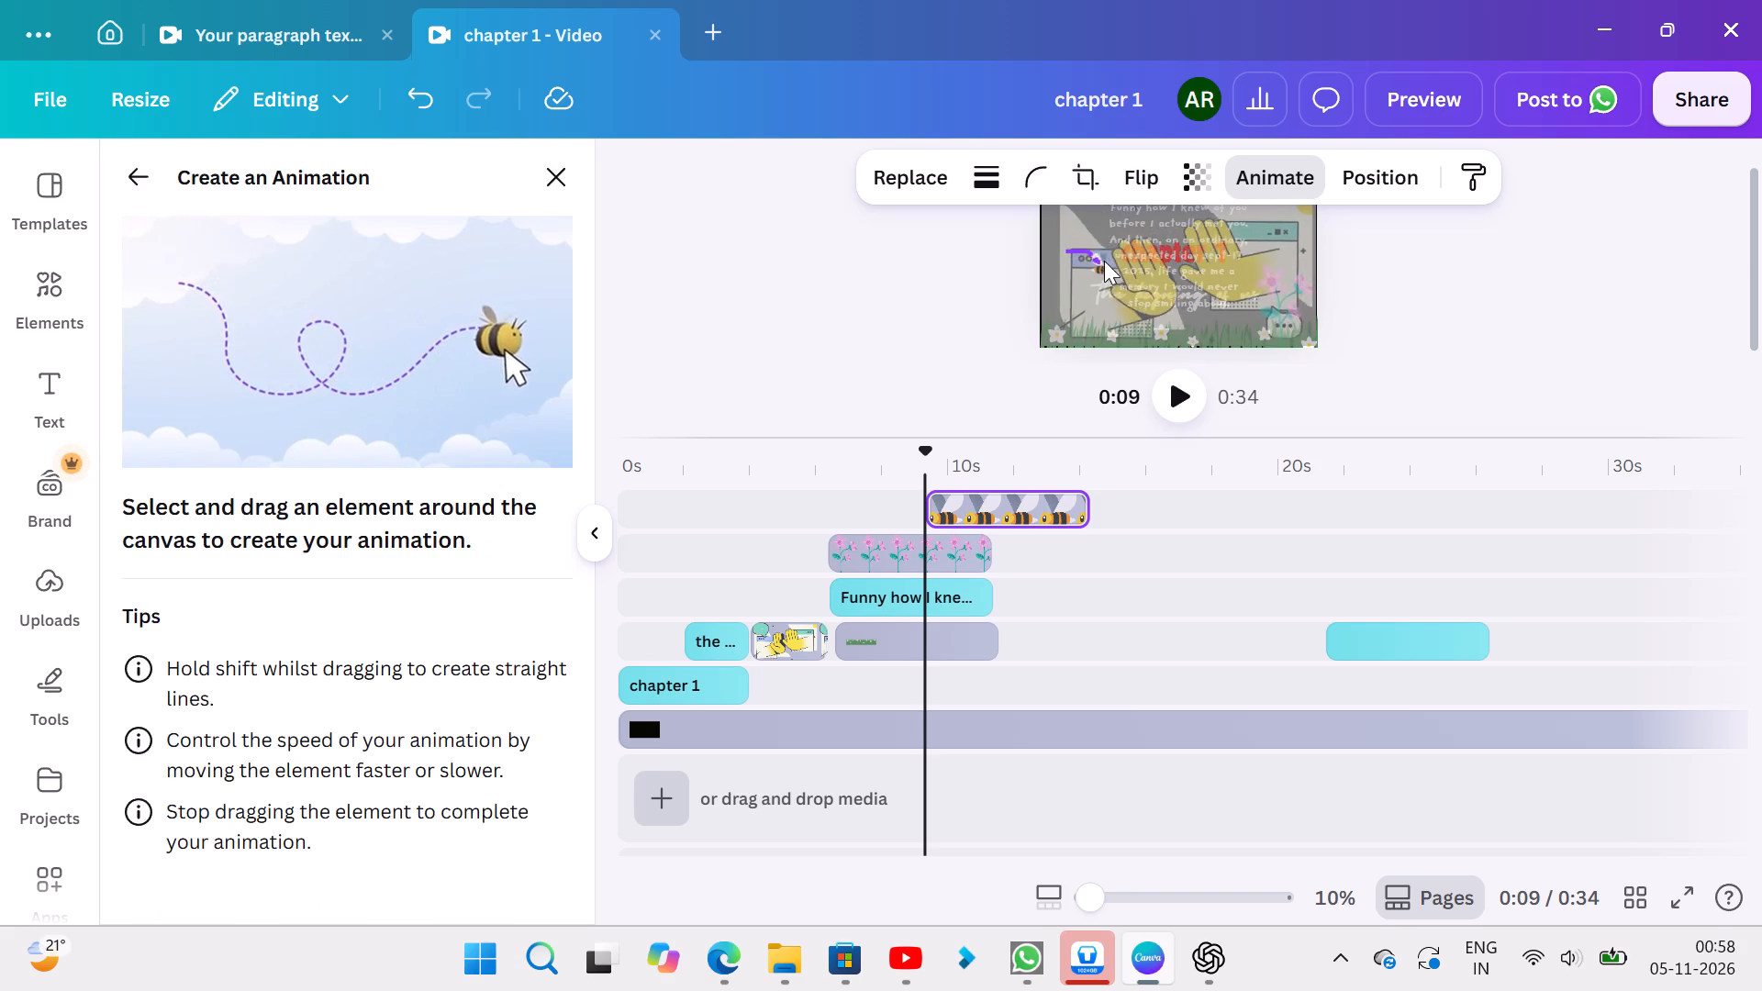
drag(1104, 261, 1186, 272)
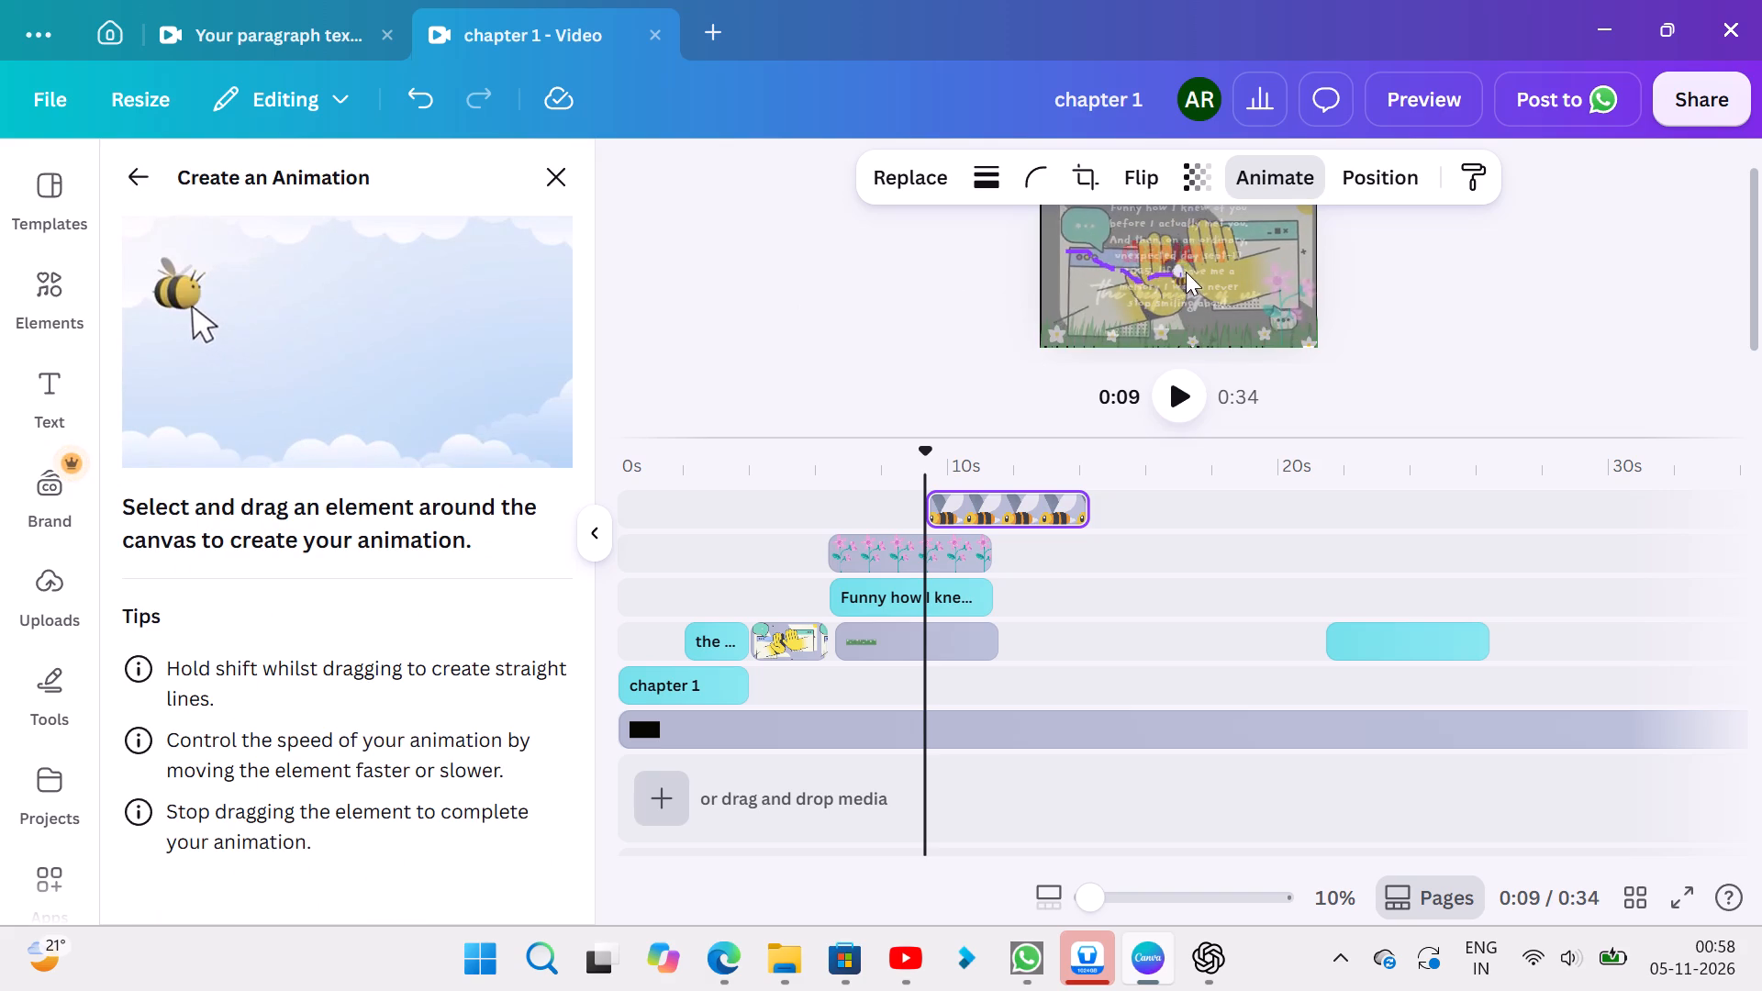
drag(1186, 272, 1269, 269)
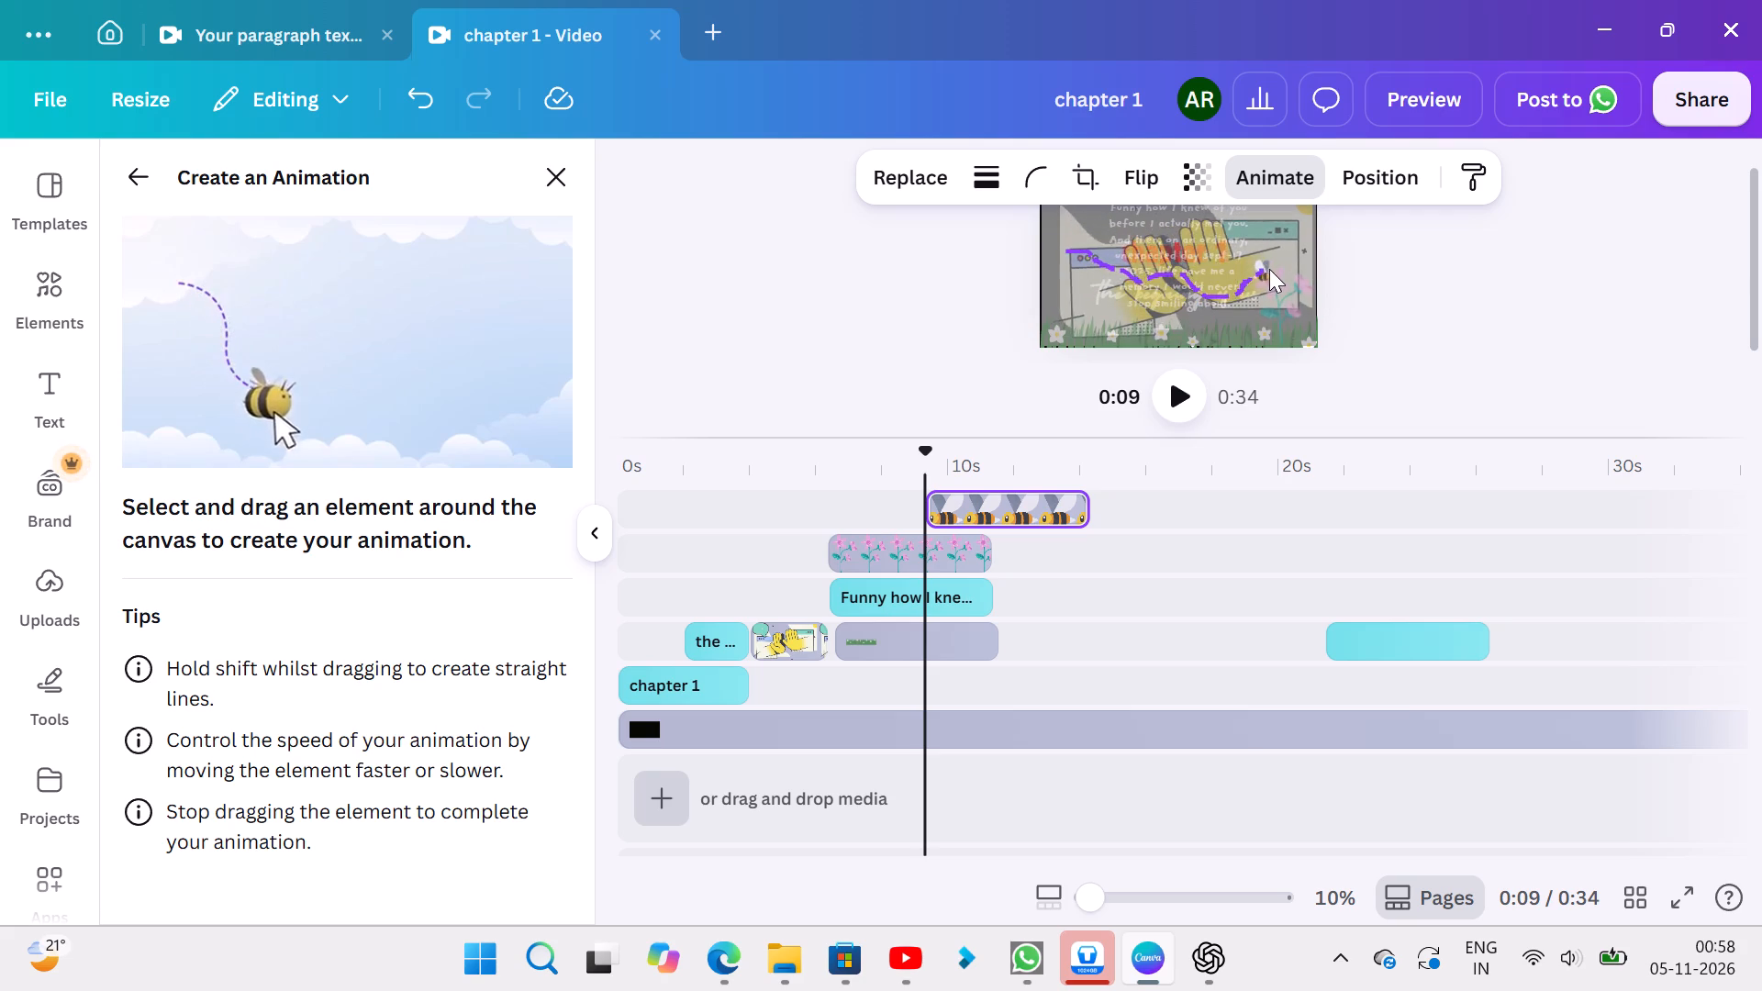
drag(1269, 269, 1271, 271)
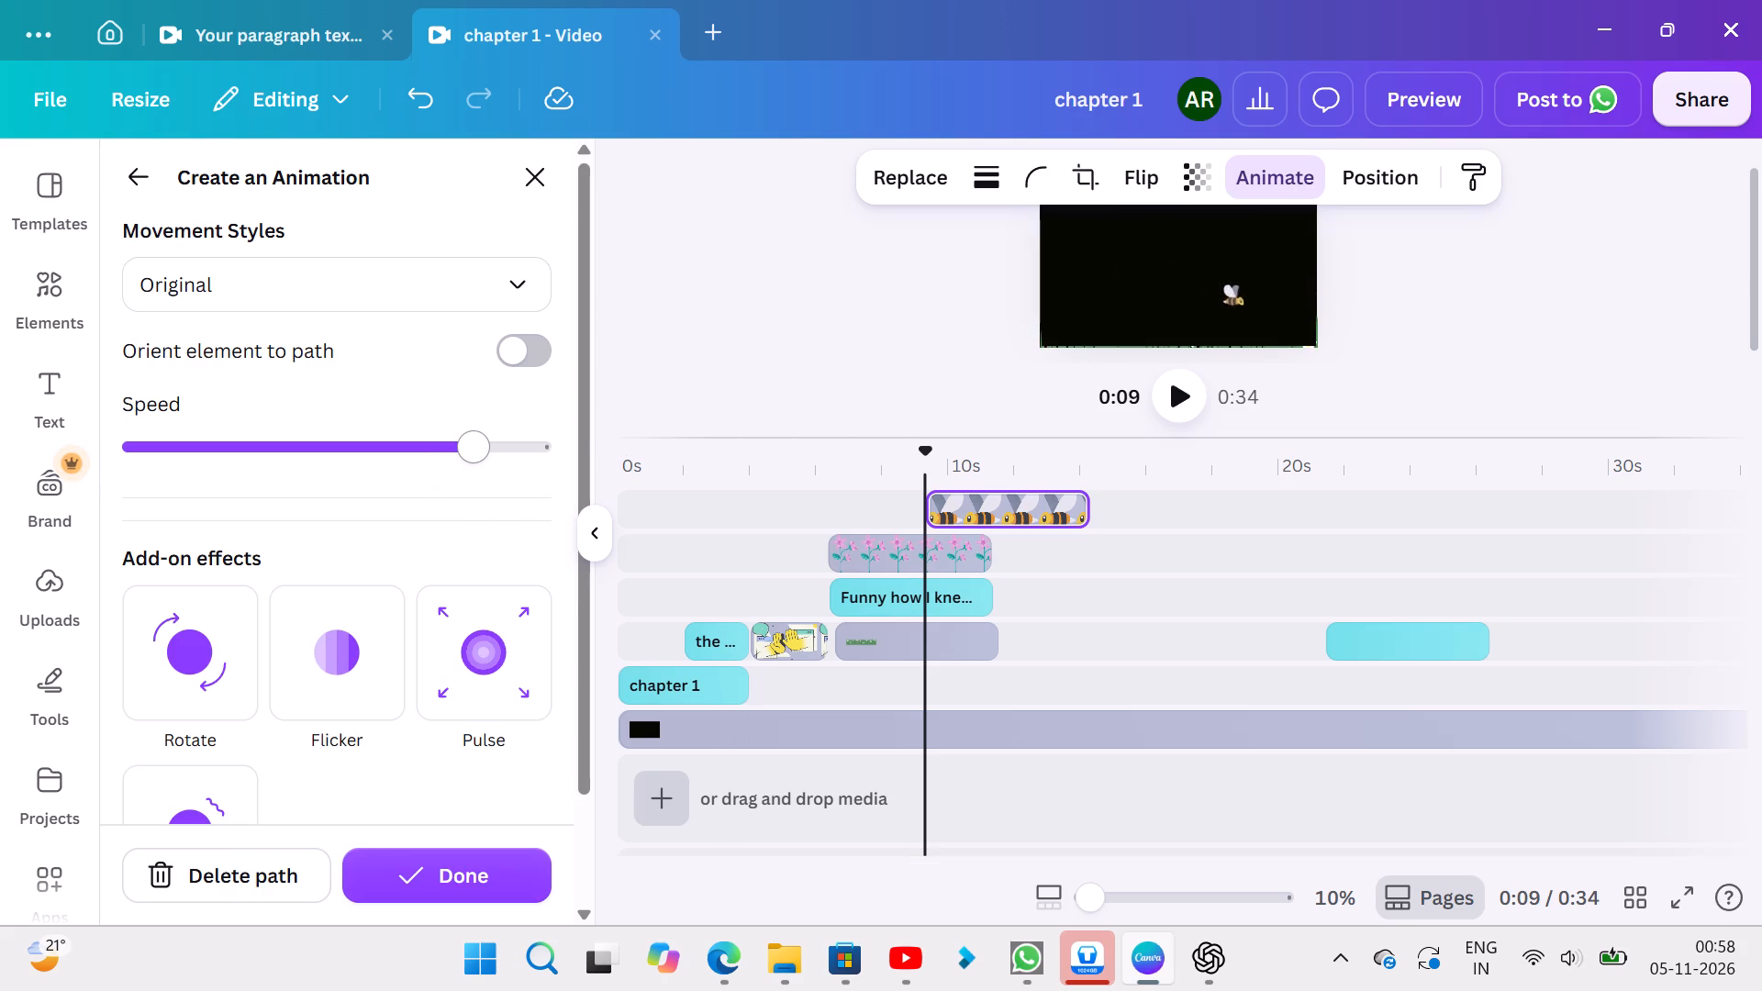
Set the speed of the bee's path animation to the minimum.
drag(482, 448, 390, 443)
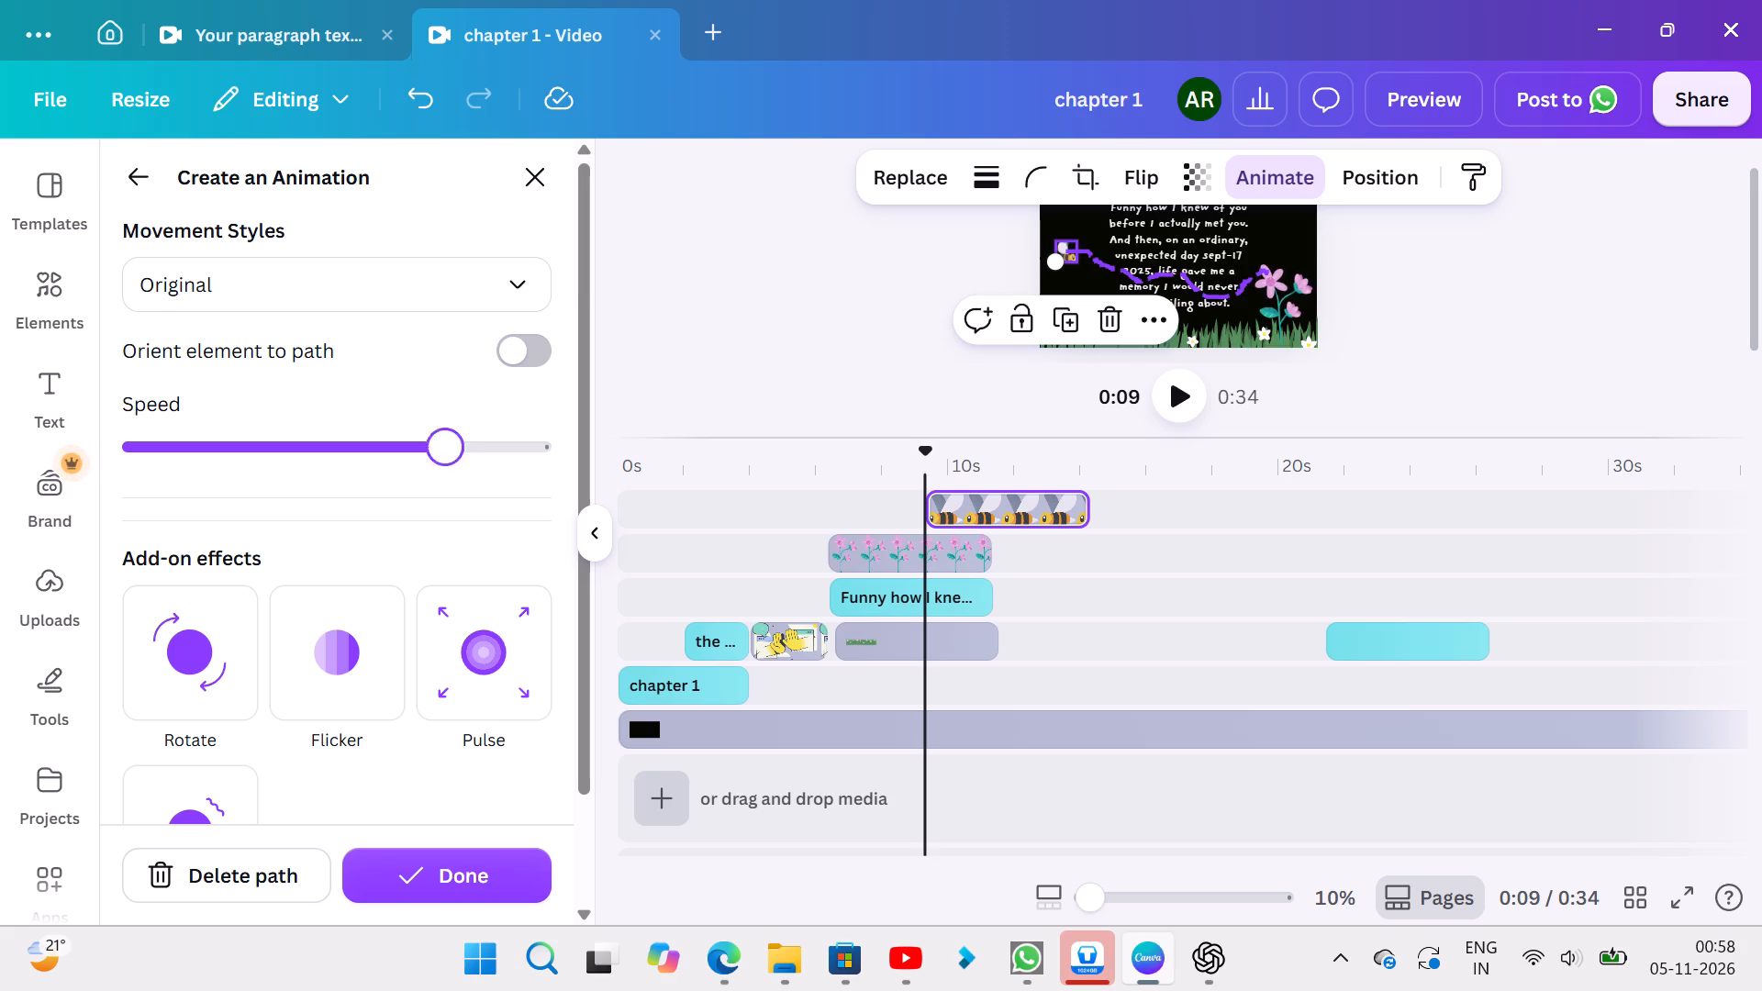
drag(390, 443, 94, 468)
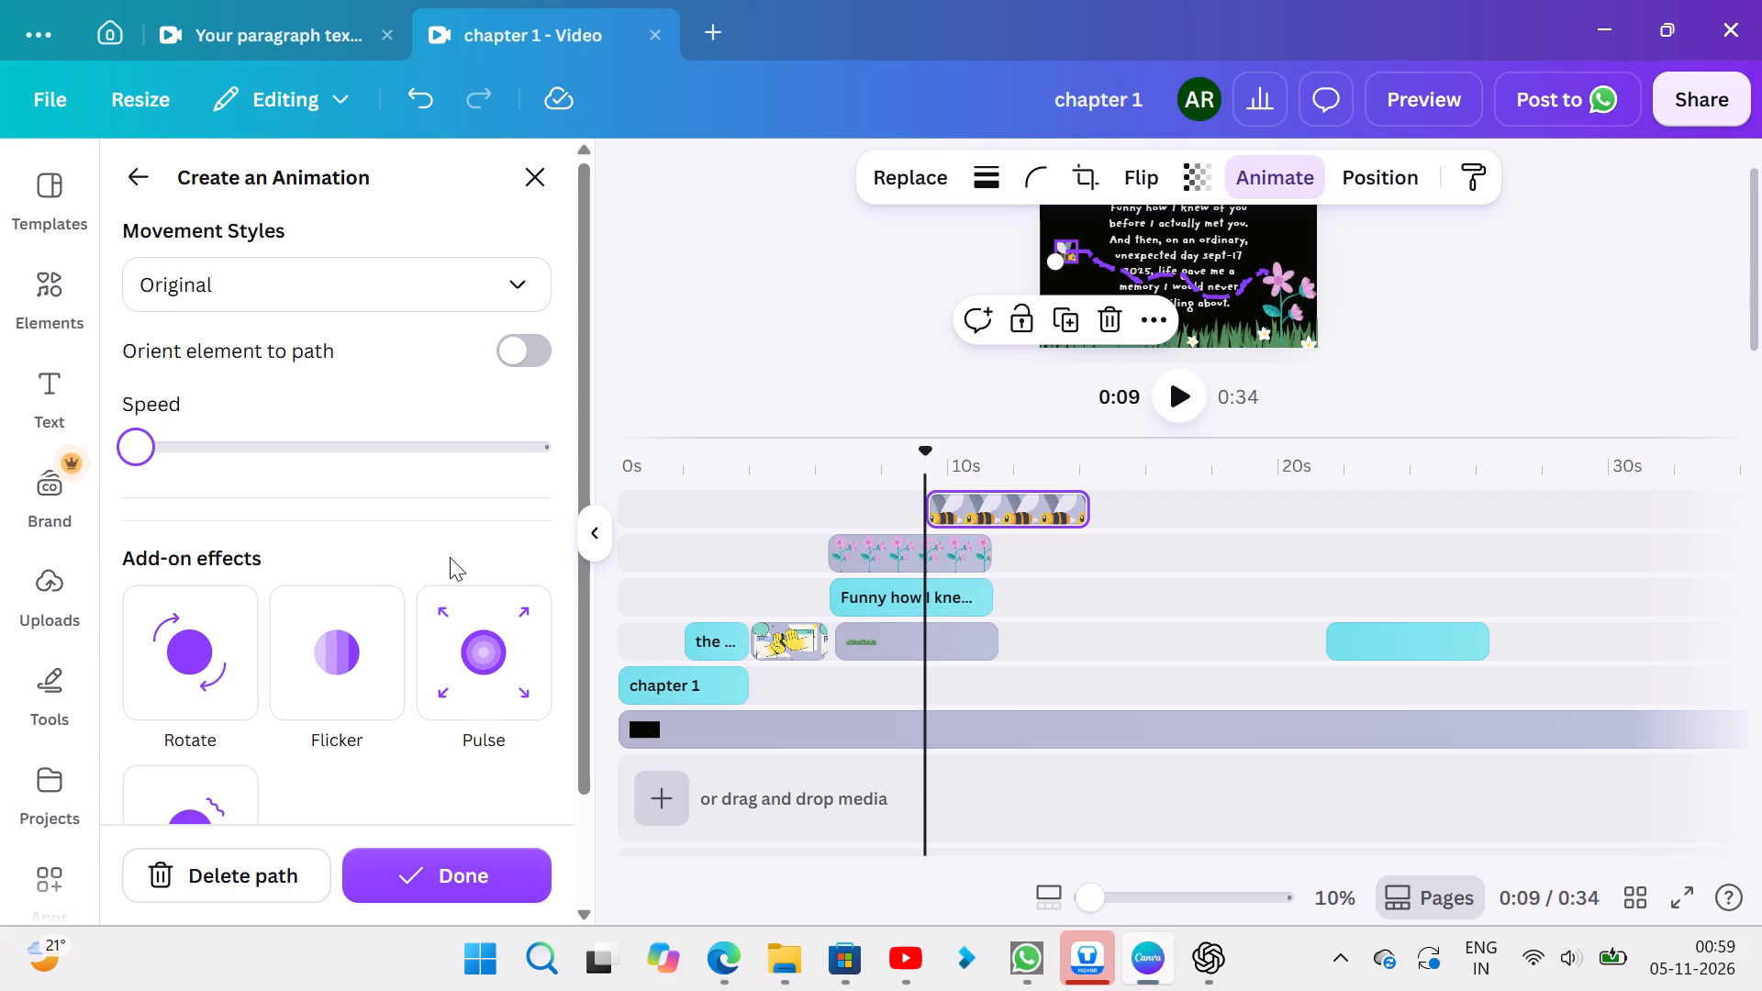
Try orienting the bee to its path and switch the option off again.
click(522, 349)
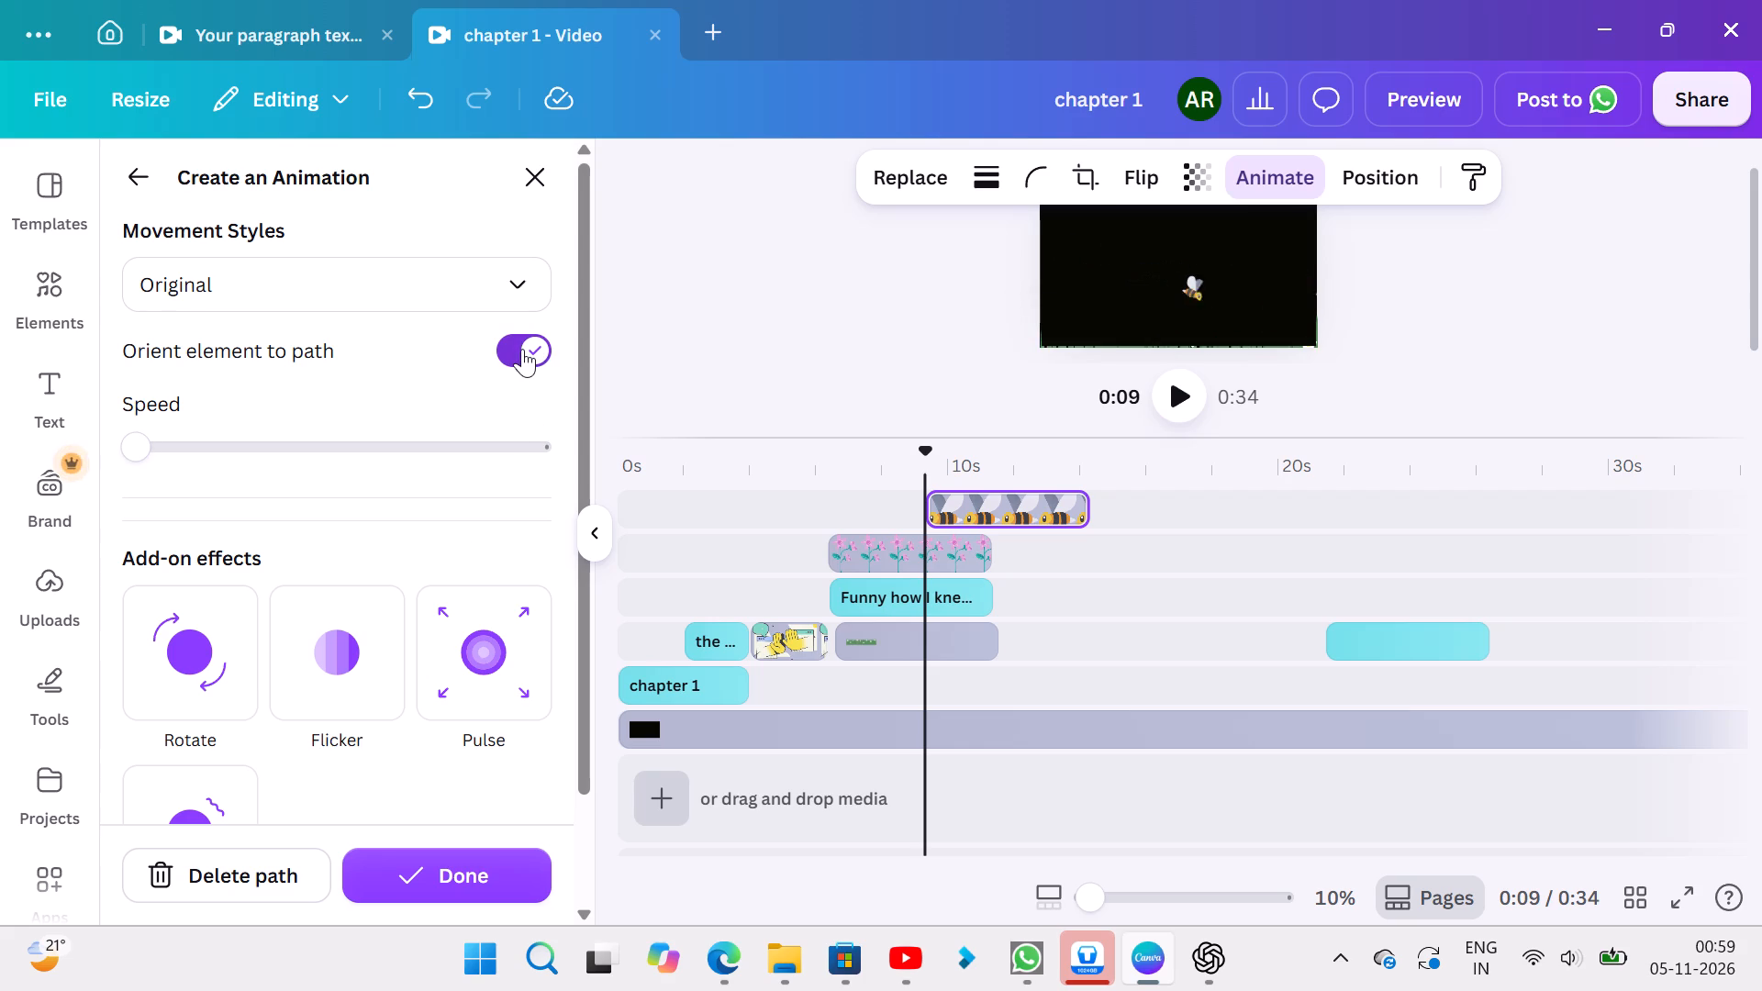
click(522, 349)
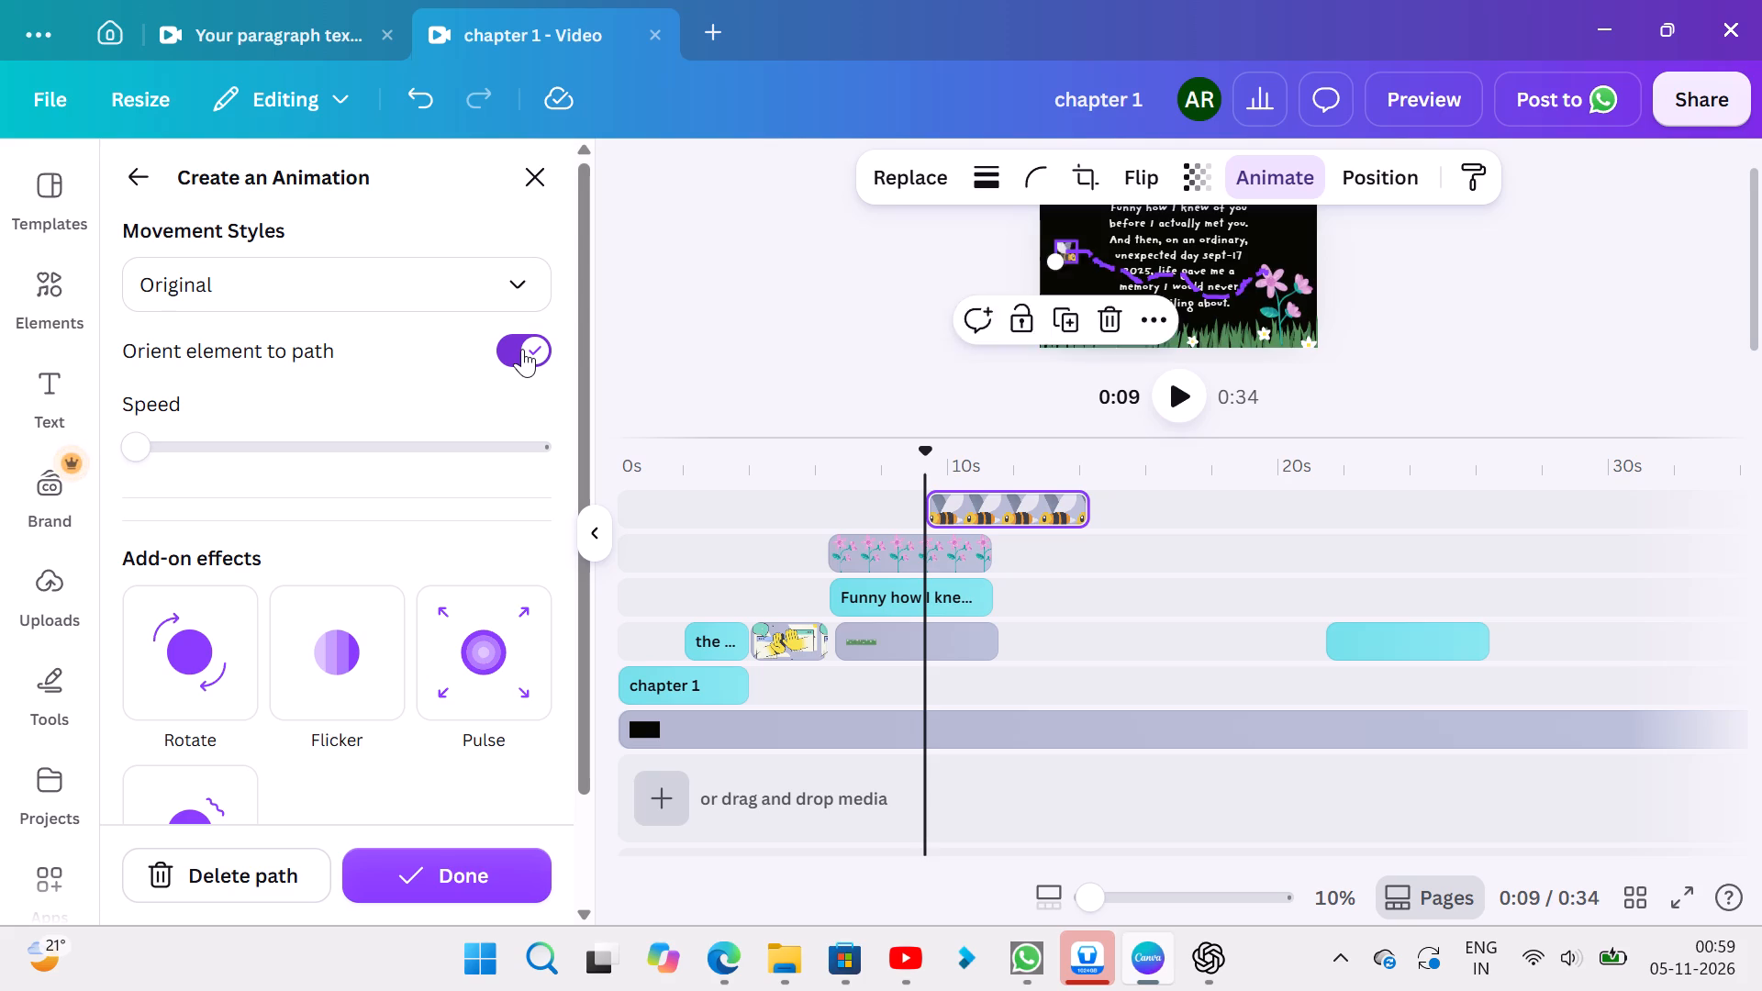
Add the Wiggle effect to the bee's path animation.
scroll(394, 668, down, 1)
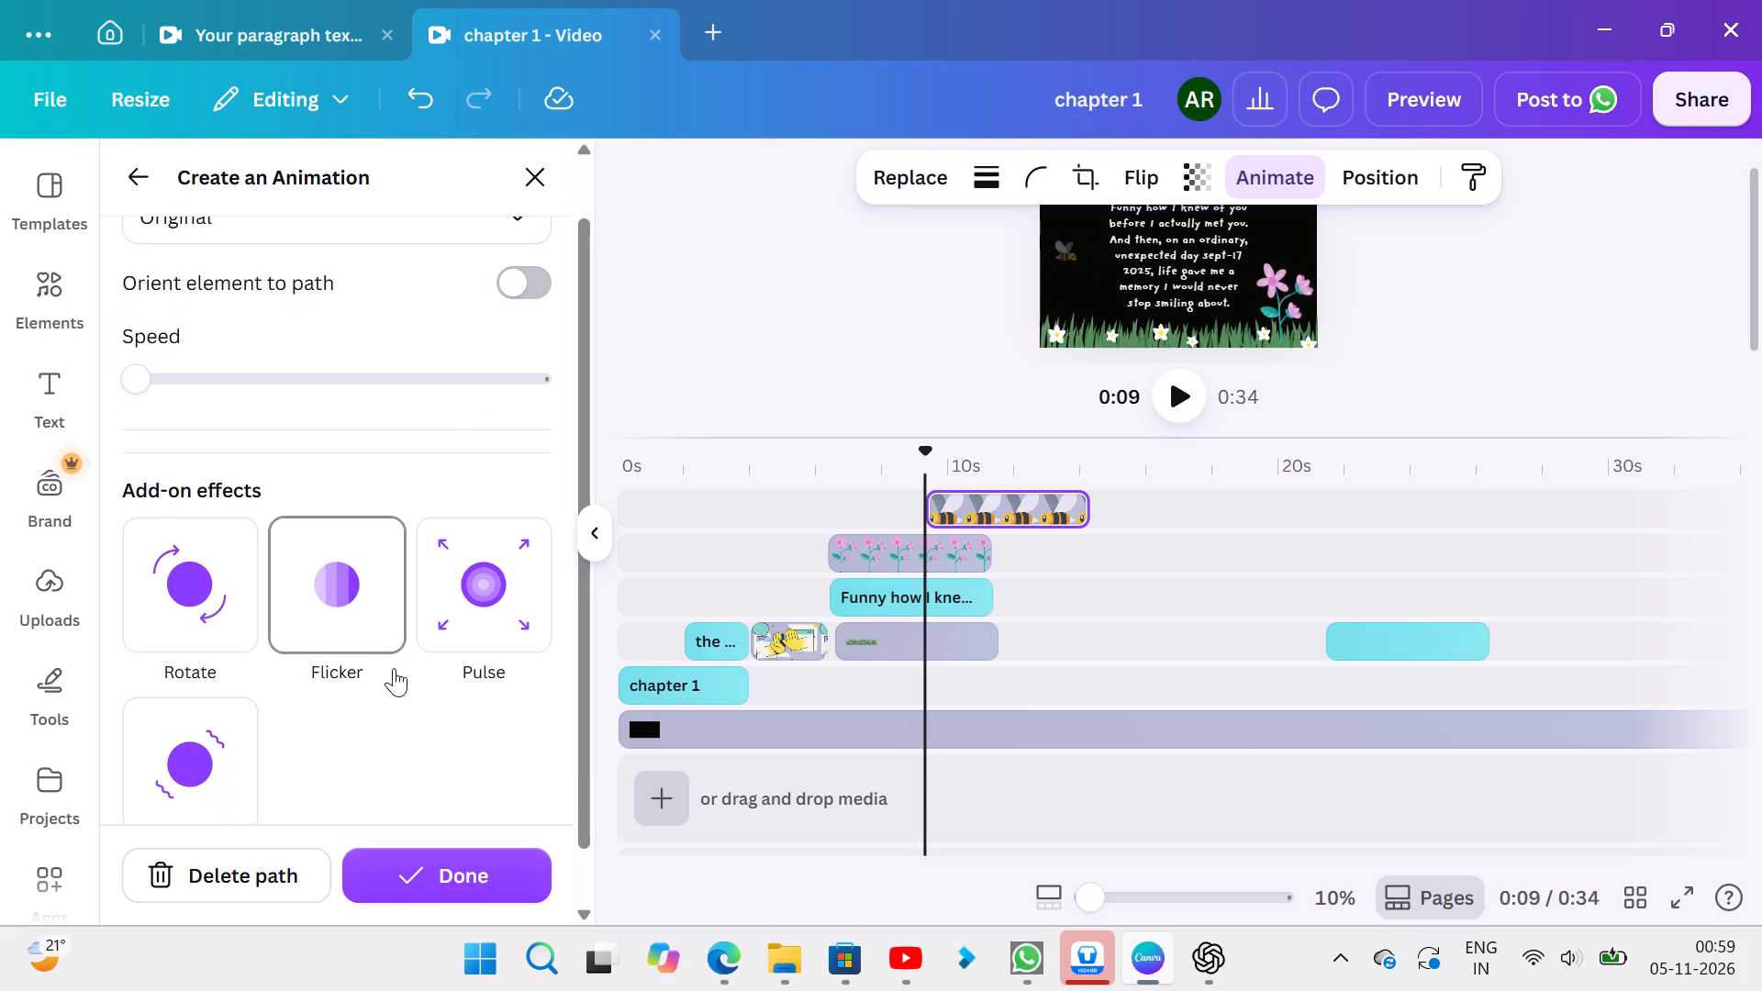
scroll(394, 668, down, 1)
click(200, 677)
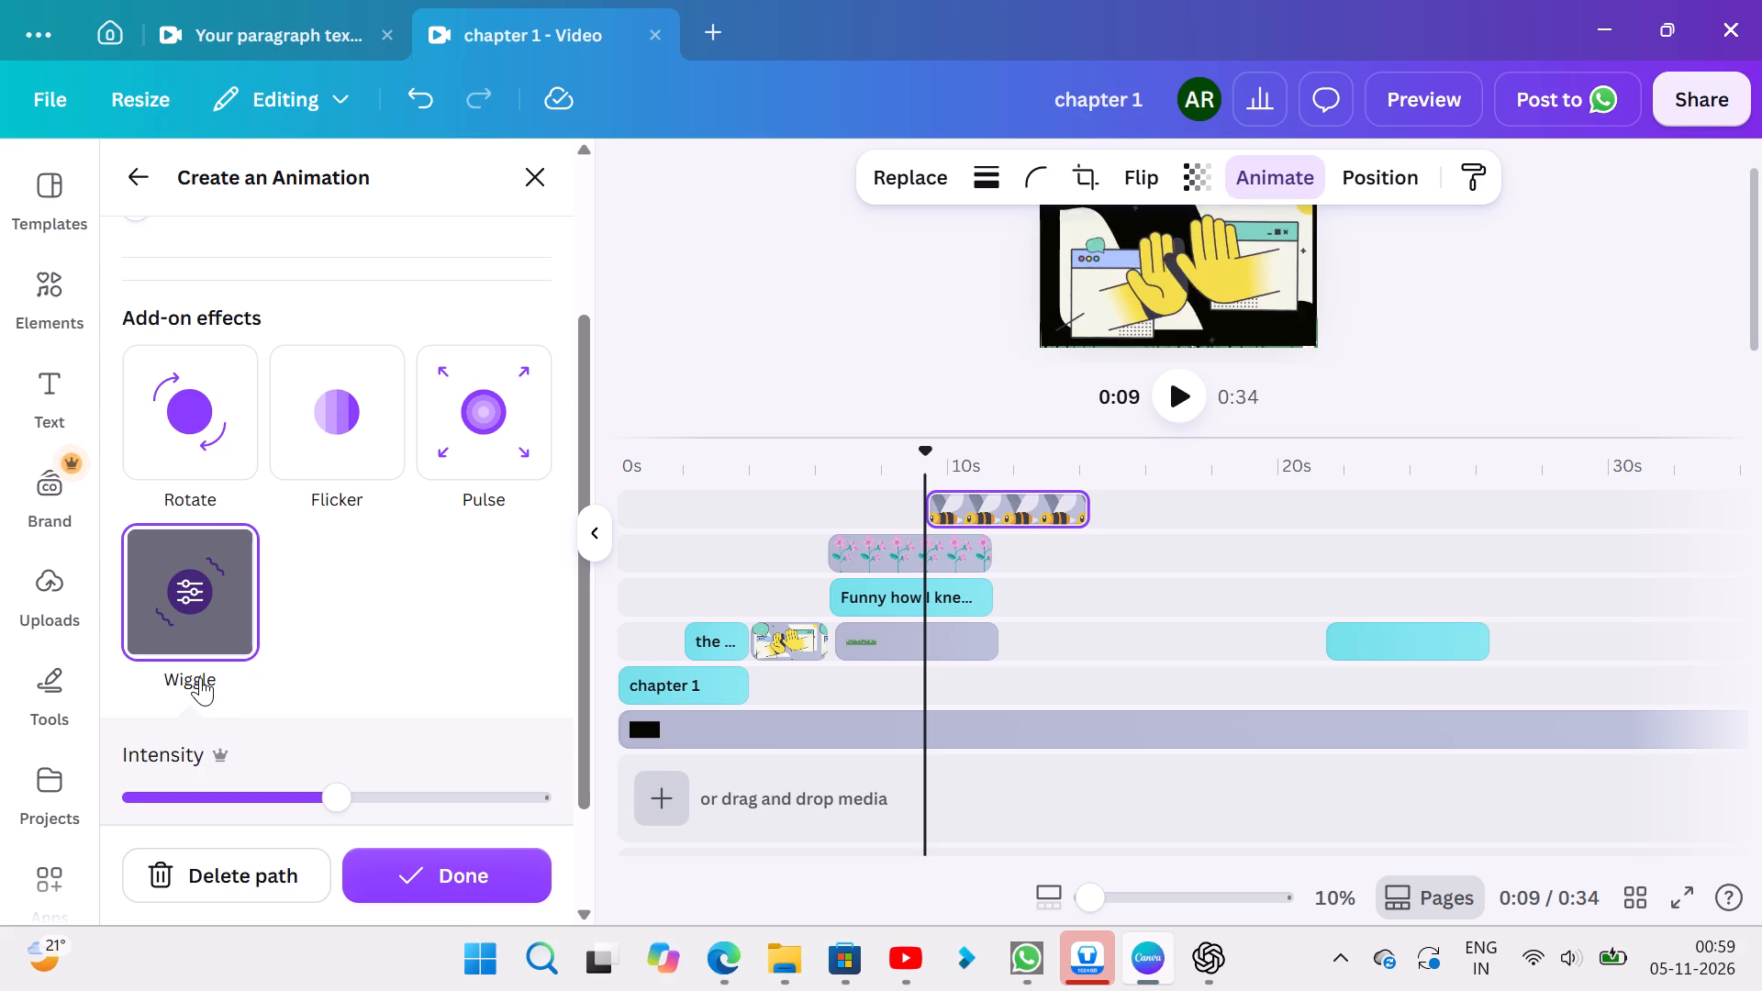
Remove the Wiggle effect from the bee's path animation.
scroll(200, 677, up, 3)
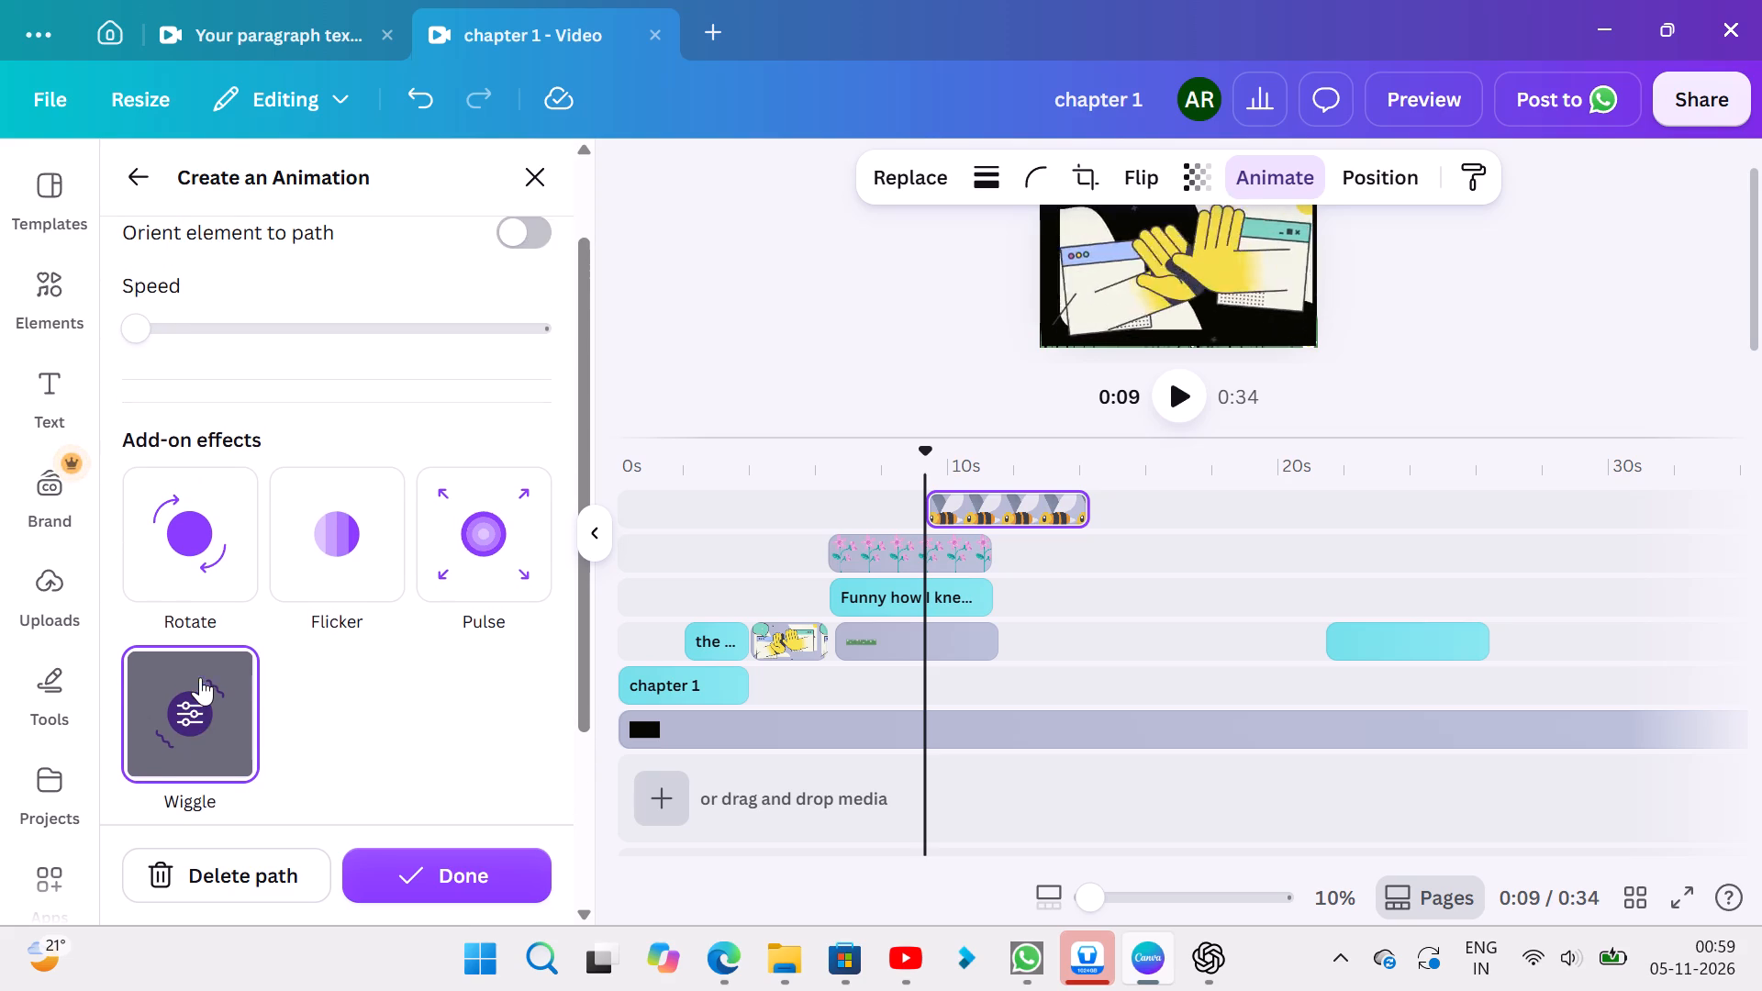
scroll(200, 677, up, 1)
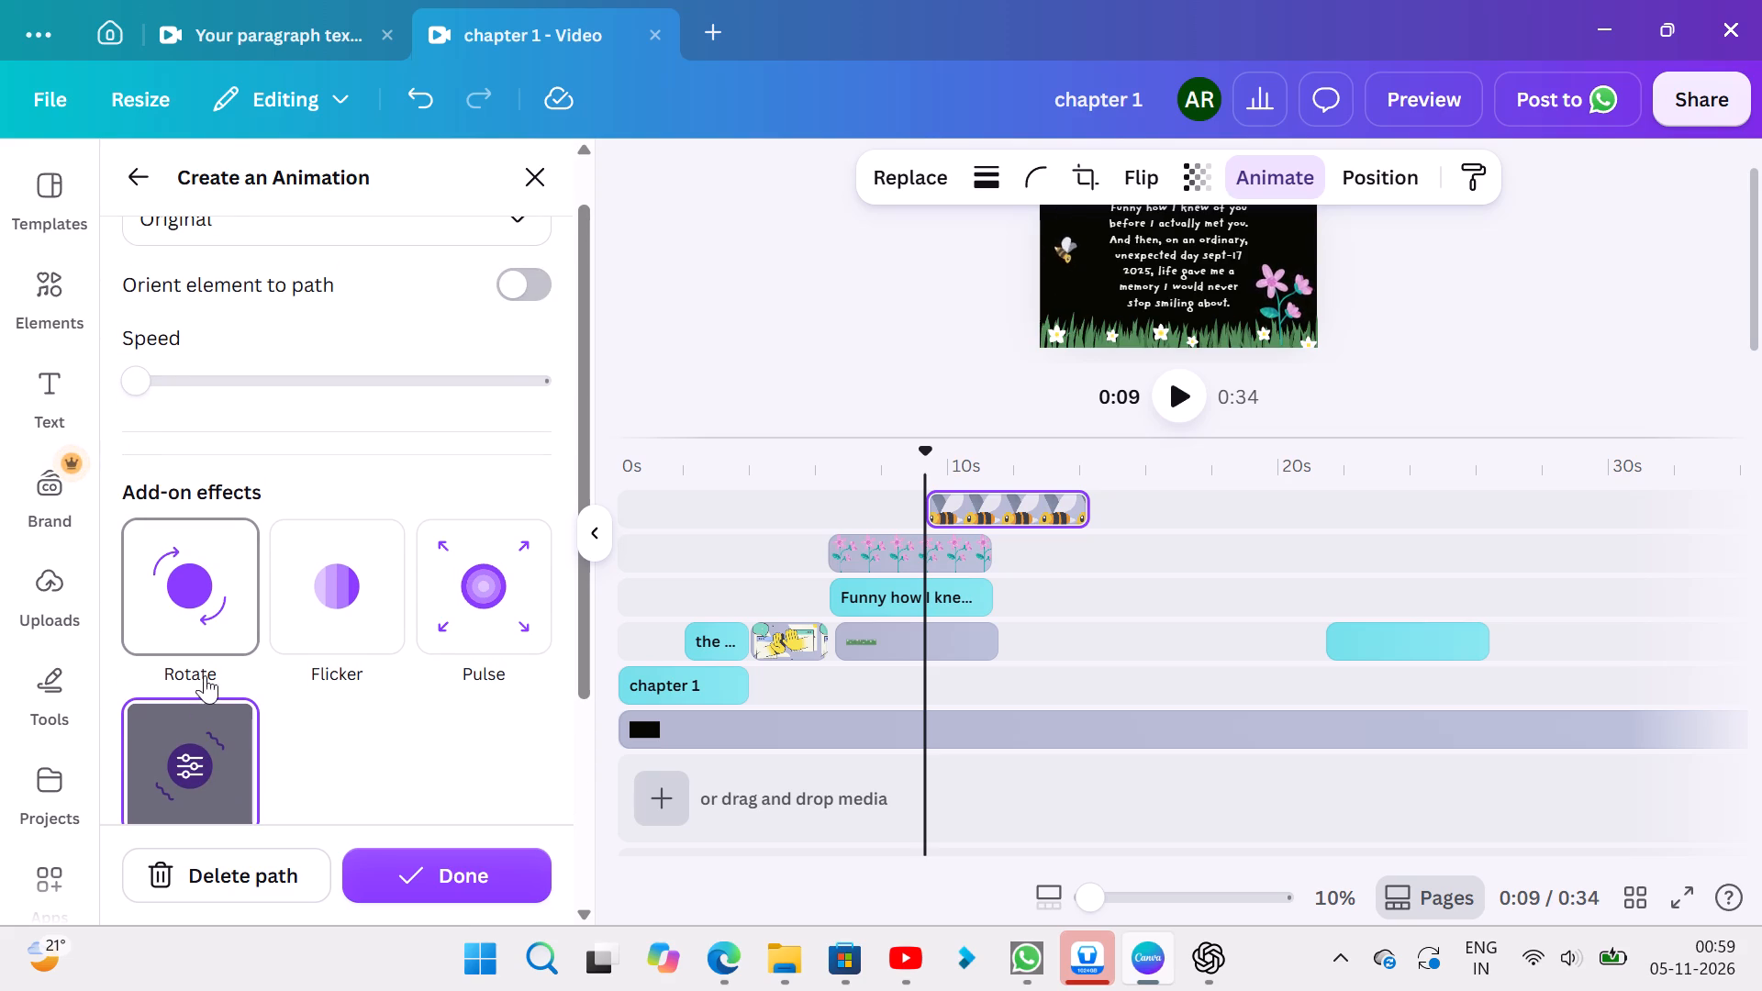
scroll(329, 525, down, 1)
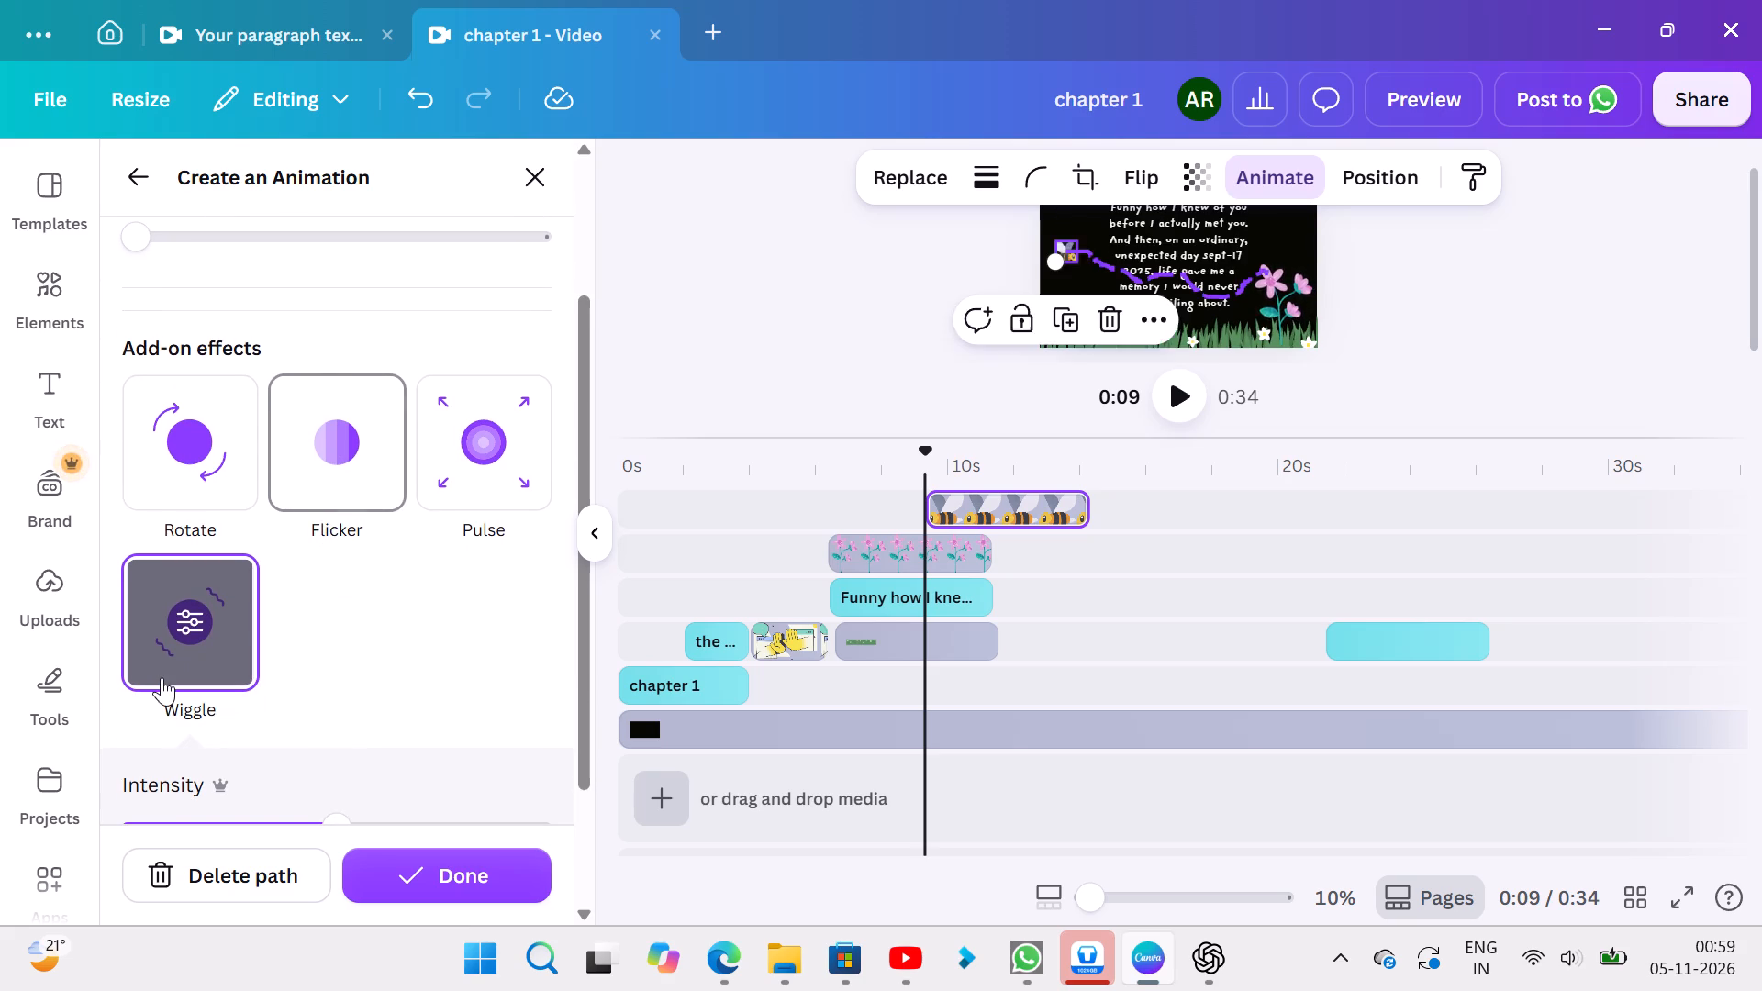
click(159, 677)
scroll(201, 664, down, 2)
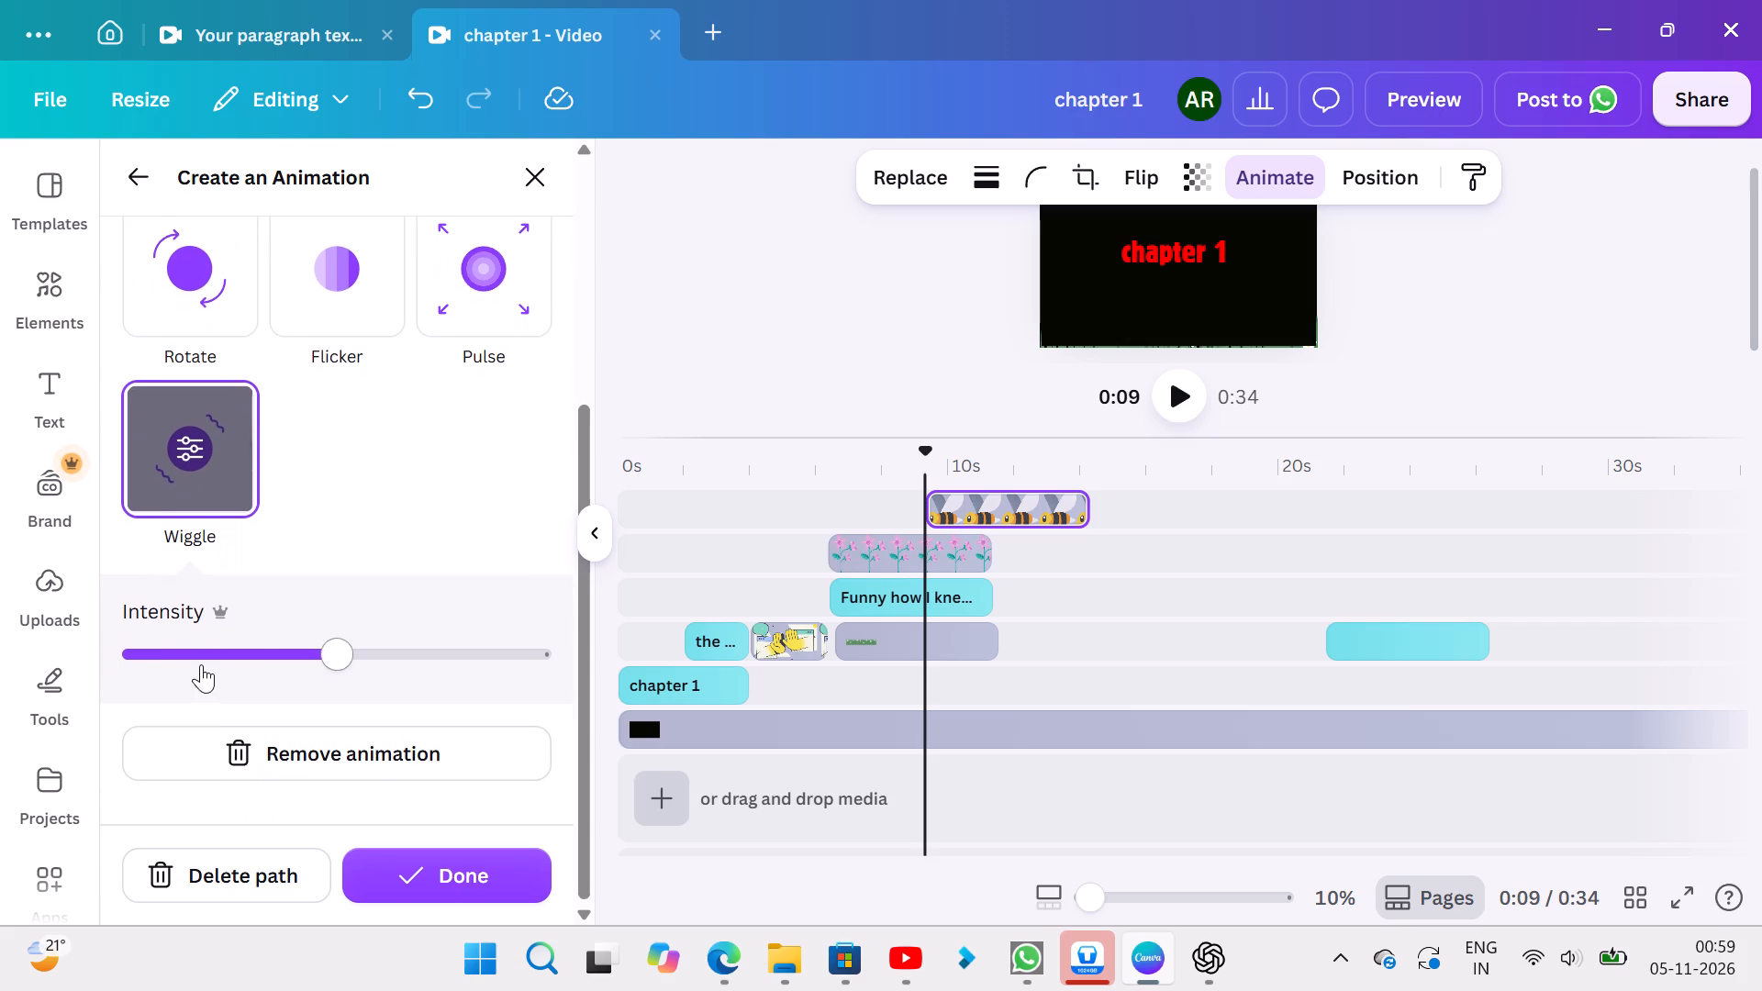
click(321, 760)
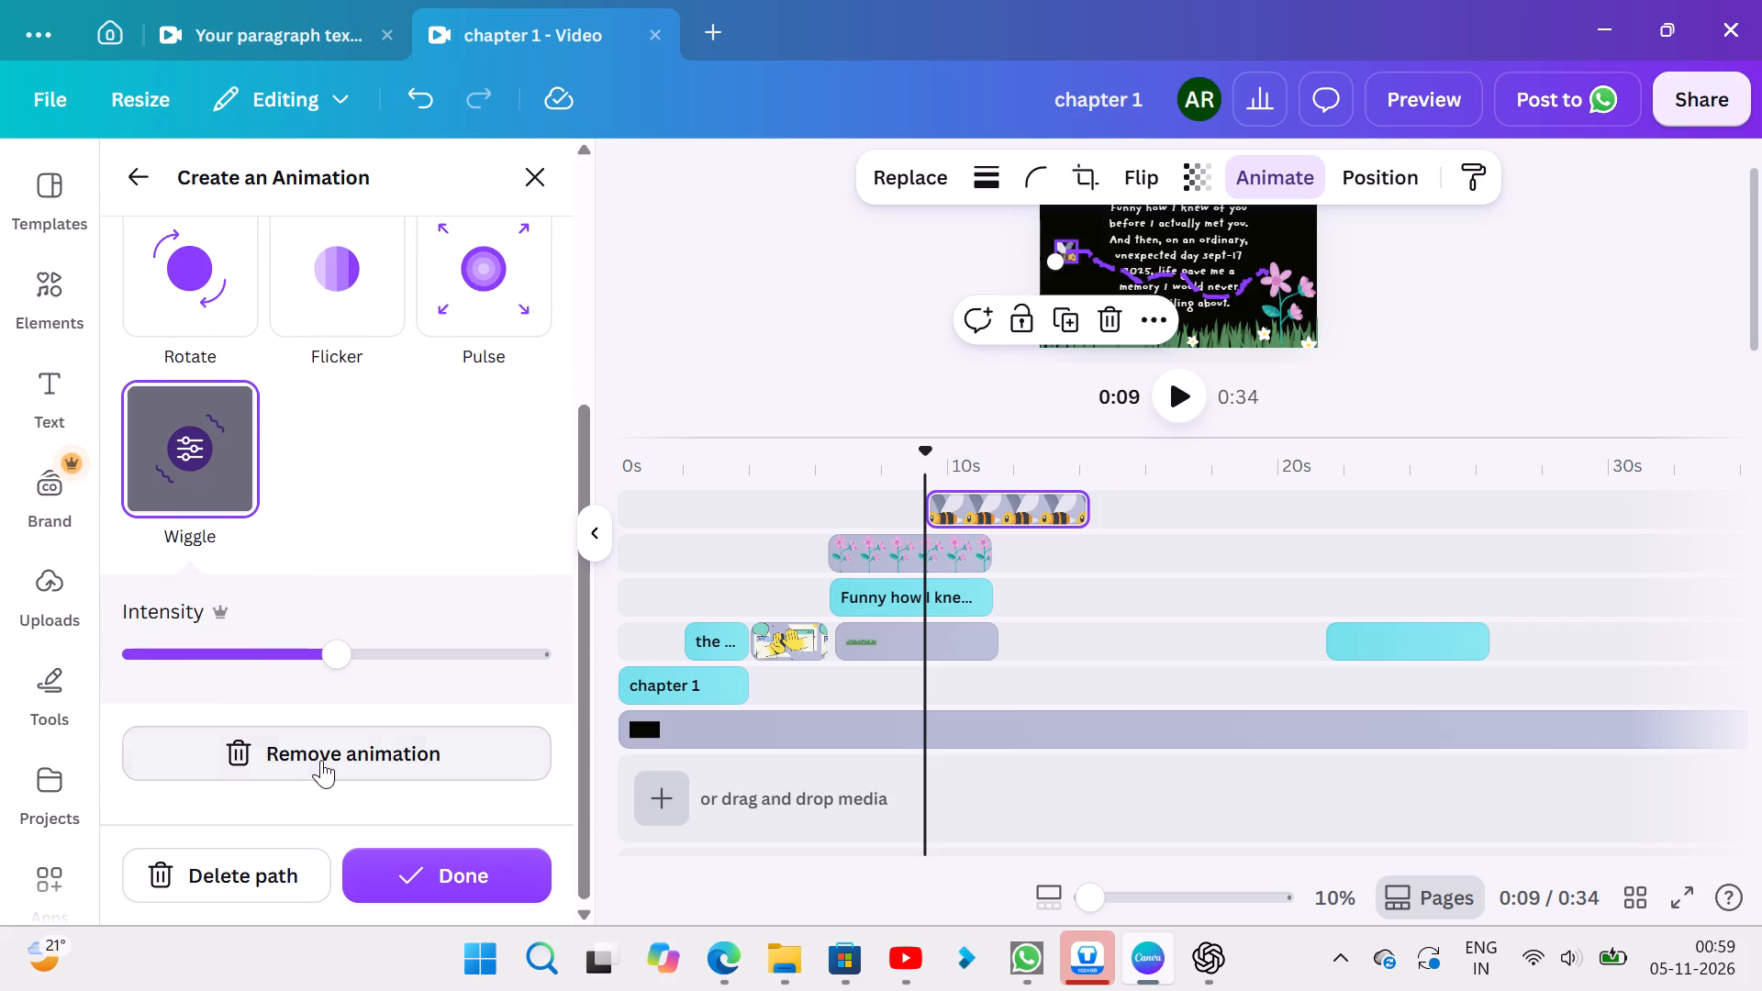
scroll(419, 647, up, 2)
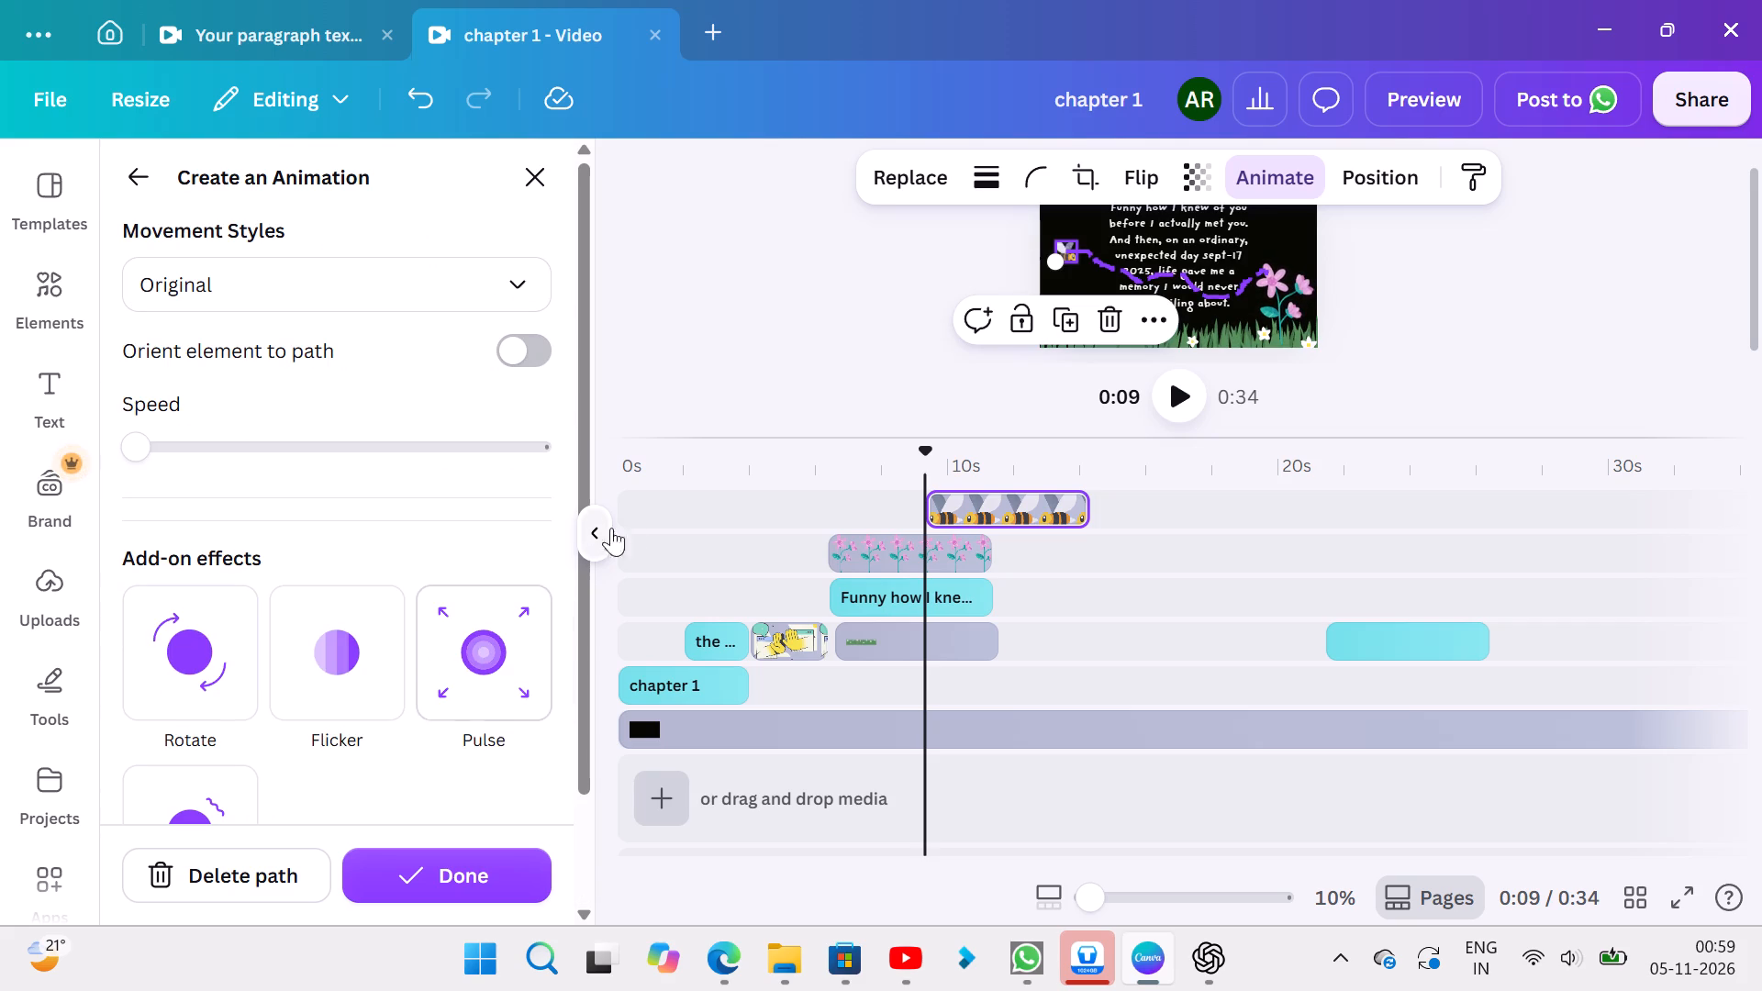
Set the movement style of the bee's path animation to Smooth.
click(1116, 265)
click(1424, 298)
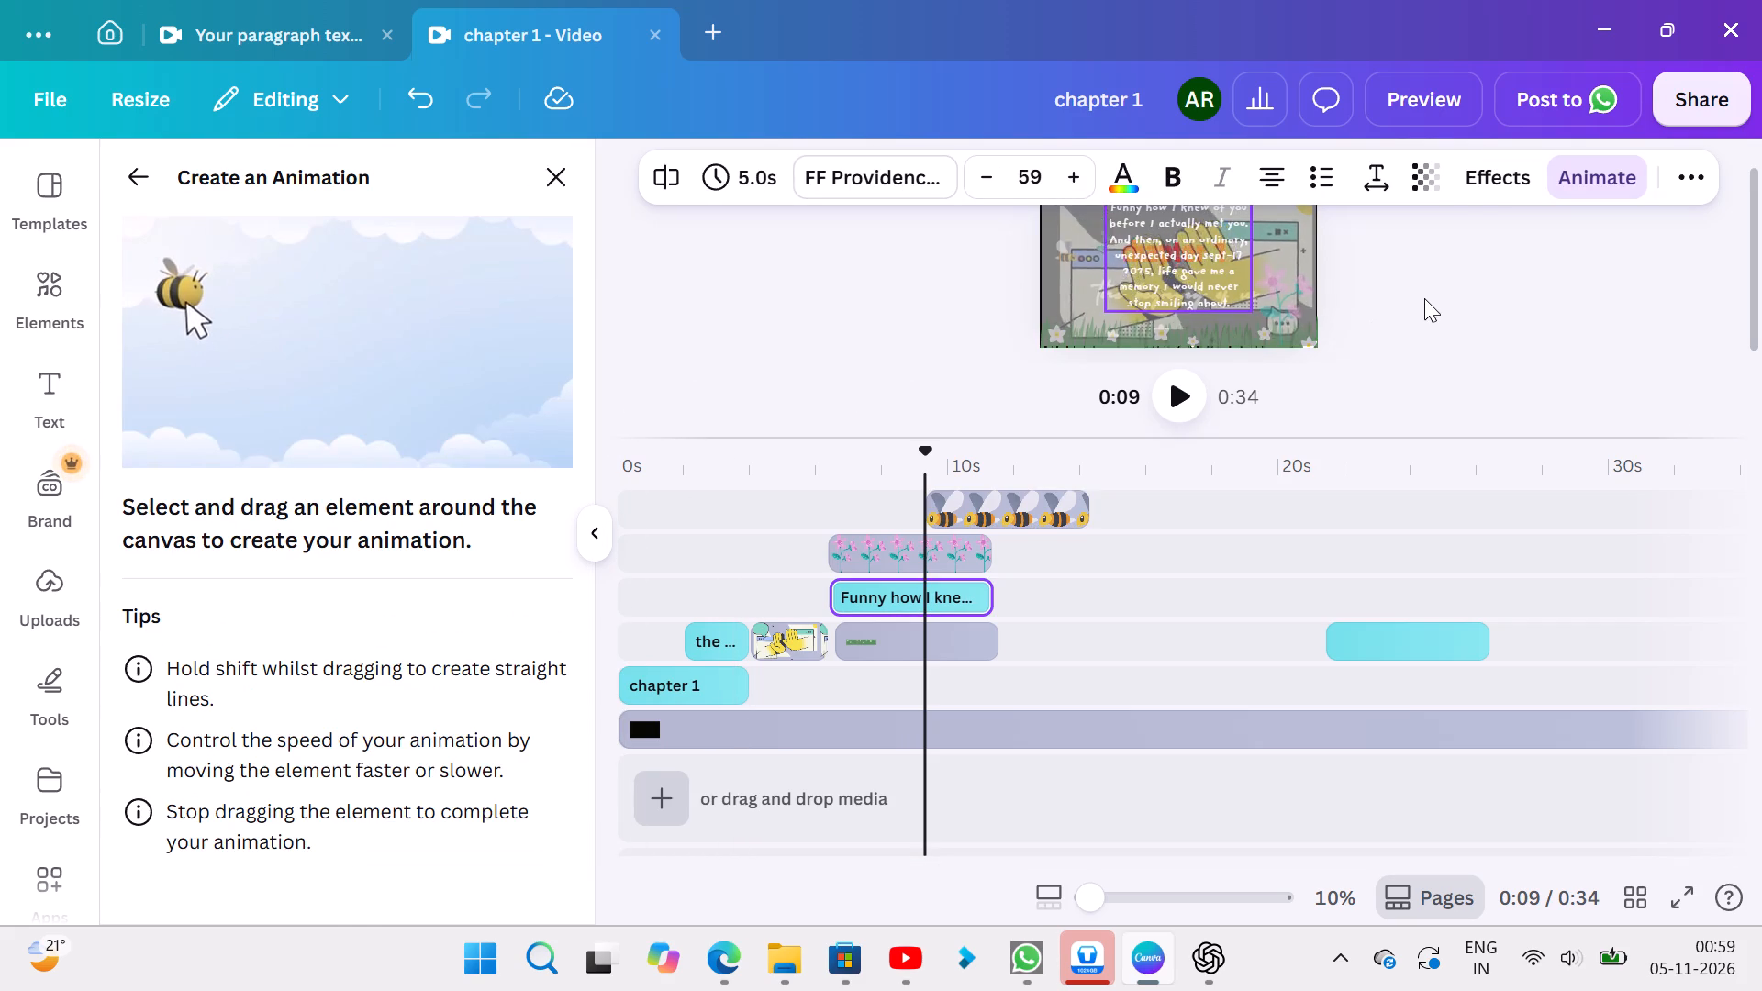
click(1542, 264)
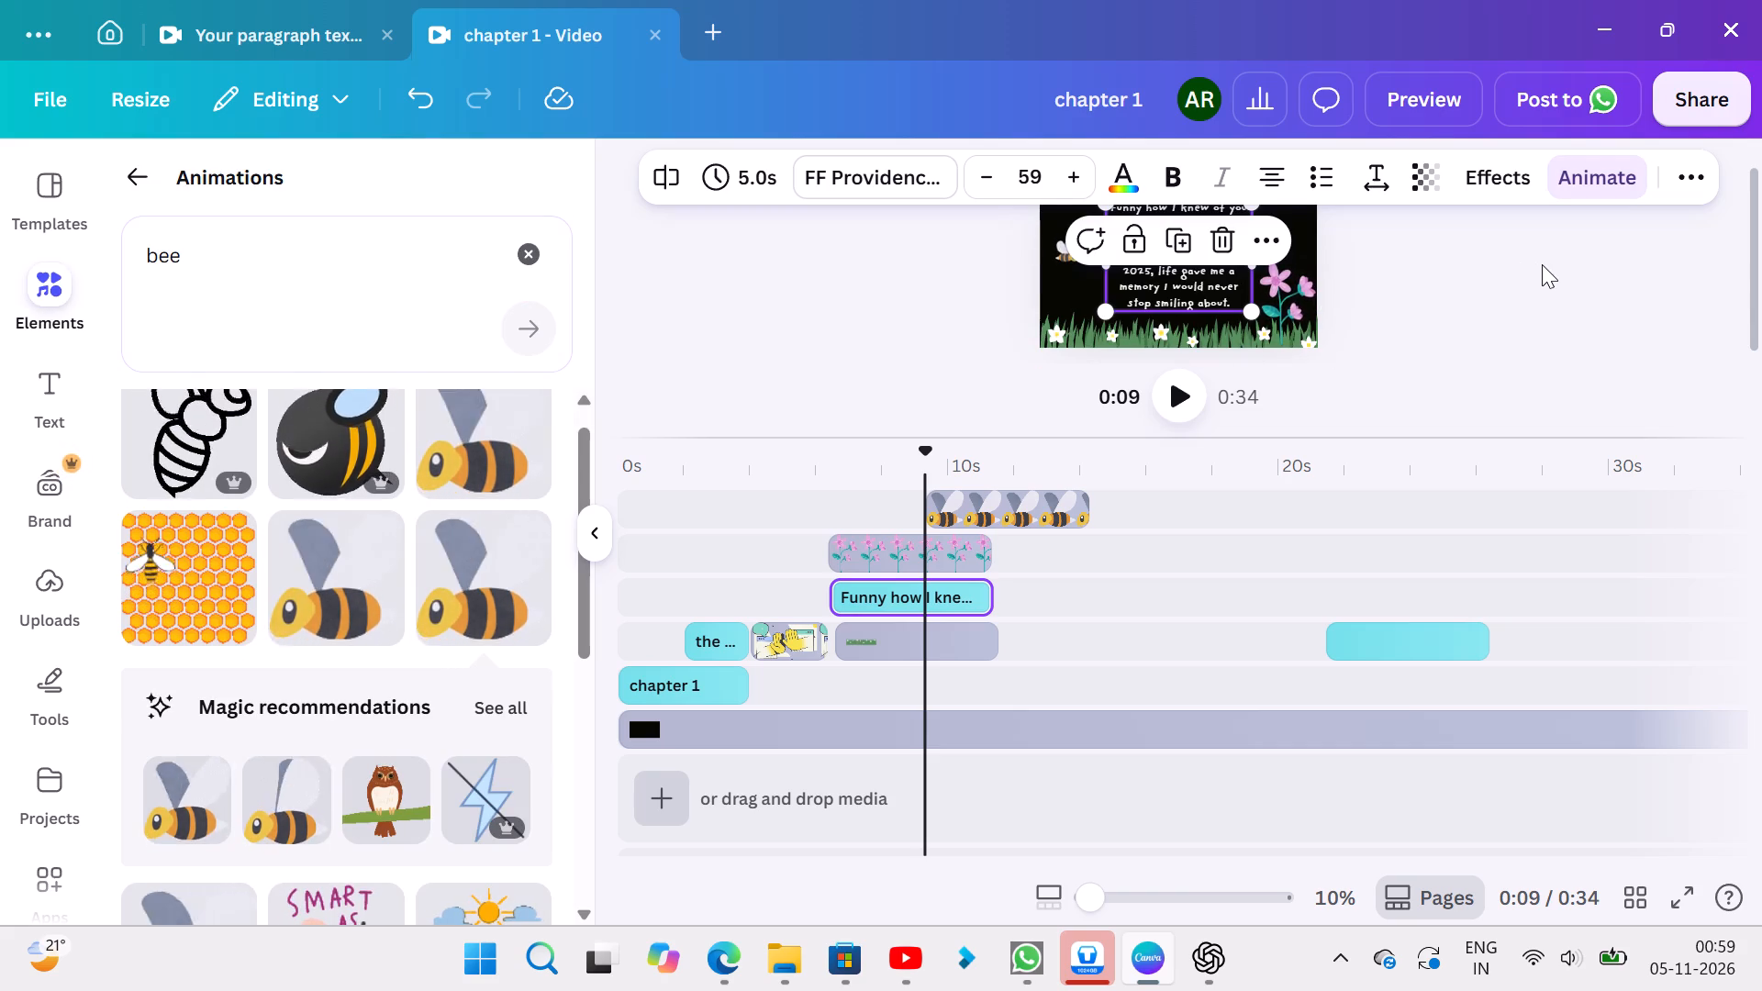
click(1066, 251)
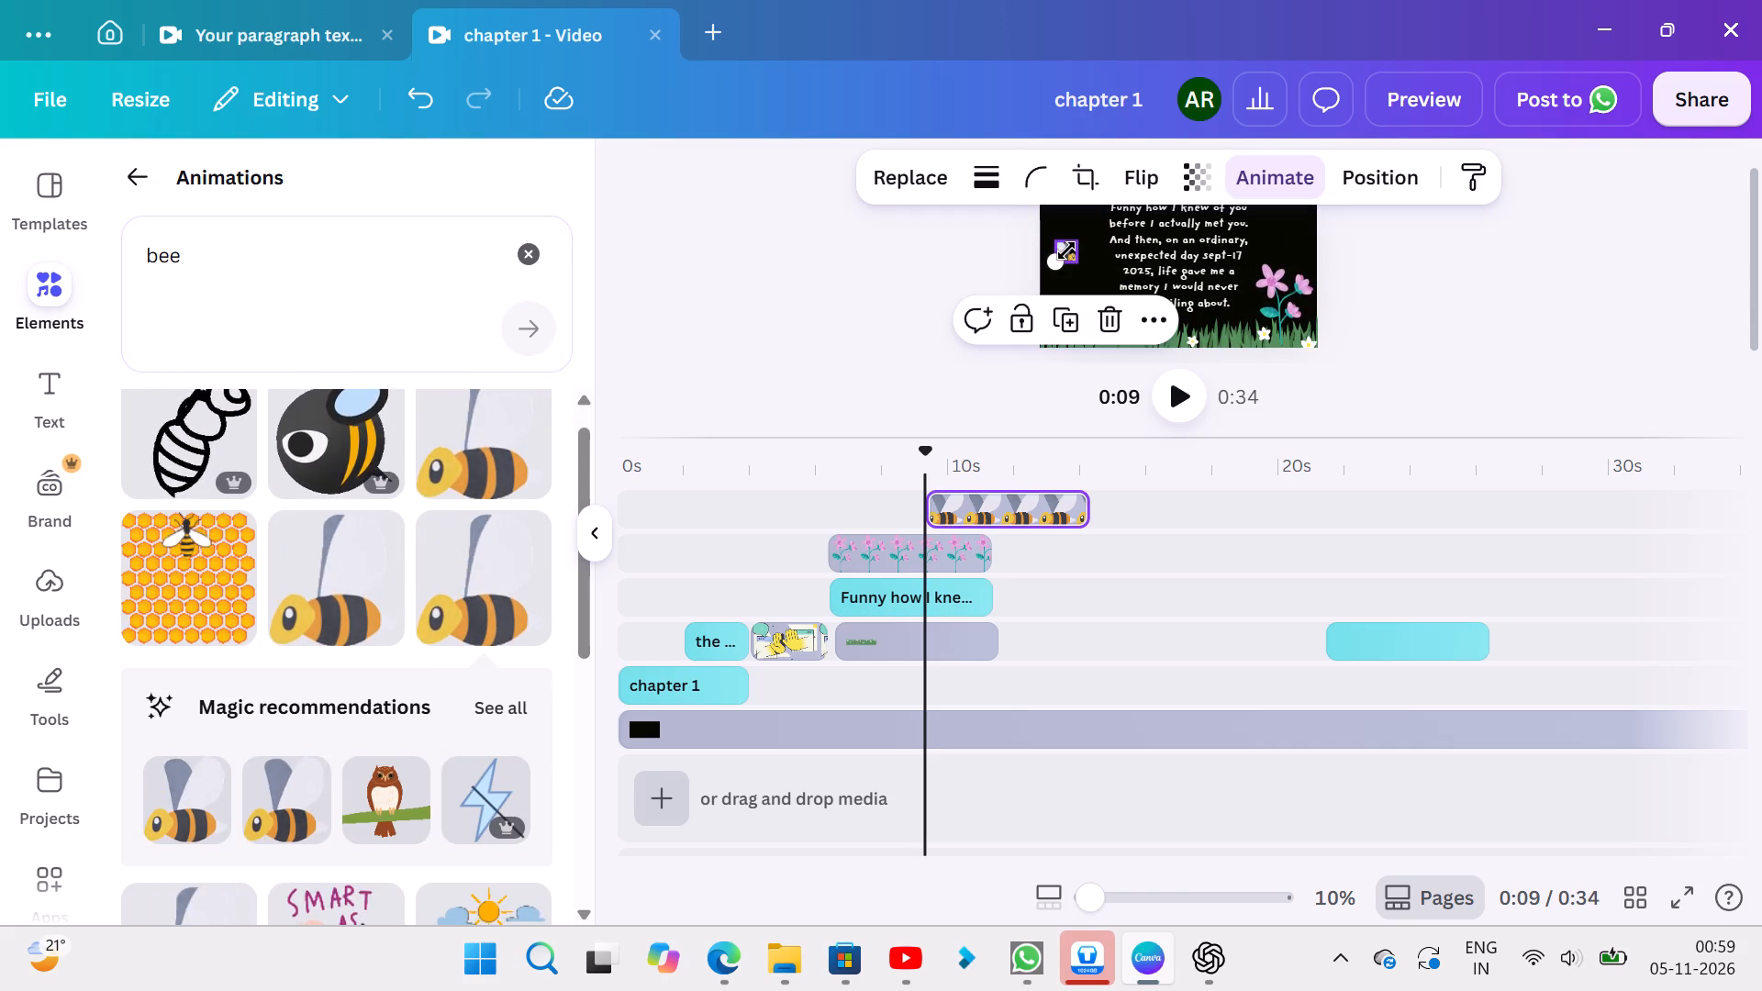
click(1305, 173)
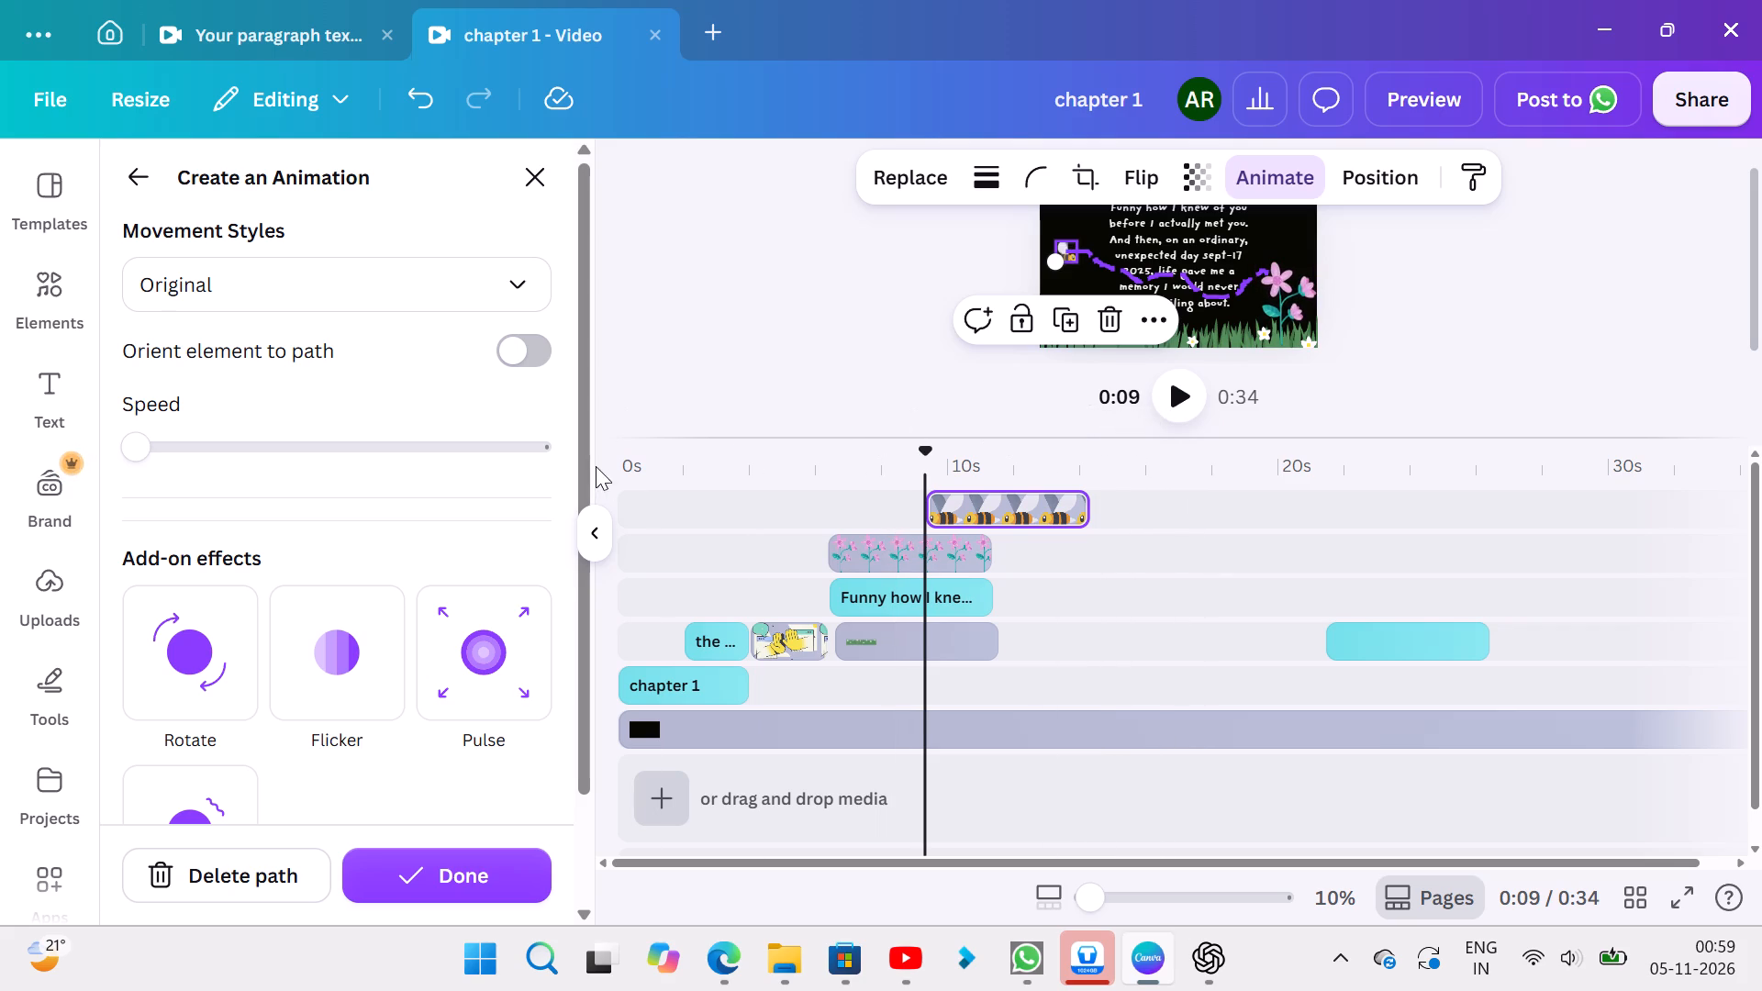
click(484, 291)
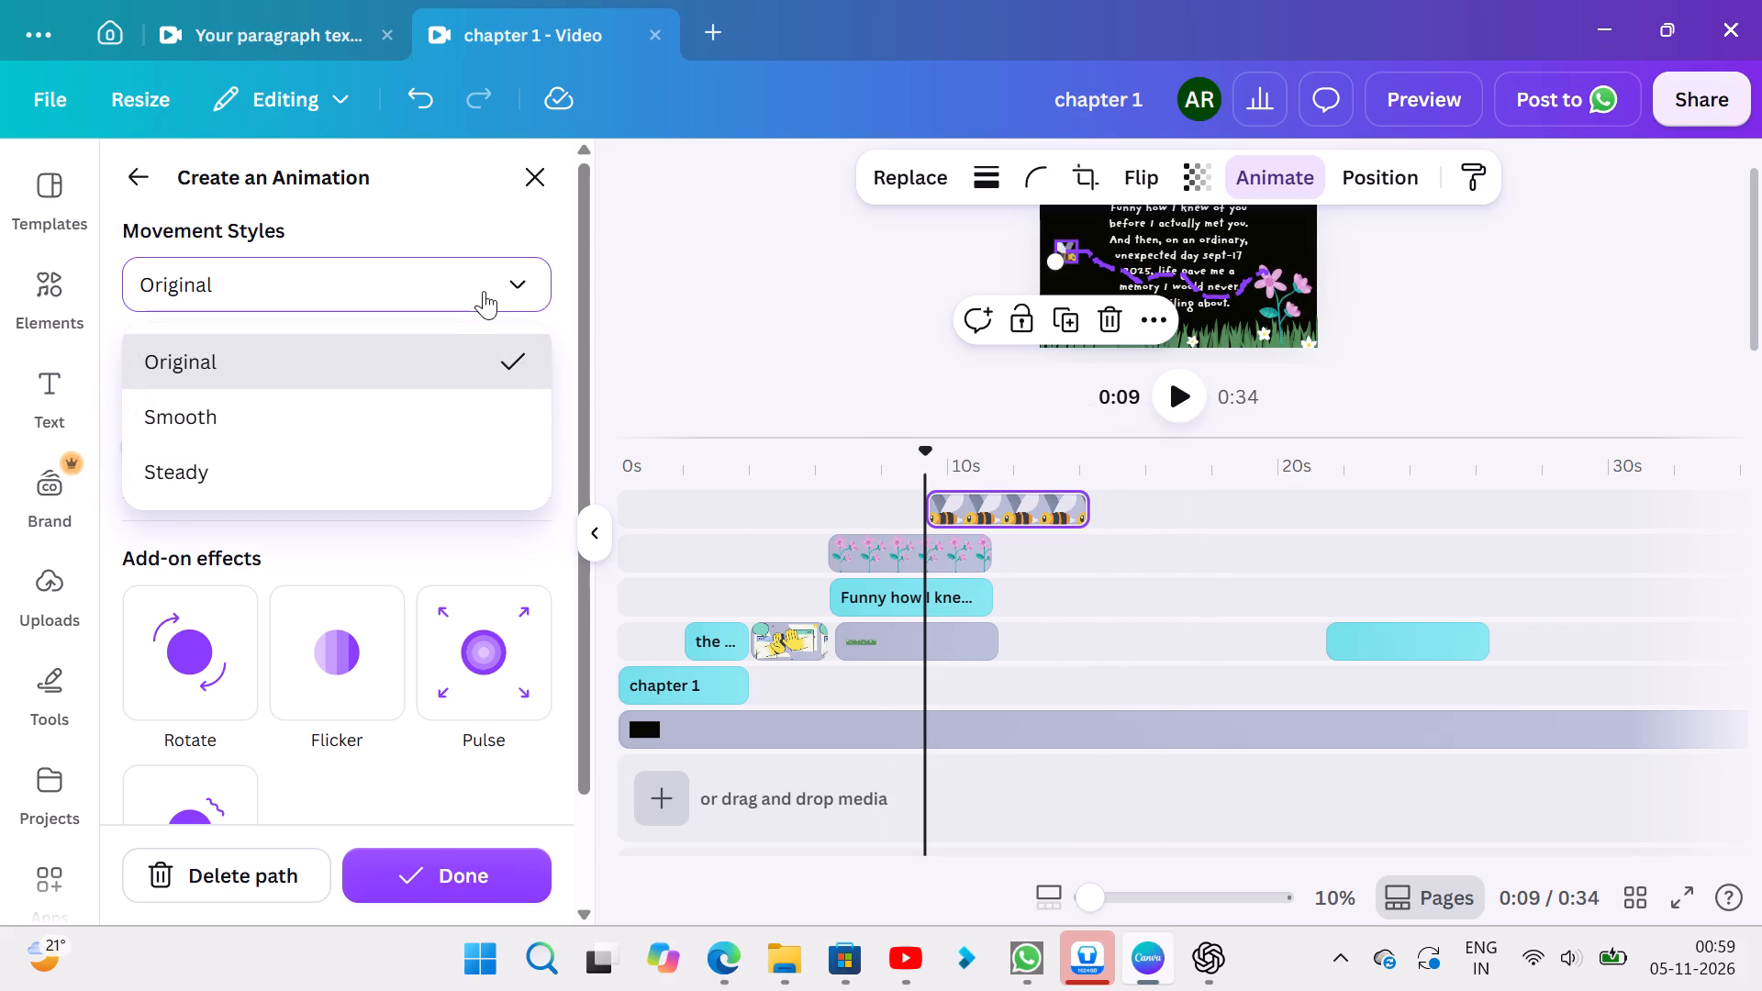
click(380, 416)
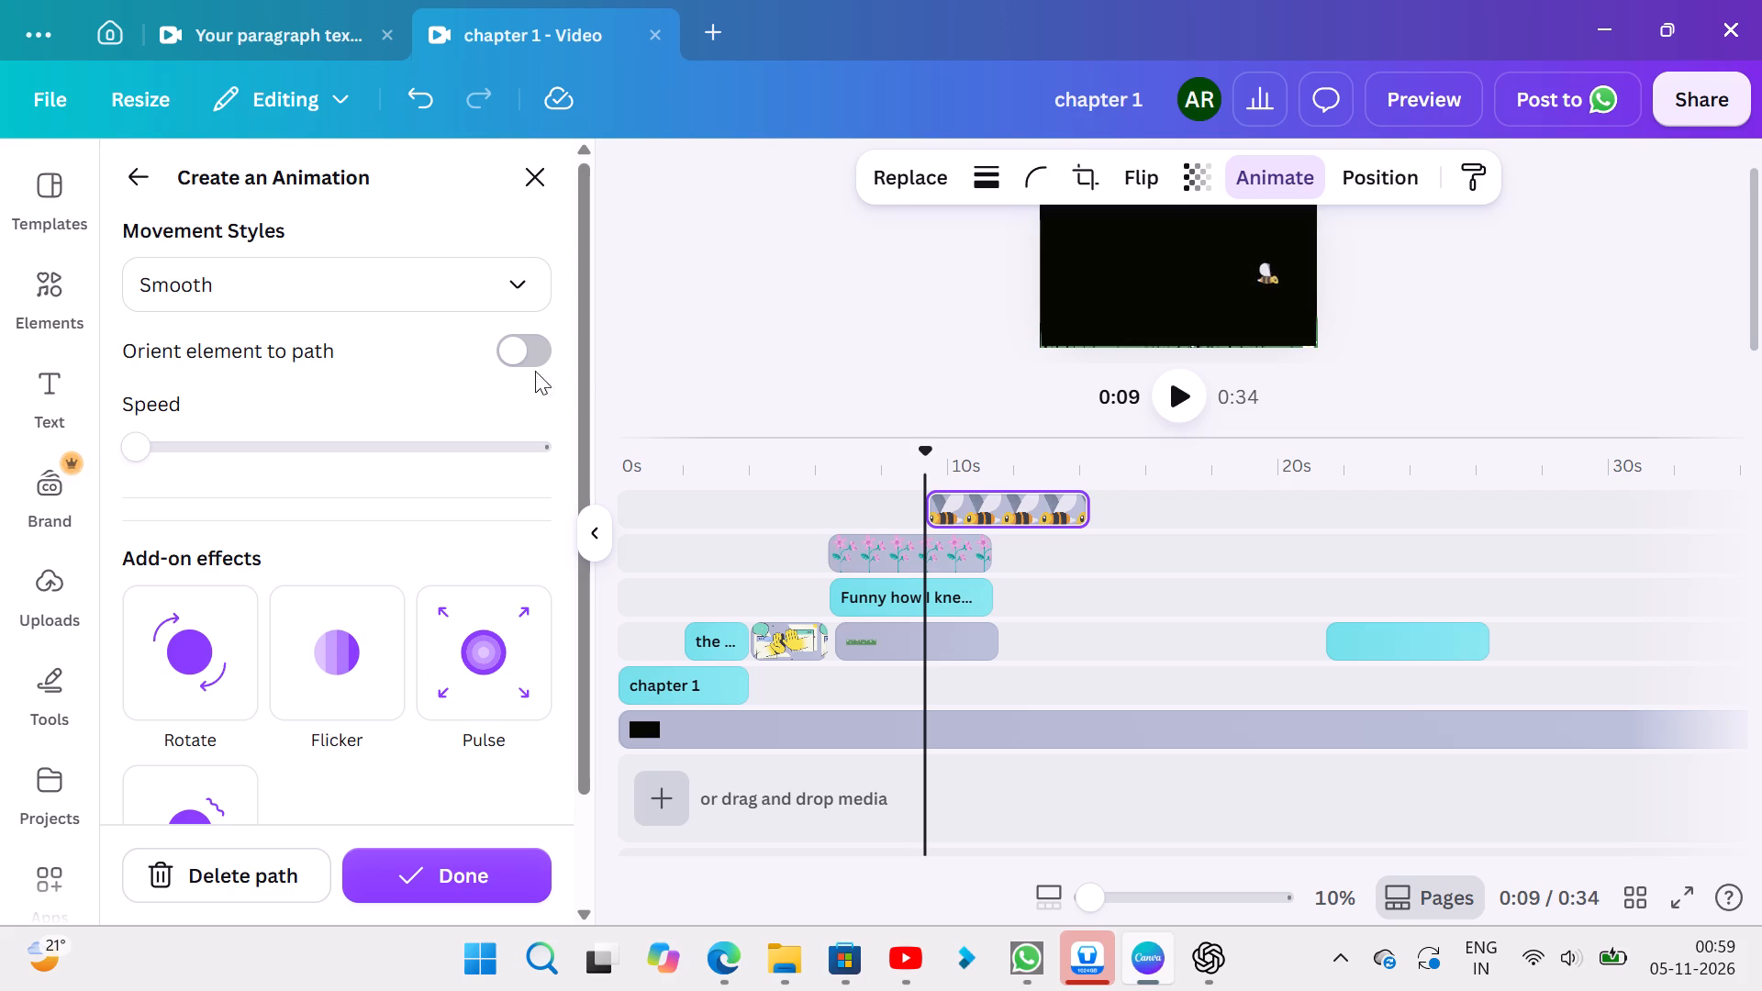
Move the bee's clip earlier on the timeline so it starts together with the pink flowers' clip.
drag(1002, 503, 906, 504)
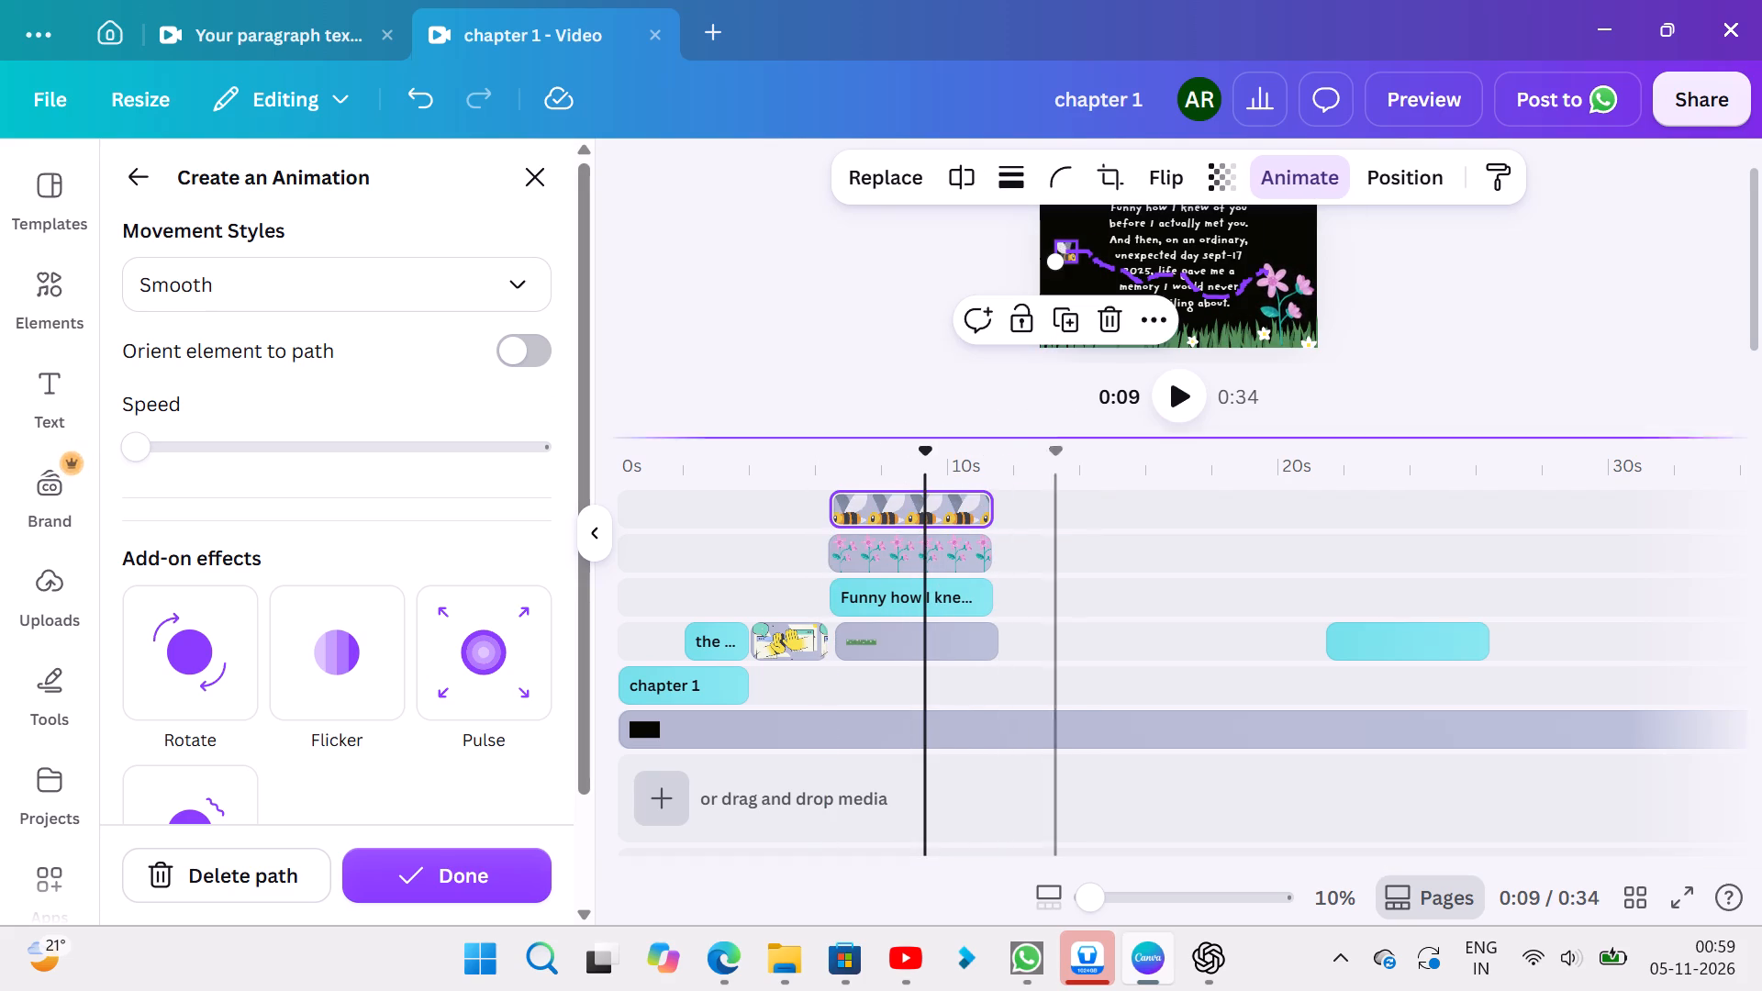
click(1467, 407)
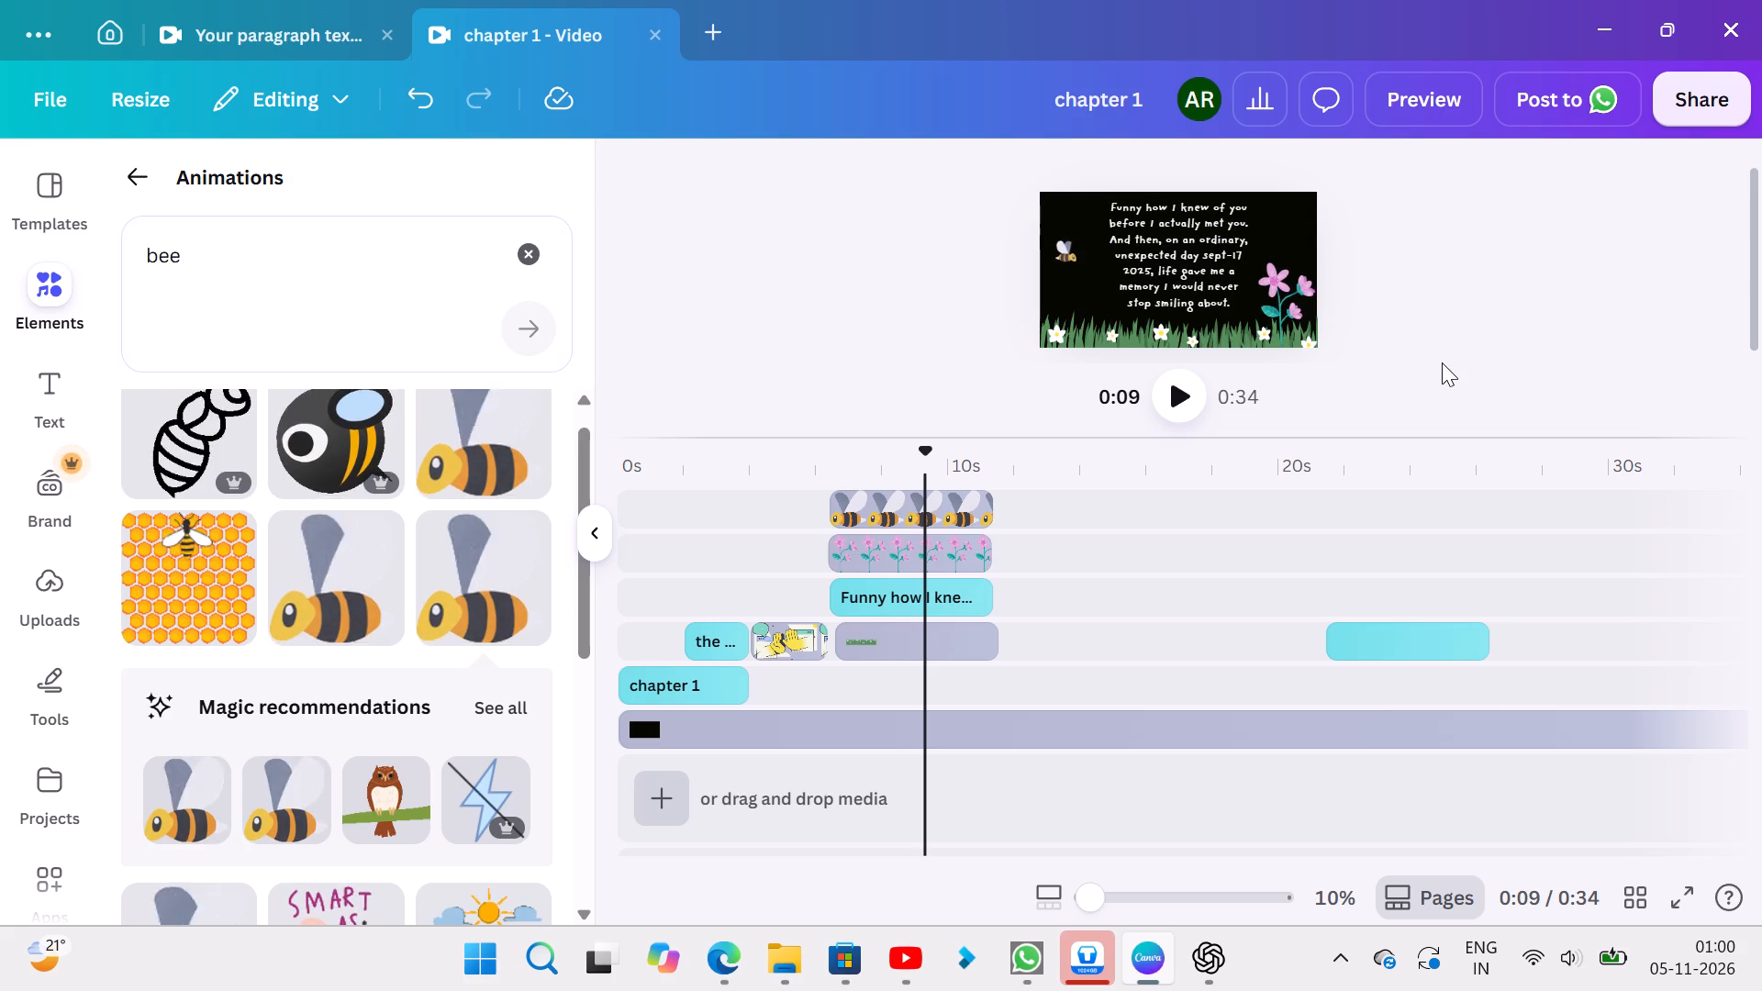
click(1062, 244)
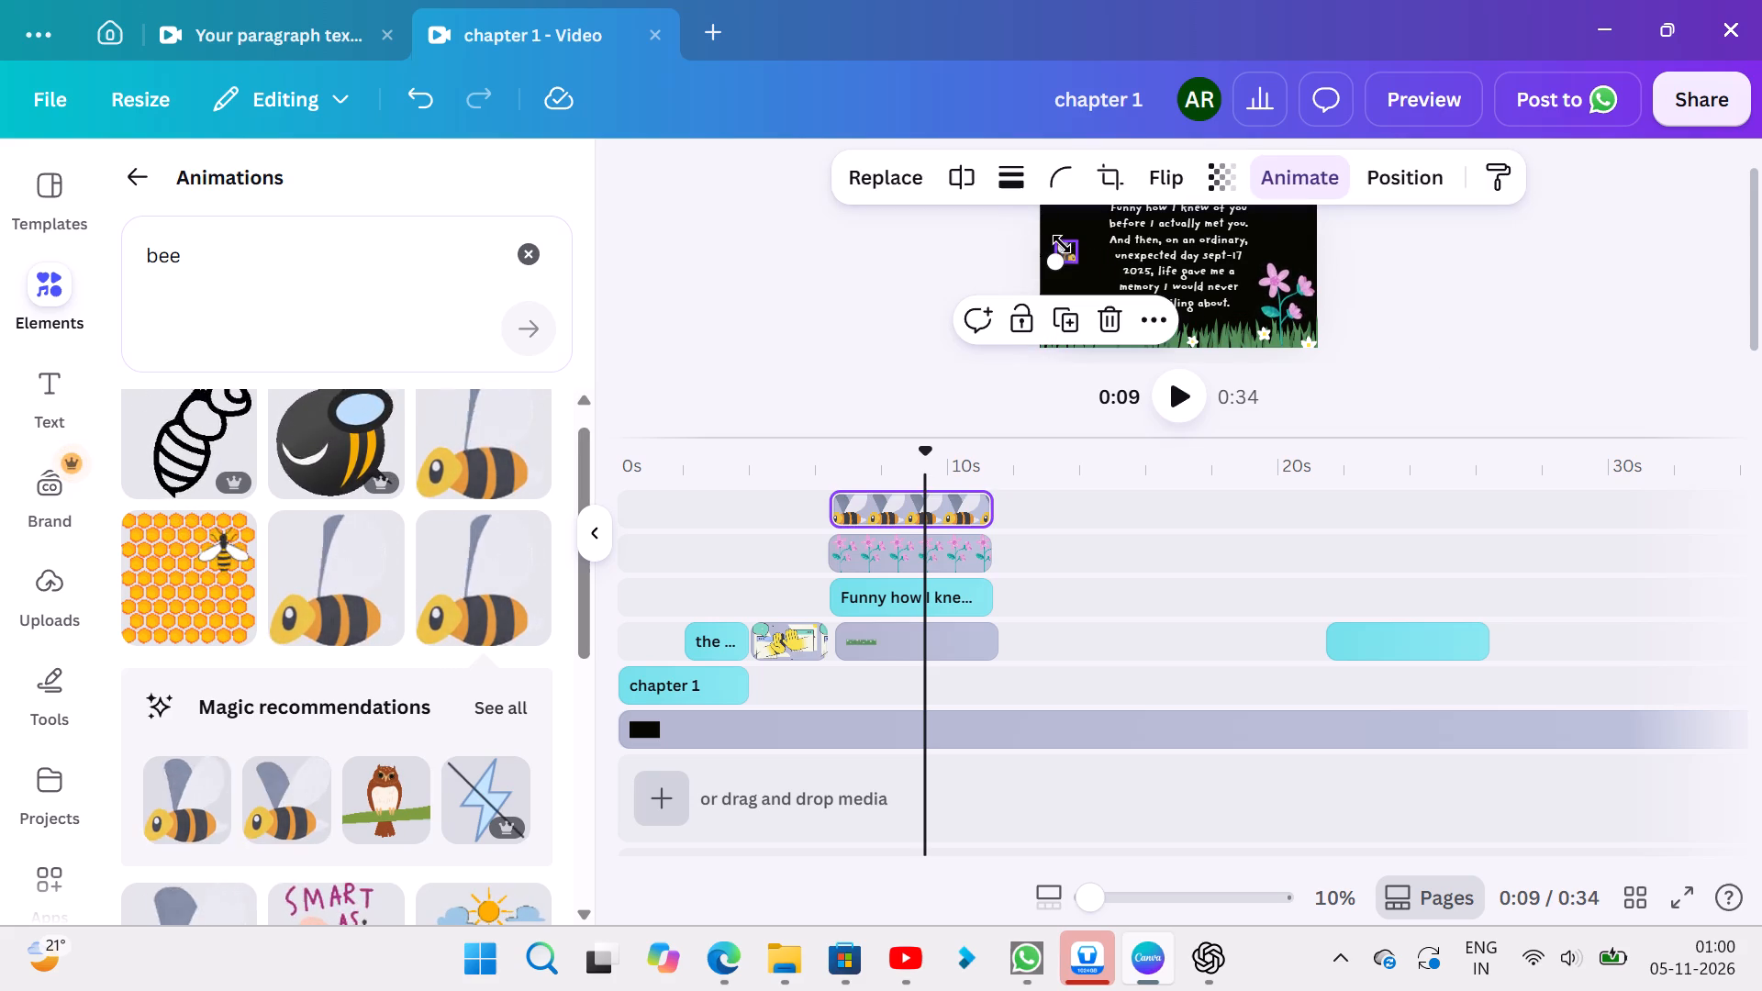
click(1420, 273)
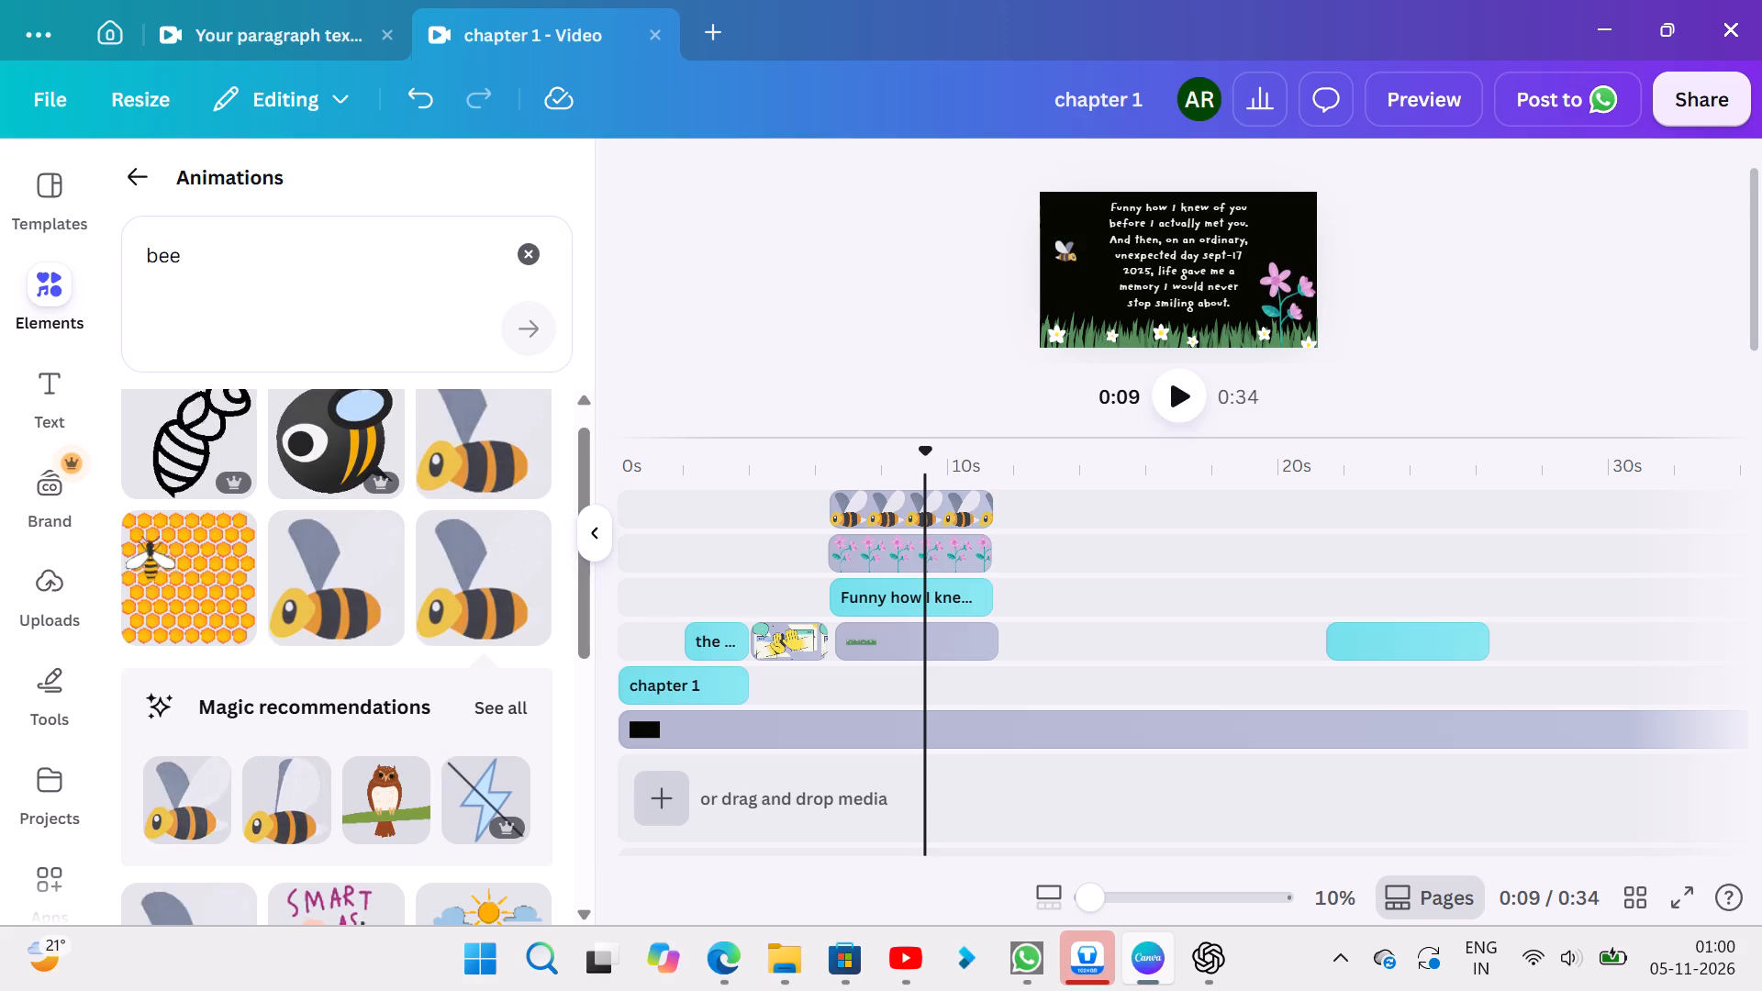
Search the animated elements for sun.
click(521, 256)
key(a)
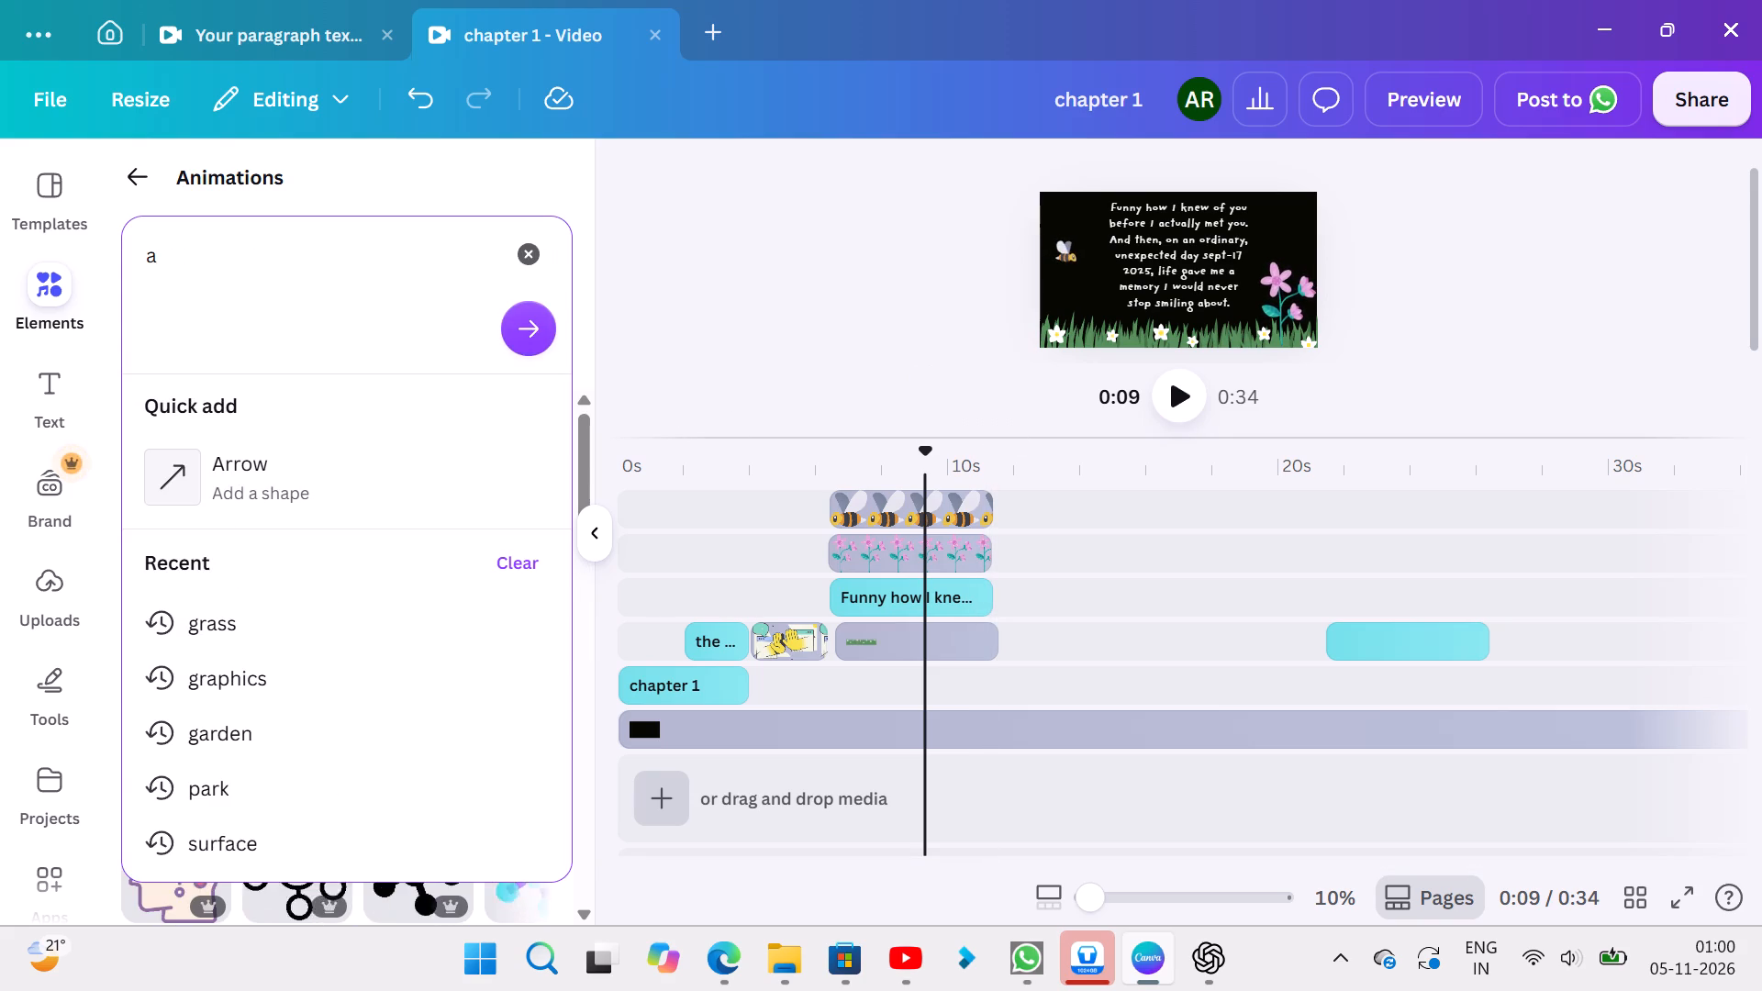
key(BackSpace)
text(sun)
key(space)
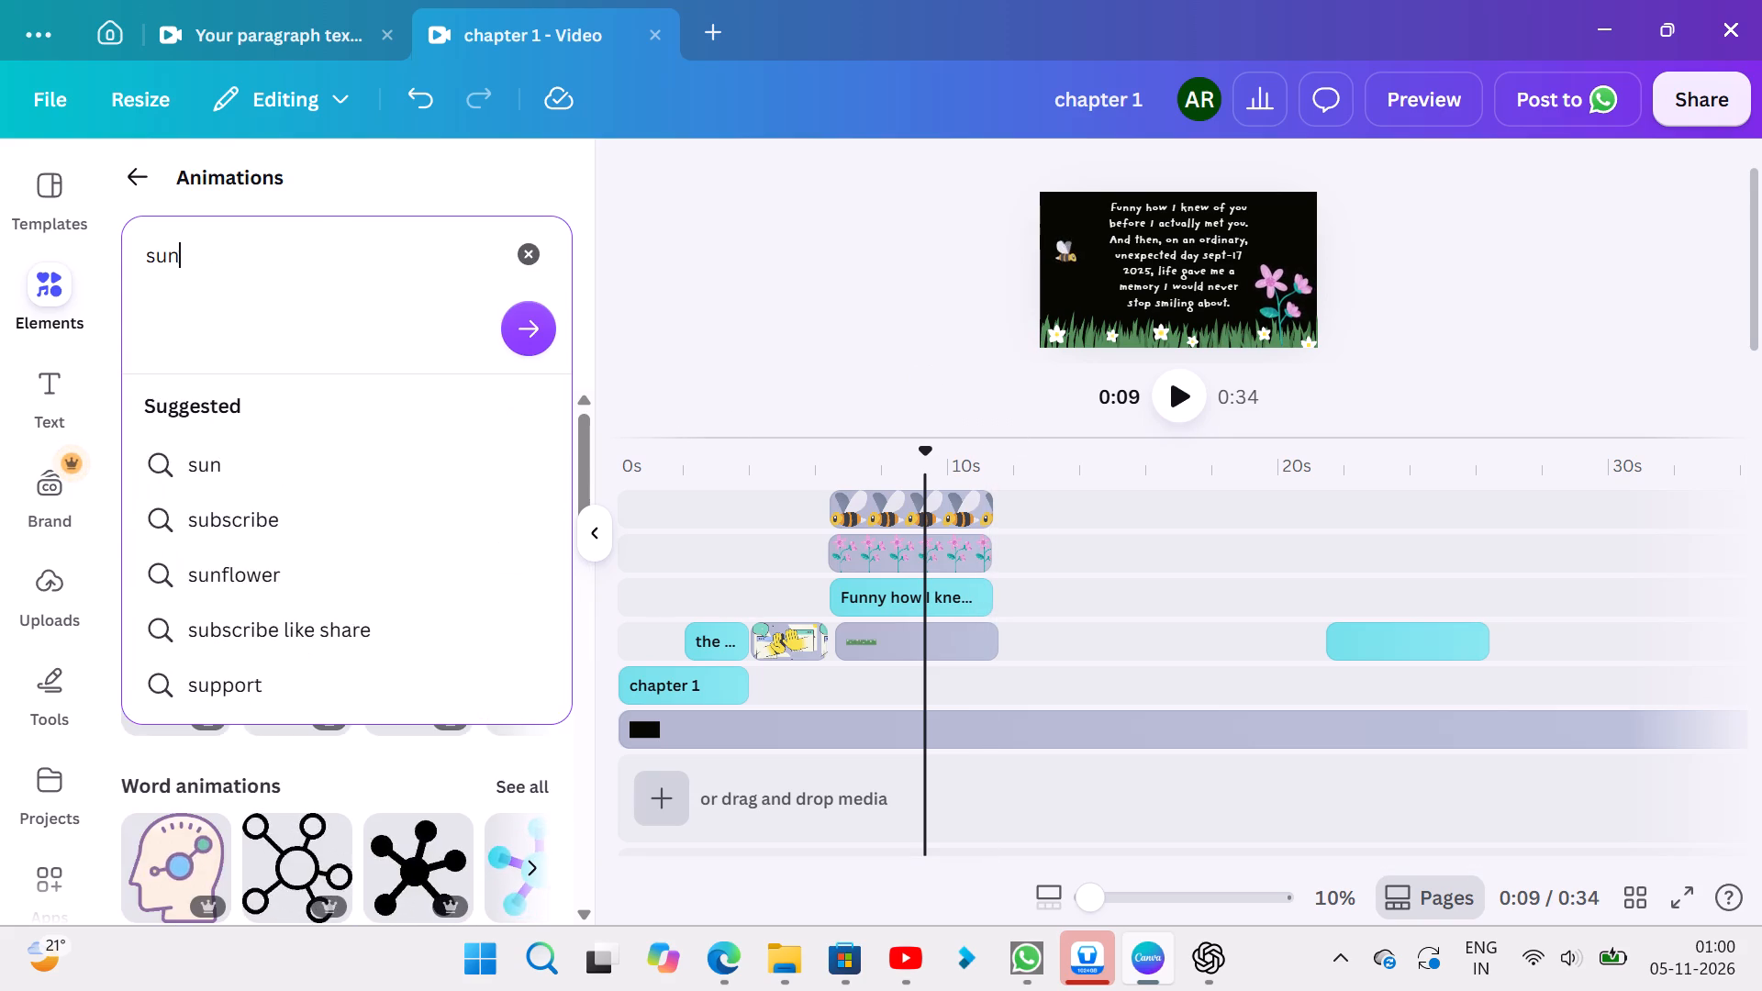
key(Return)
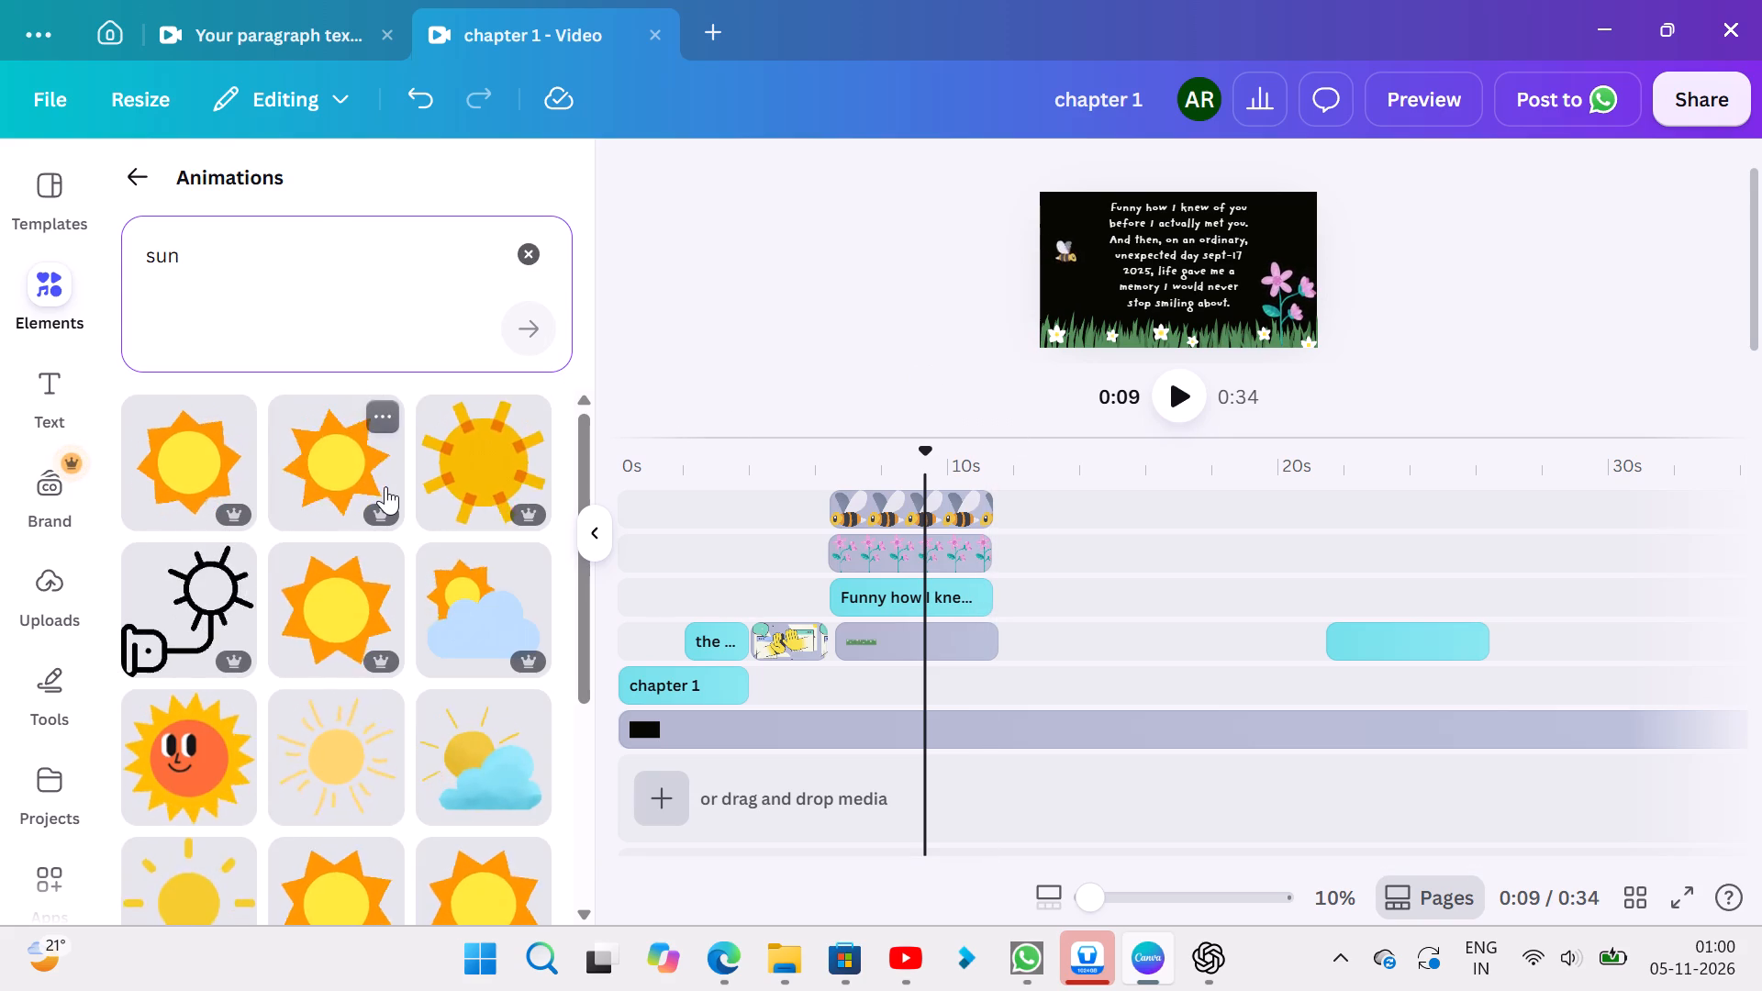
Add the smiling yellow sun animation from the search results to the video.
scroll(338, 630, down, 1)
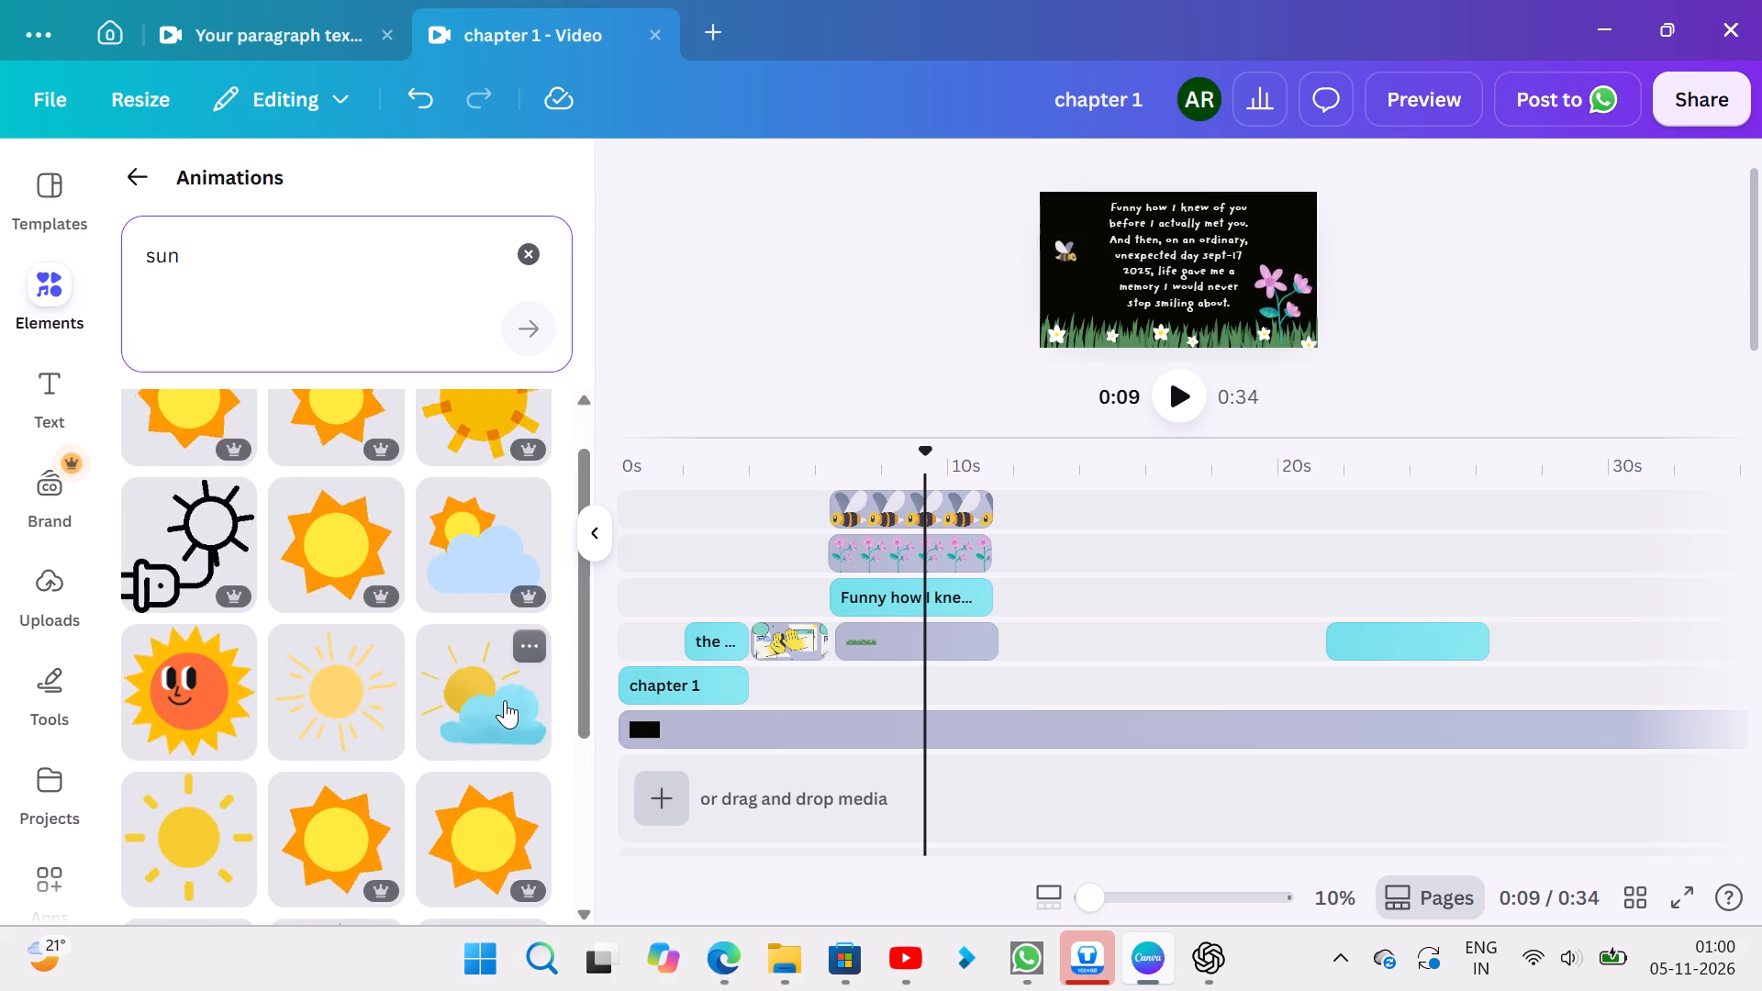
scroll(505, 700, down, 3)
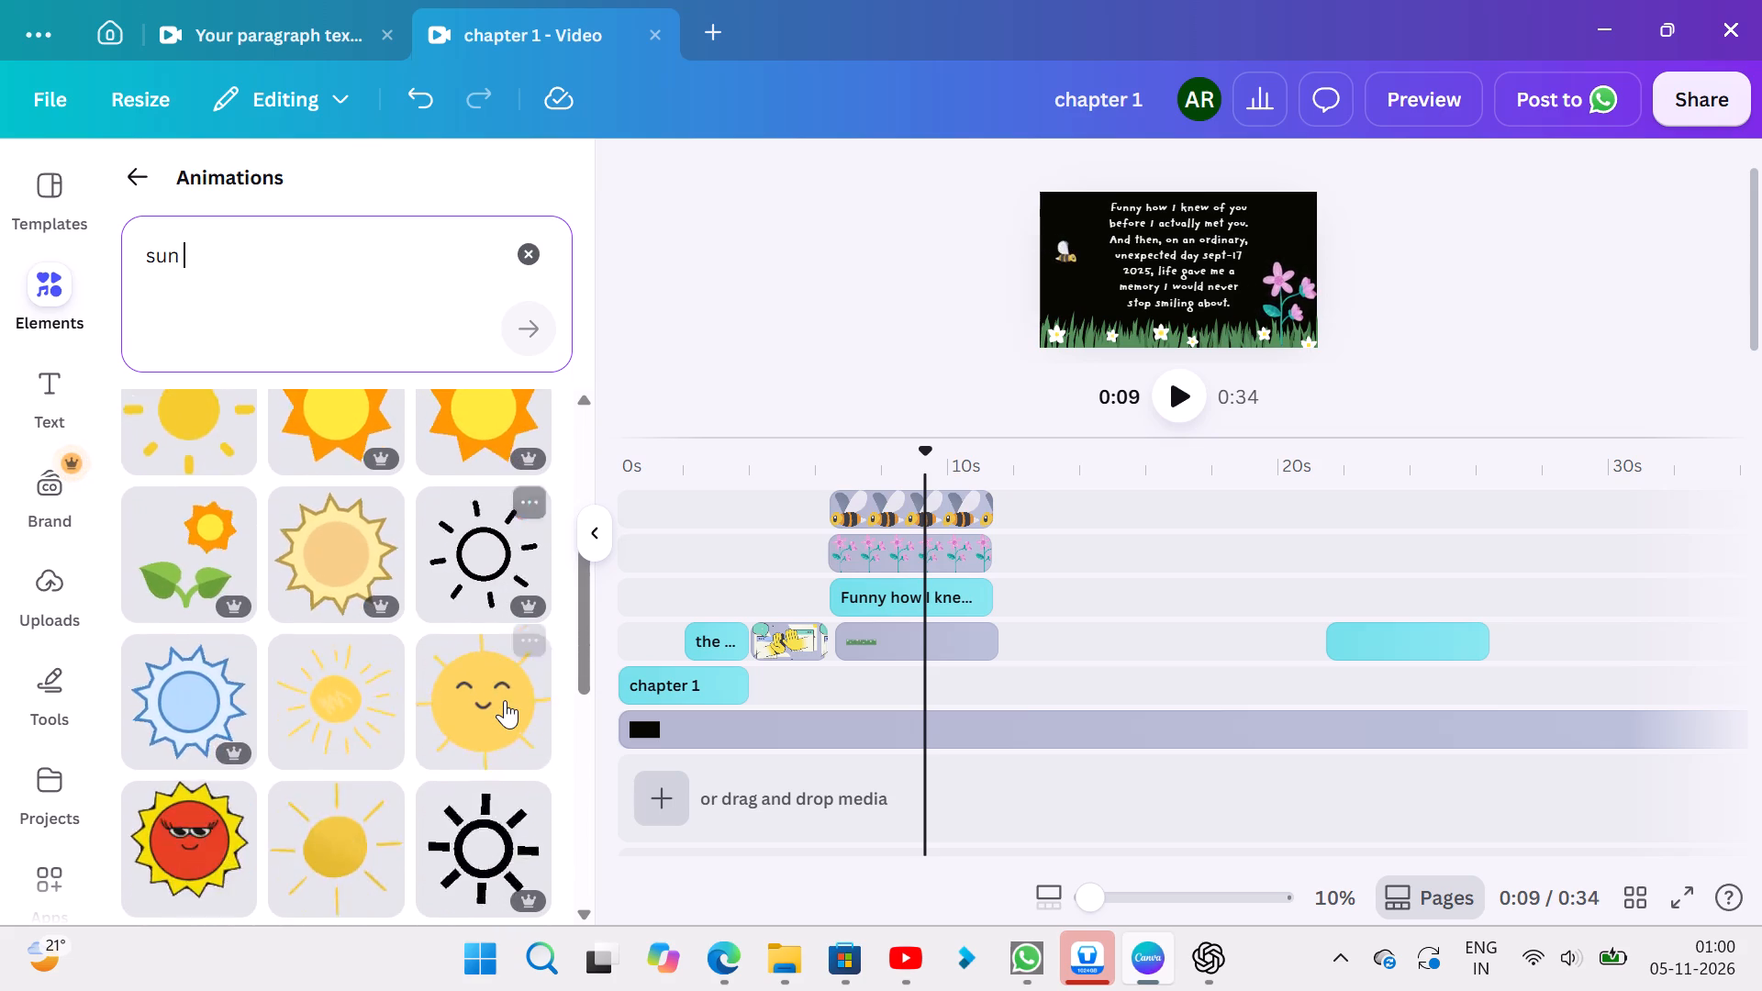
scroll(505, 700, down, 1)
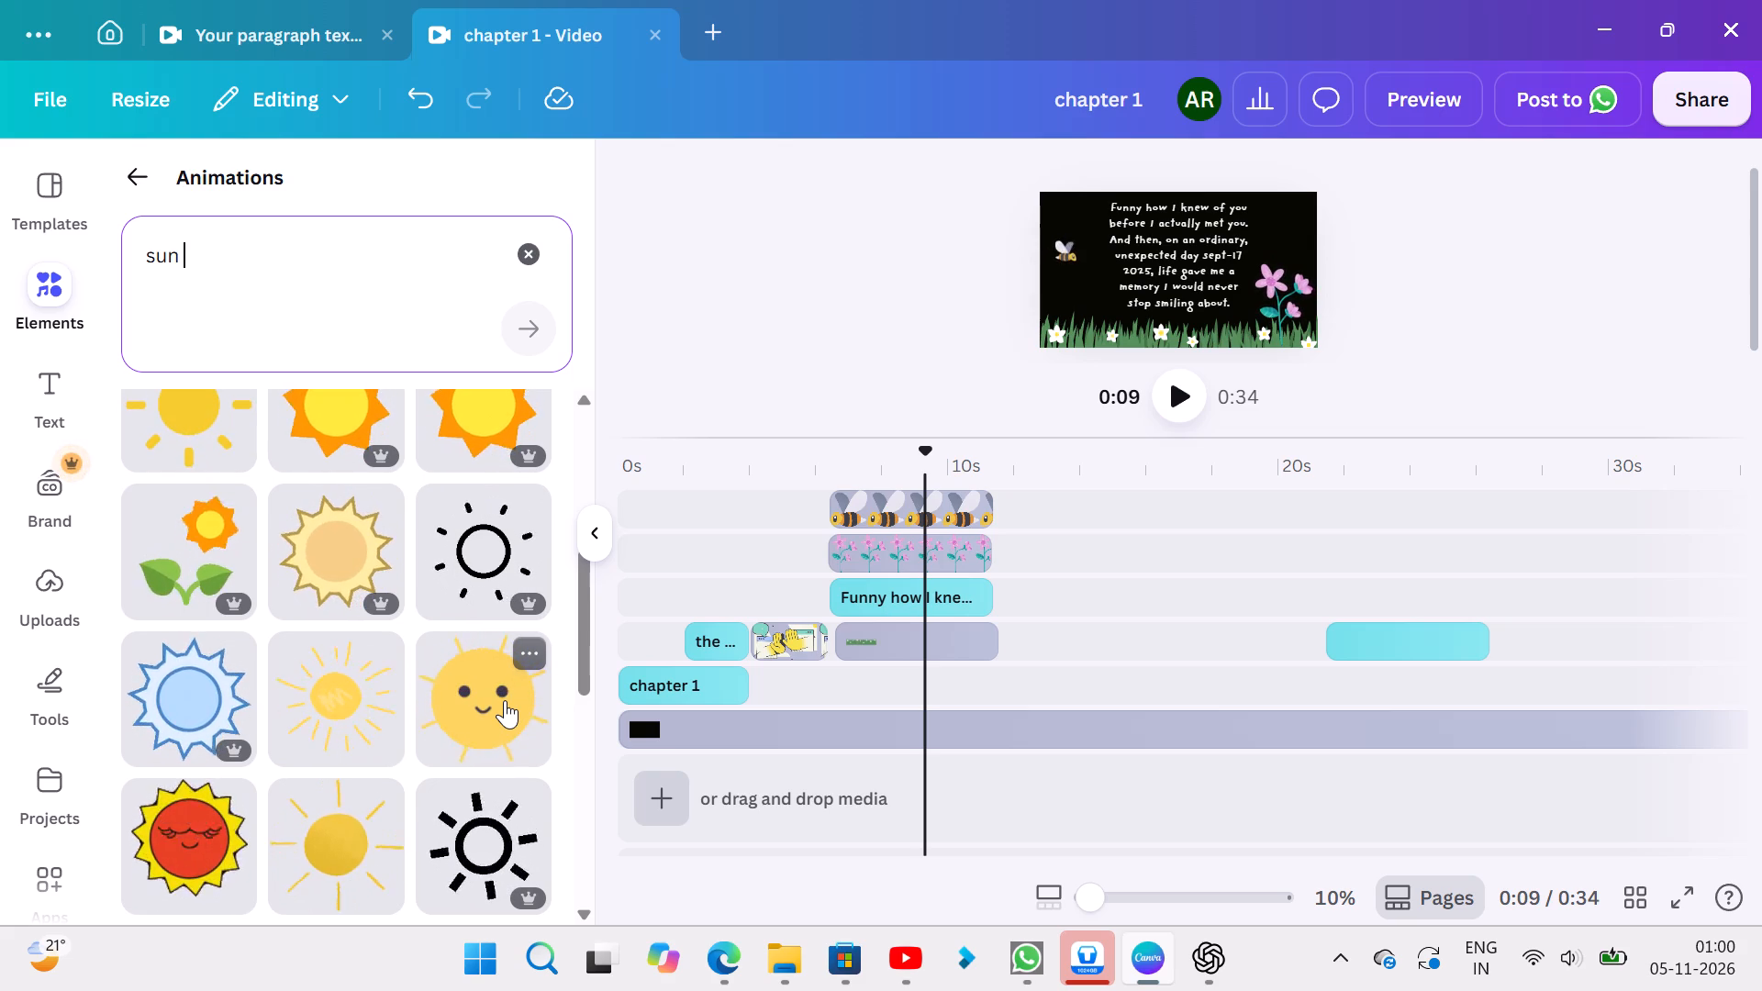
scroll(505, 700, right, 1)
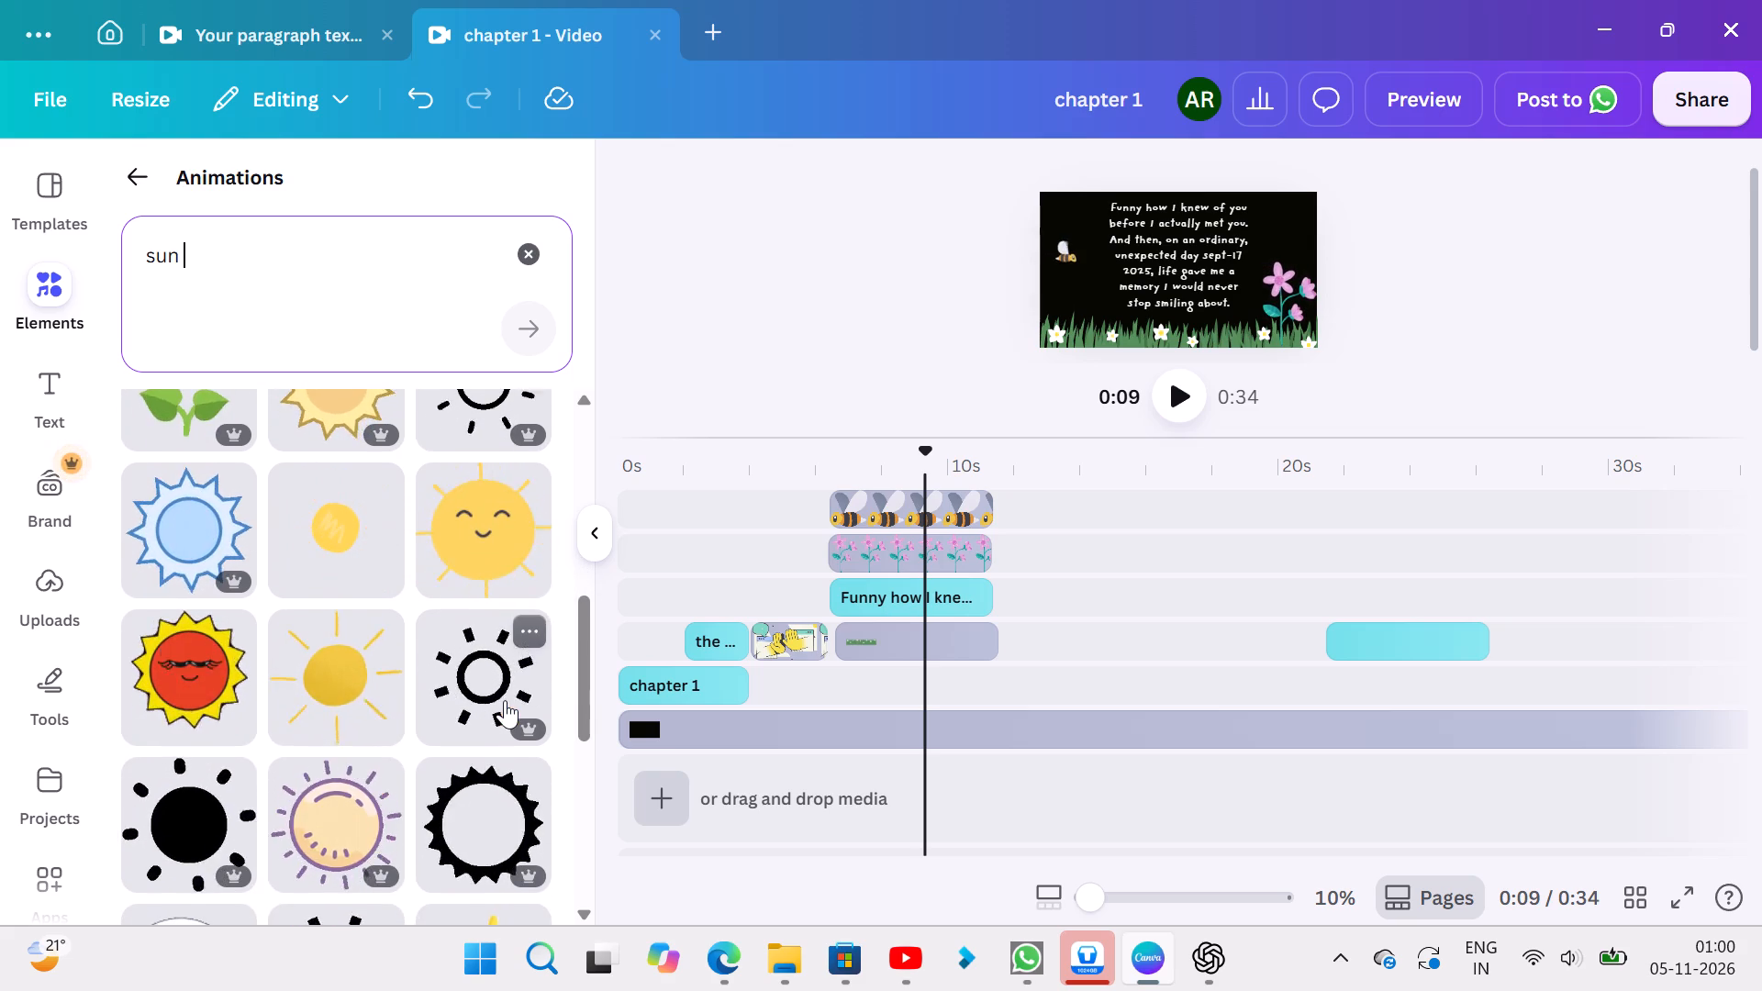
scroll(505, 700, right, 1)
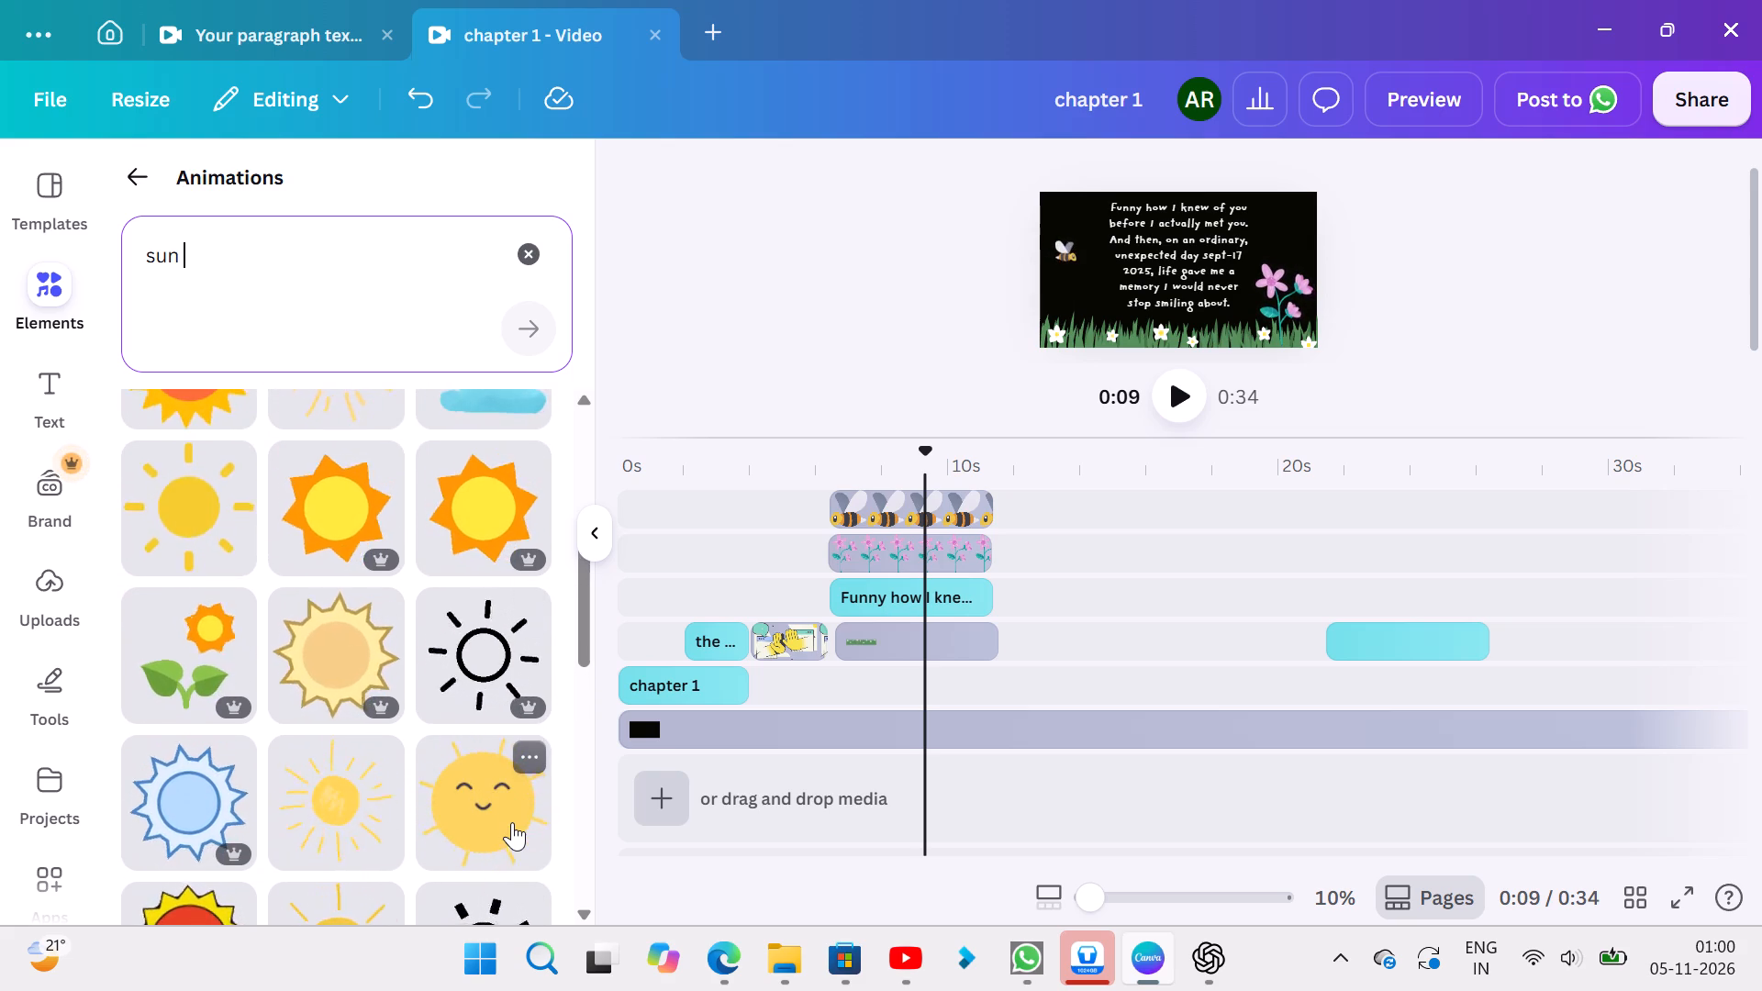
drag(512, 822, 923, 260)
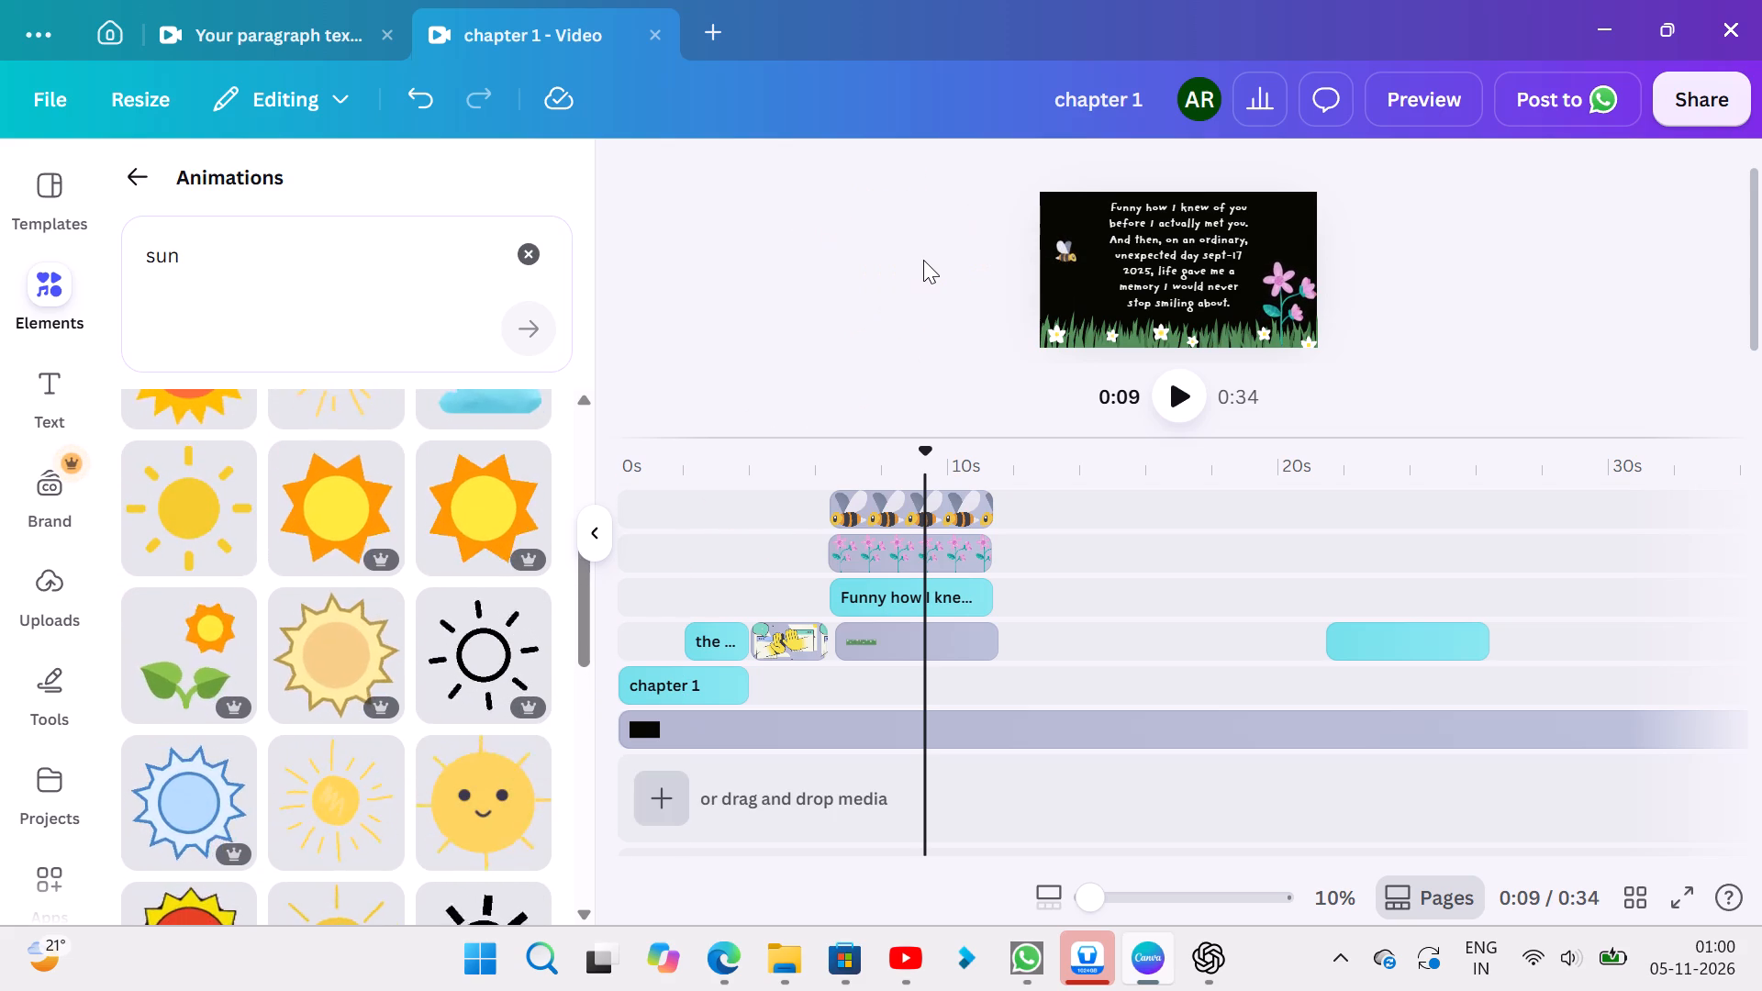
click(478, 781)
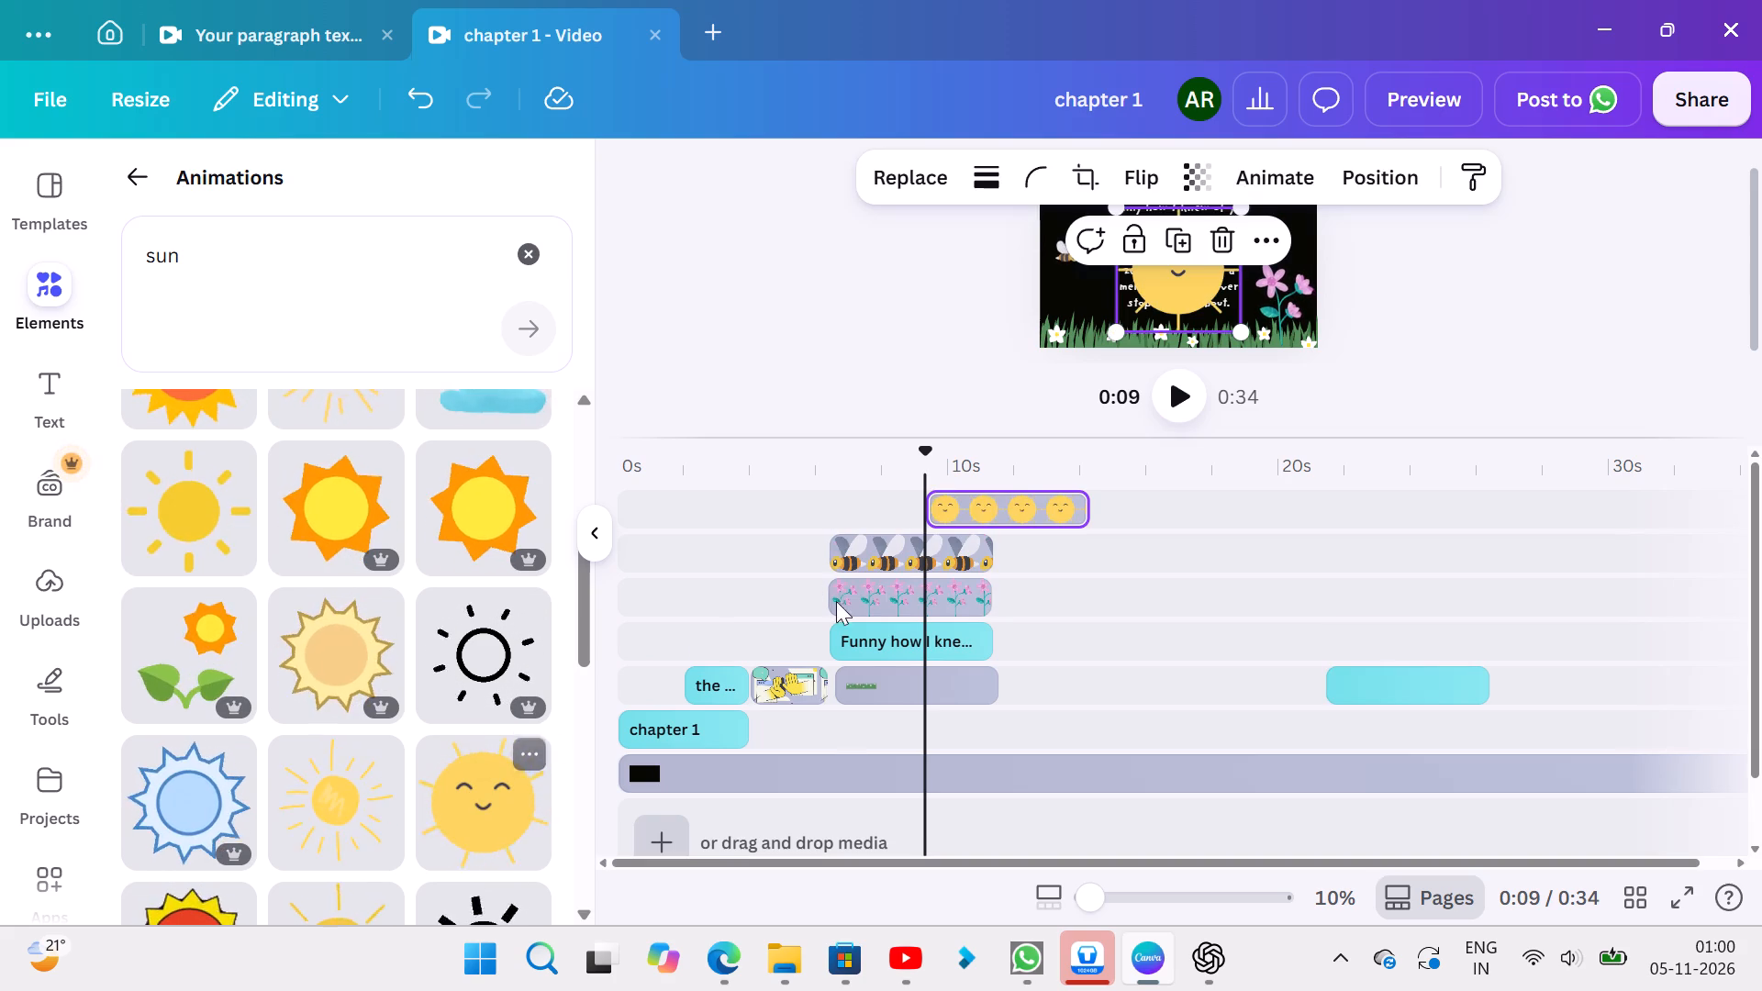
Shrink the sun and move it off the text to the frame's upper-left area, above the bee.
drag(1240, 326, 1132, 245)
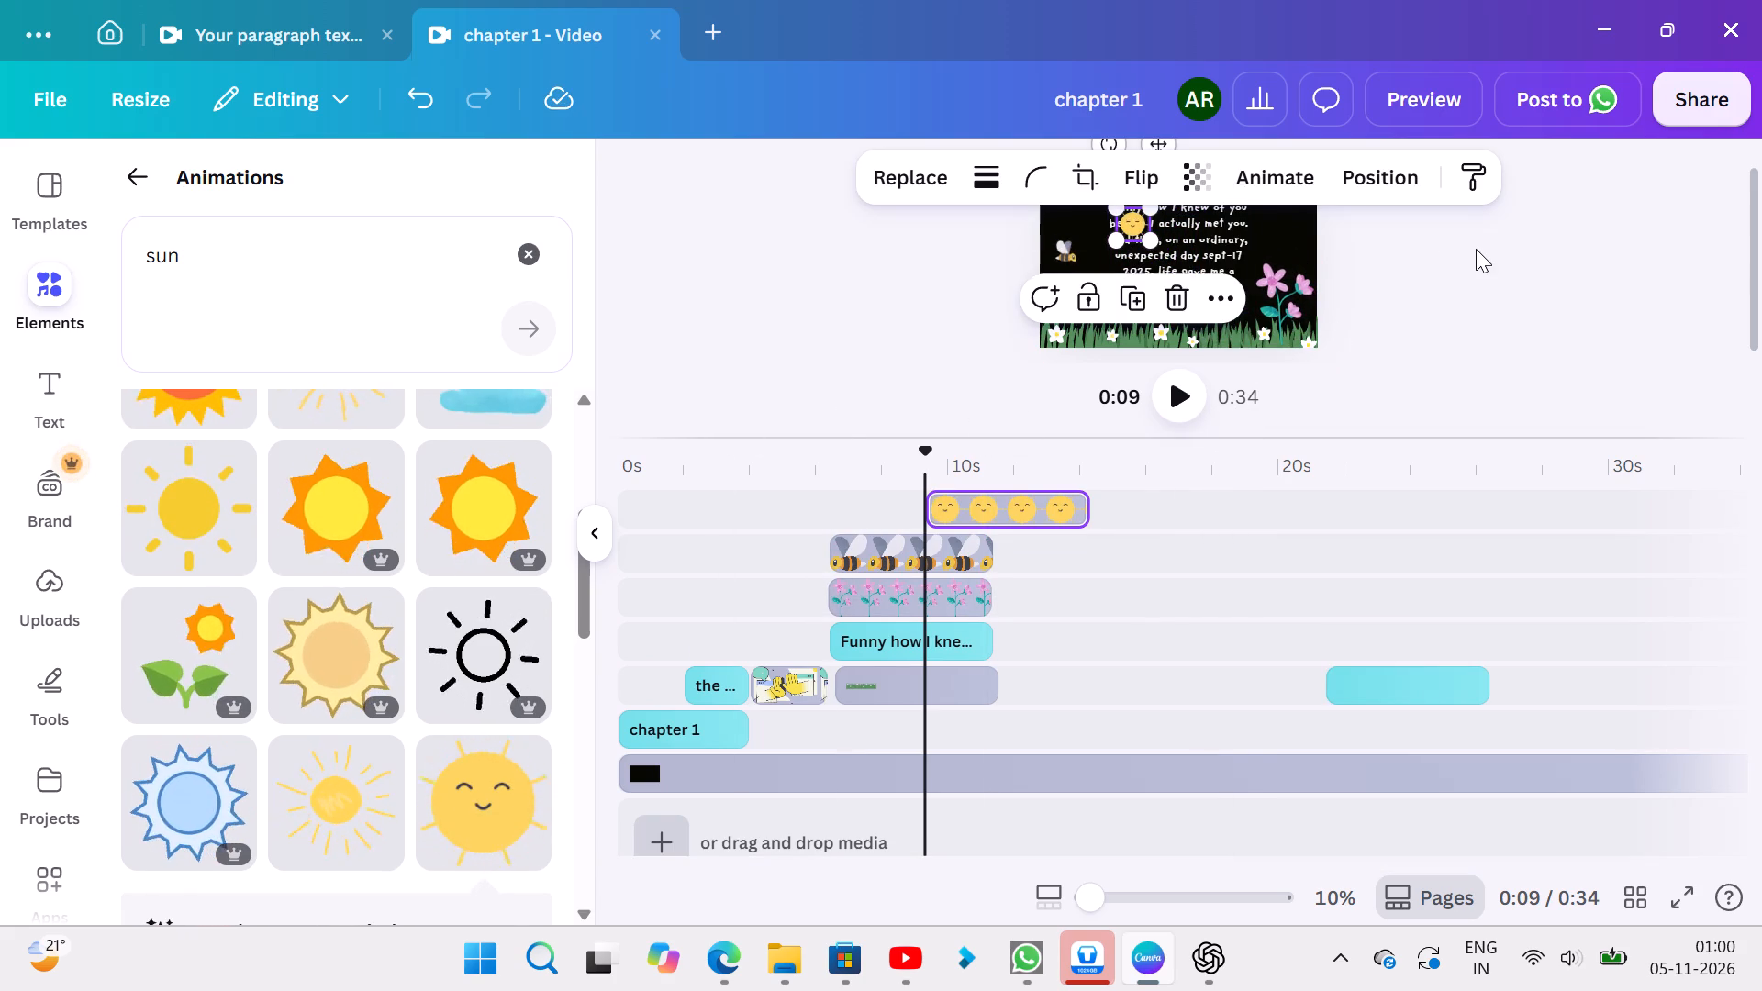
click(1476, 249)
drag(1134, 228, 1113, 226)
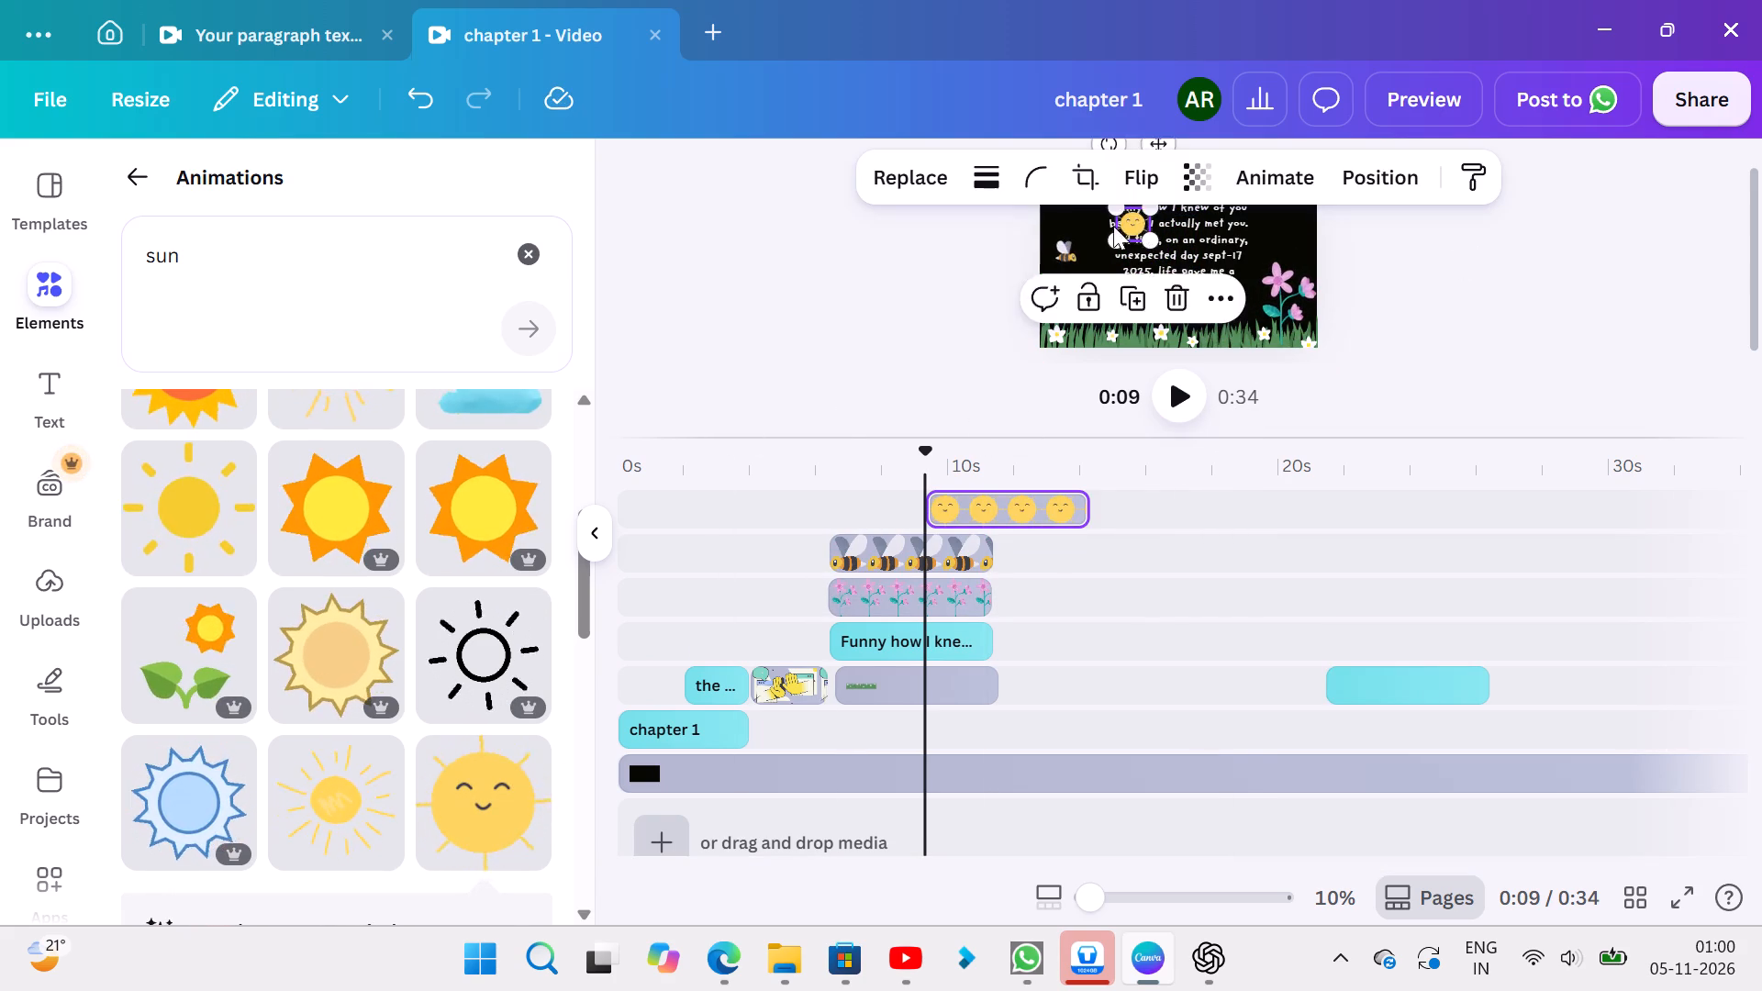
drag(1113, 226, 1069, 221)
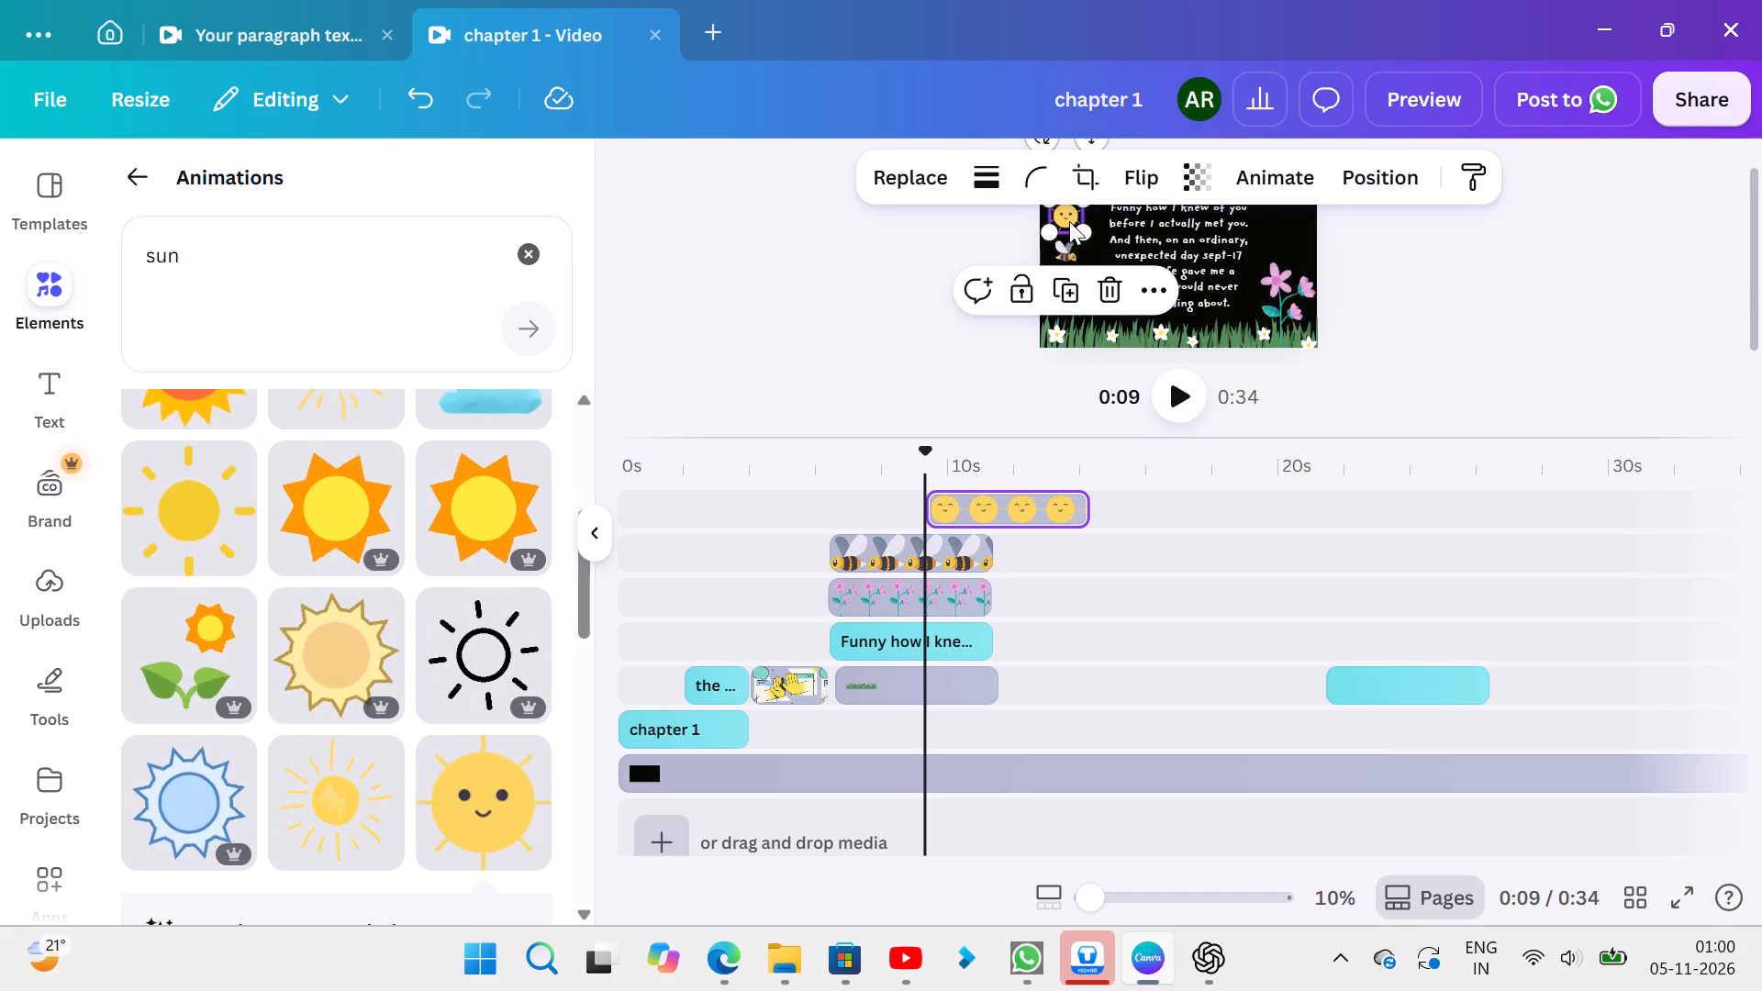
click(800, 200)
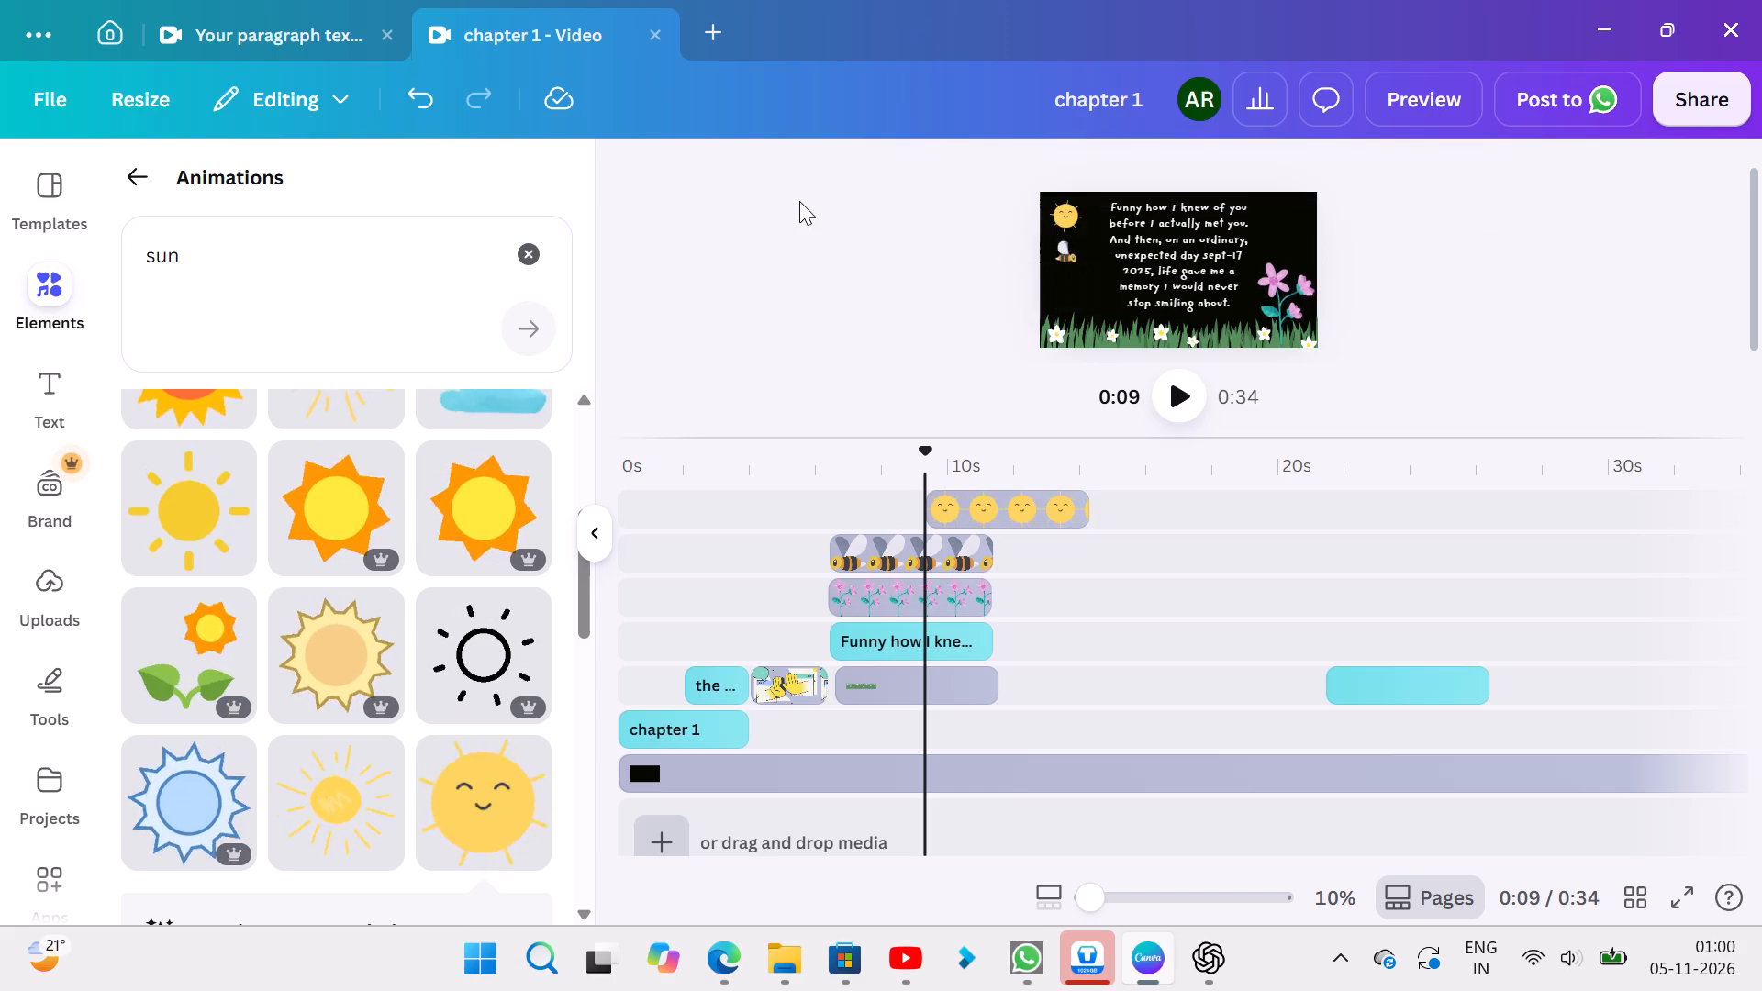
Resize the sun to about 181 by 181, fitting it into the frame's upper-left corner.
click(1069, 217)
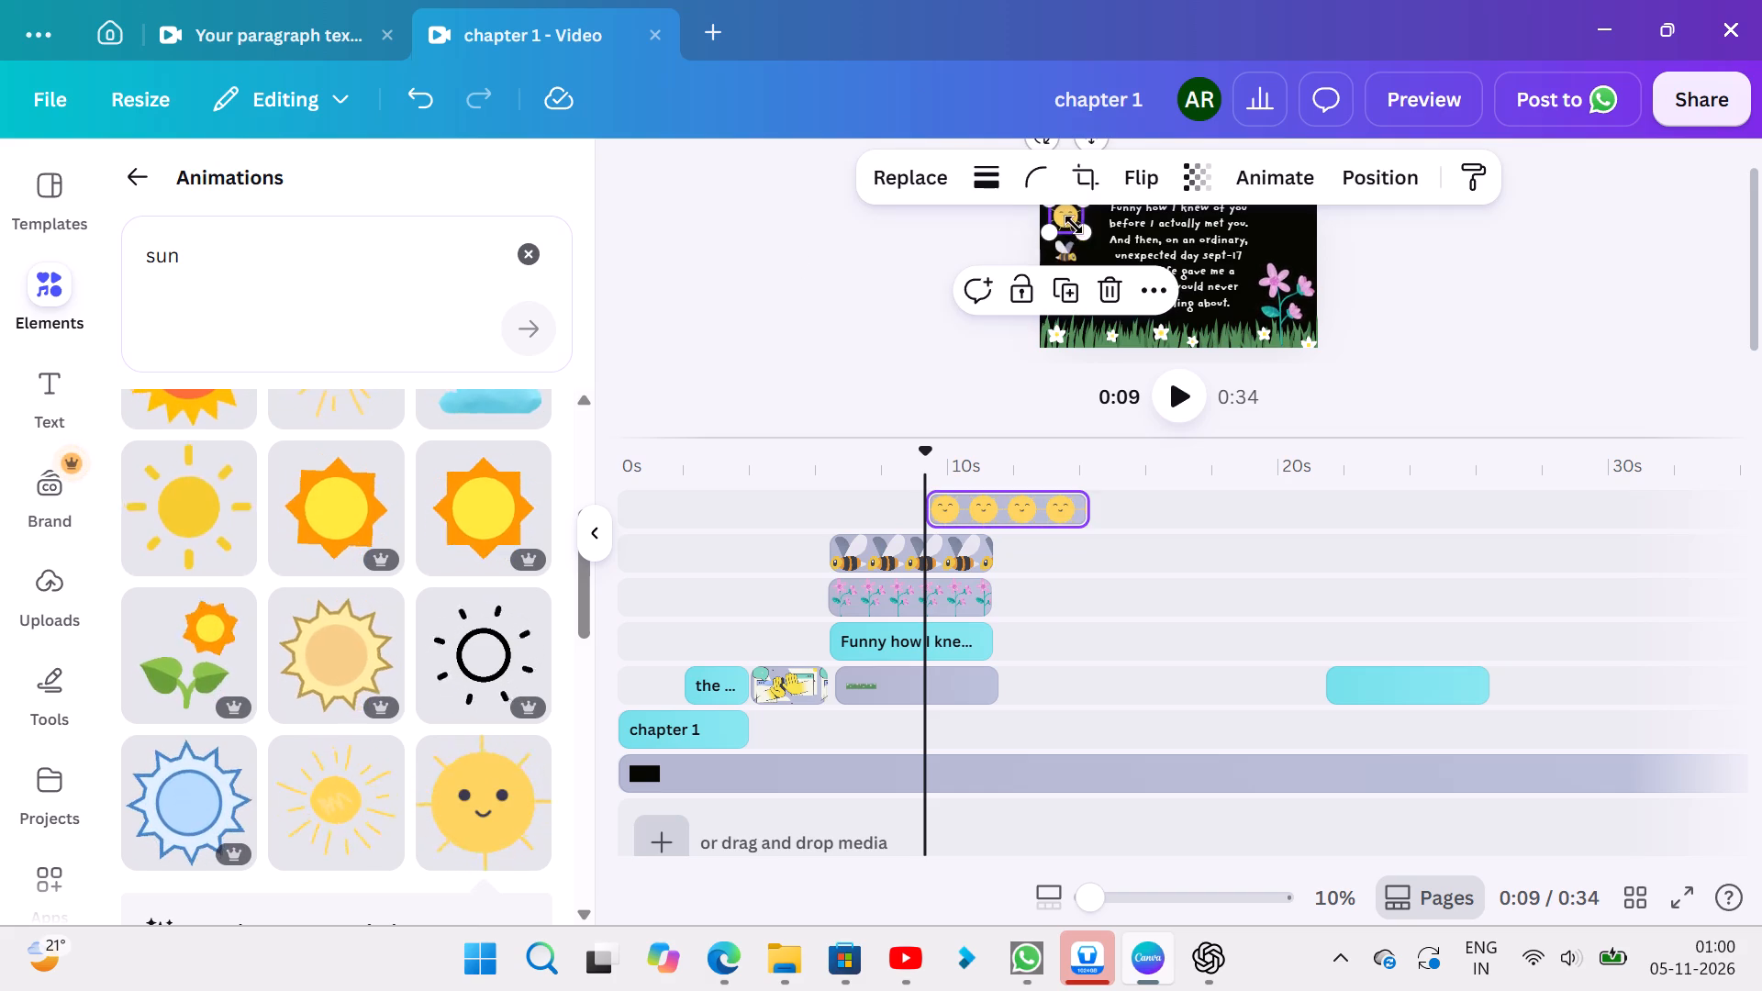
drag(1077, 229, 1070, 211)
click(950, 254)
click(911, 266)
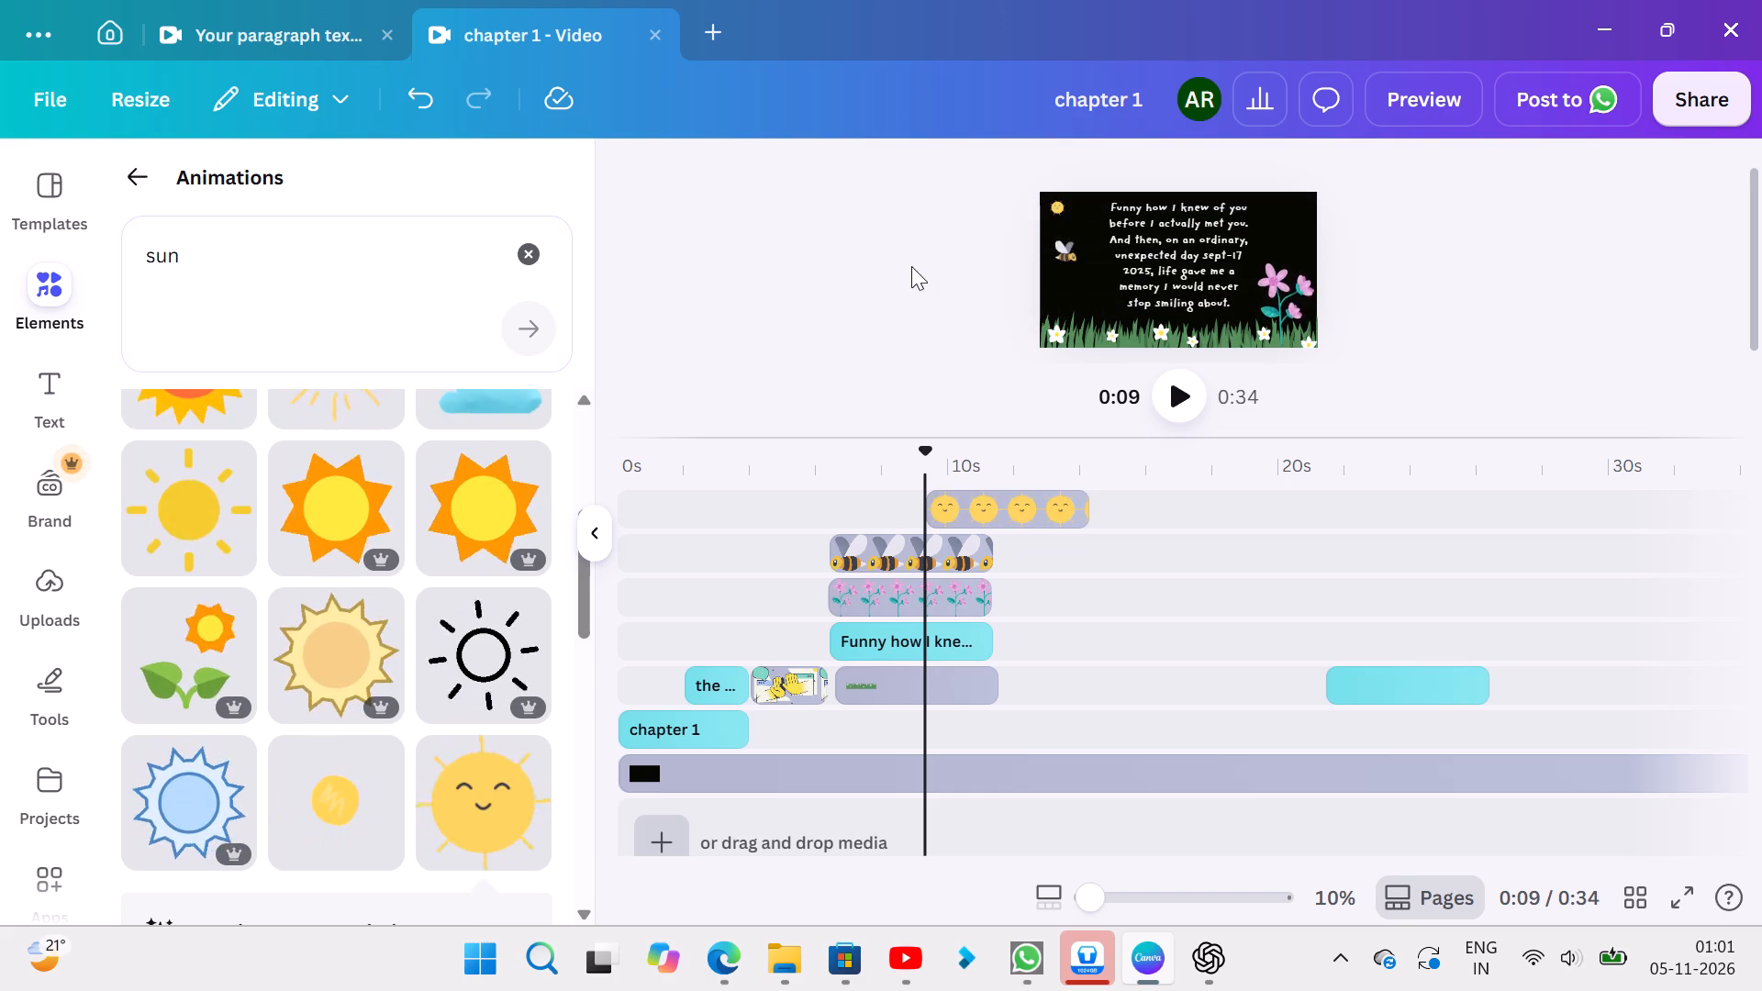
click(1059, 206)
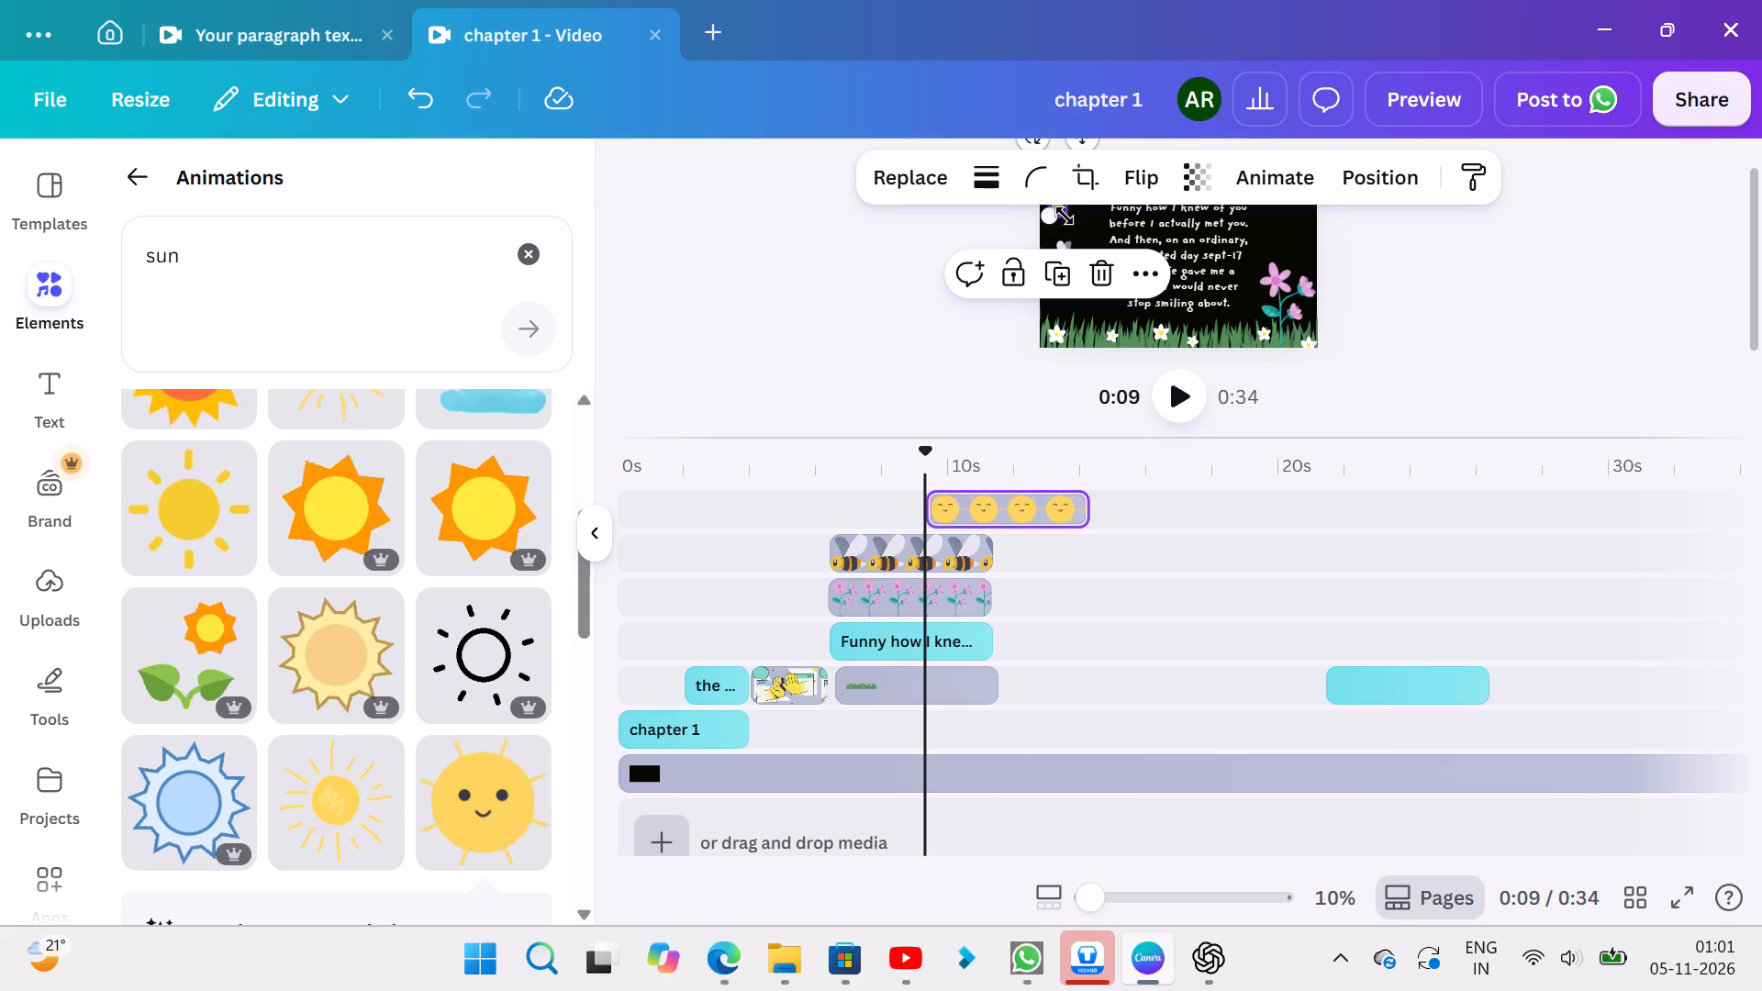
drag(1054, 218, 1042, 227)
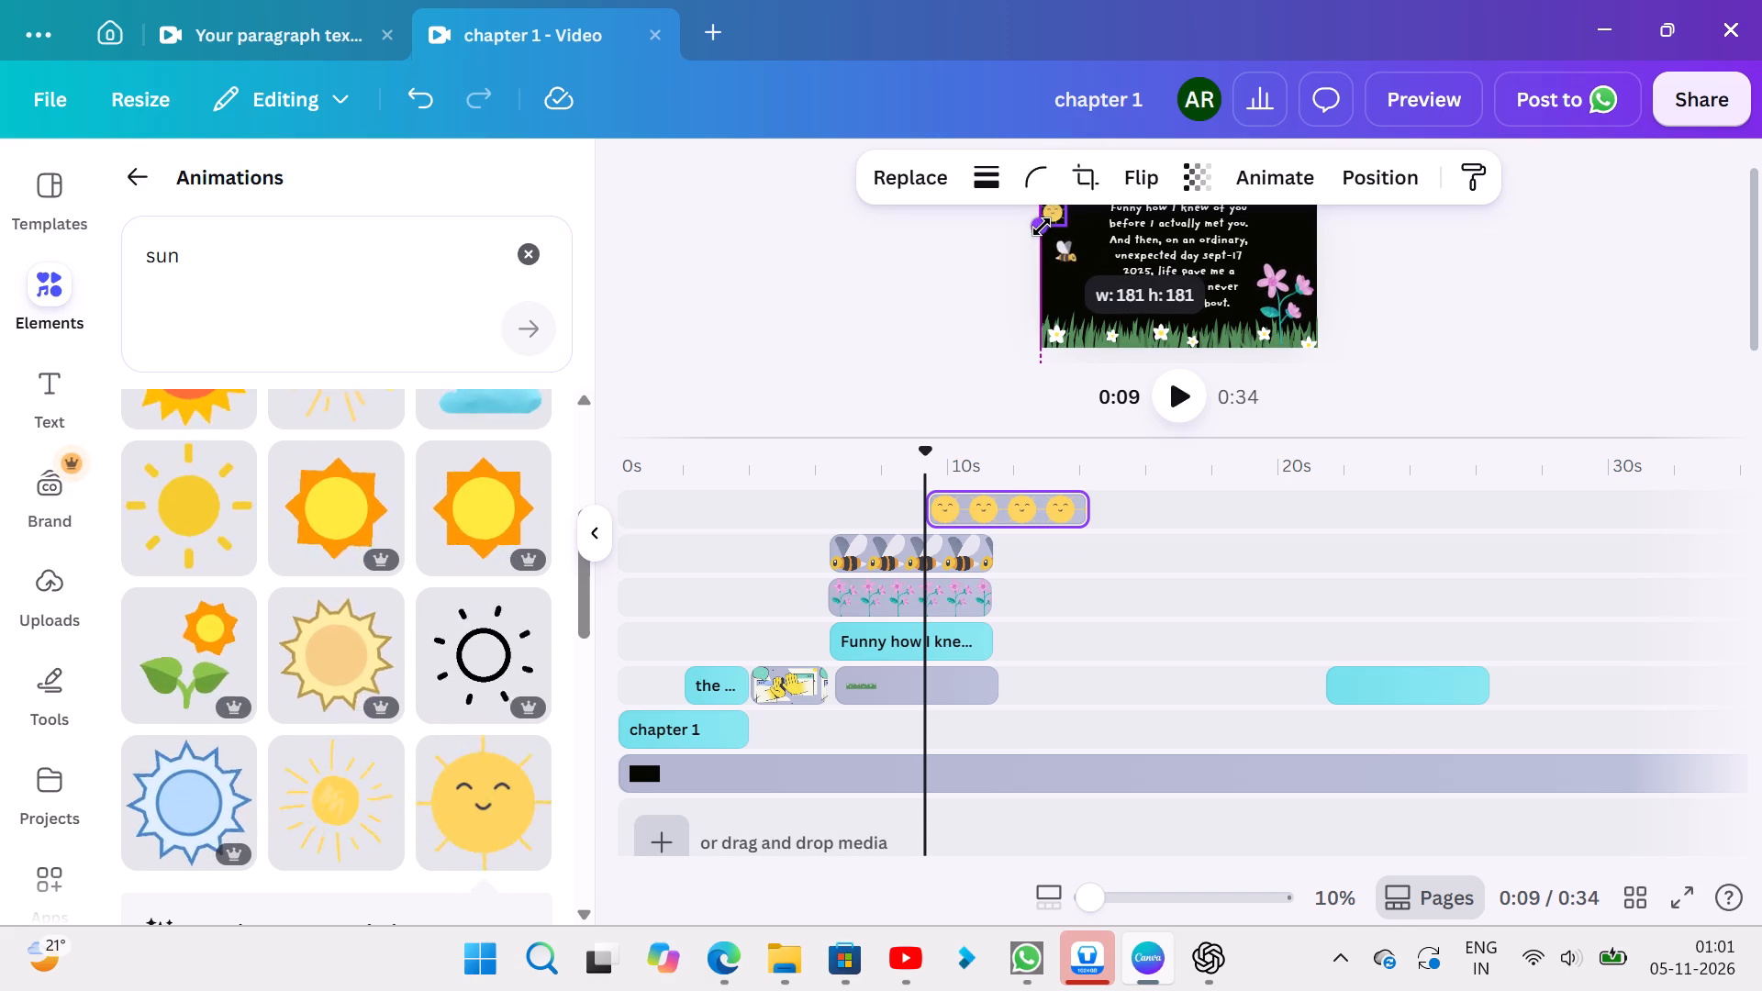
drag(1042, 227, 1041, 227)
click(953, 234)
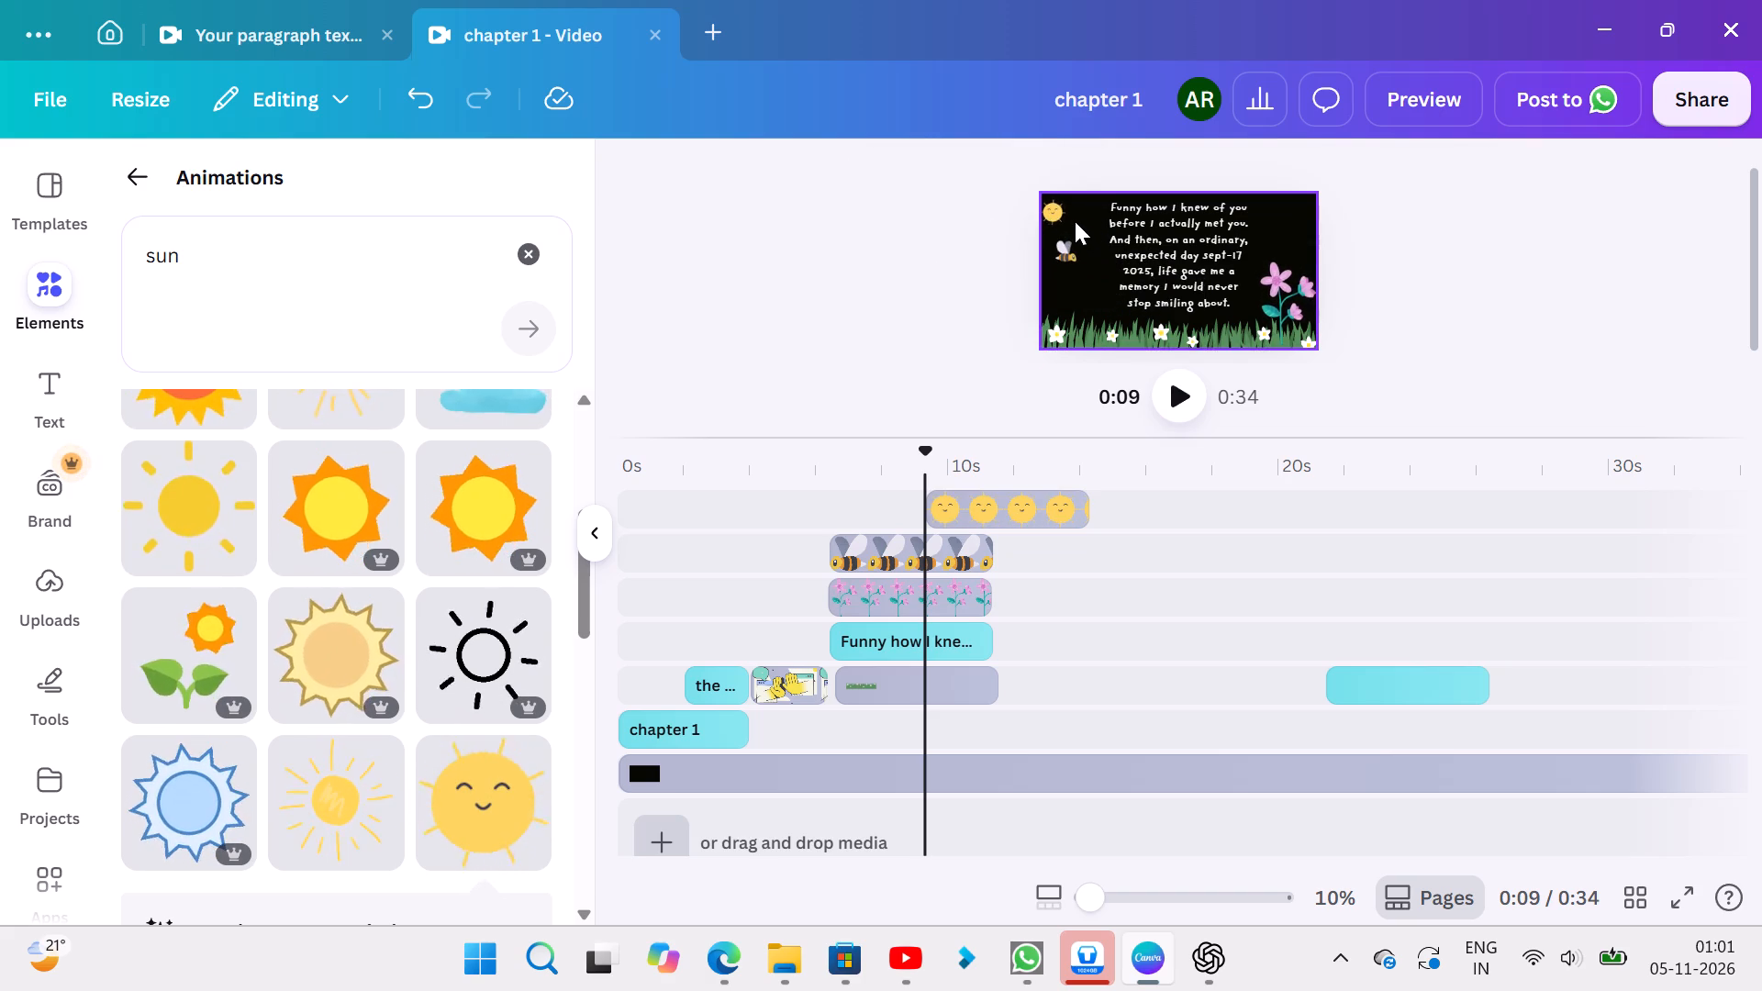
Nudge the sun slightly inward from the frame's upper-left corner so it sits directly above the bee.
drag(1052, 212, 1060, 210)
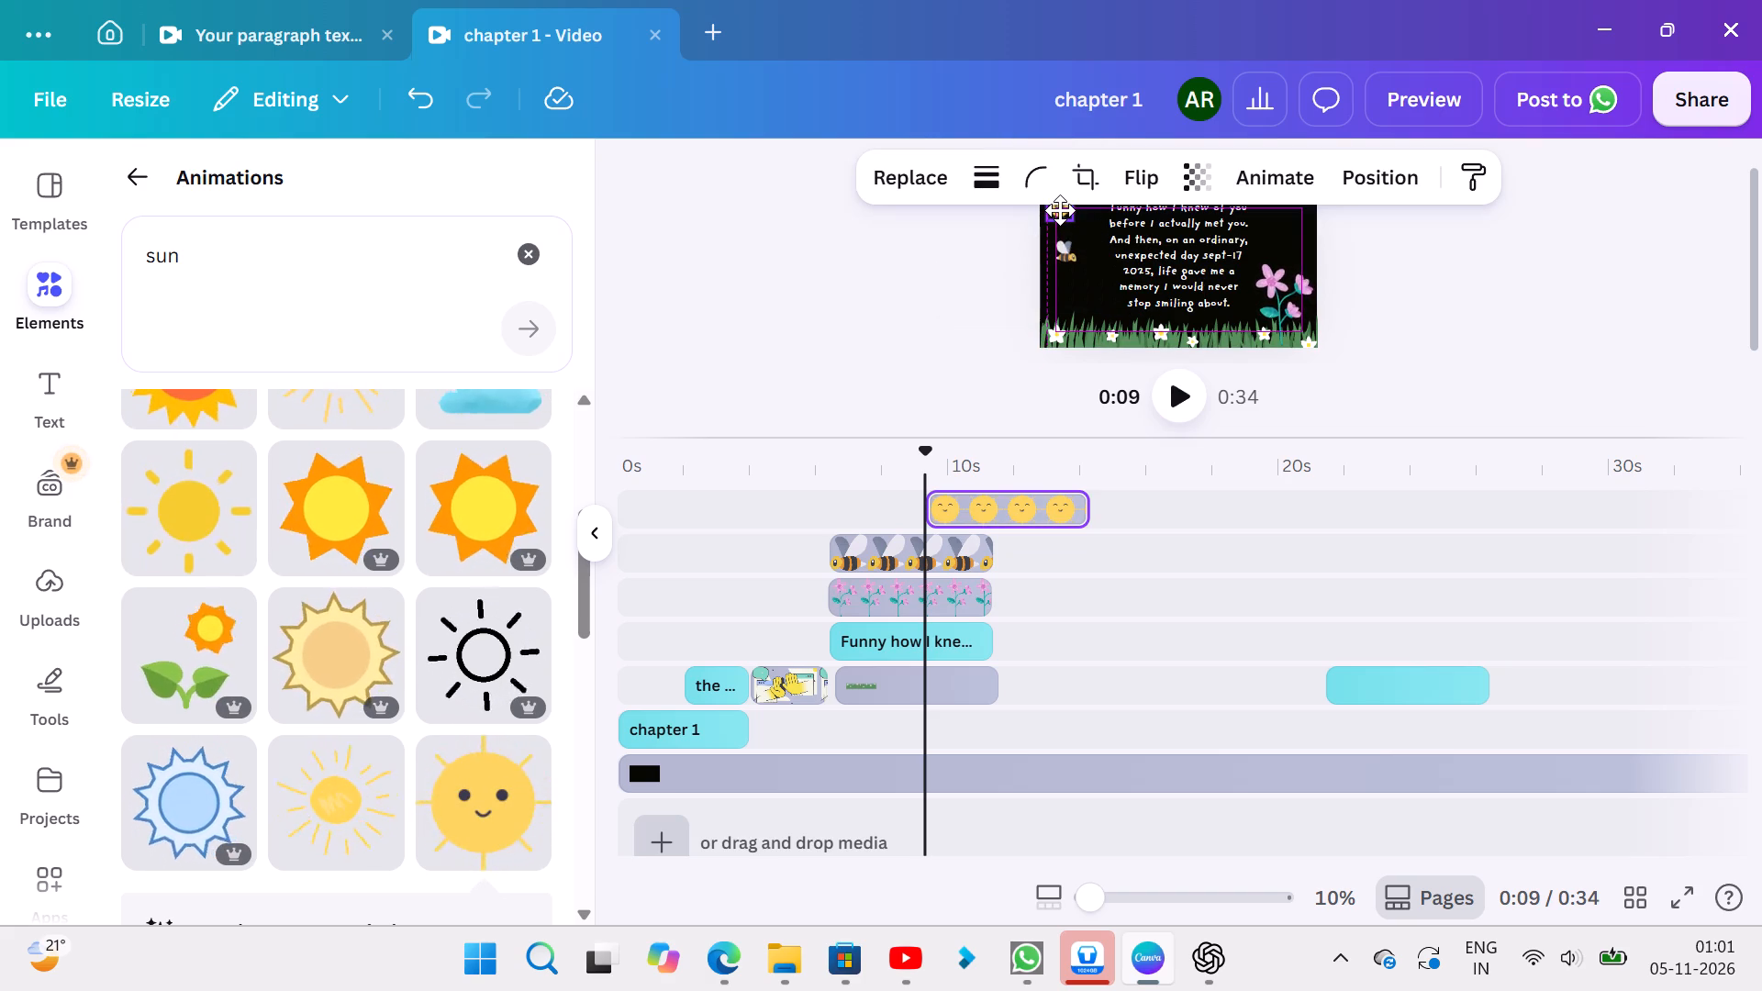
drag(1060, 210, 1062, 210)
click(919, 269)
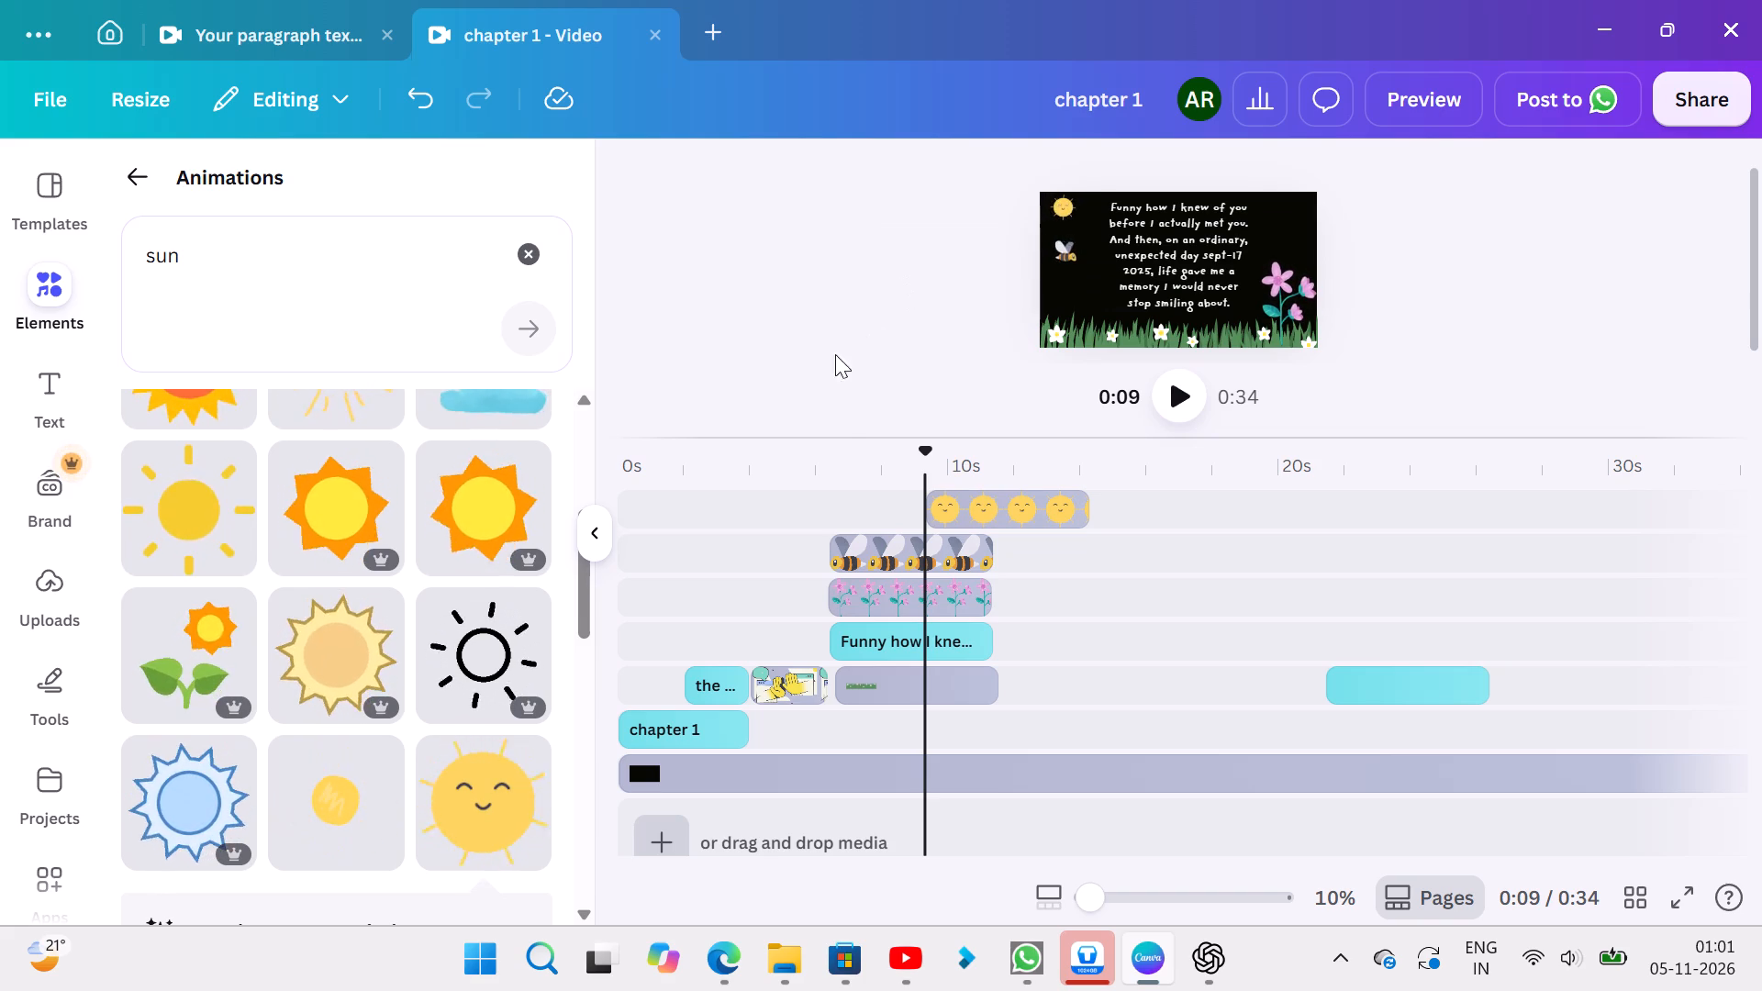
Shift the sun, bee, flower, "Funny how I knew" text and grass clips so they all start at about 6.9 s.
drag(1017, 500, 965, 495)
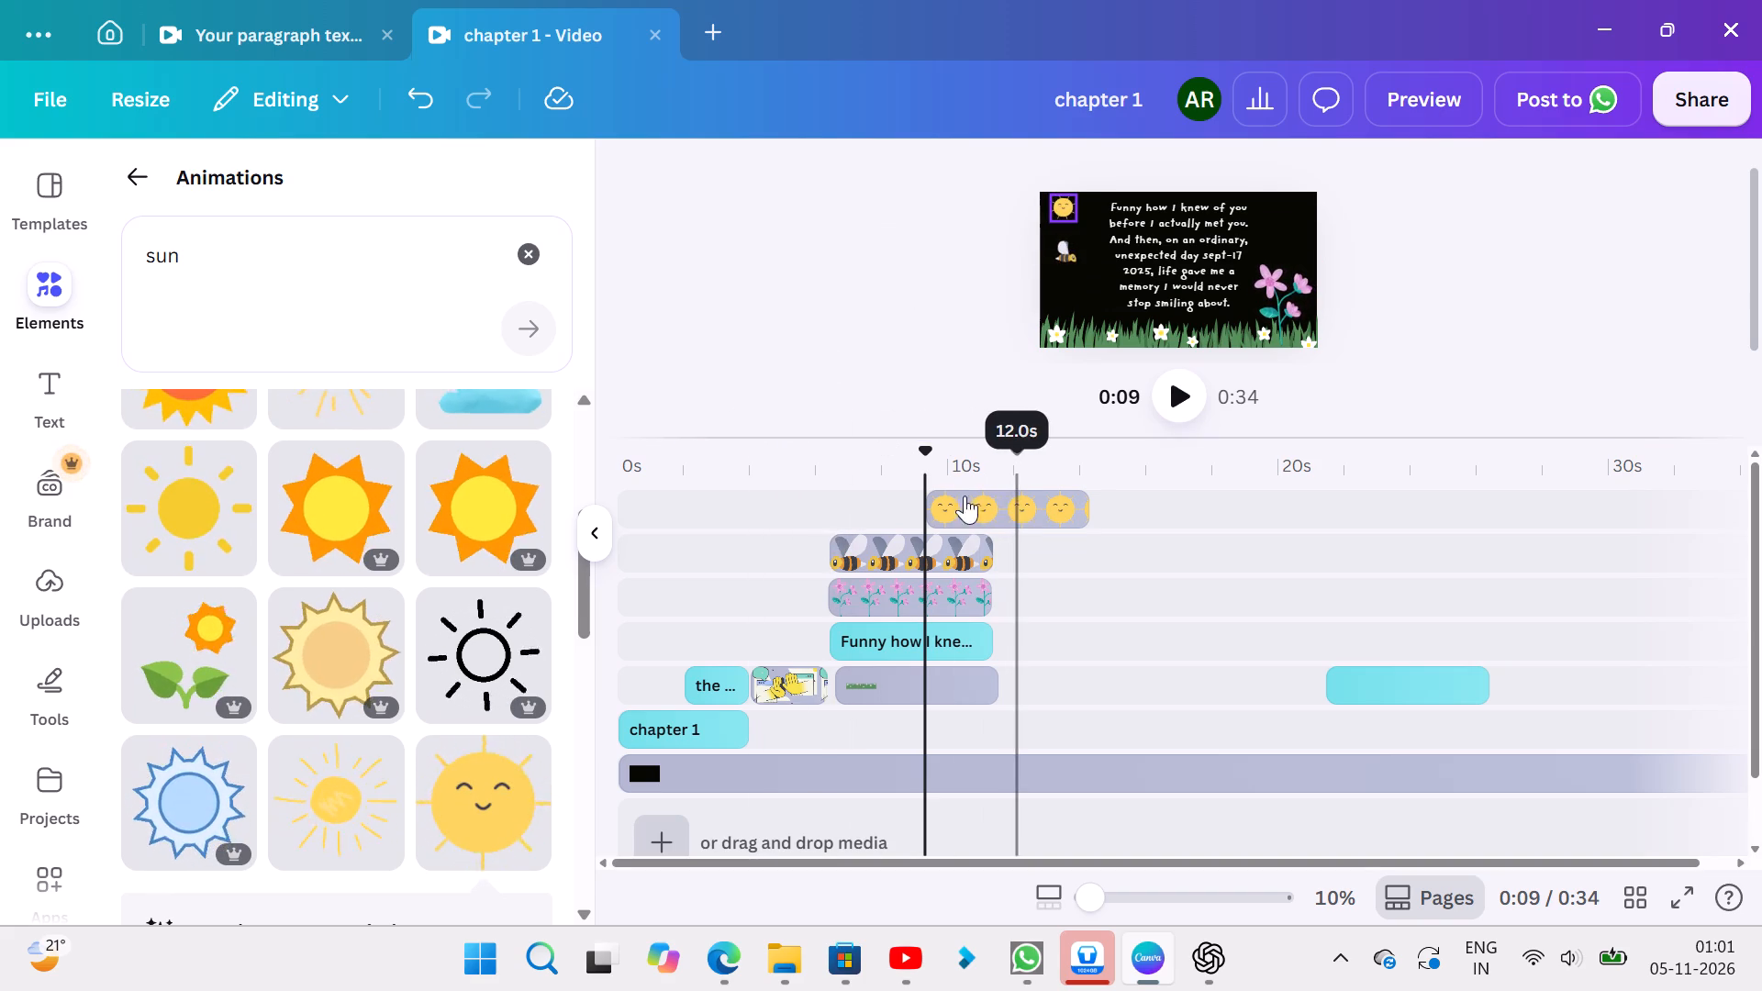
drag(965, 495, 908, 504)
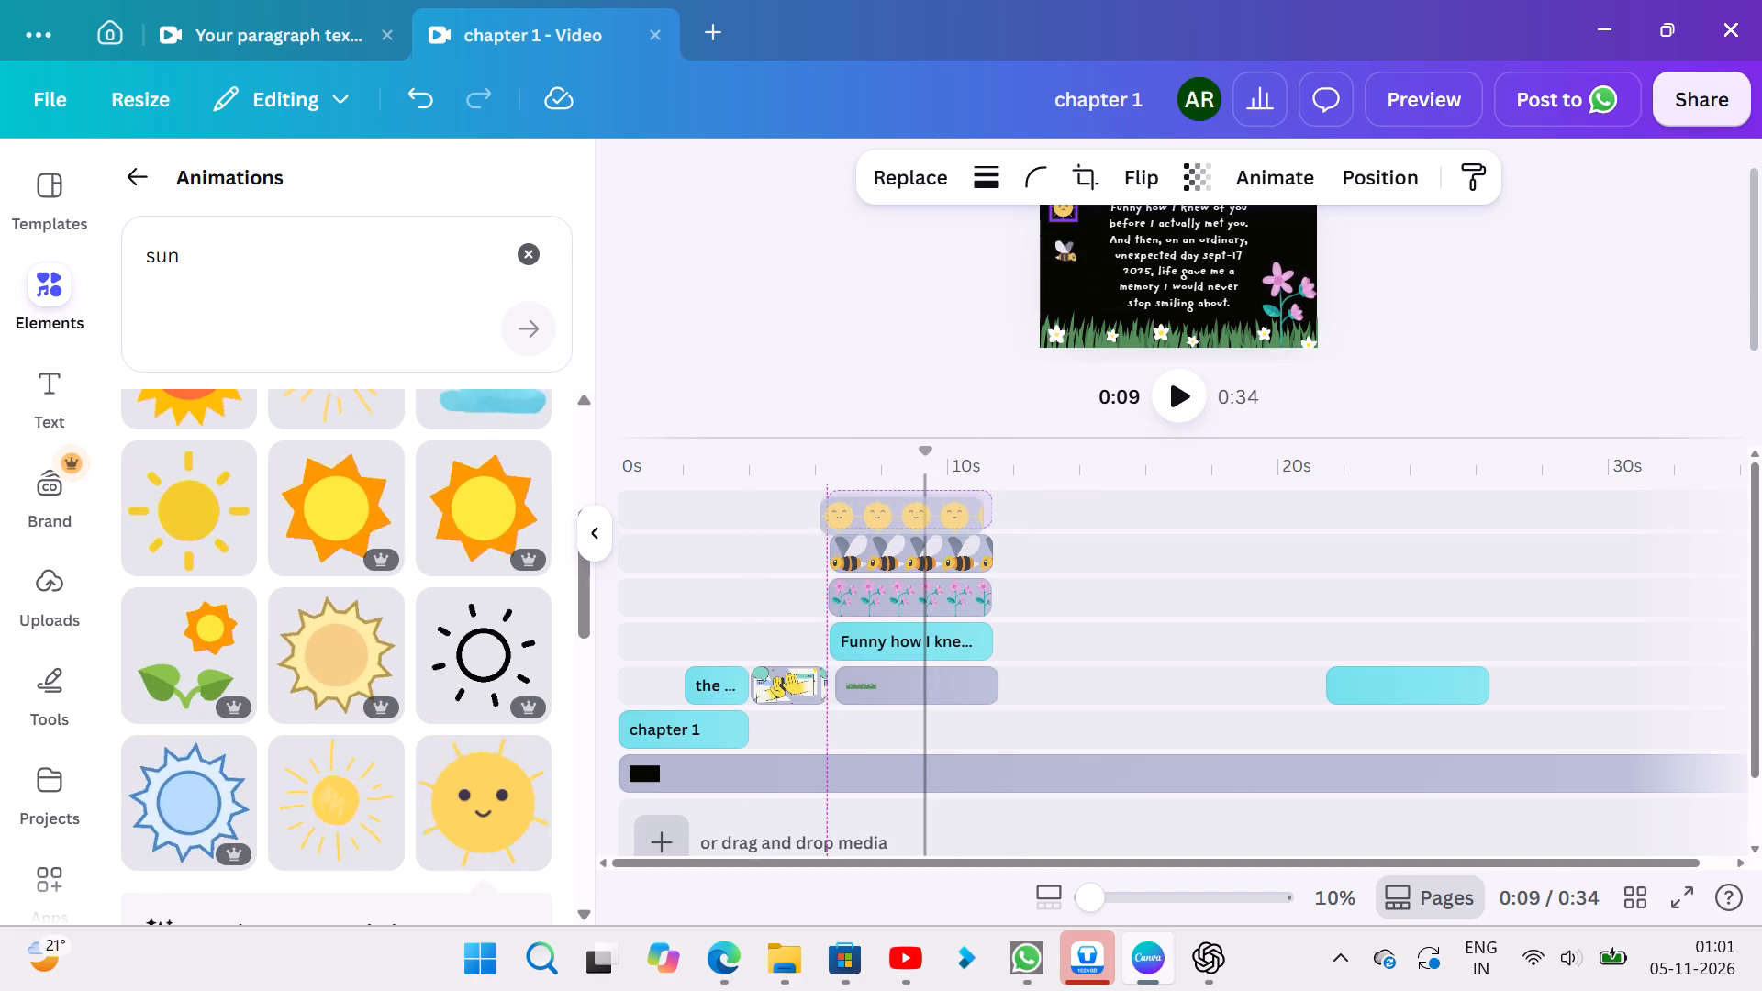
drag(908, 504, 901, 504)
drag(915, 541, 920, 537)
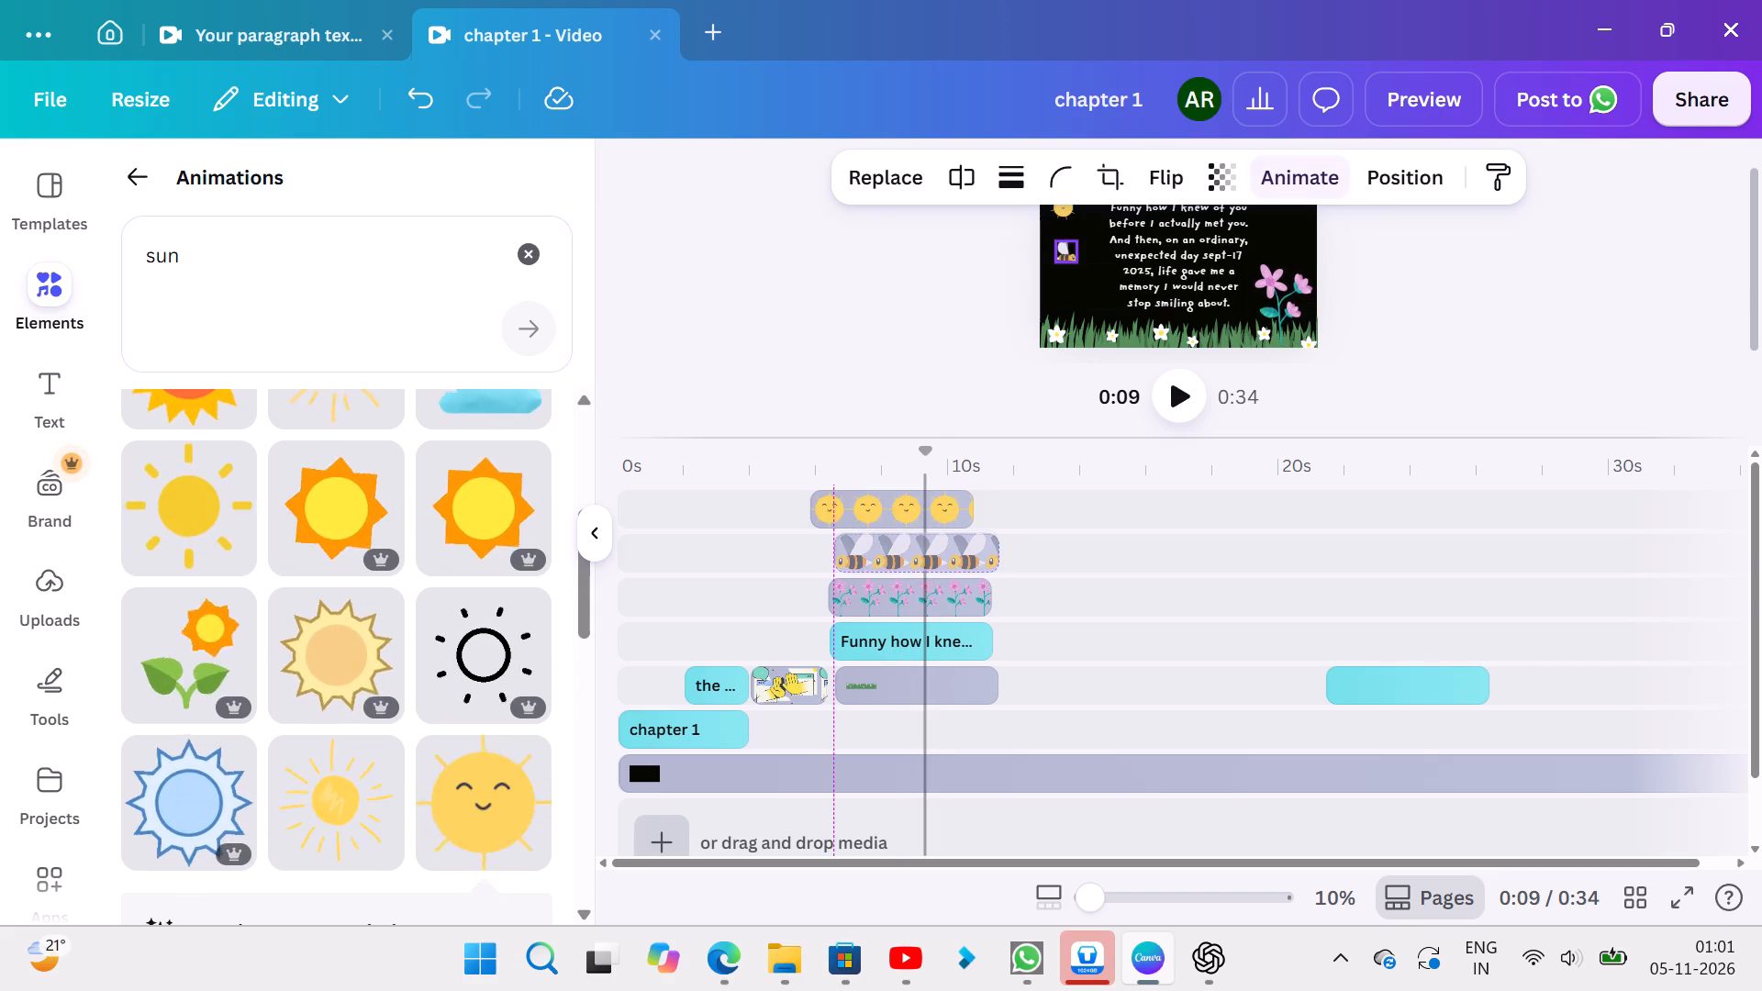
drag(920, 537, 929, 535)
drag(897, 600, 913, 592)
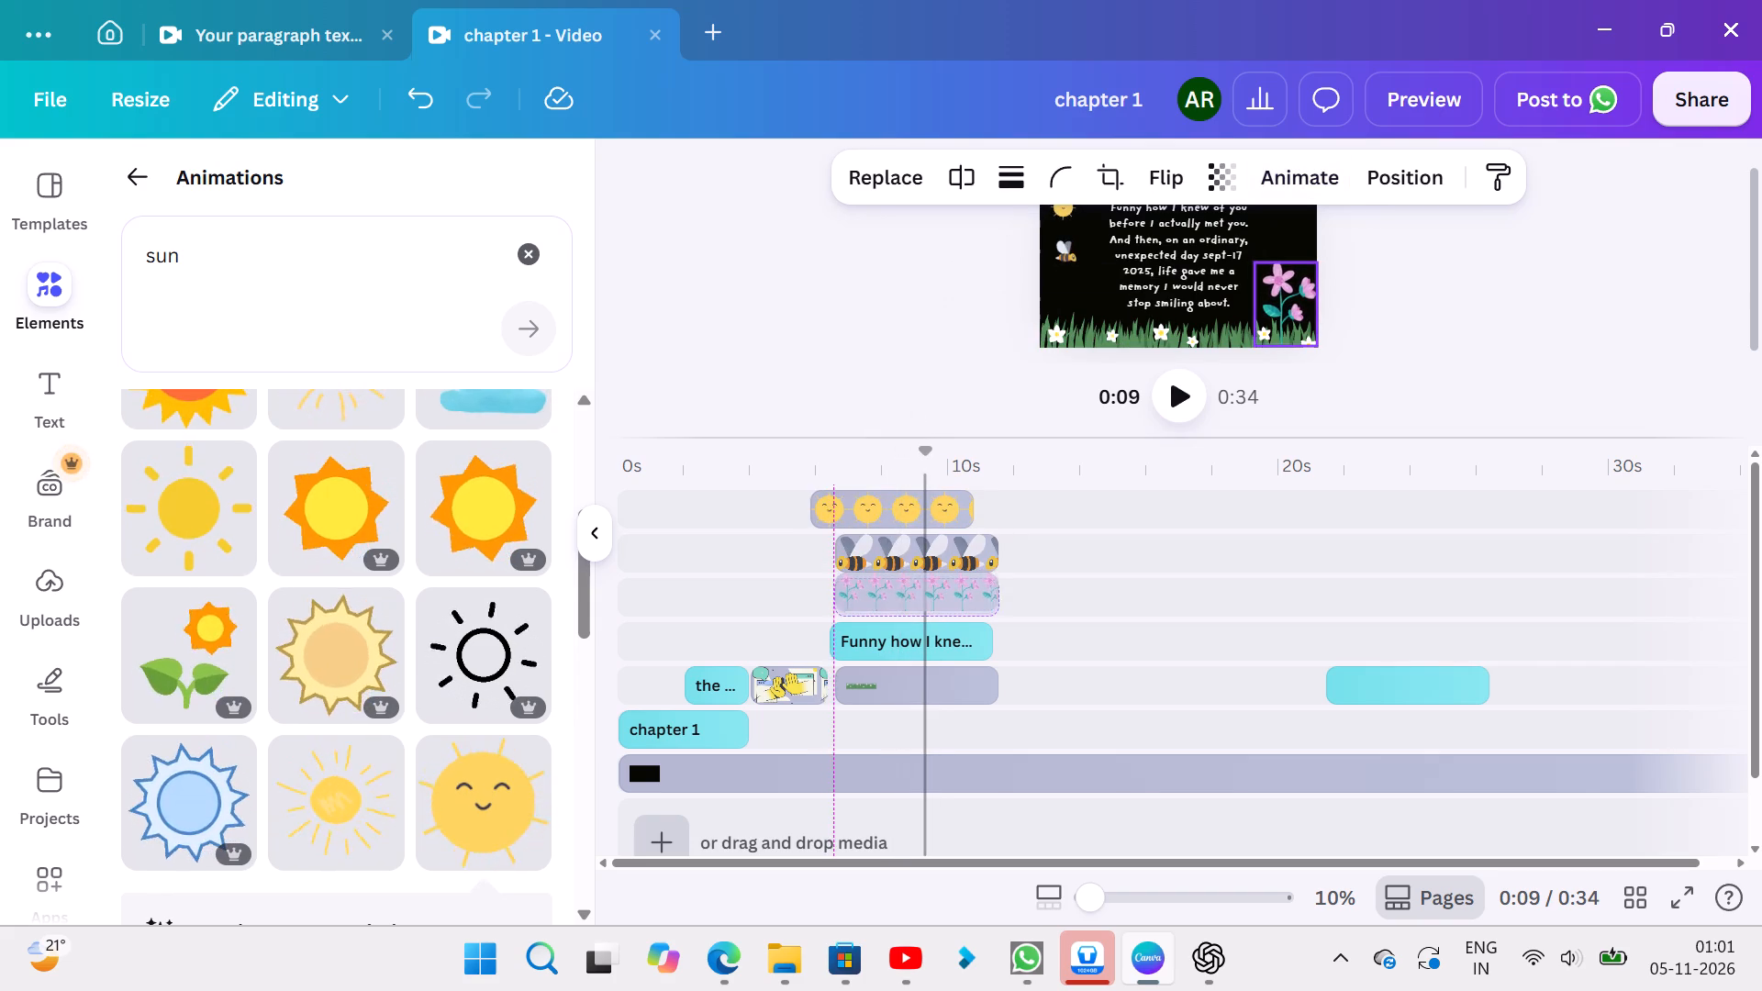
drag(913, 592, 900, 589)
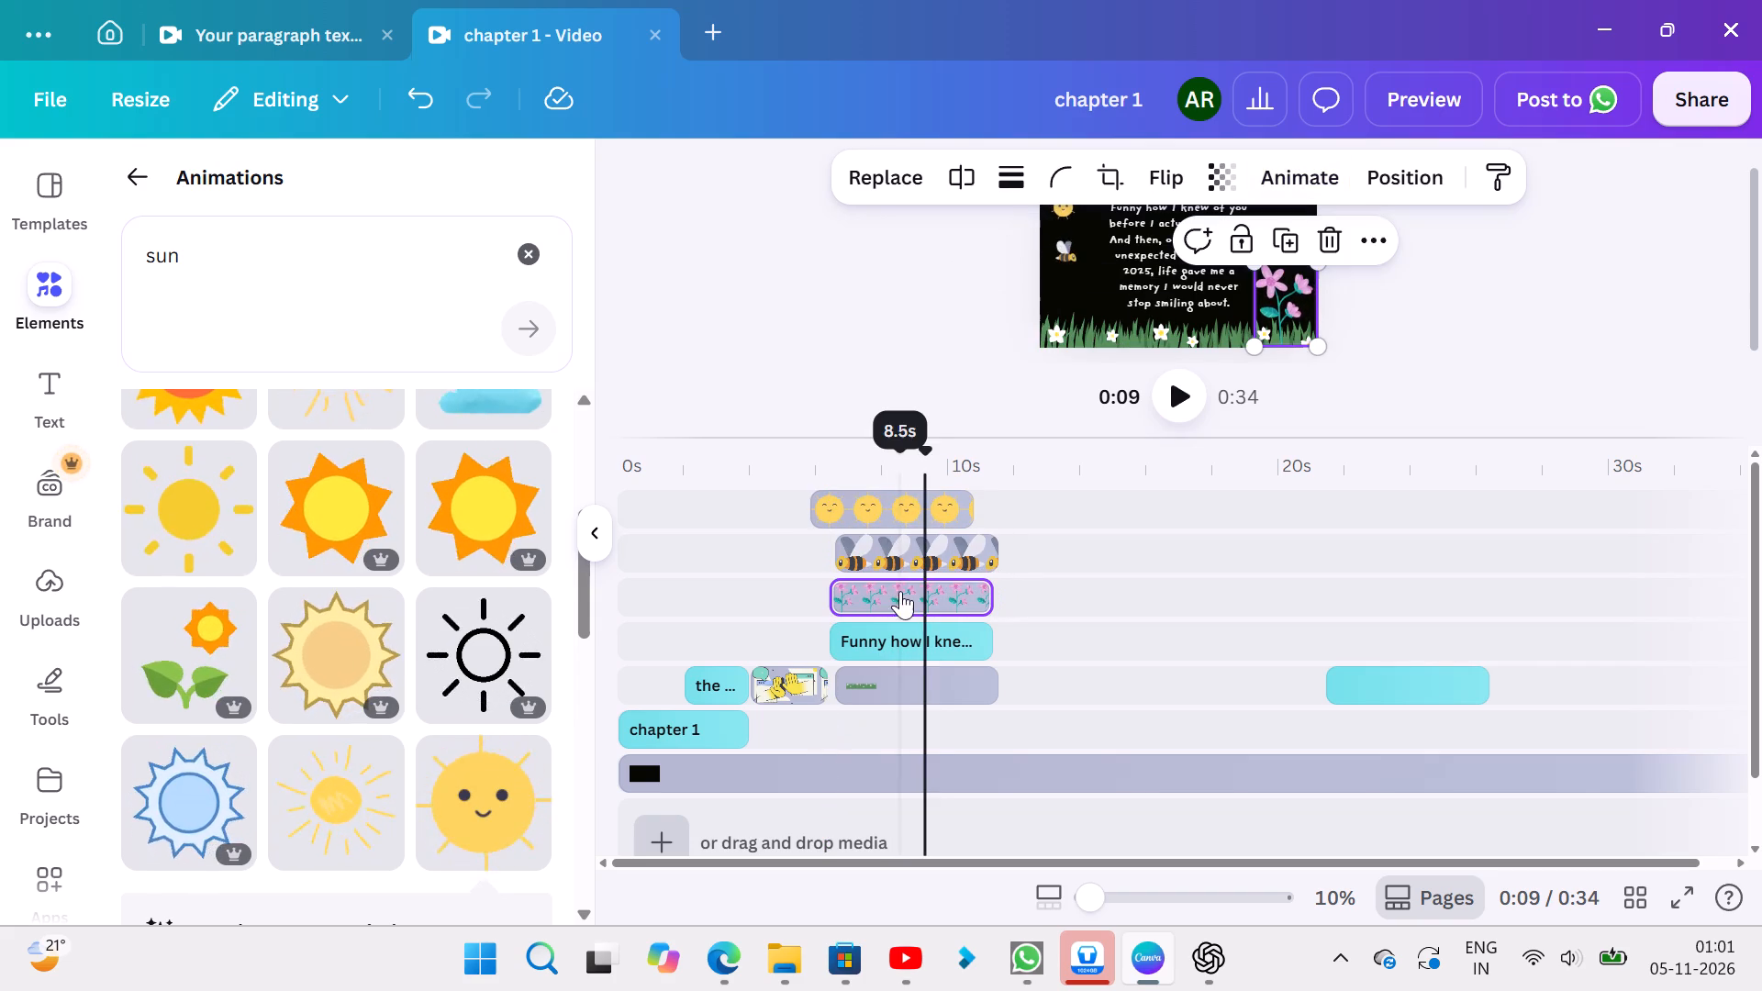
drag(890, 540, 902, 540)
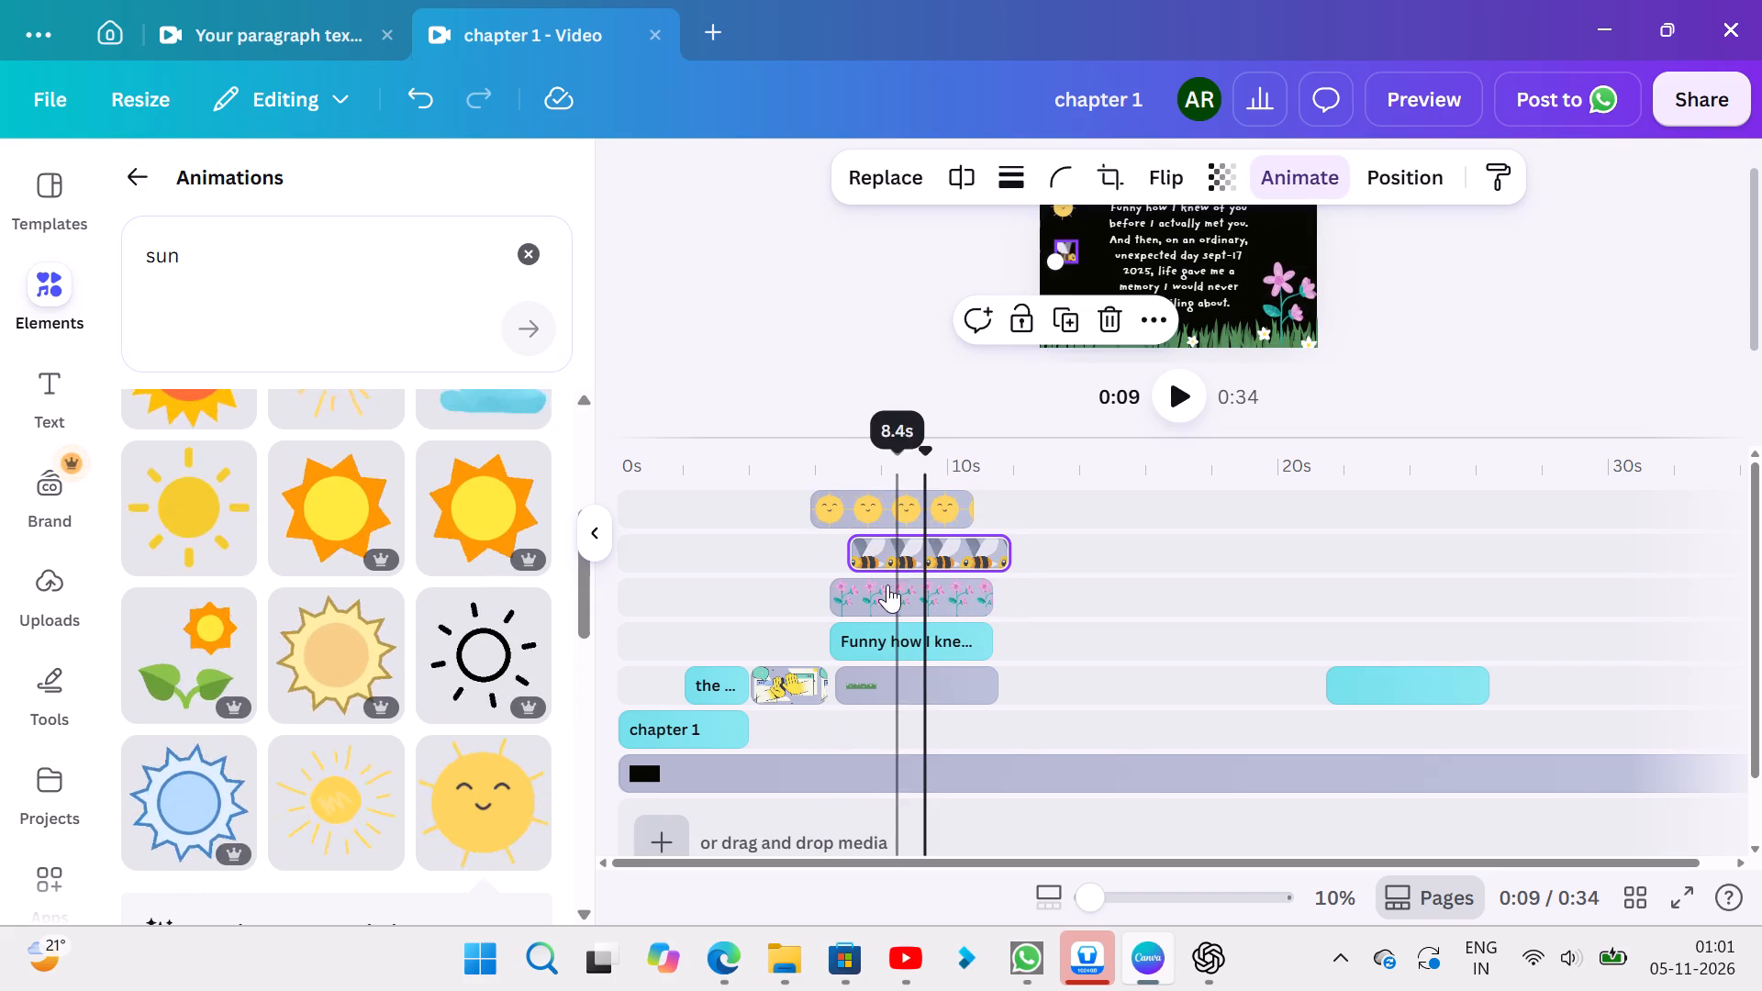
drag(881, 595, 899, 595)
drag(875, 653, 881, 651)
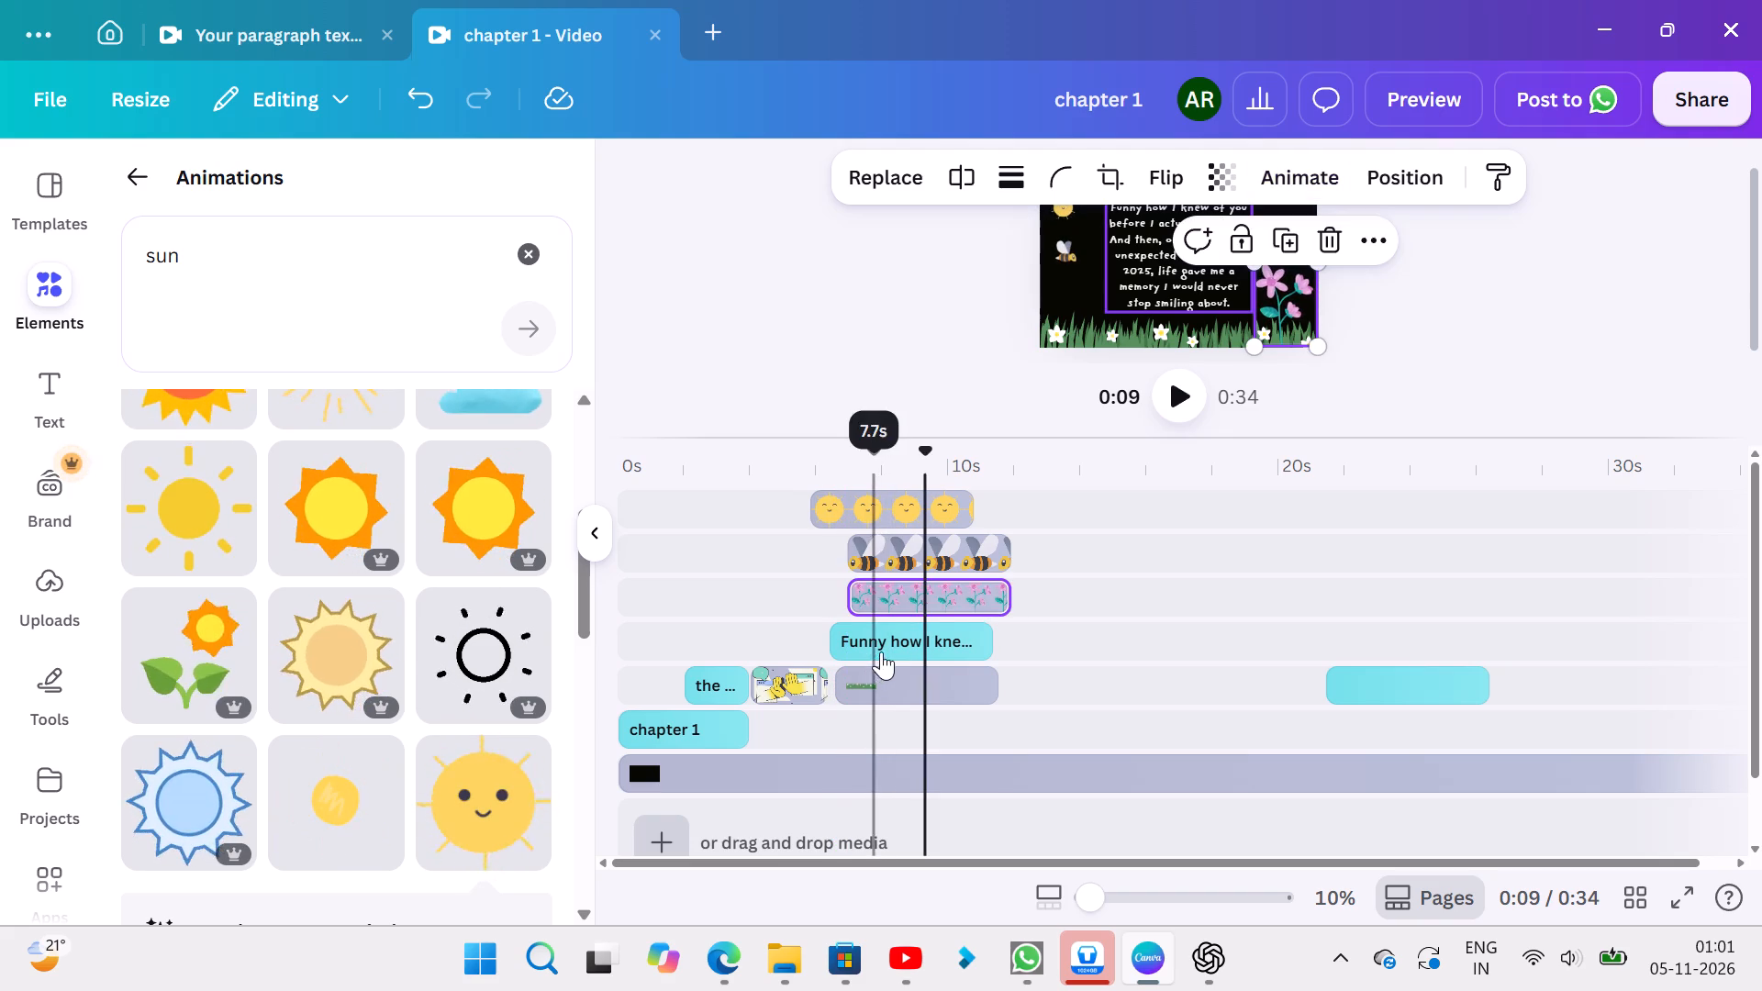
drag(881, 651, 894, 652)
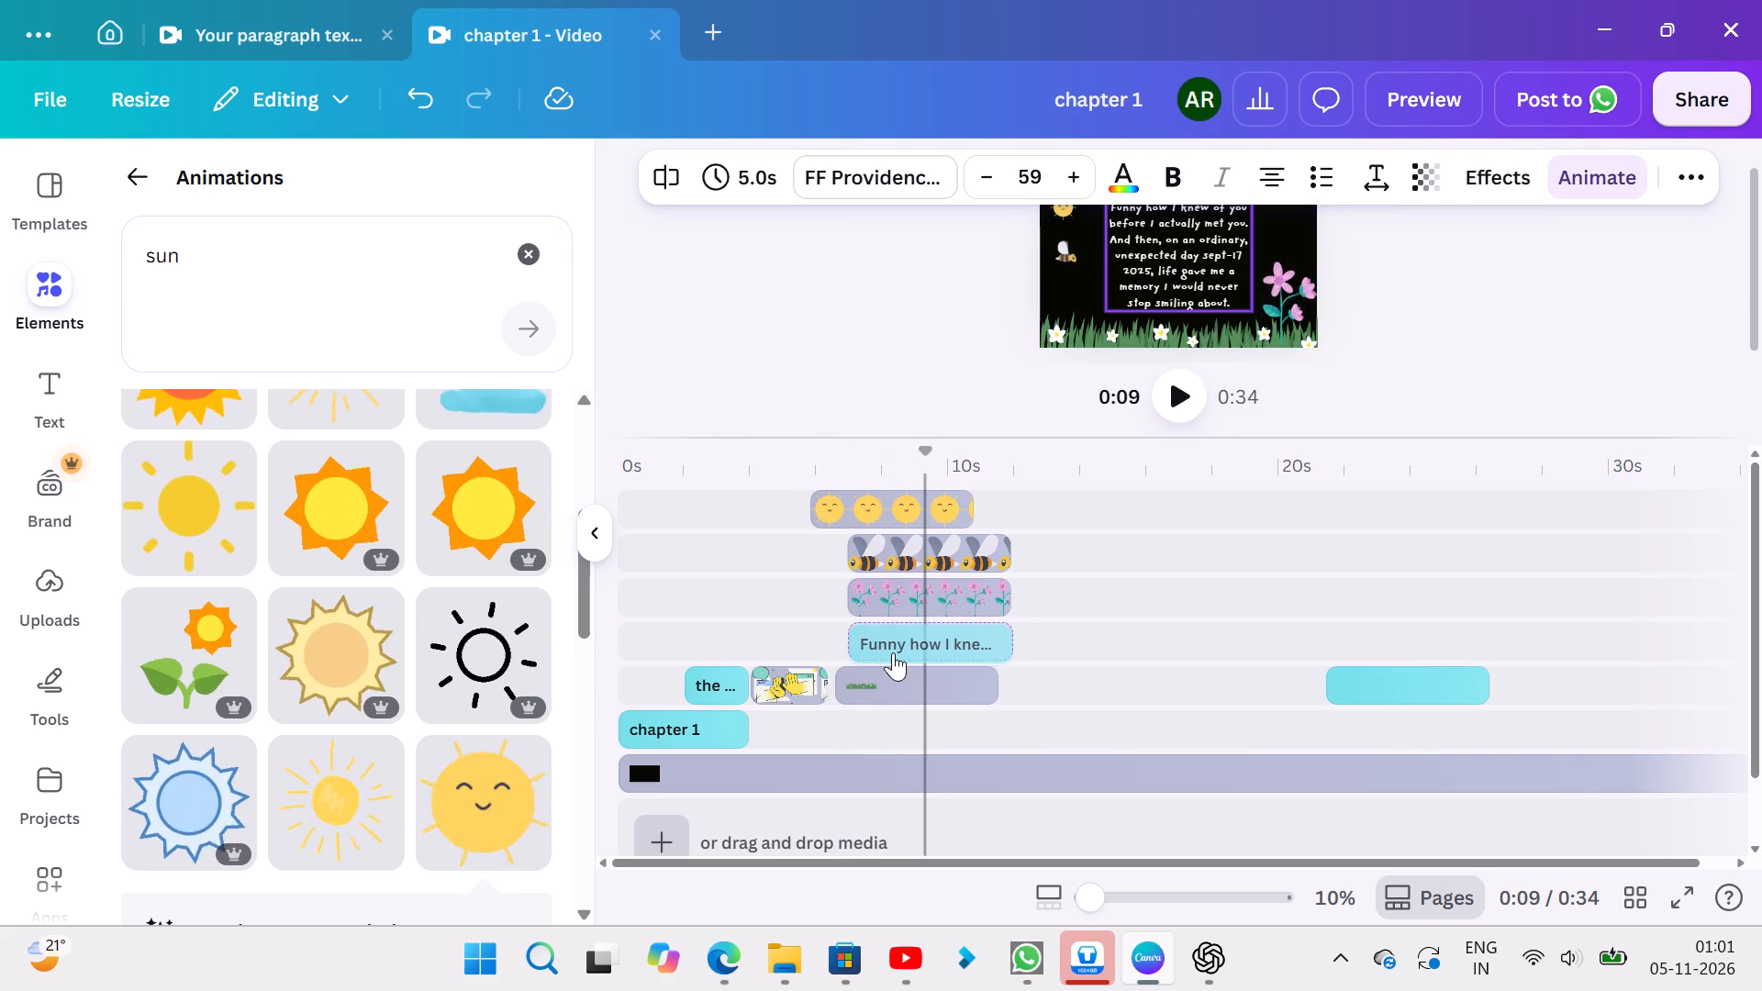
drag(877, 696, 886, 696)
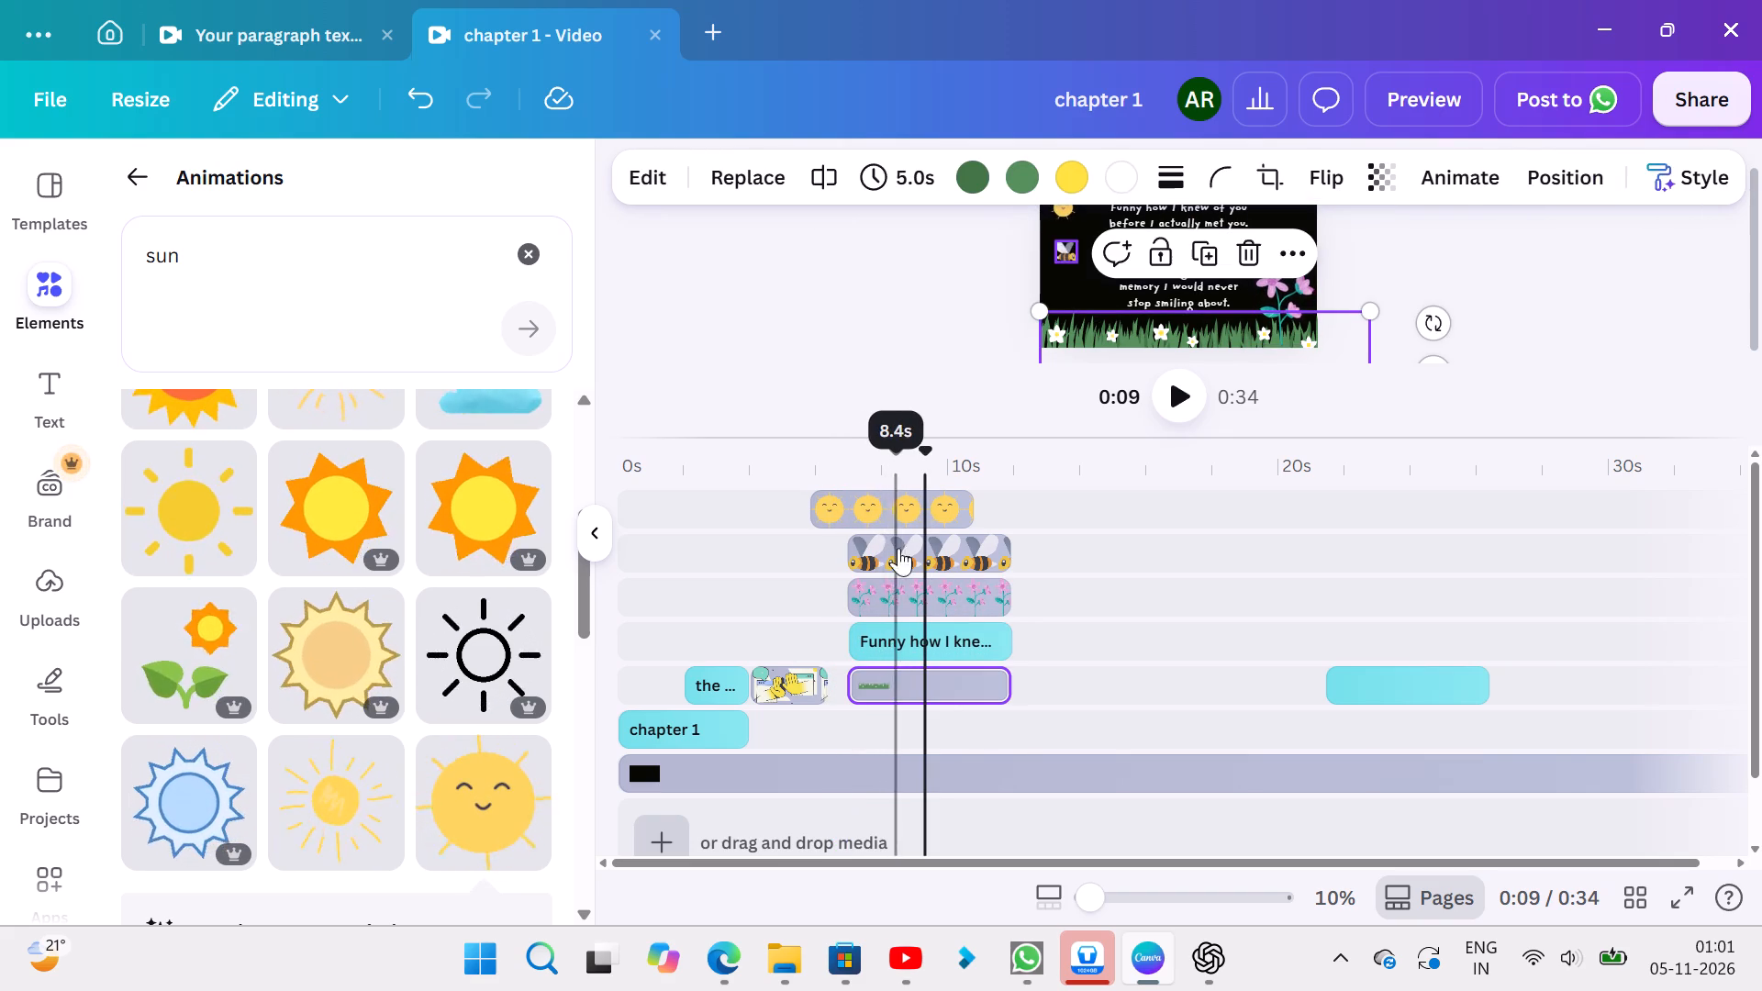
drag(901, 506, 930, 512)
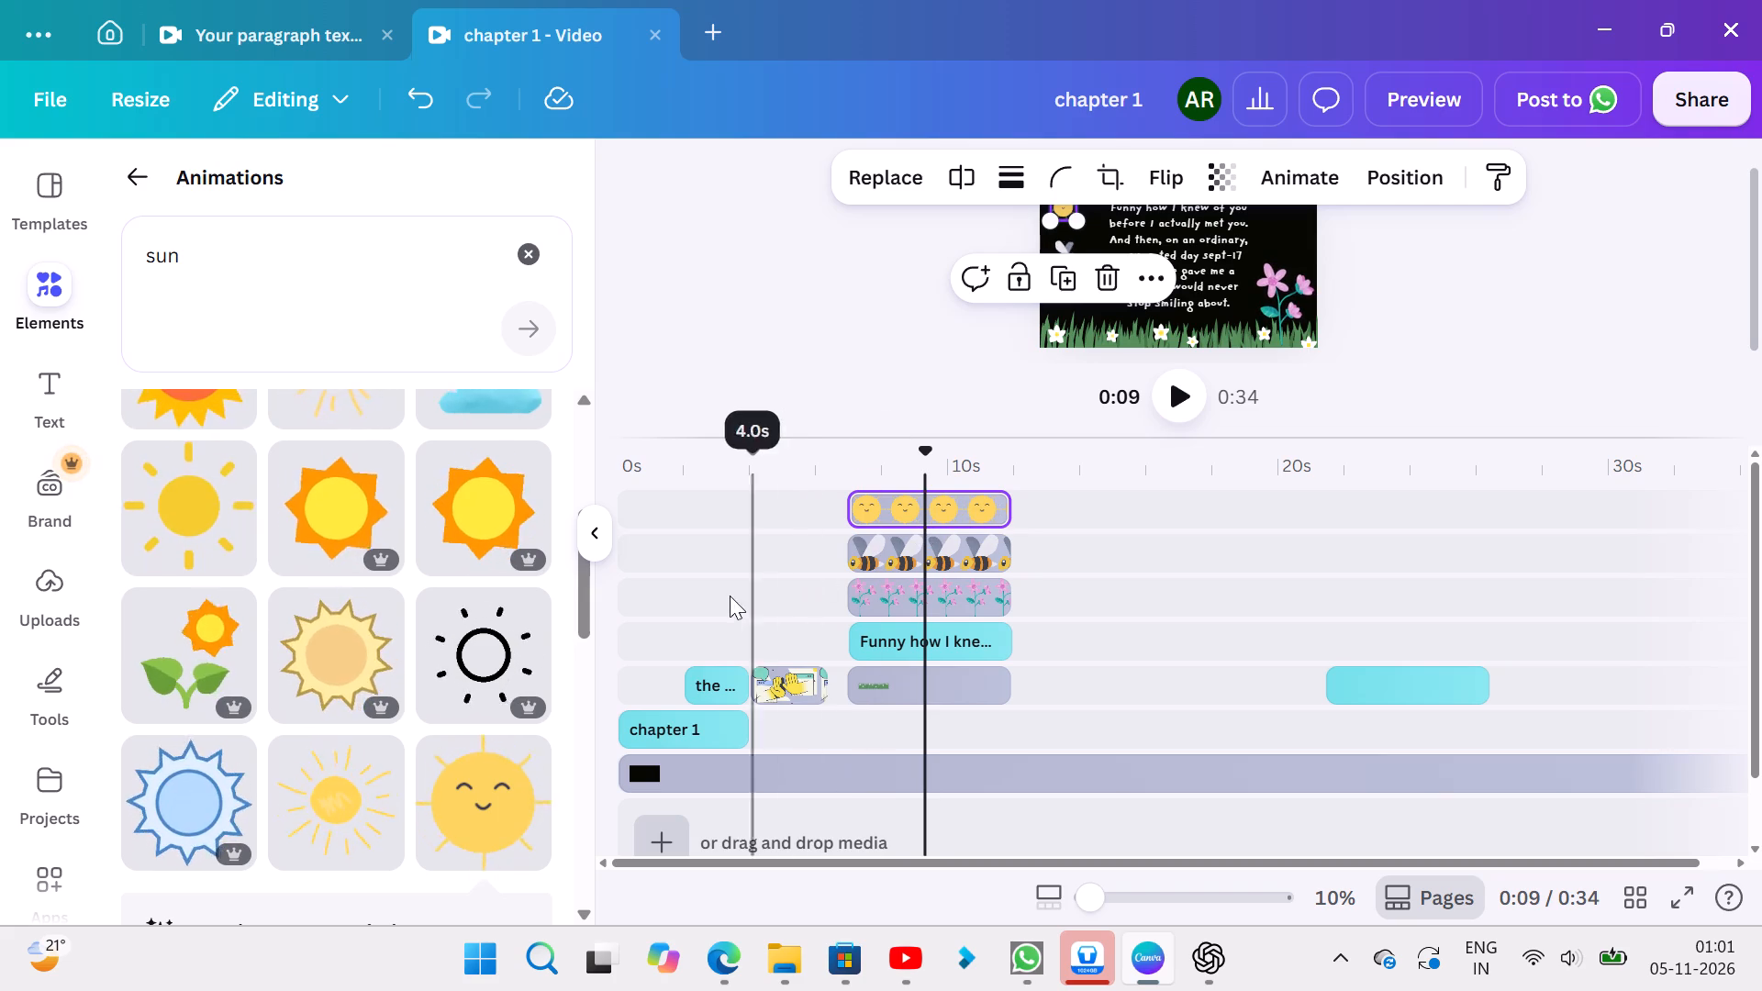
Play the video from the beginning to check the clip timing.
click(621, 590)
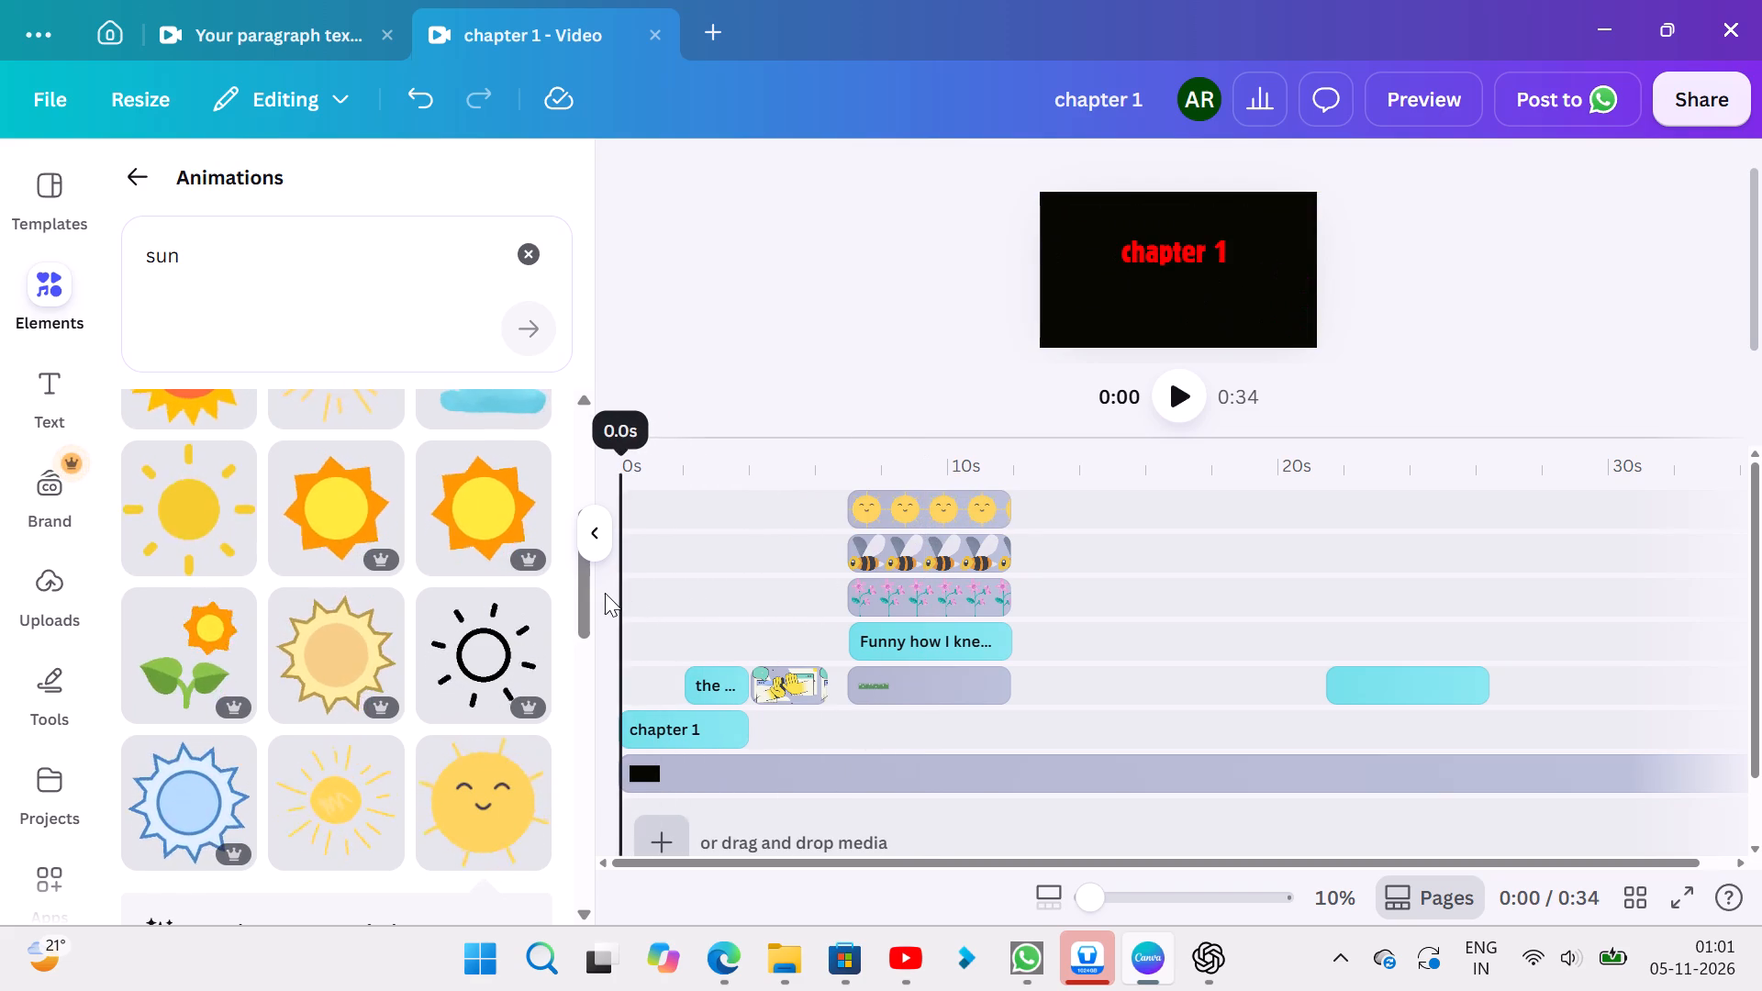
key(space)
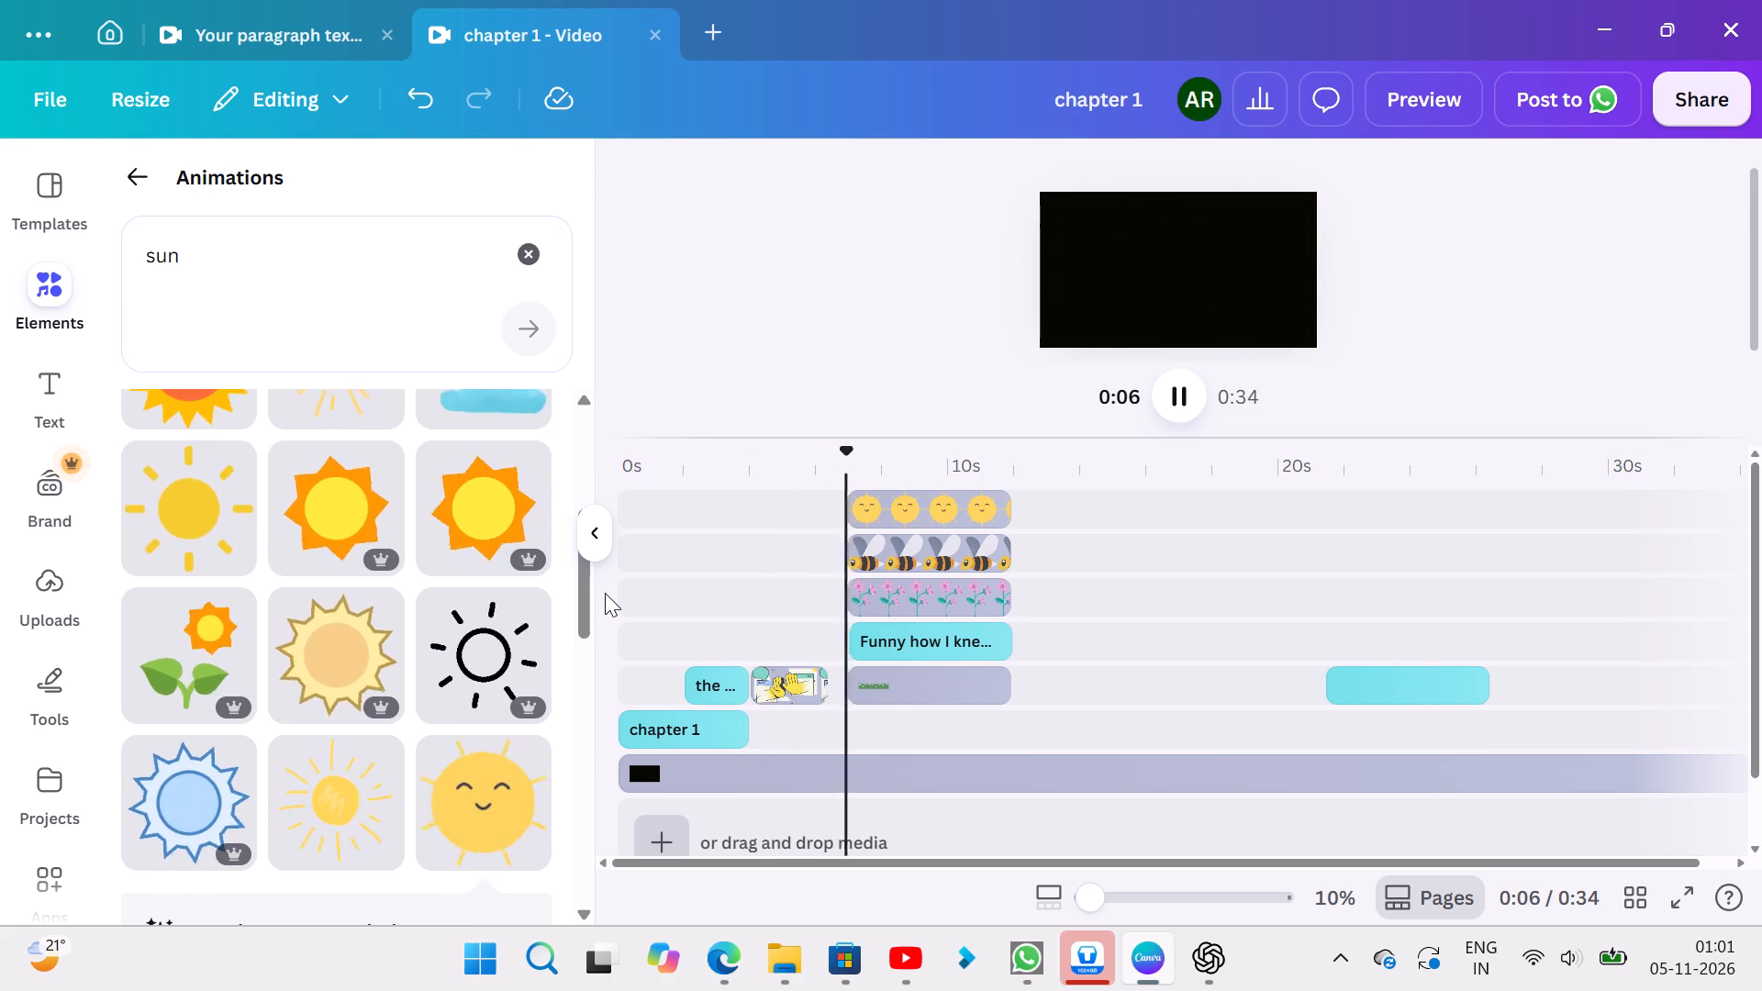
Trim the end of the high-five clip so it lasts about 1.8 s.
click(807, 685)
click(797, 701)
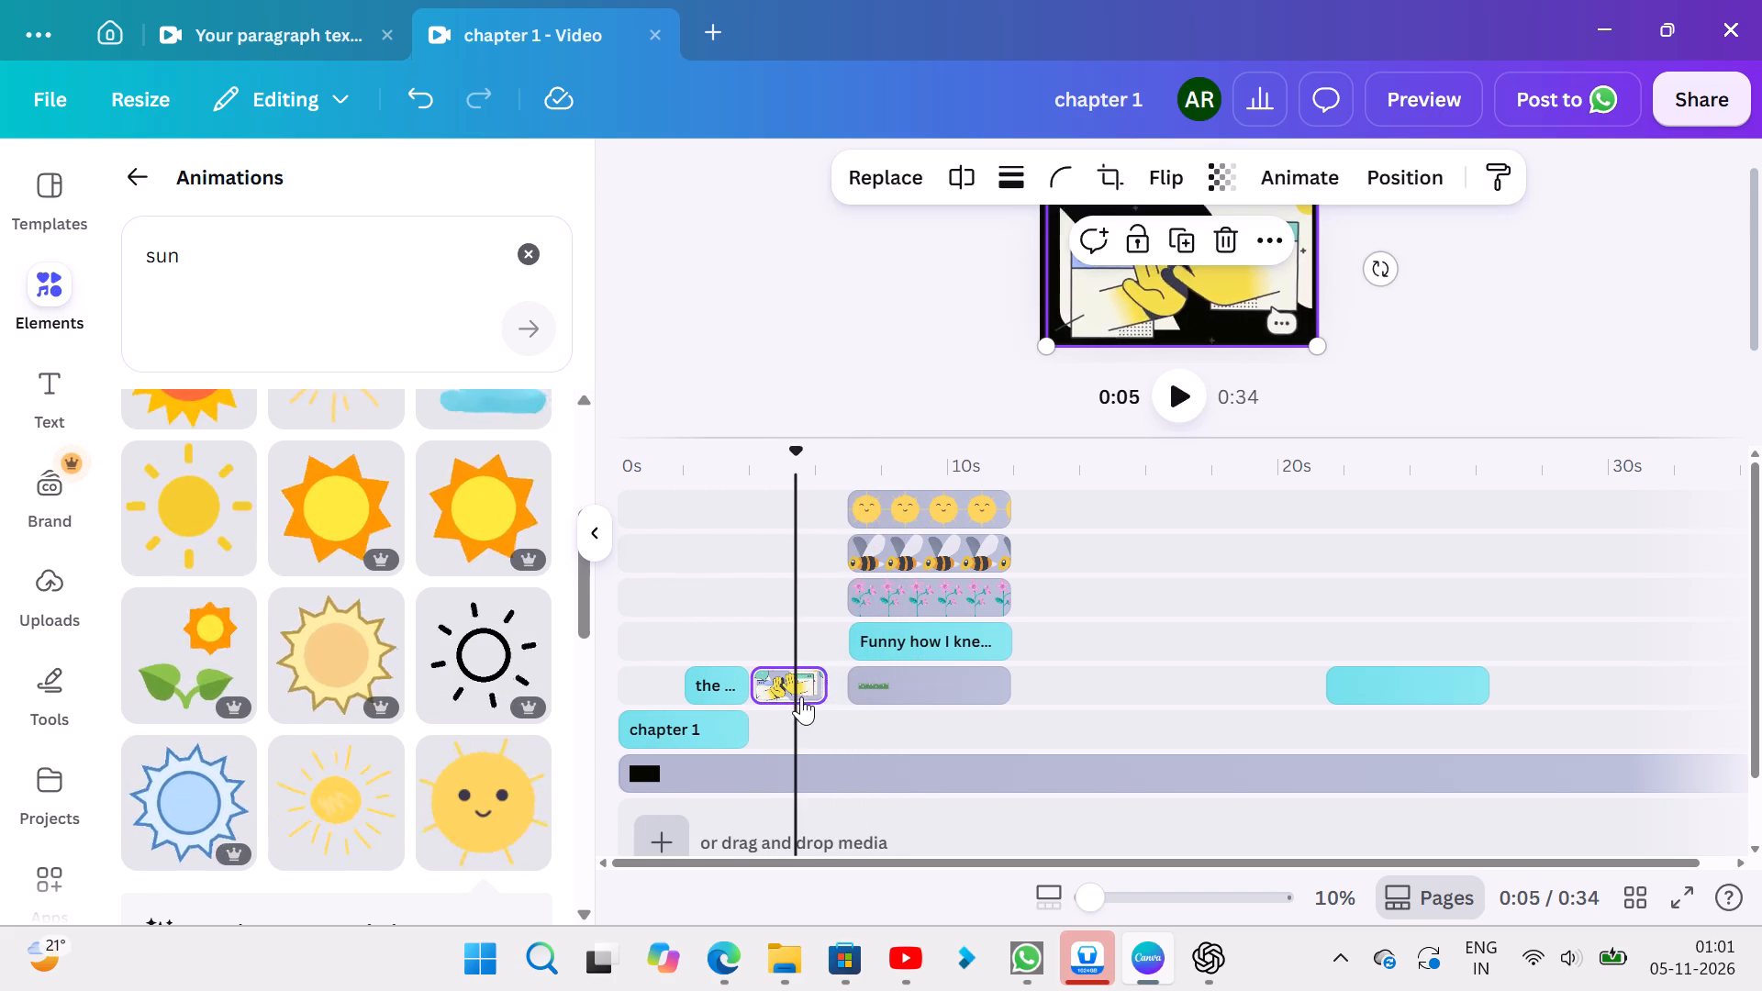
click(797, 683)
drag(822, 690, 806, 701)
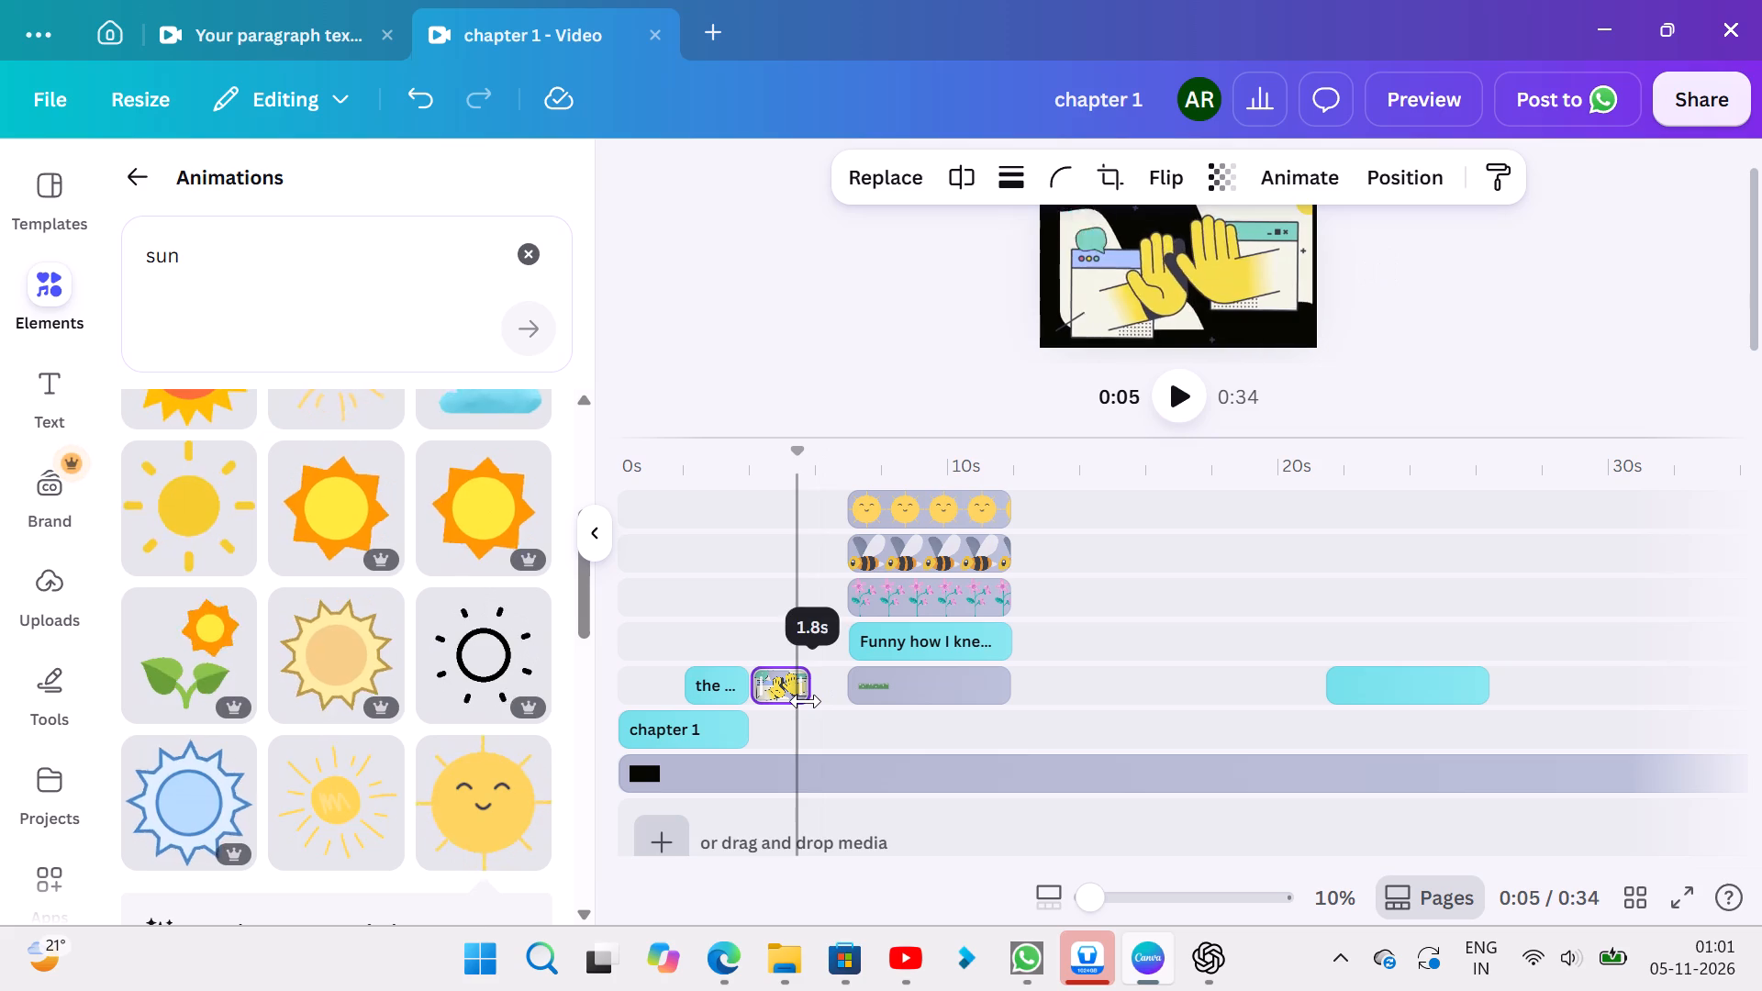
drag(806, 701, 808, 700)
Move the grass clip earlier on the timeline so it starts right after the high-five clip, at about 5.9 s.
click(889, 690)
click(889, 691)
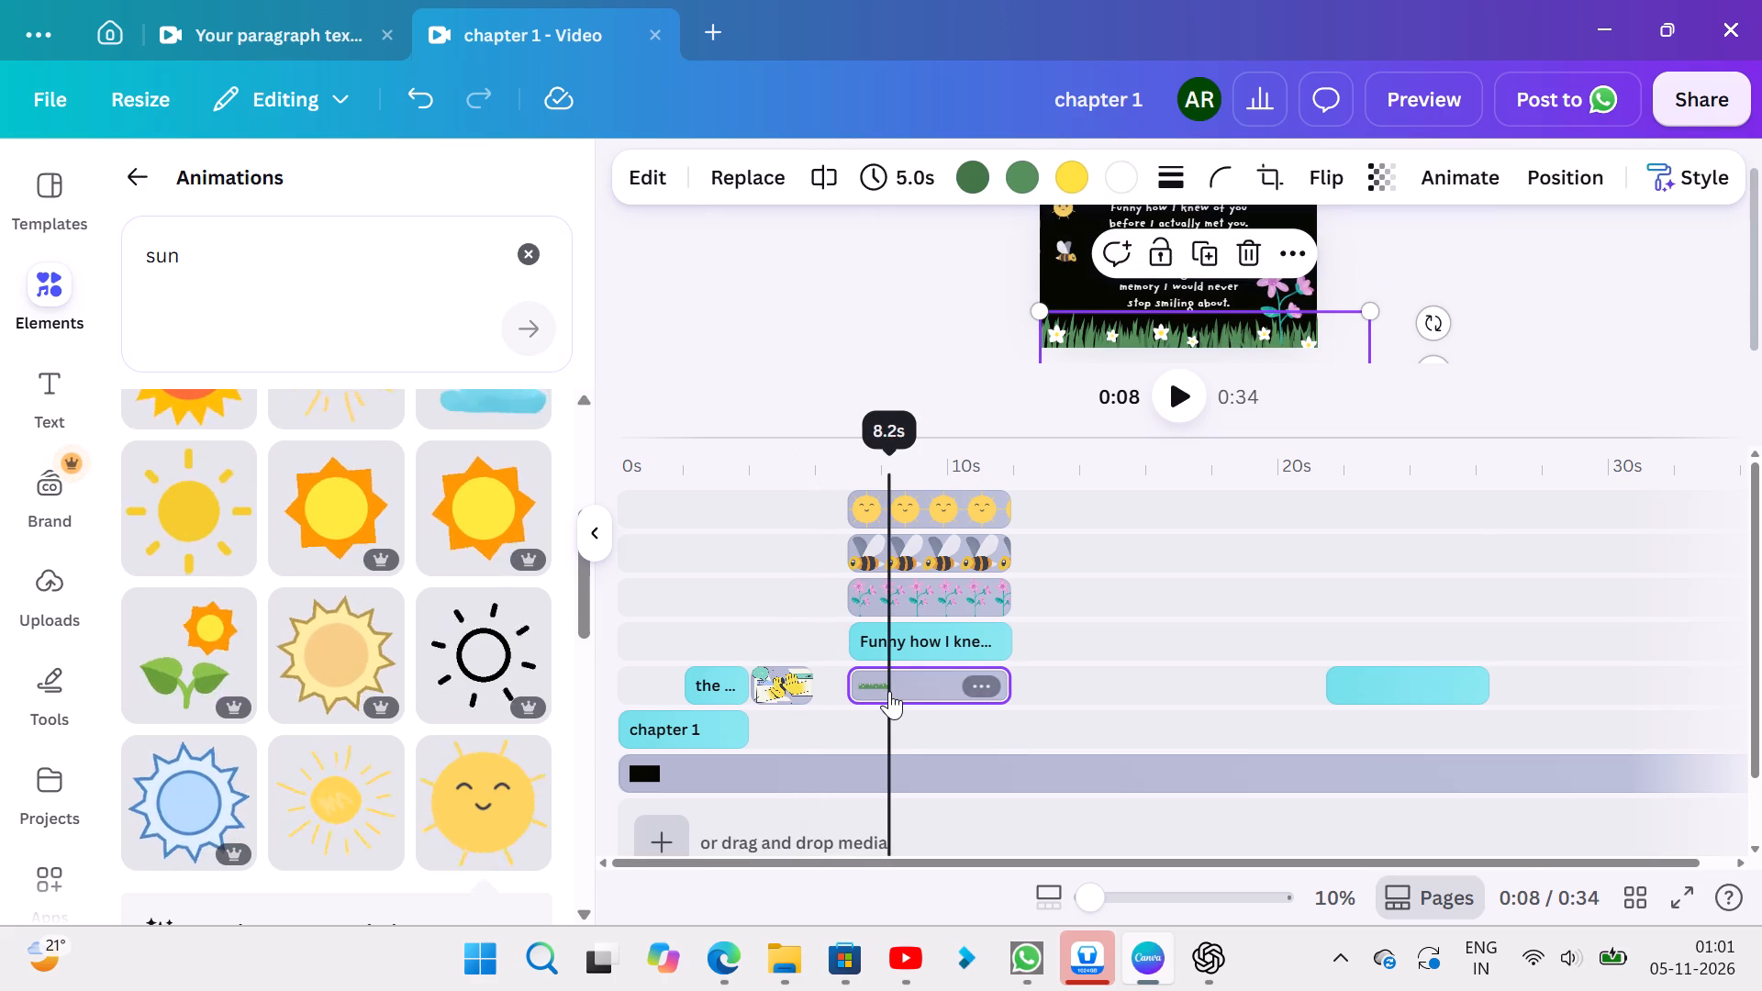
drag(893, 685, 875, 696)
click(873, 692)
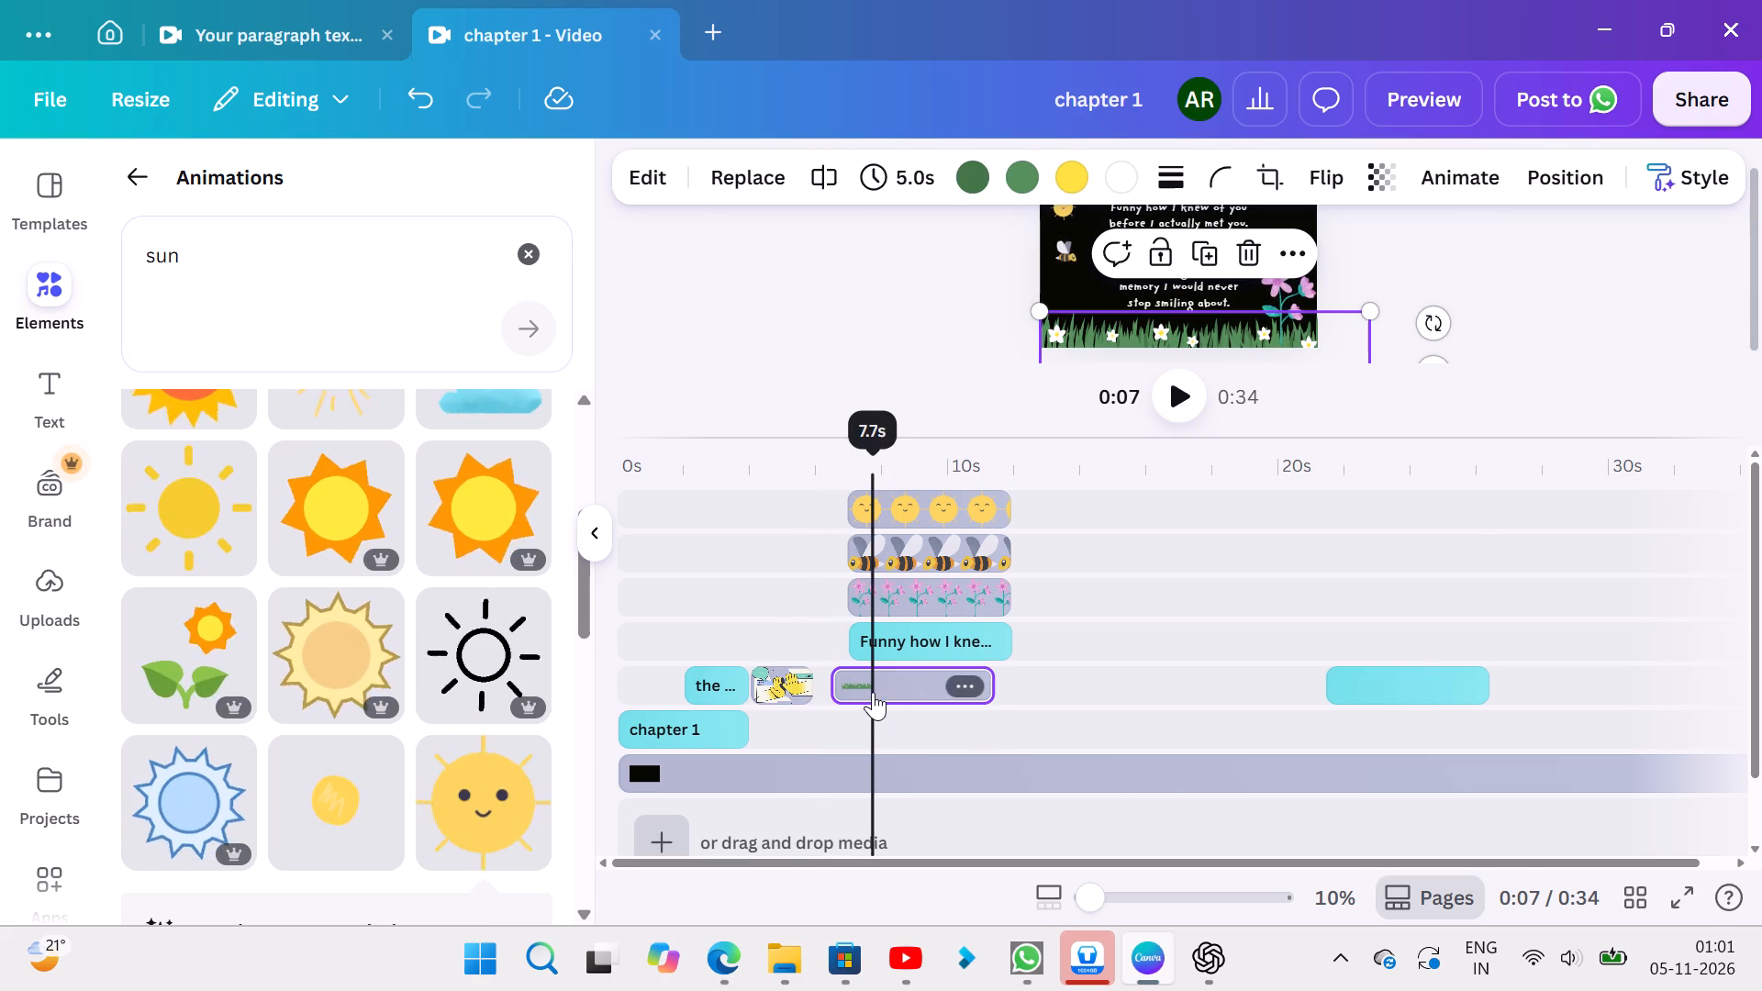
drag(887, 681, 884, 681)
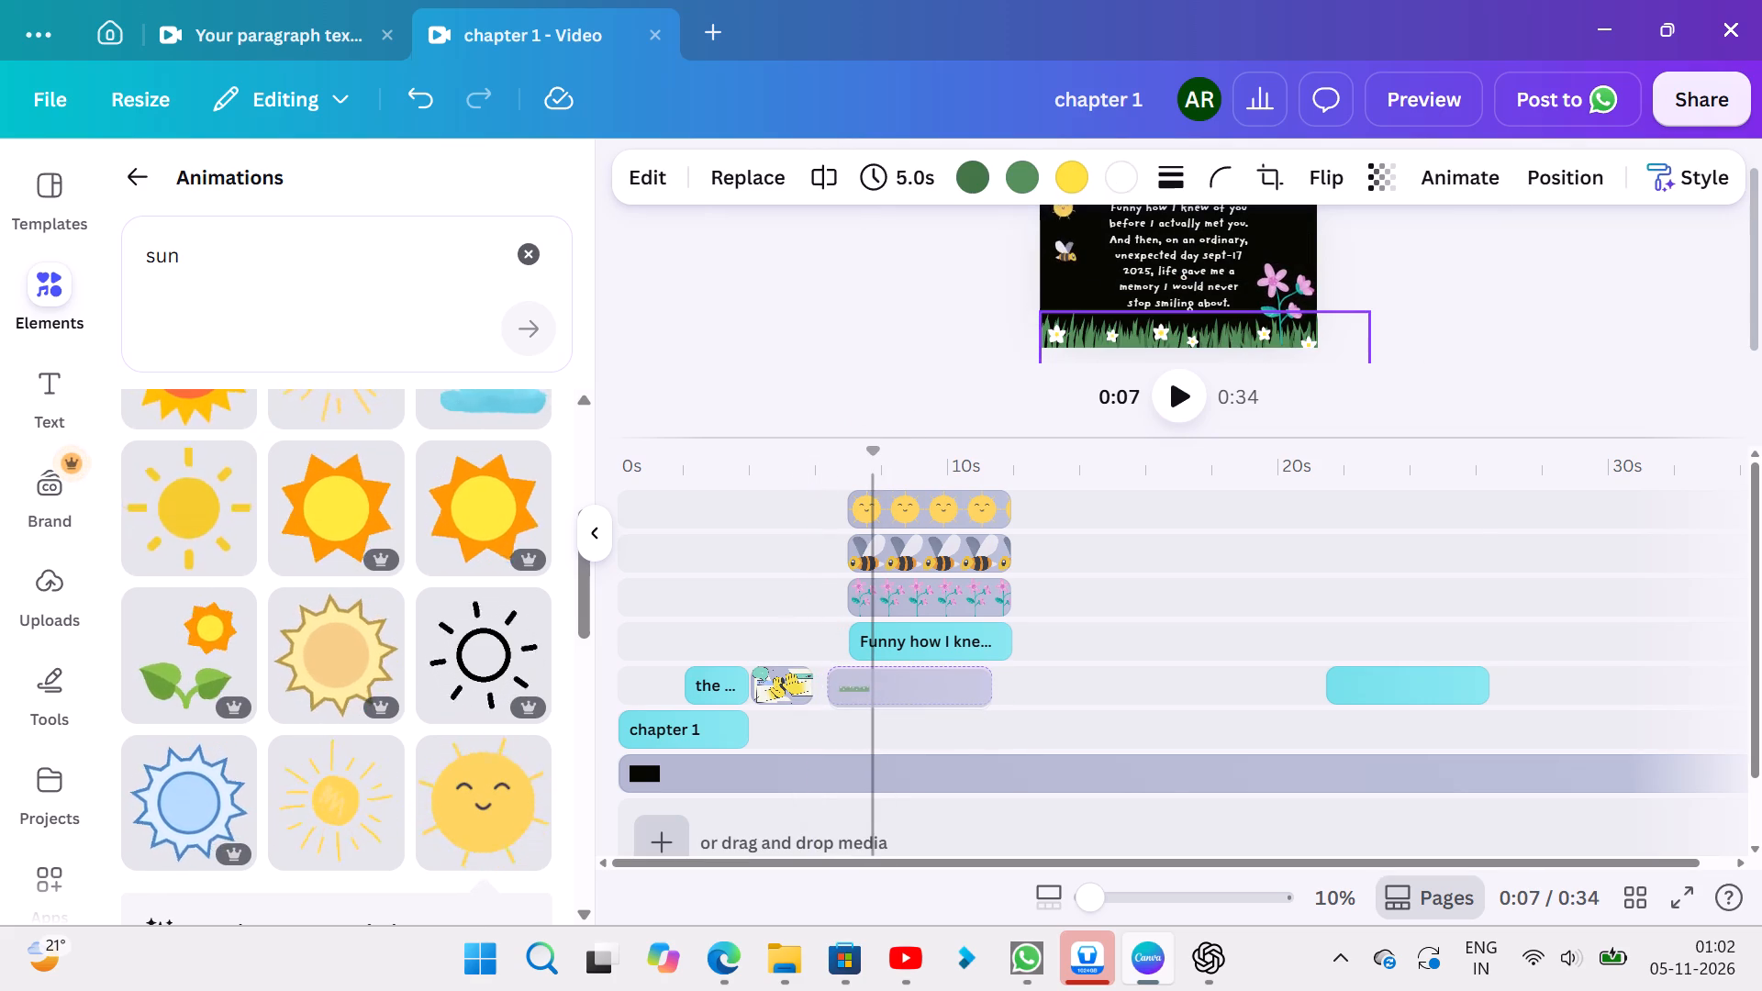
drag(884, 681, 872, 676)
Move the "Funny how I knew" text clip and the flower clip earlier so both start at about 6.1 s.
drag(915, 644, 900, 651)
drag(899, 651, 885, 644)
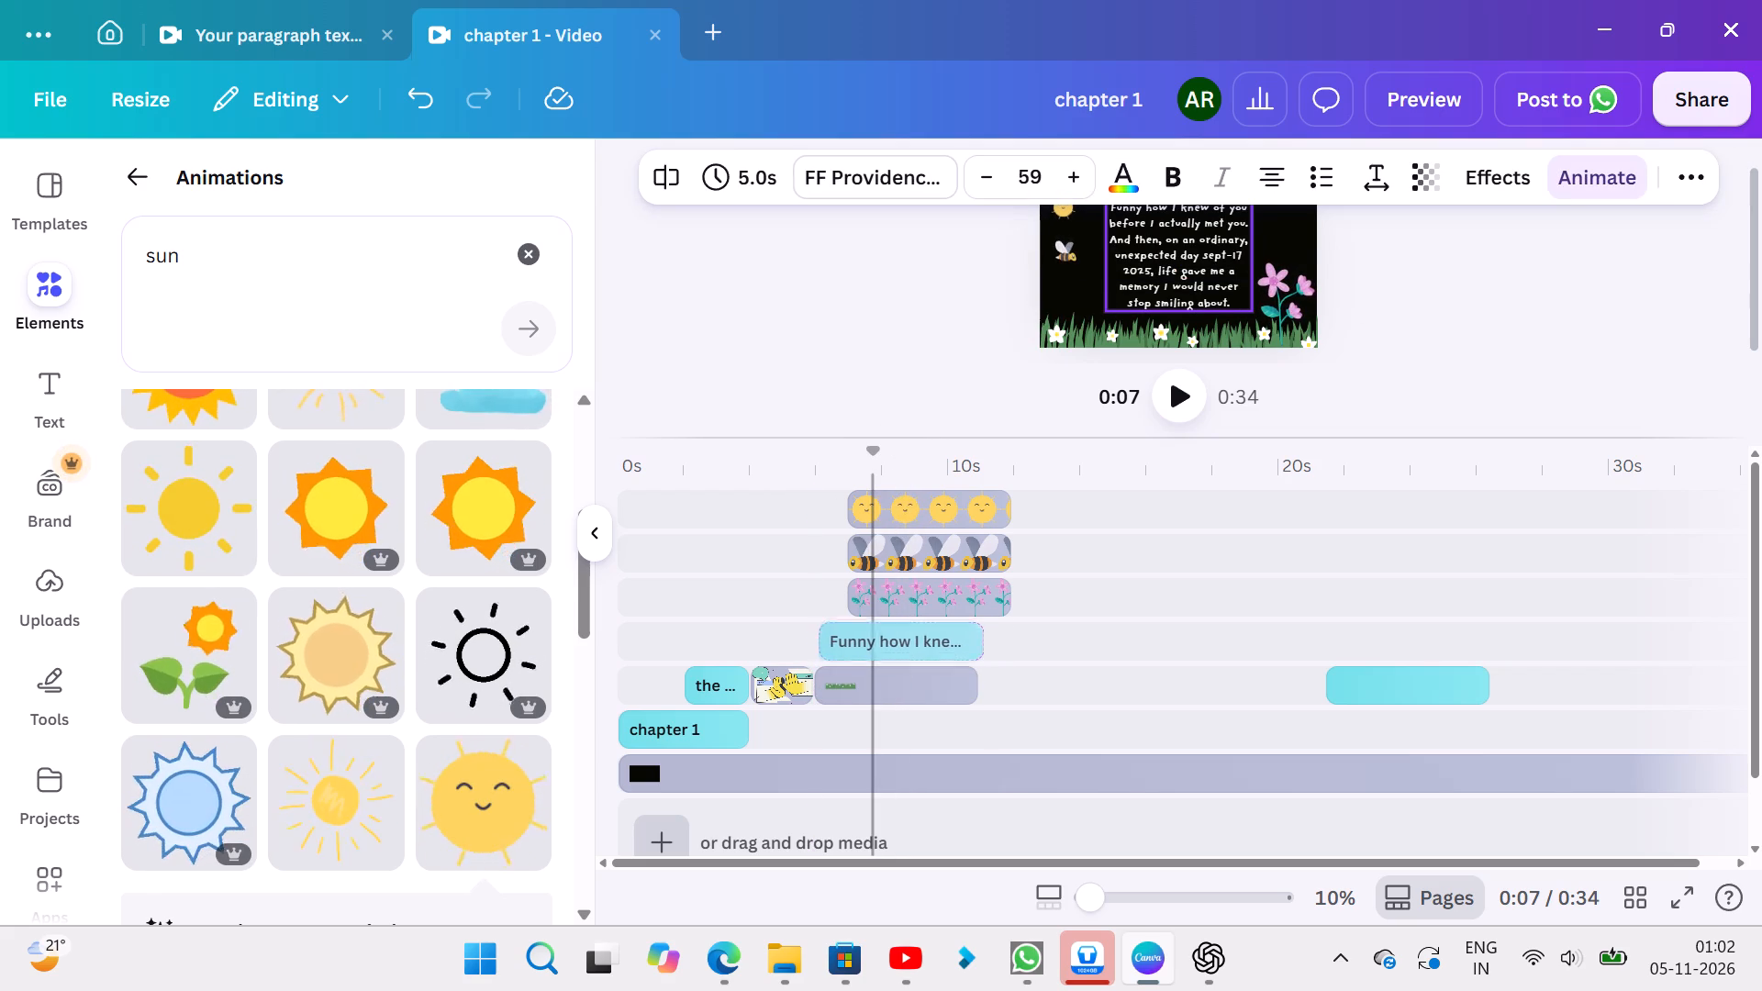
drag(885, 644, 886, 646)
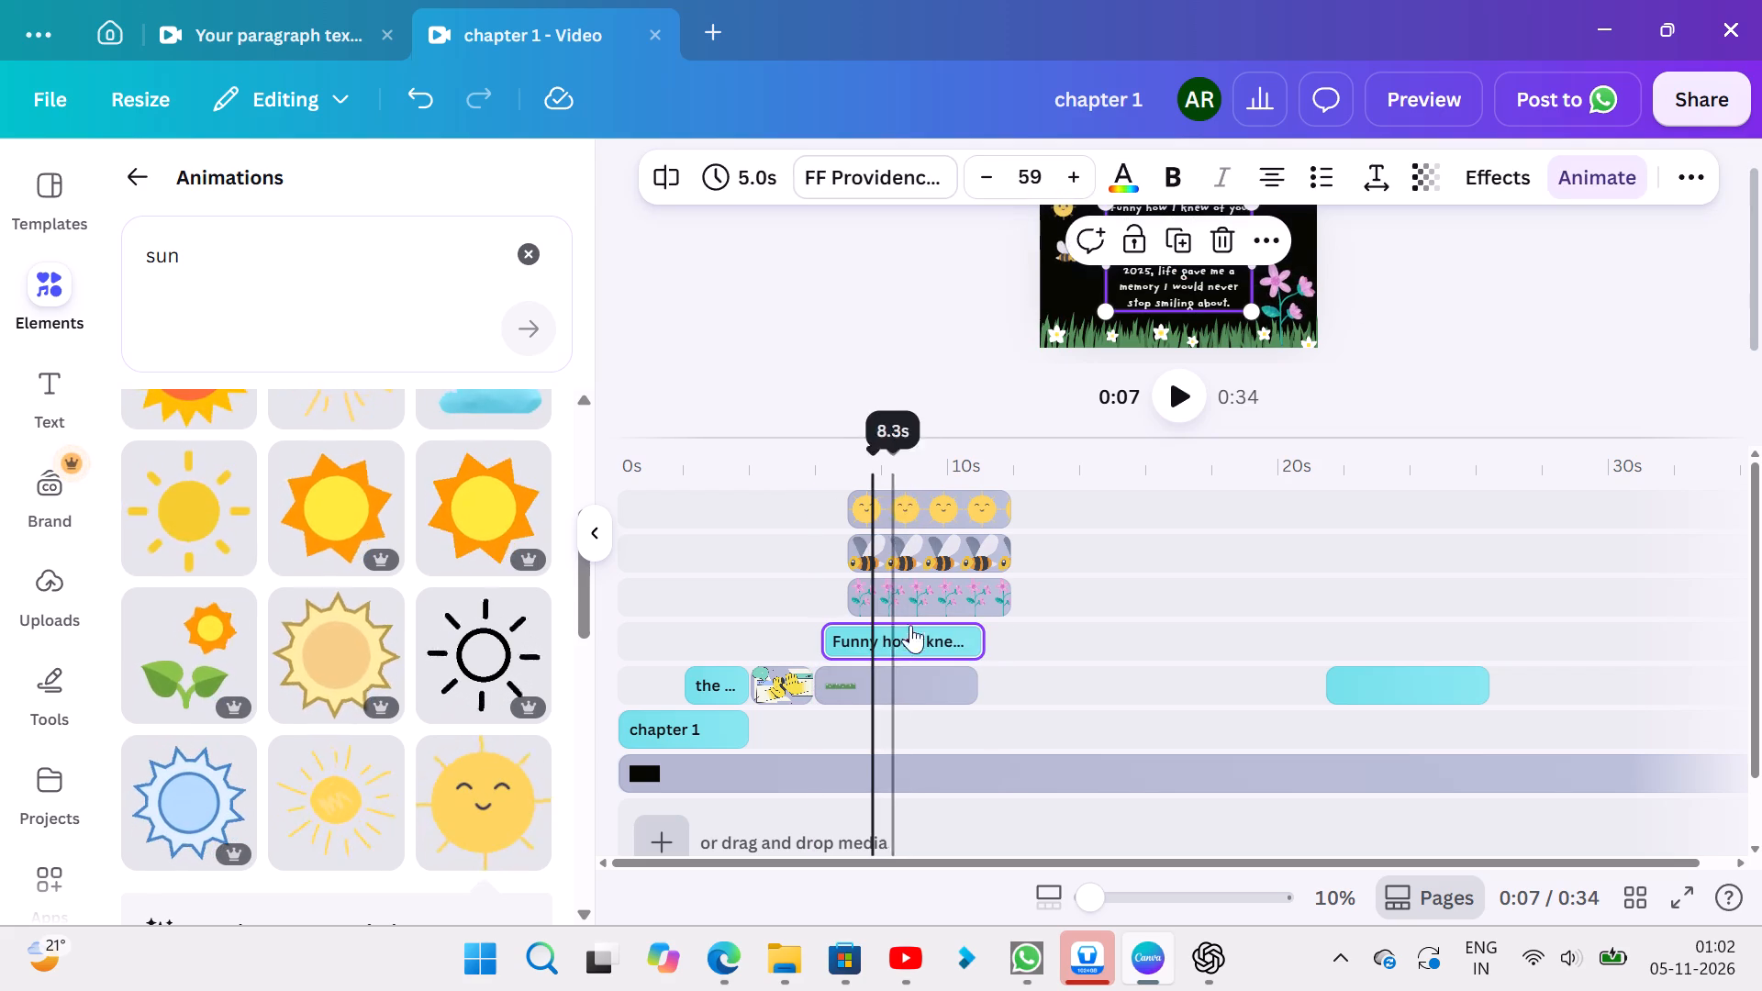
drag(964, 583, 940, 596)
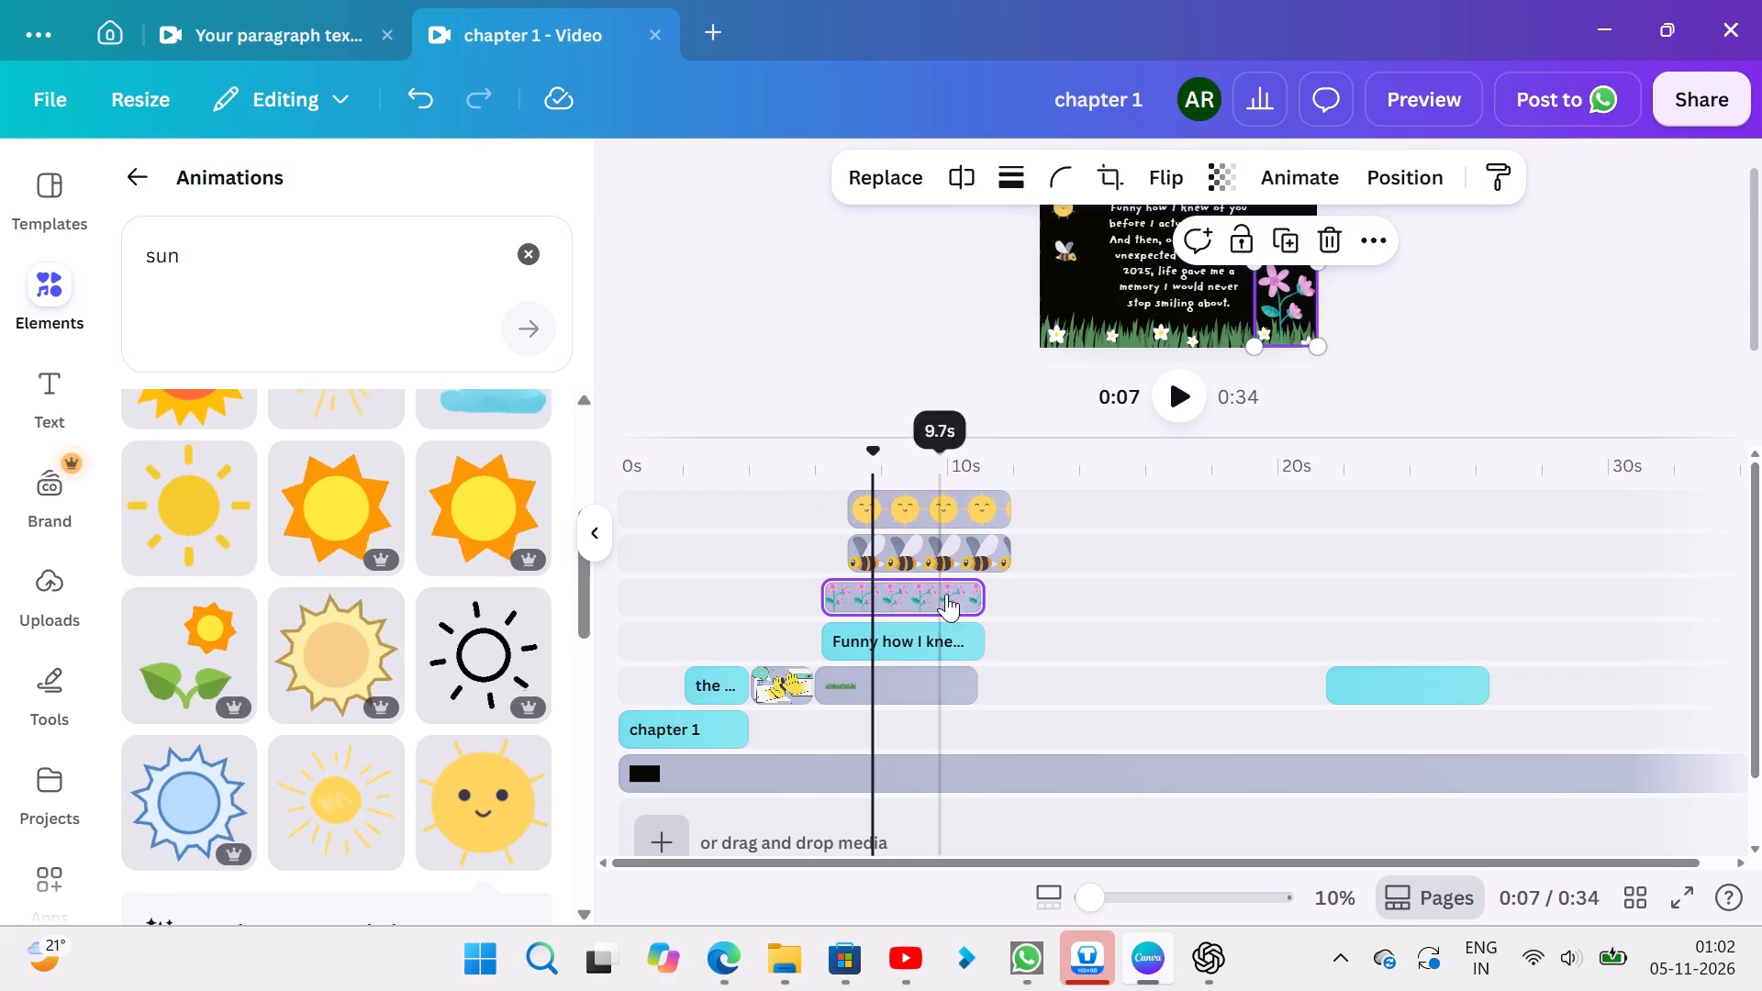
Move the bee clip to start with the flower clip and trim it to end with the grass clip.
drag(984, 545, 944, 568)
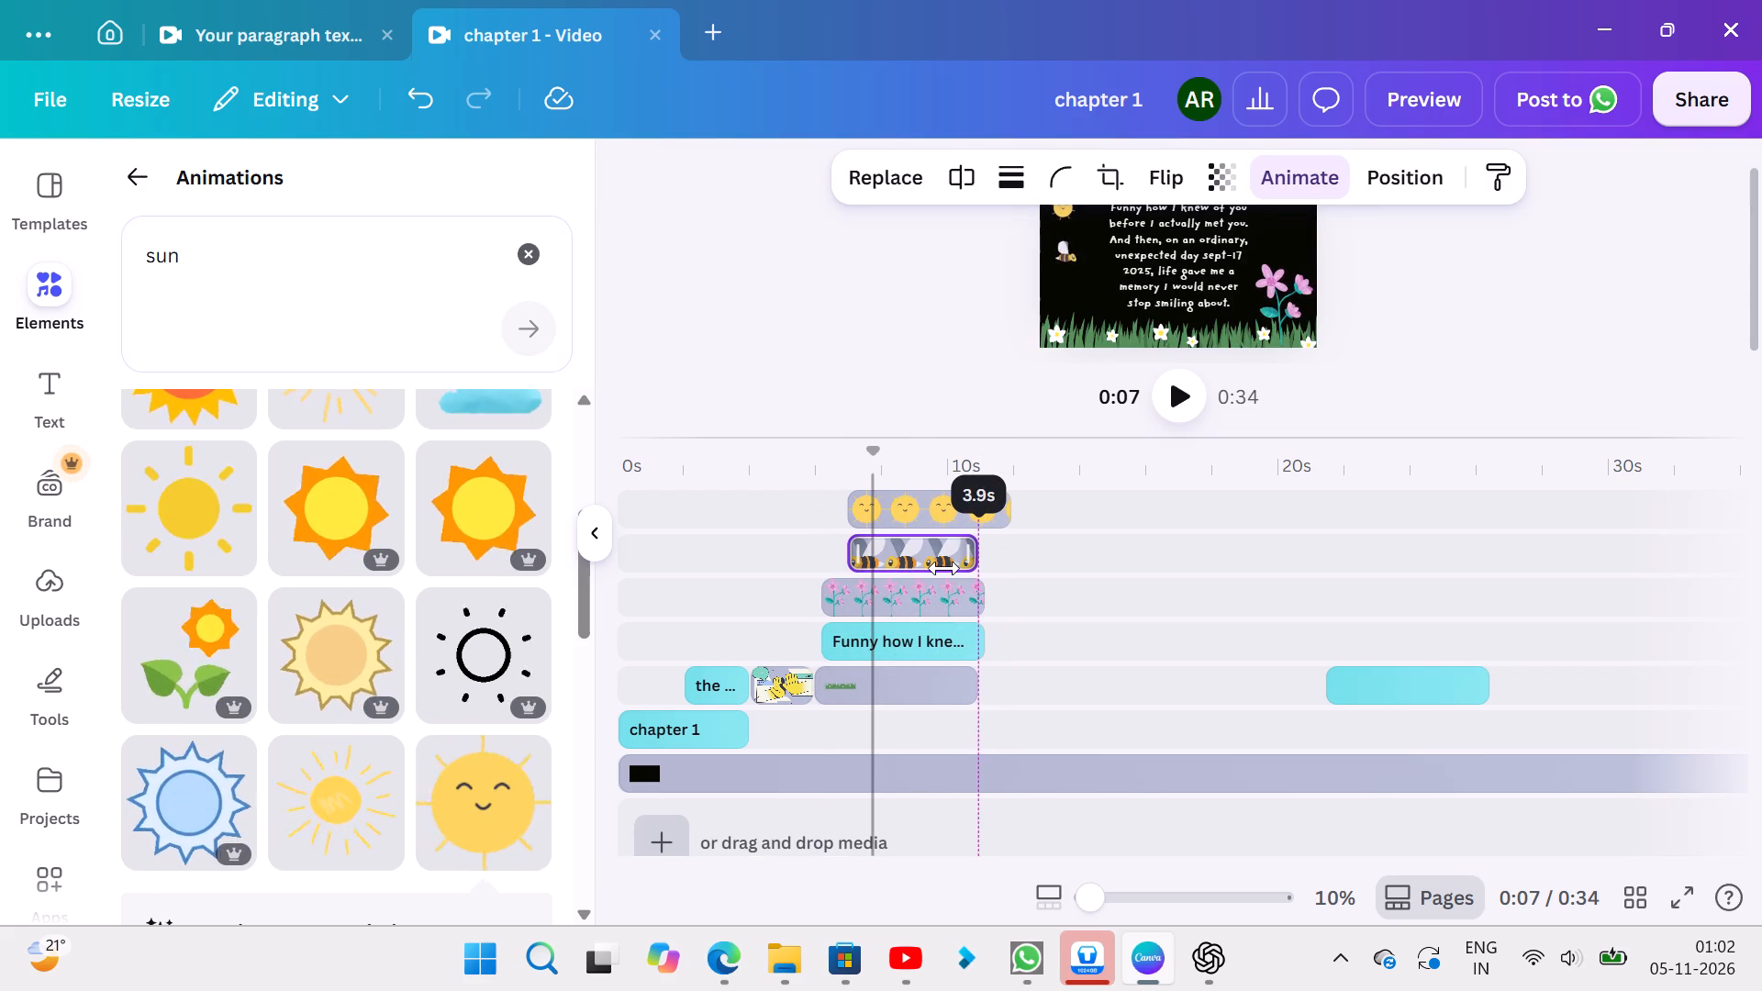
drag(944, 568, 950, 562)
drag(932, 560, 911, 564)
drag(947, 544, 965, 543)
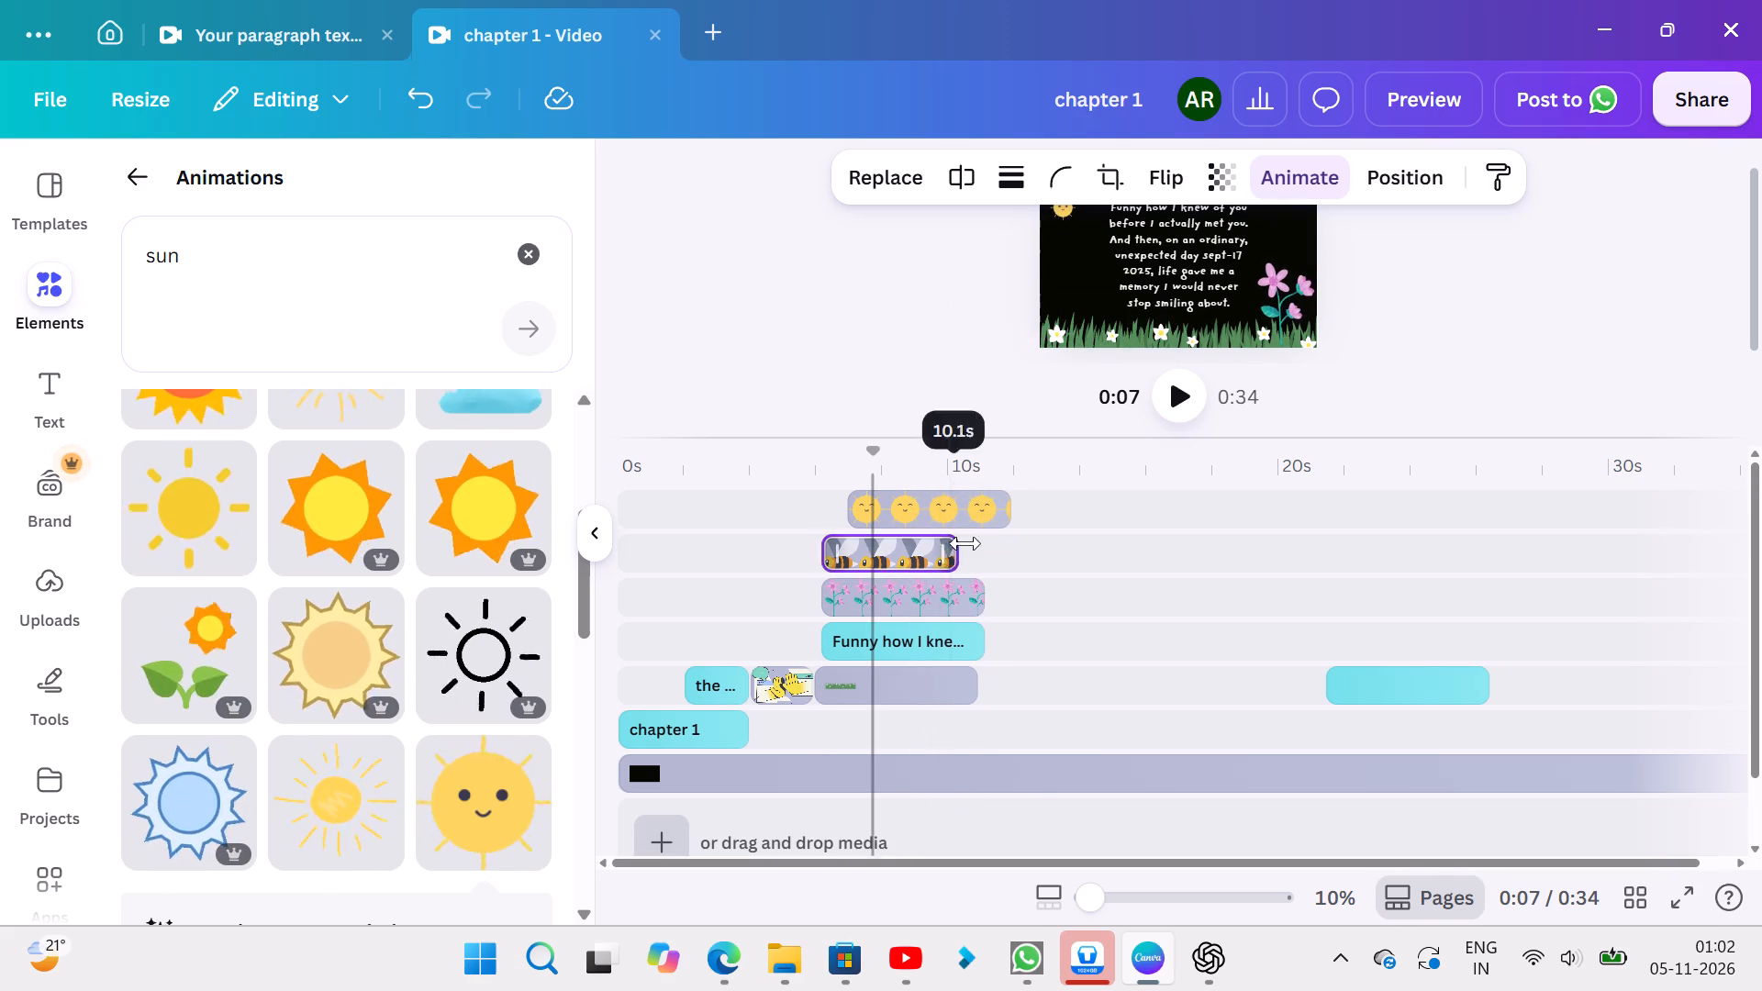
drag(965, 543, 976, 540)
Move the sun clip earlier to start at about 6.2 s and line up the bee clip's start with it.
drag(921, 505, 898, 509)
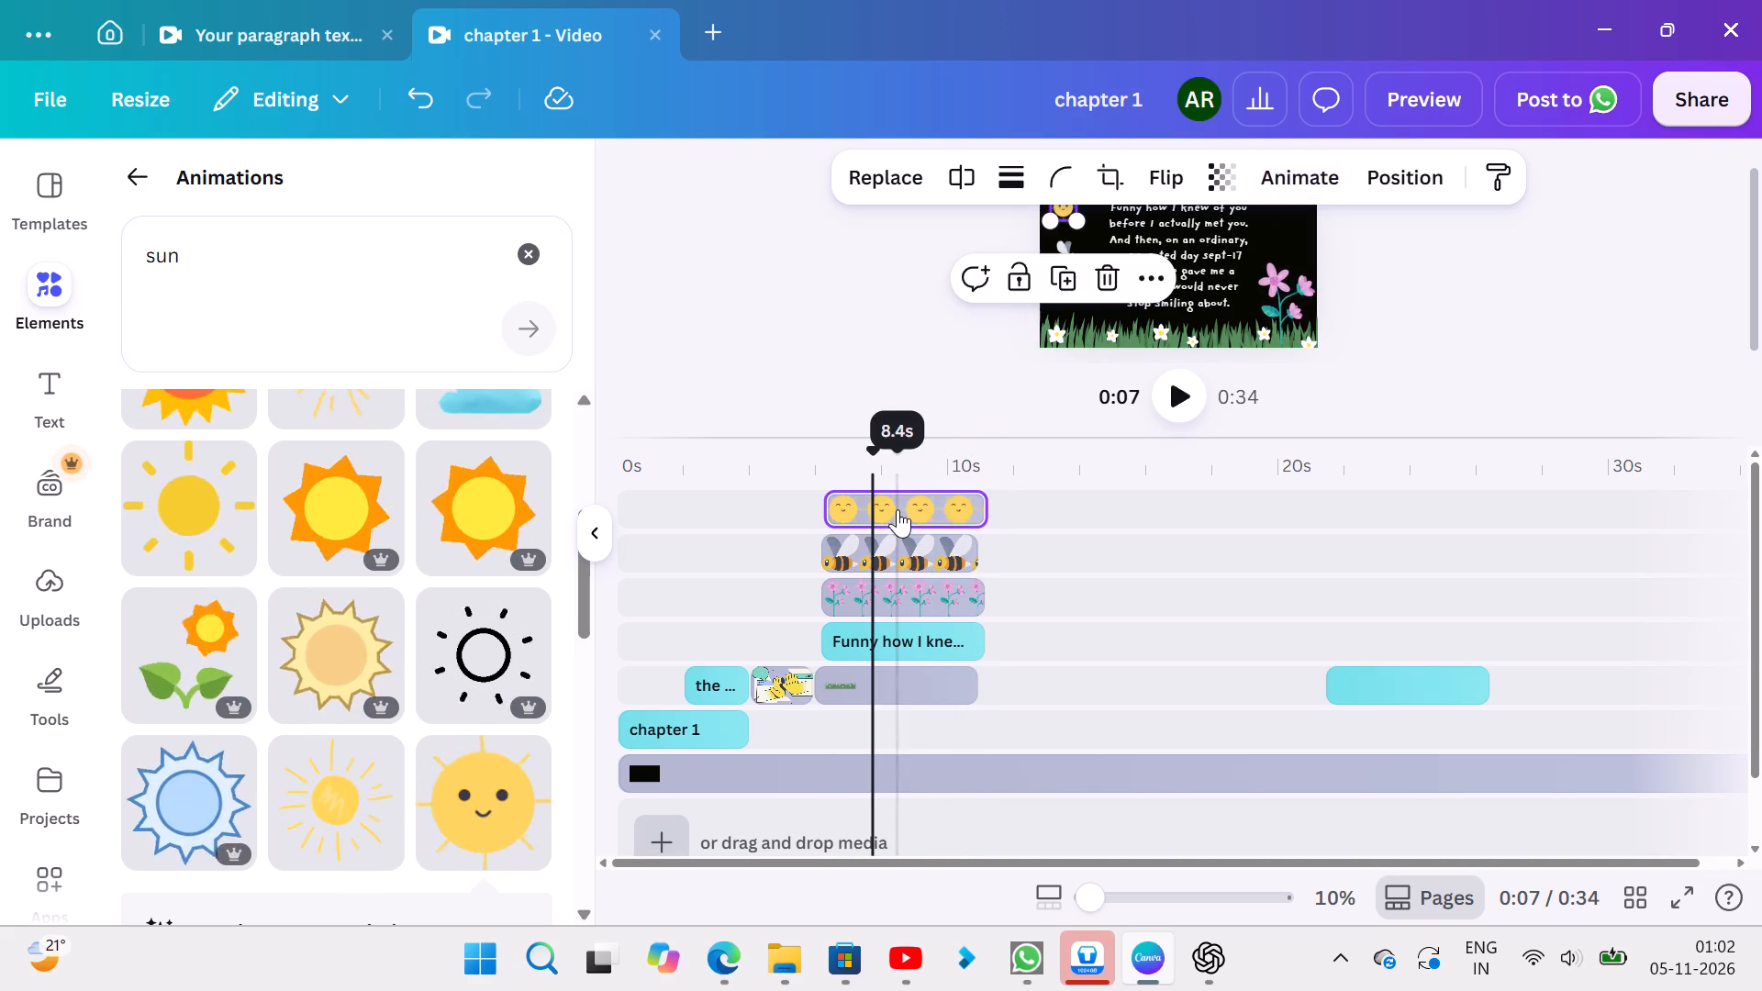
click(1087, 561)
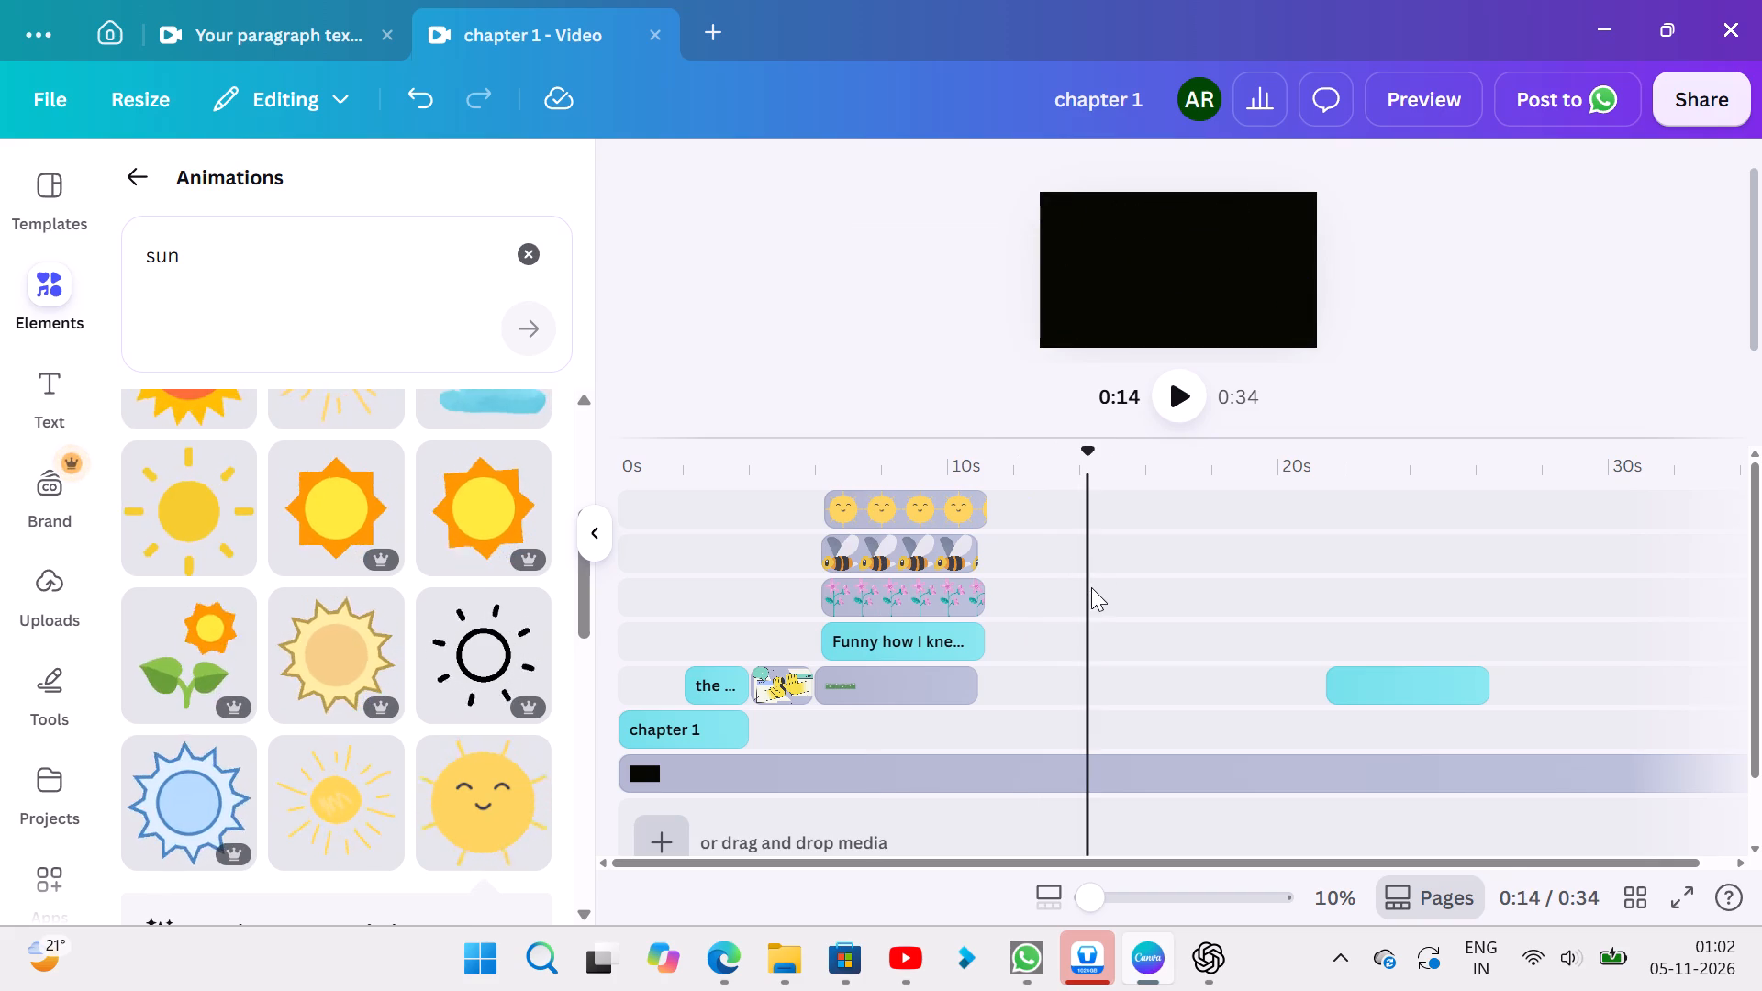
drag(882, 548, 901, 543)
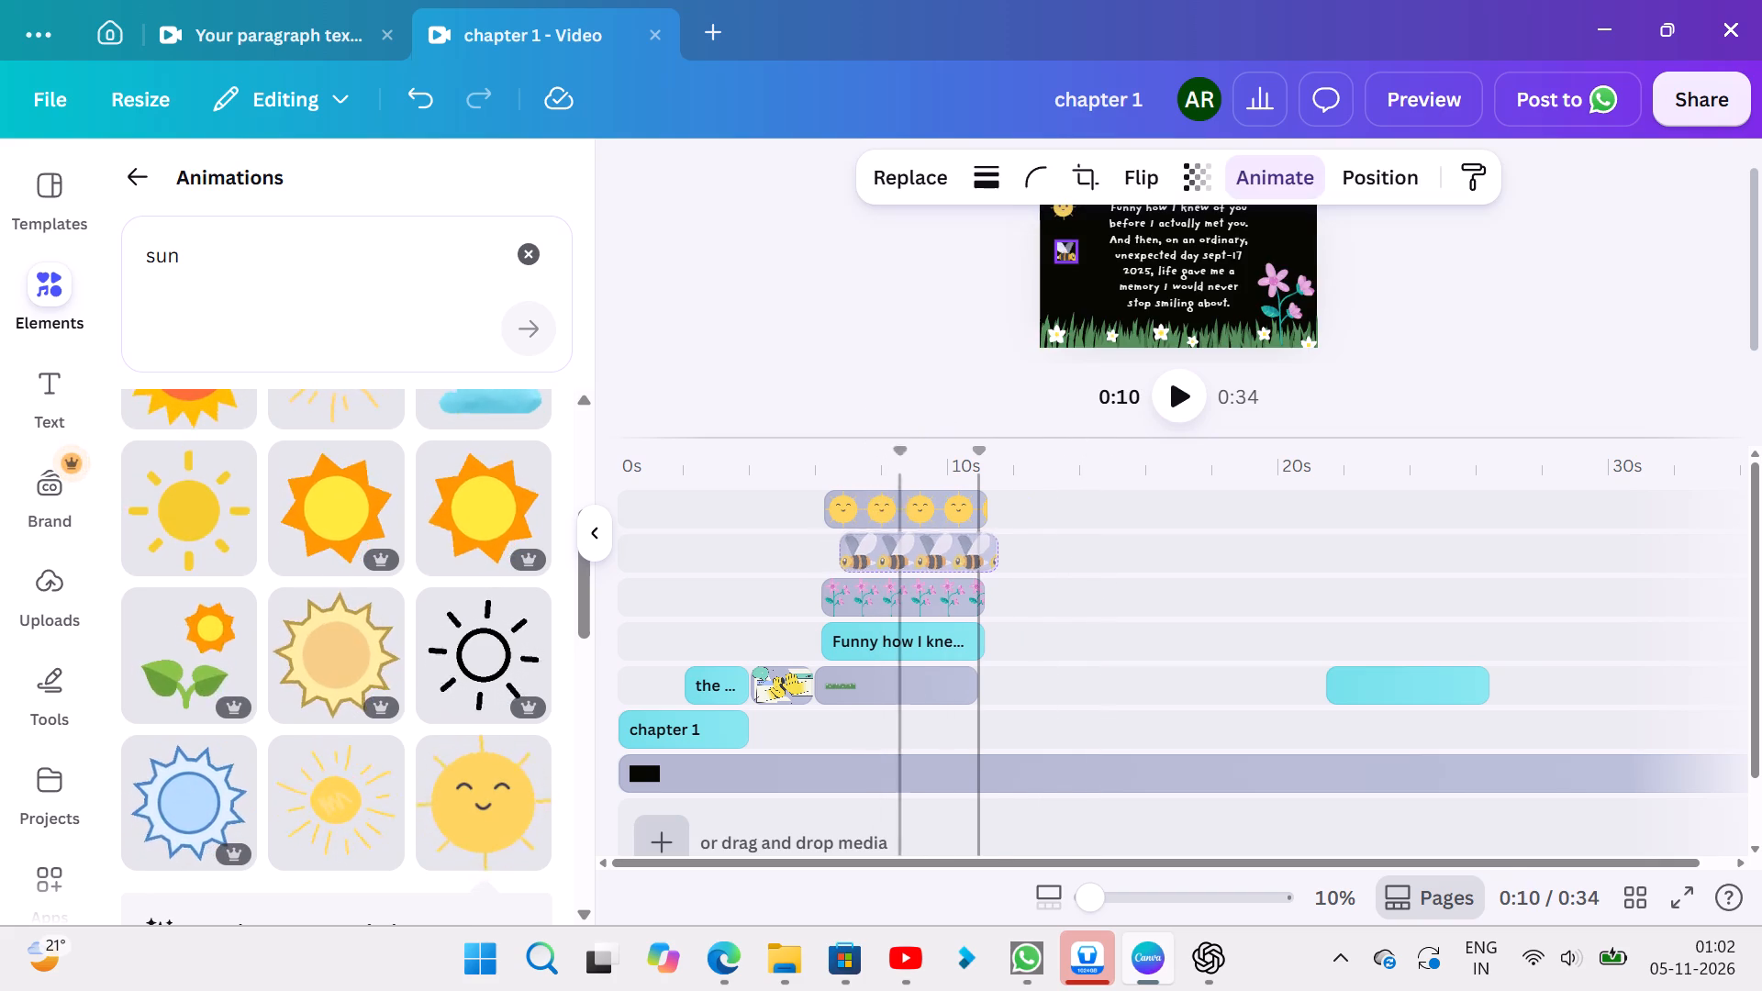
drag(901, 543, 895, 544)
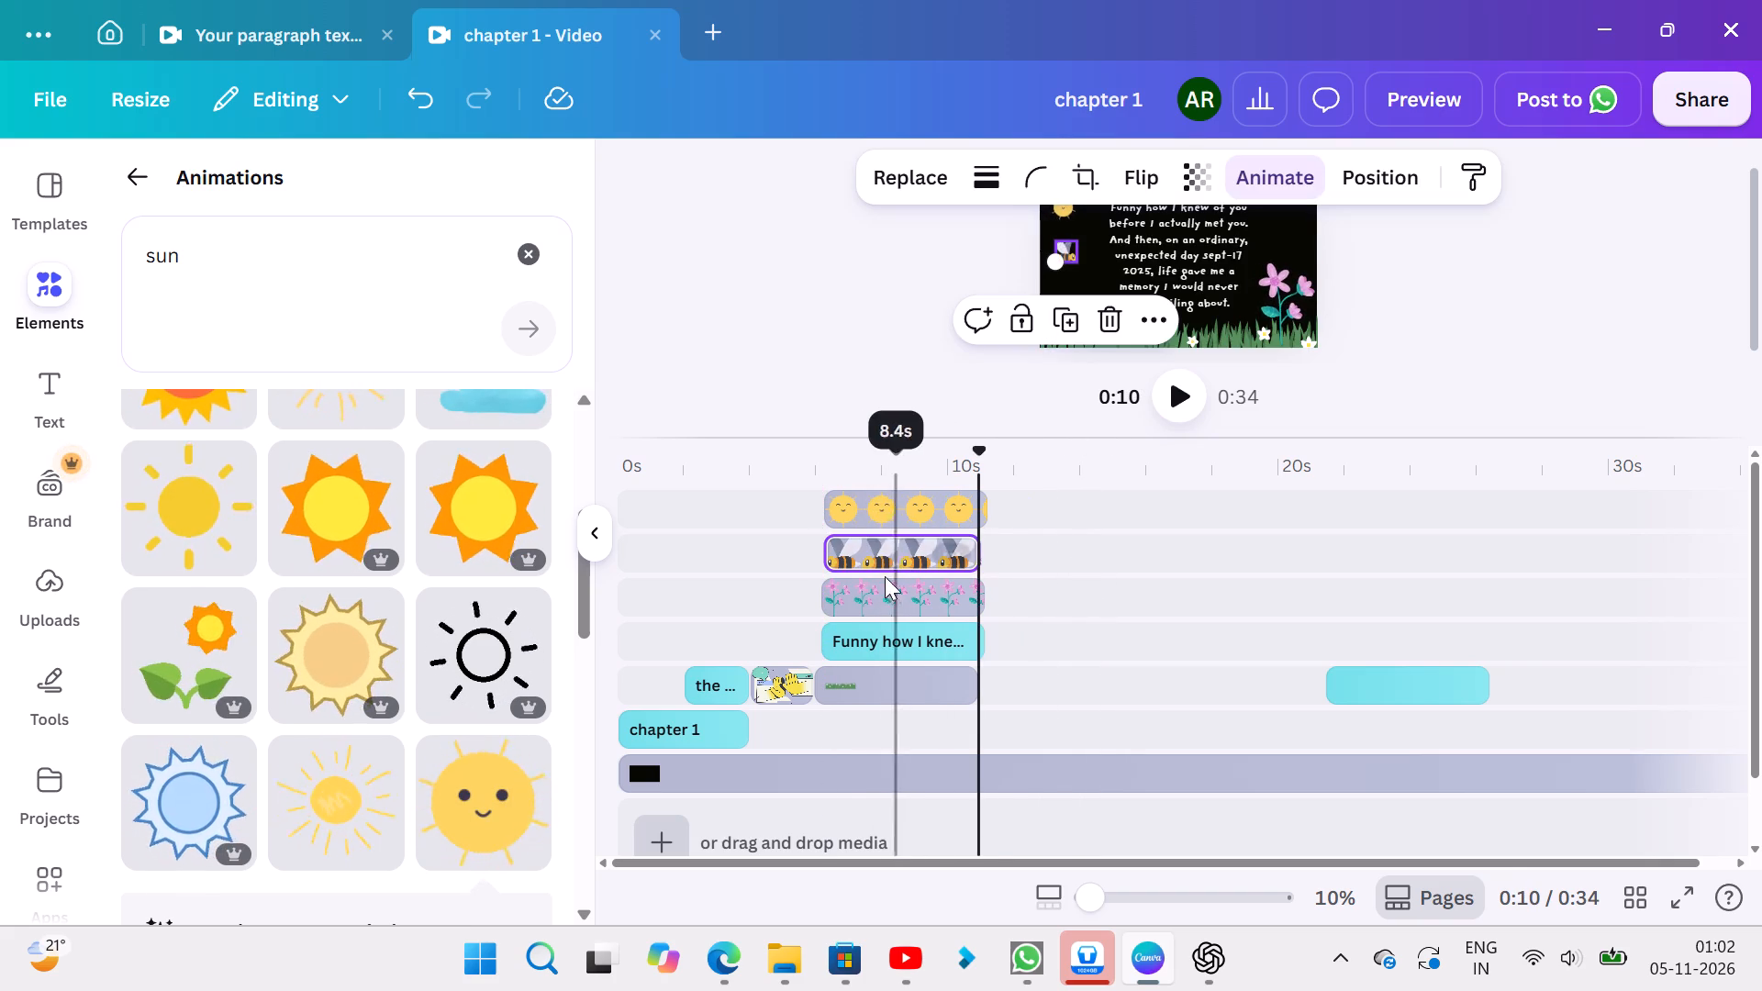
Move the "Funny how I knew" text clip later so it starts at about 7.3 s.
click(862, 596)
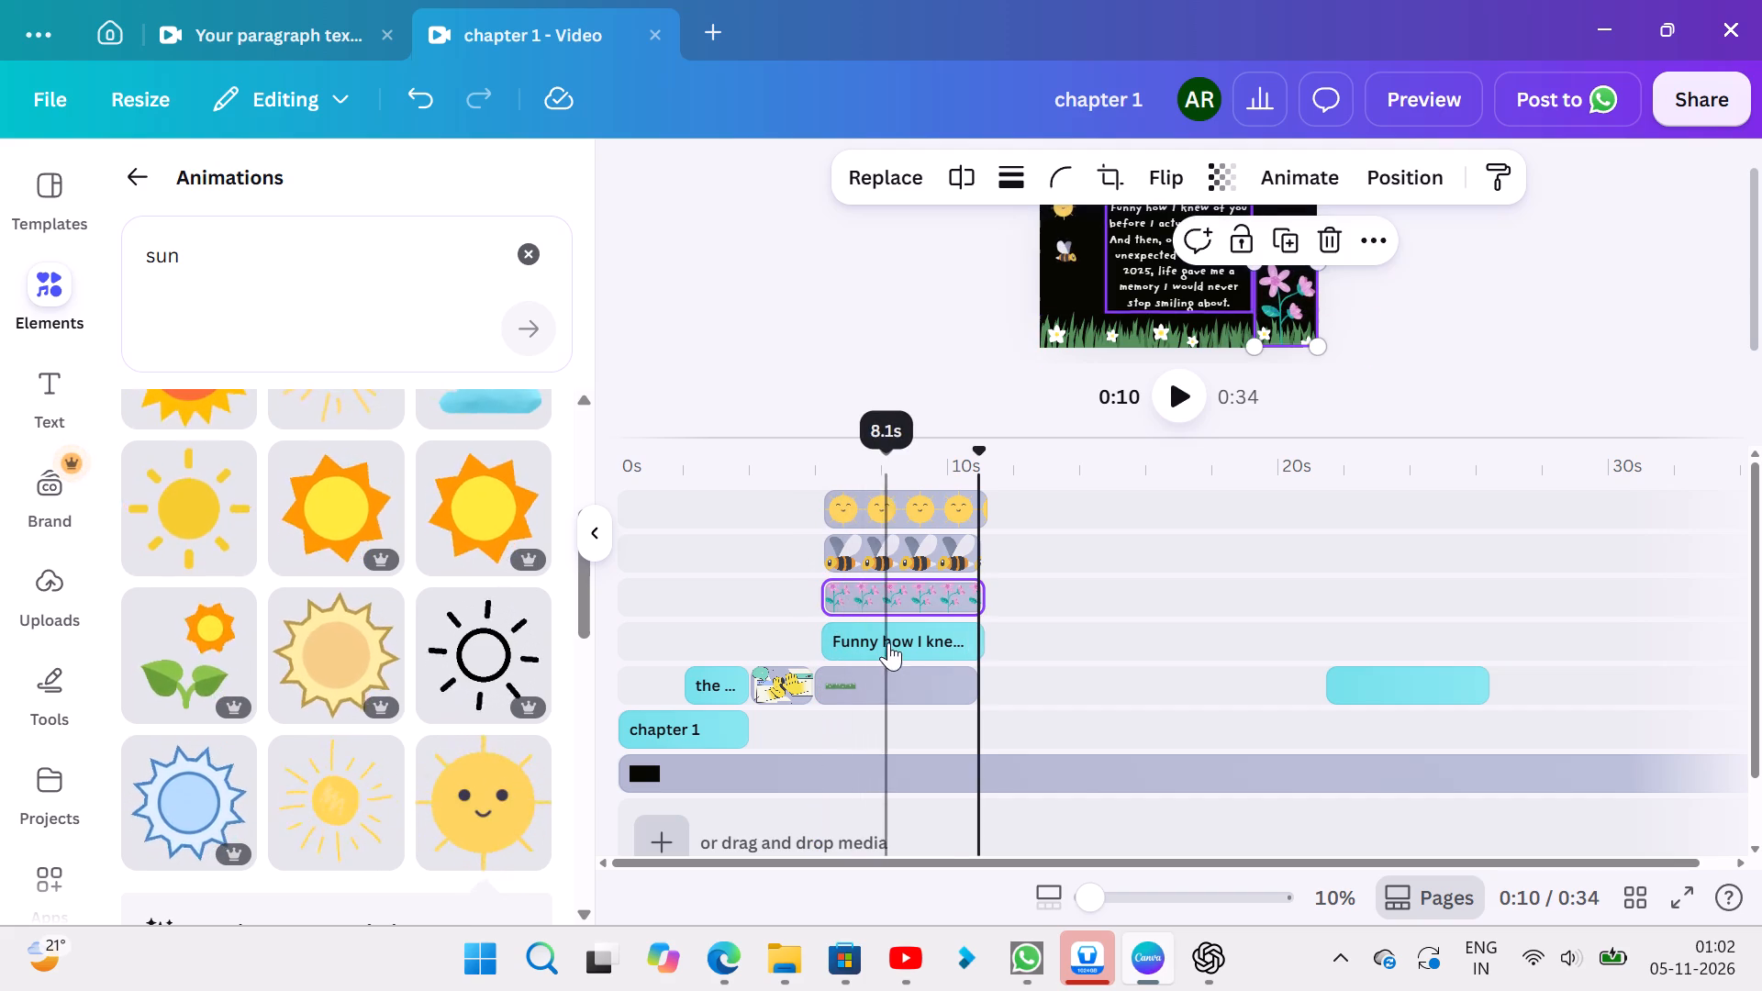
drag(888, 642, 927, 640)
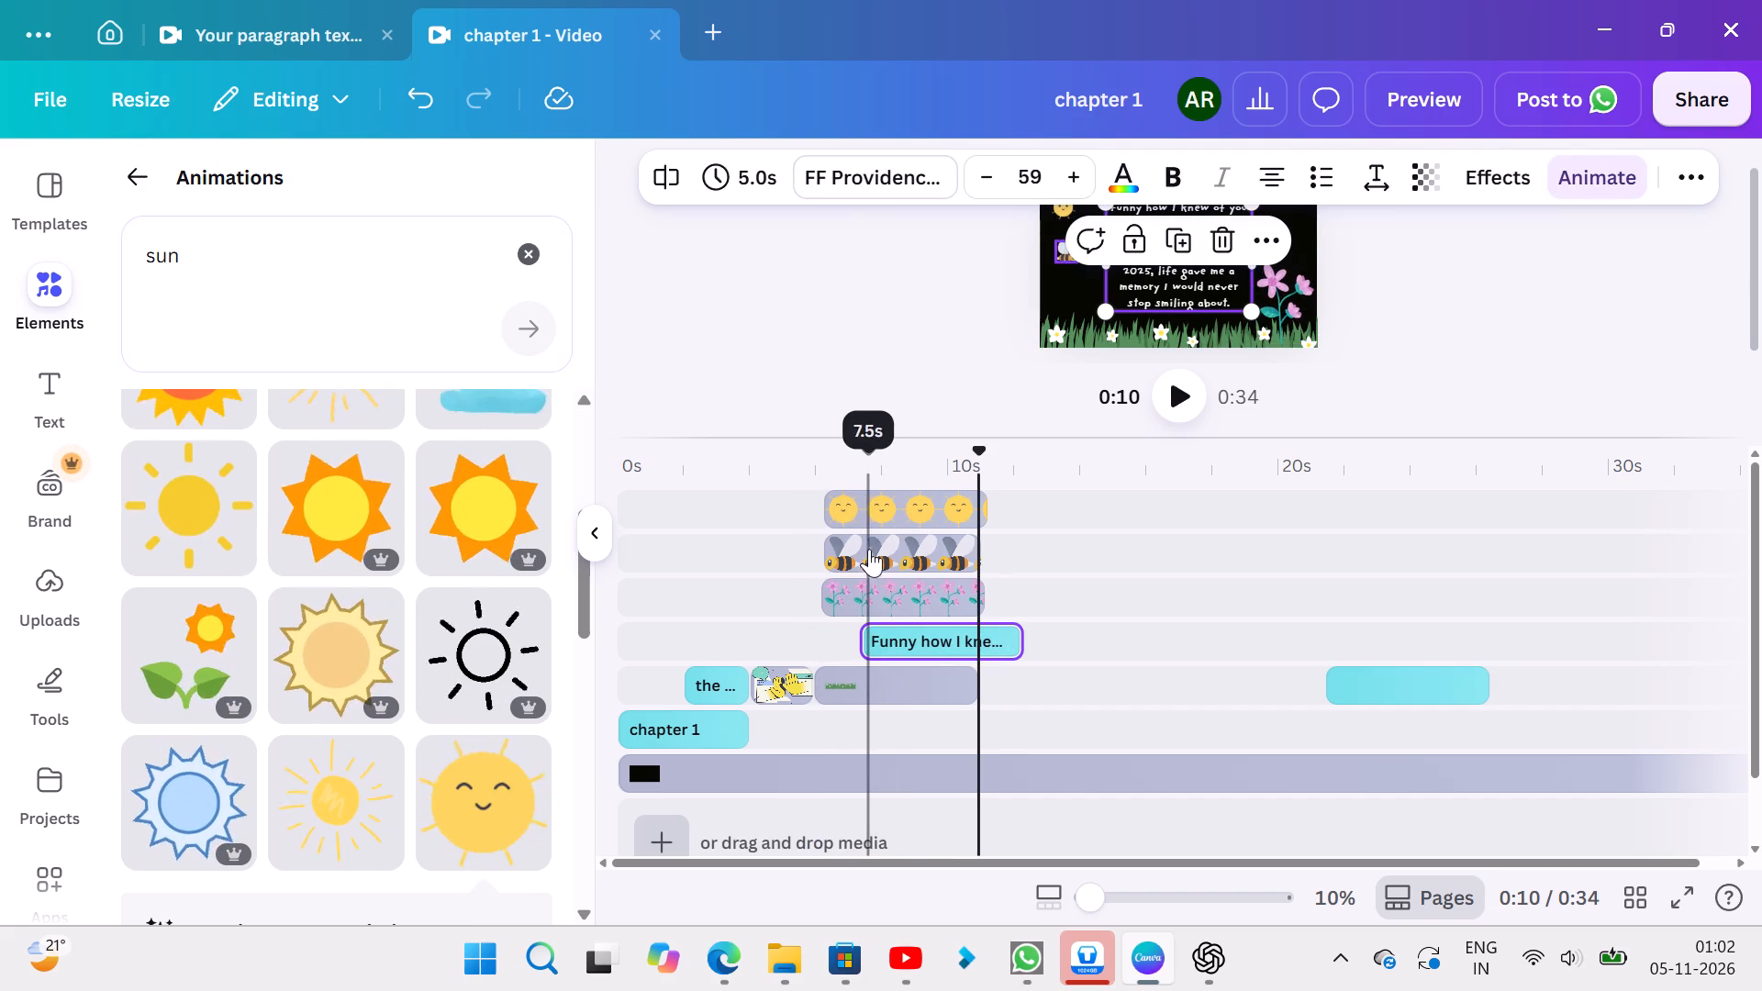
Shift the bee and flower clips later and trim the grass clip's start so all three begin at about 6.6 s.
drag(869, 546, 884, 546)
drag(857, 588, 873, 585)
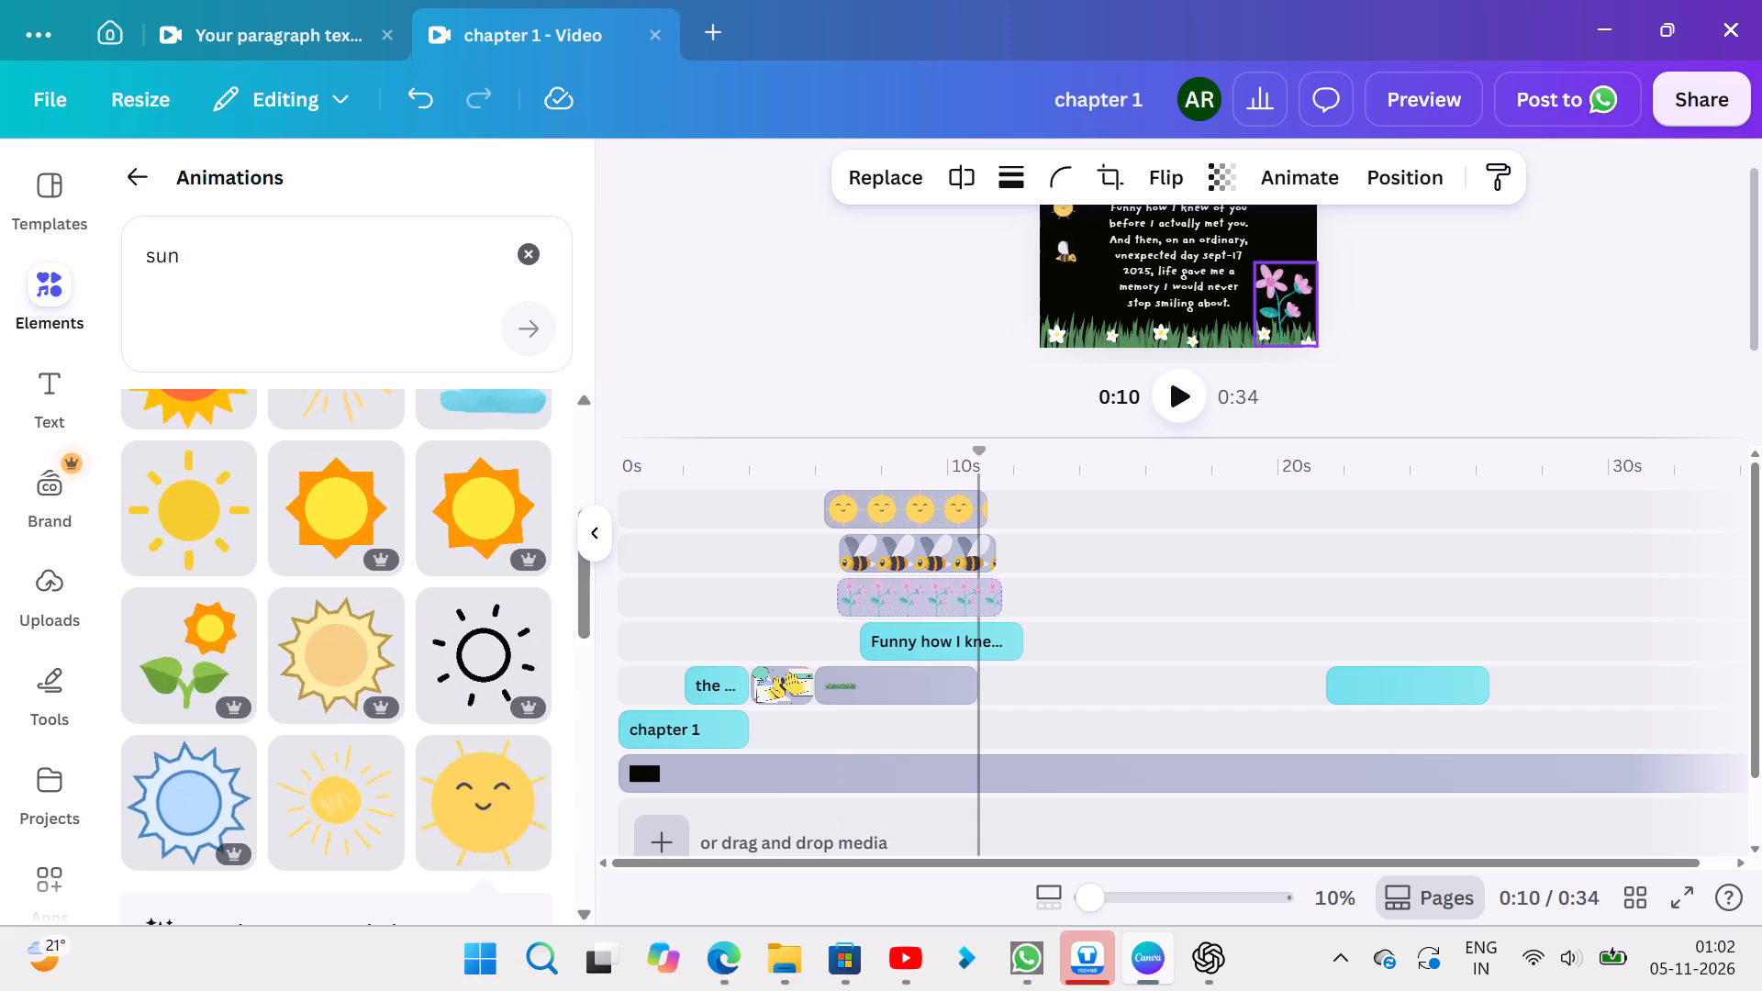
drag(873, 585, 878, 581)
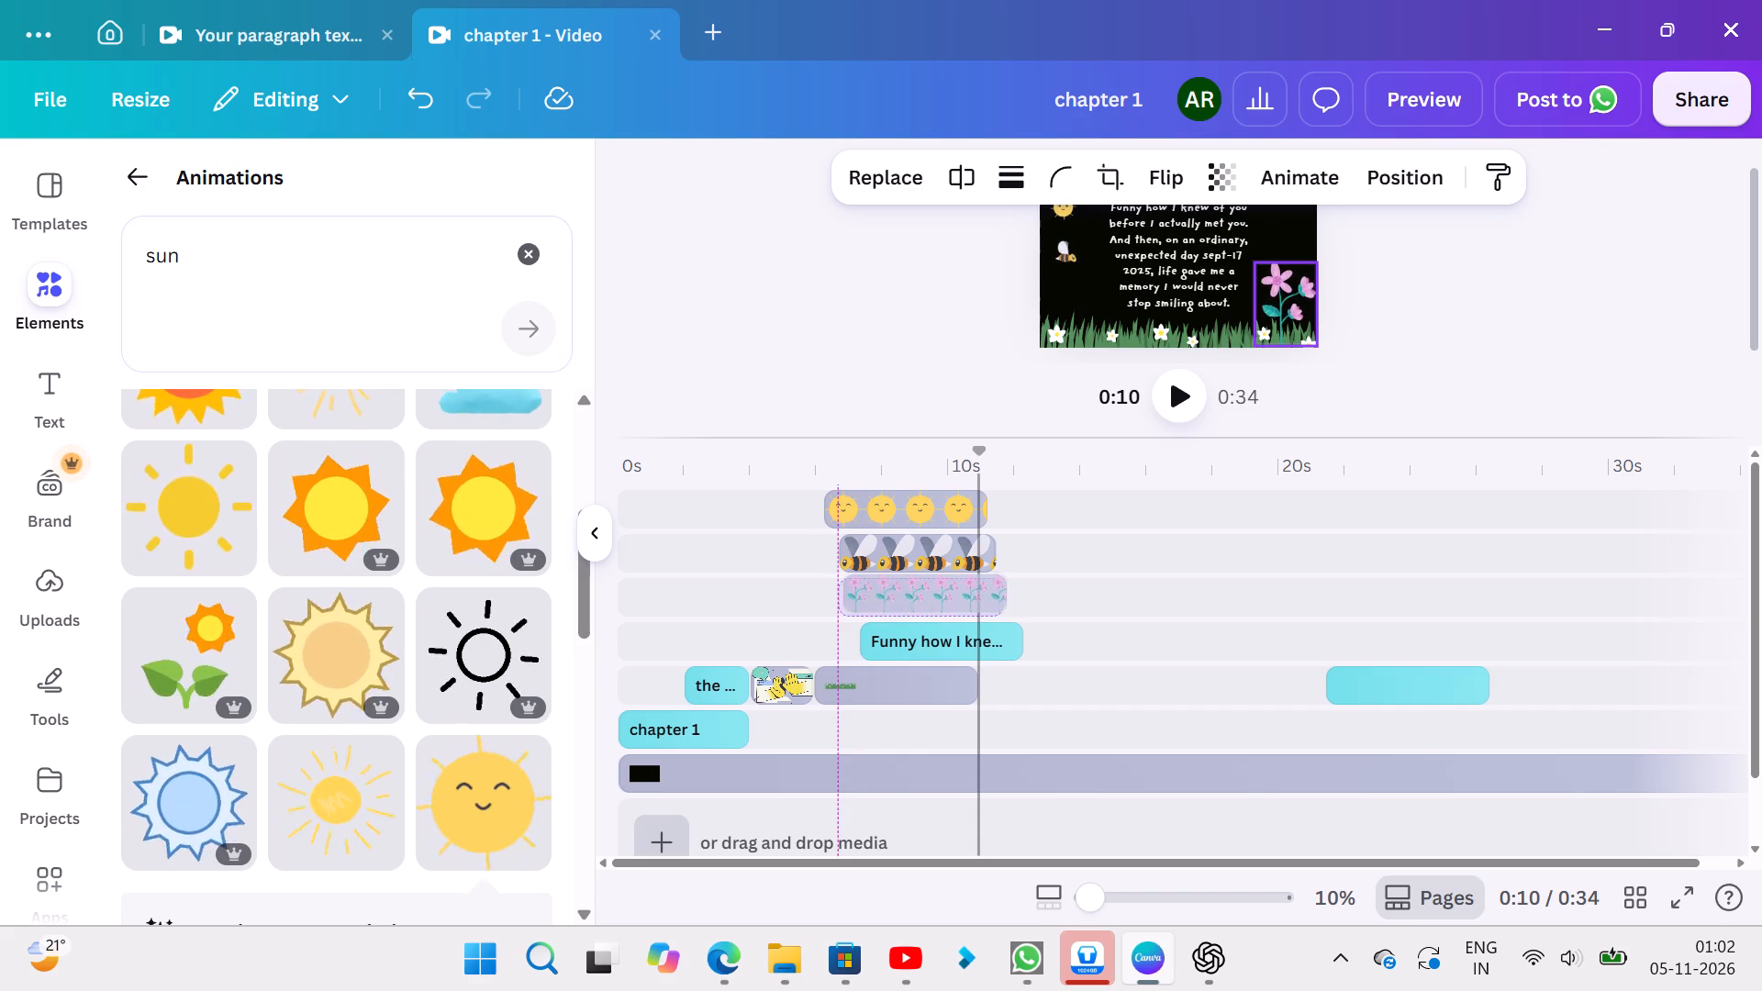
drag(878, 581, 877, 581)
drag(842, 701, 875, 682)
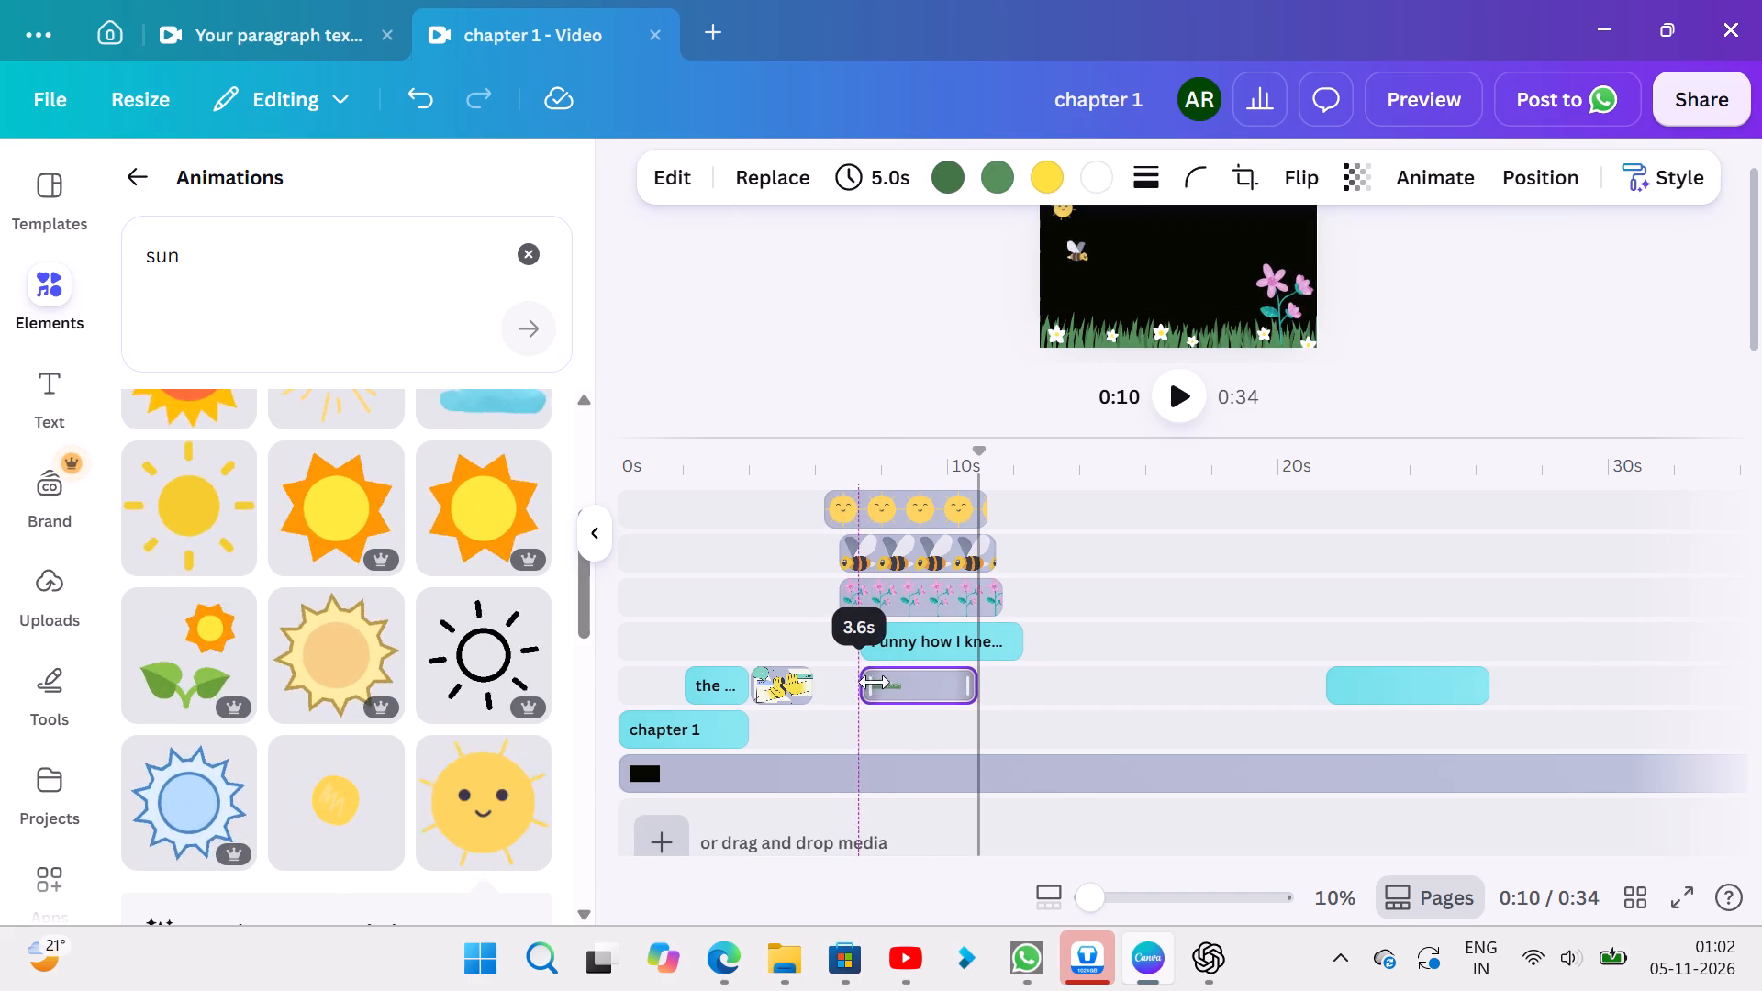
drag(875, 682, 863, 671)
Nudge the "Funny how I knew" text clip later so it starts at about 7.6 s.
drag(909, 631, 920, 629)
Extend the sun clip's end to match the end of the text clip, at about 12.5 s.
click(966, 515)
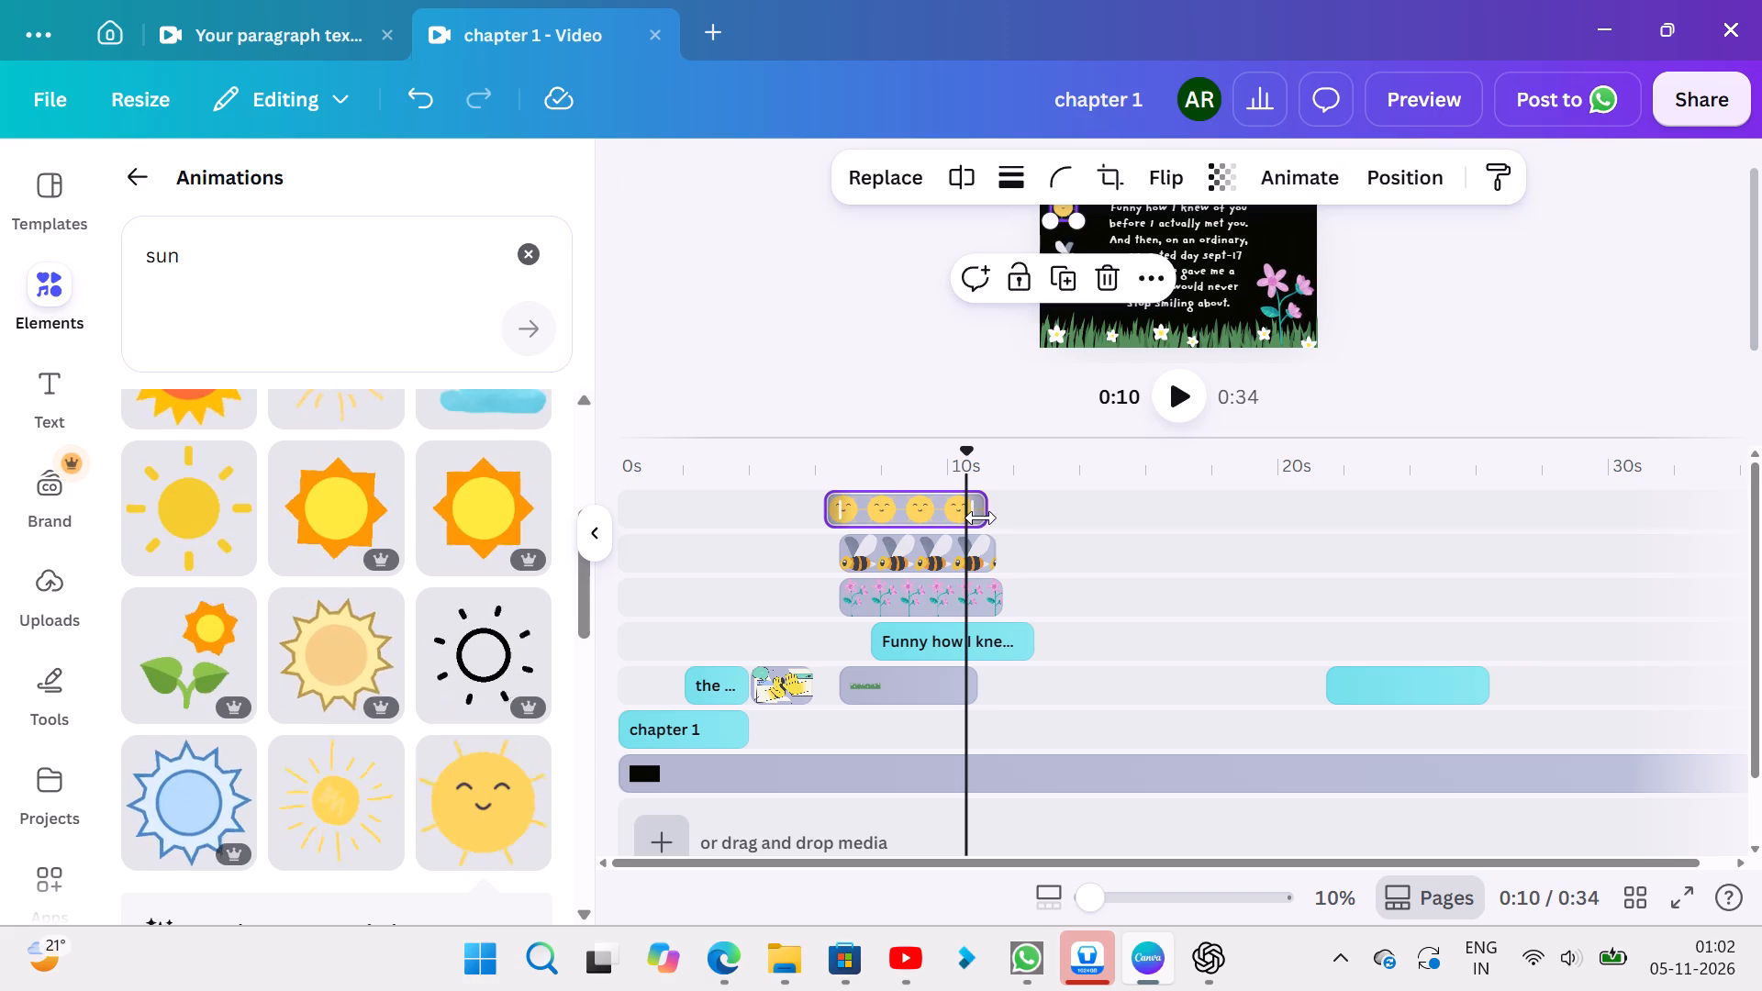
drag(987, 517, 1032, 524)
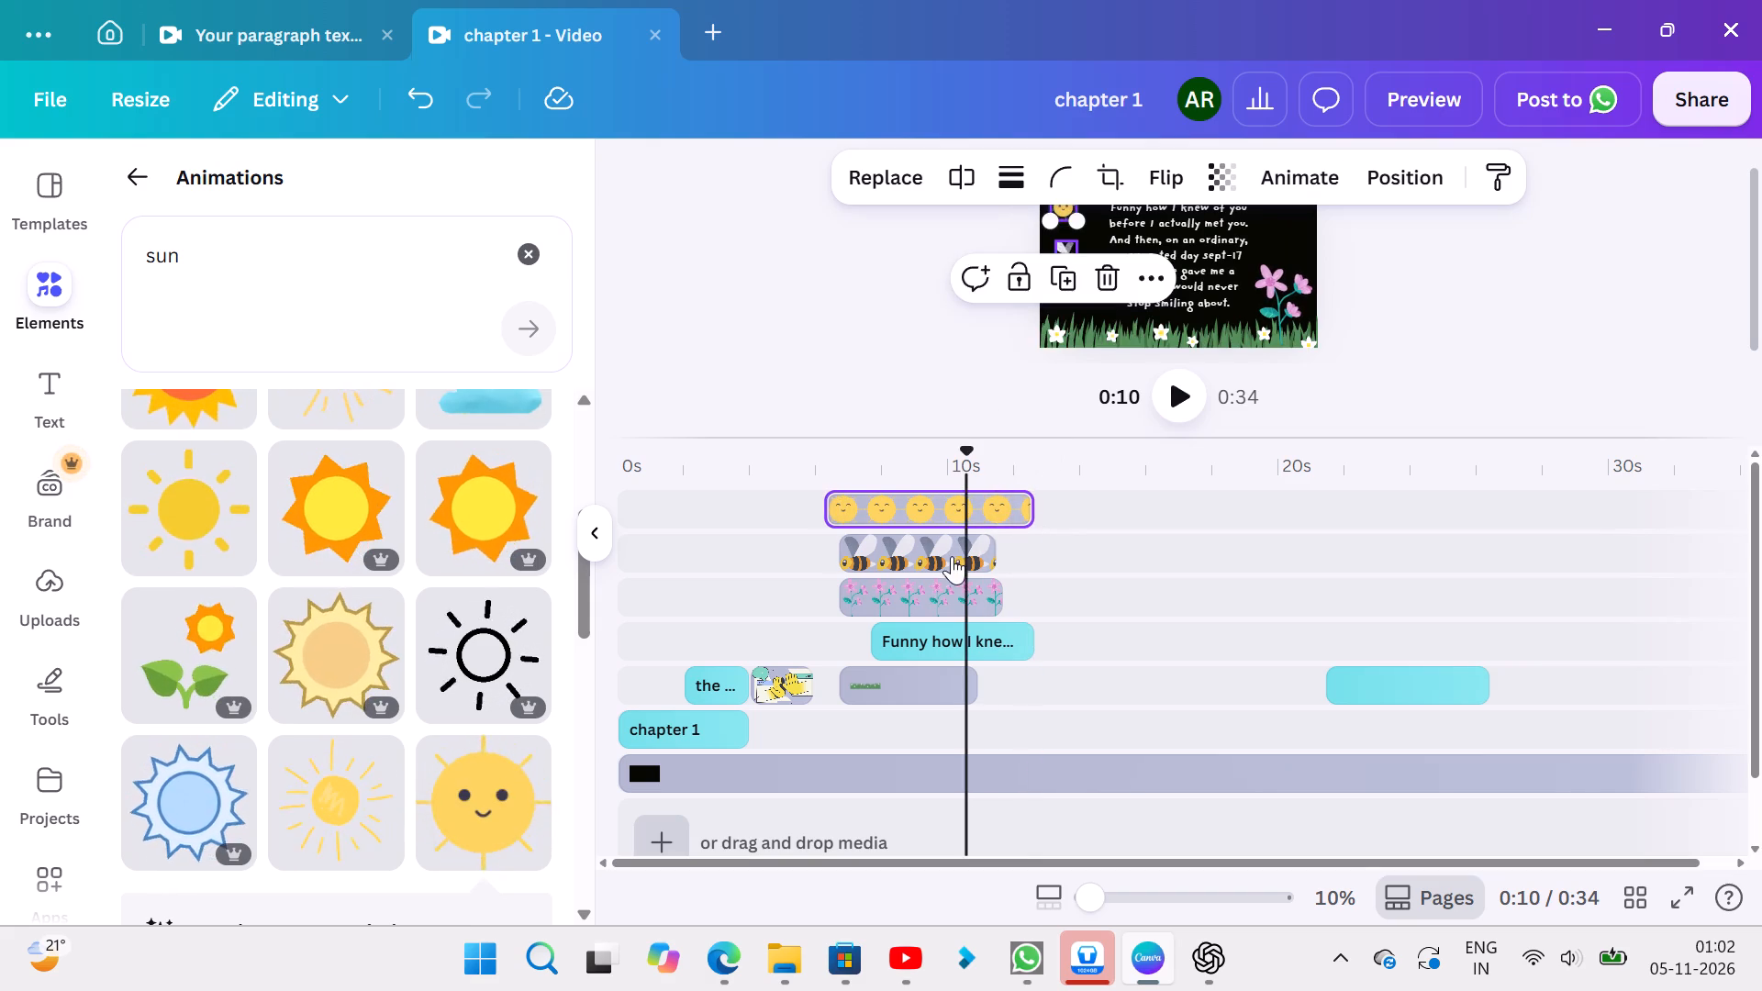
Extend the ends of the bee, flower and grass clips to match the end of the "Funny how I knew" text clip, at about 12.5 s.
click(952, 556)
drag(987, 549, 1020, 552)
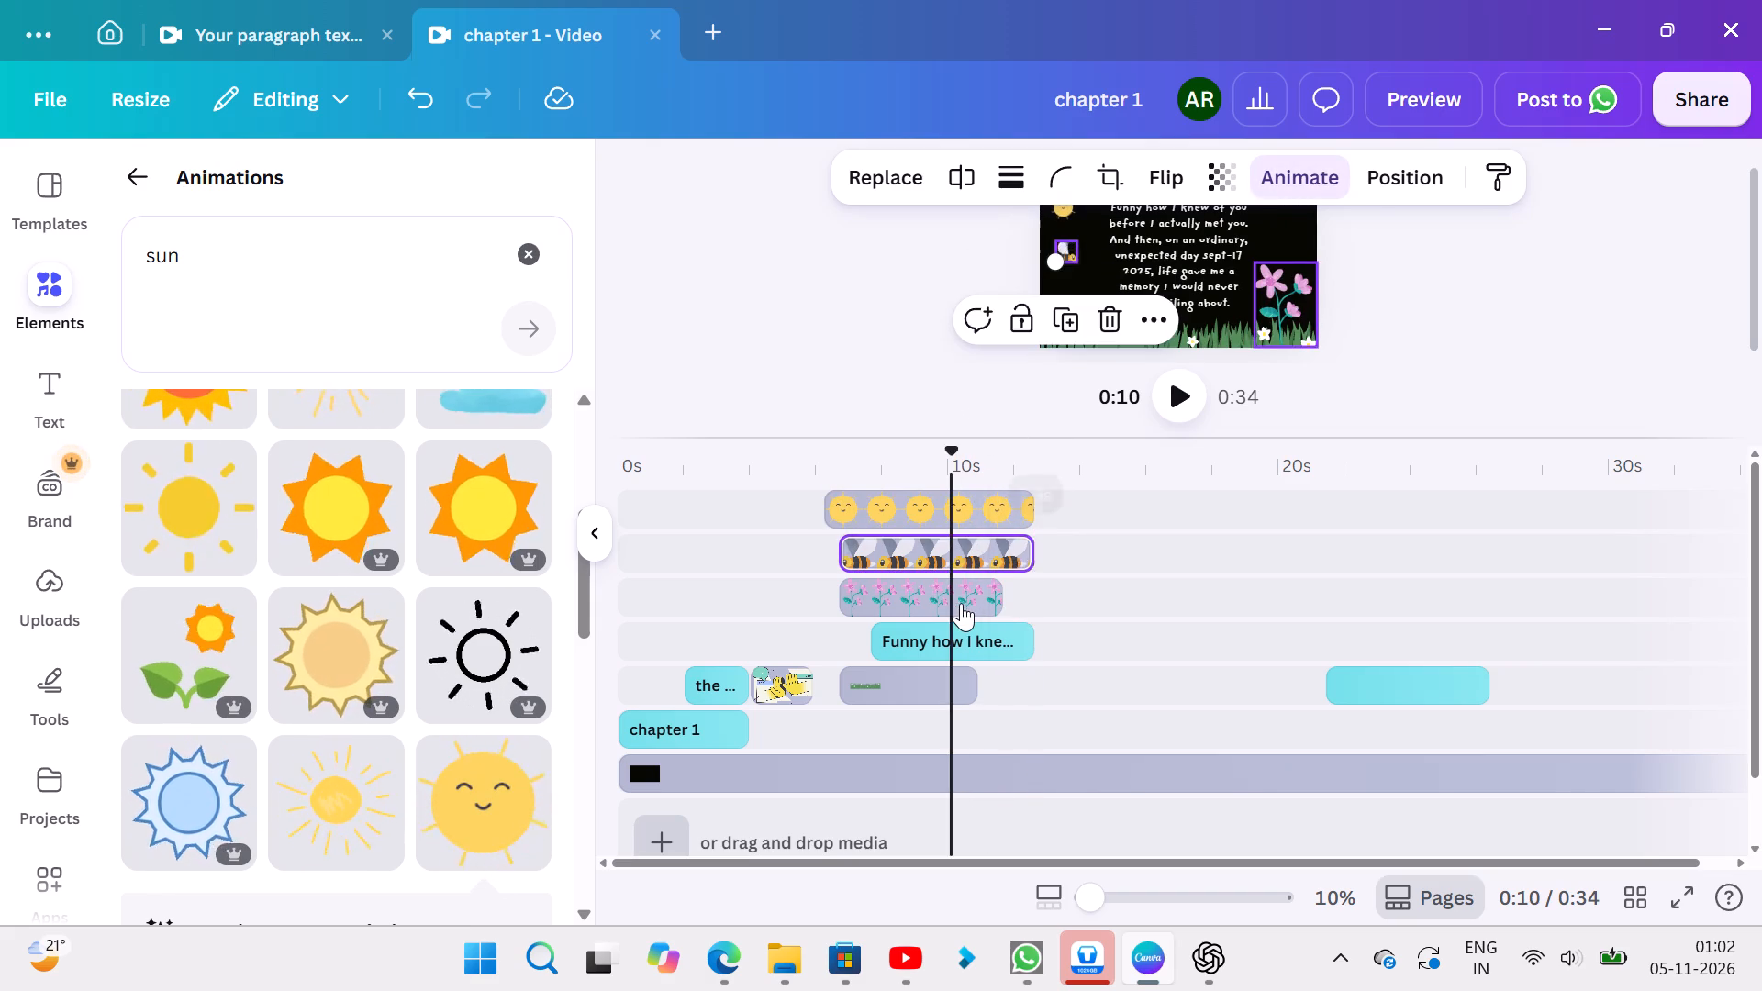
click(961, 603)
drag(1000, 590, 1027, 591)
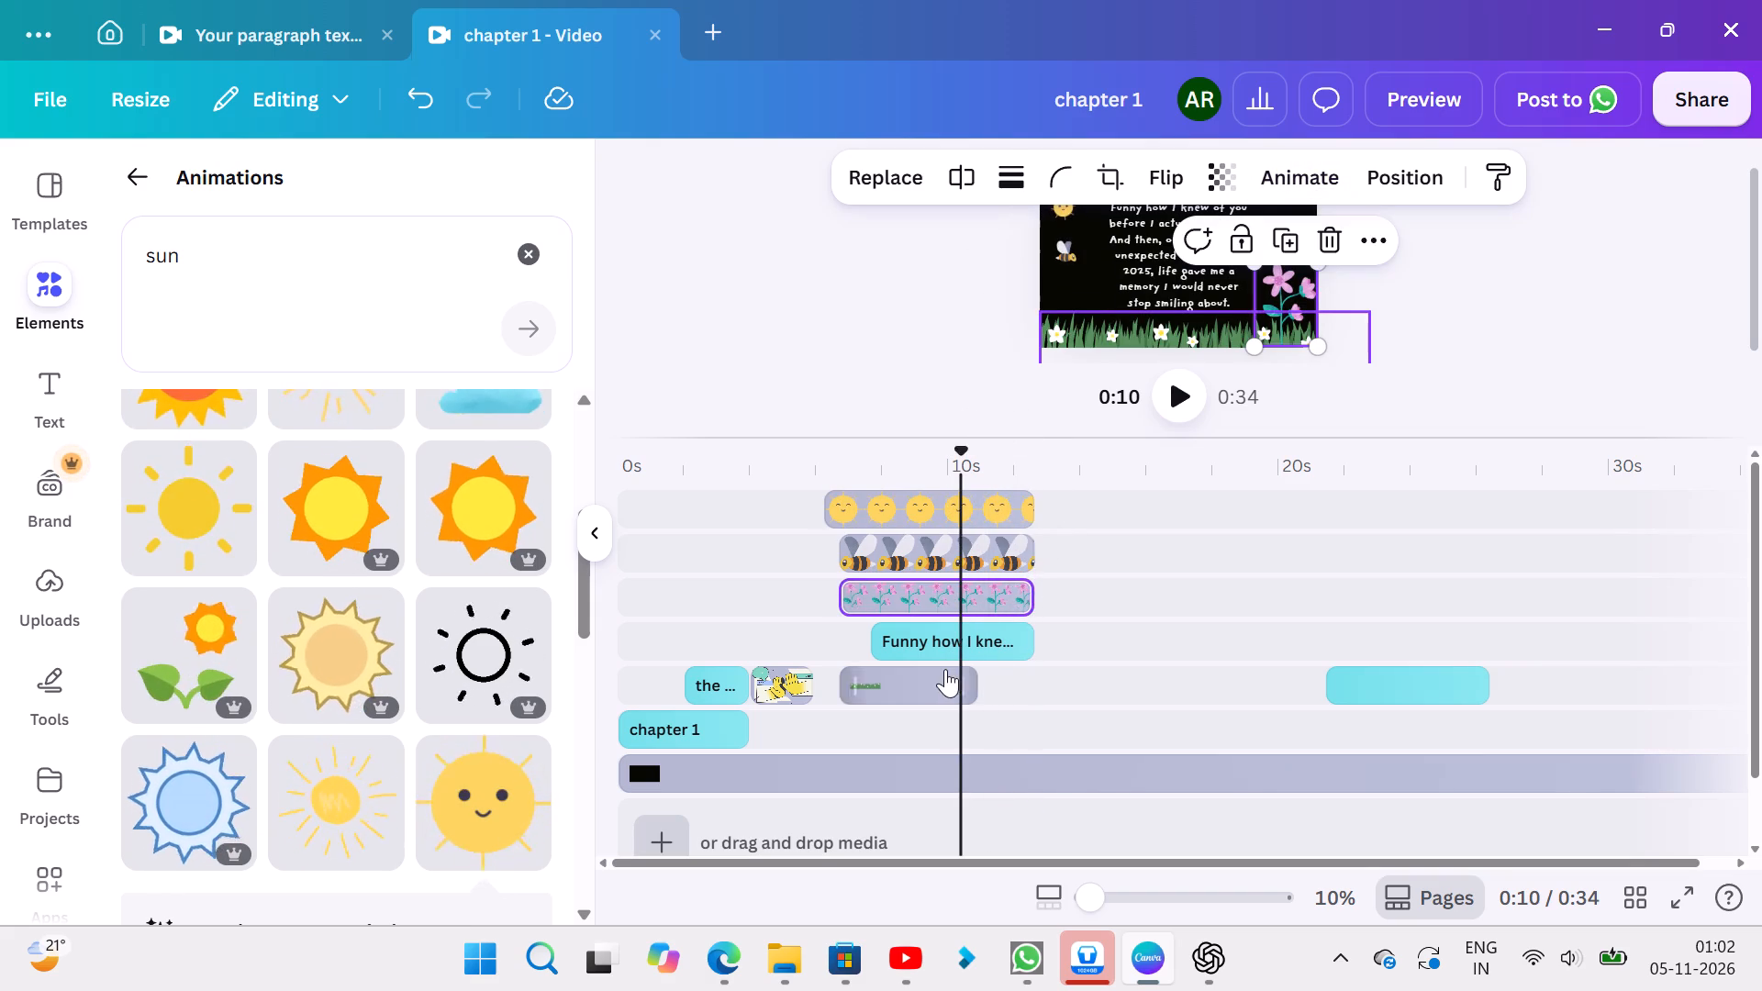
click(945, 669)
click(985, 674)
click(951, 679)
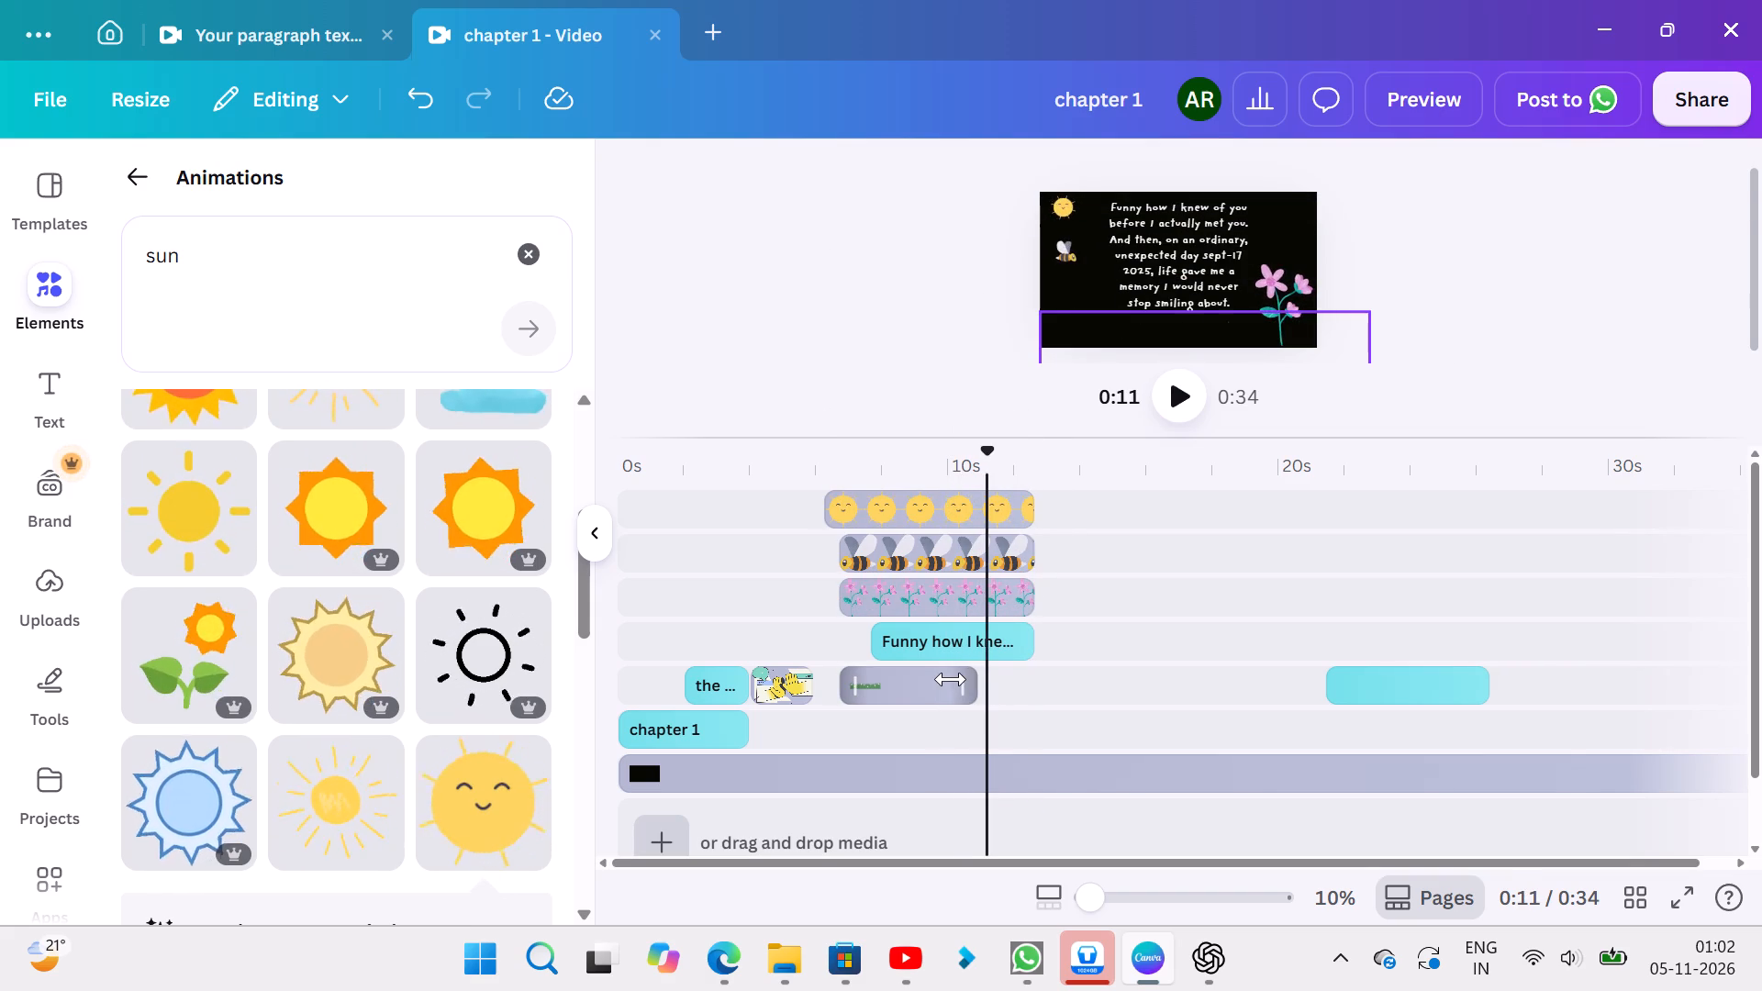
drag(974, 685, 1024, 666)
click(1121, 600)
Select the high-five clip at about 5 s and browse the Animate effects available for it, including the add-on effects.
click(798, 607)
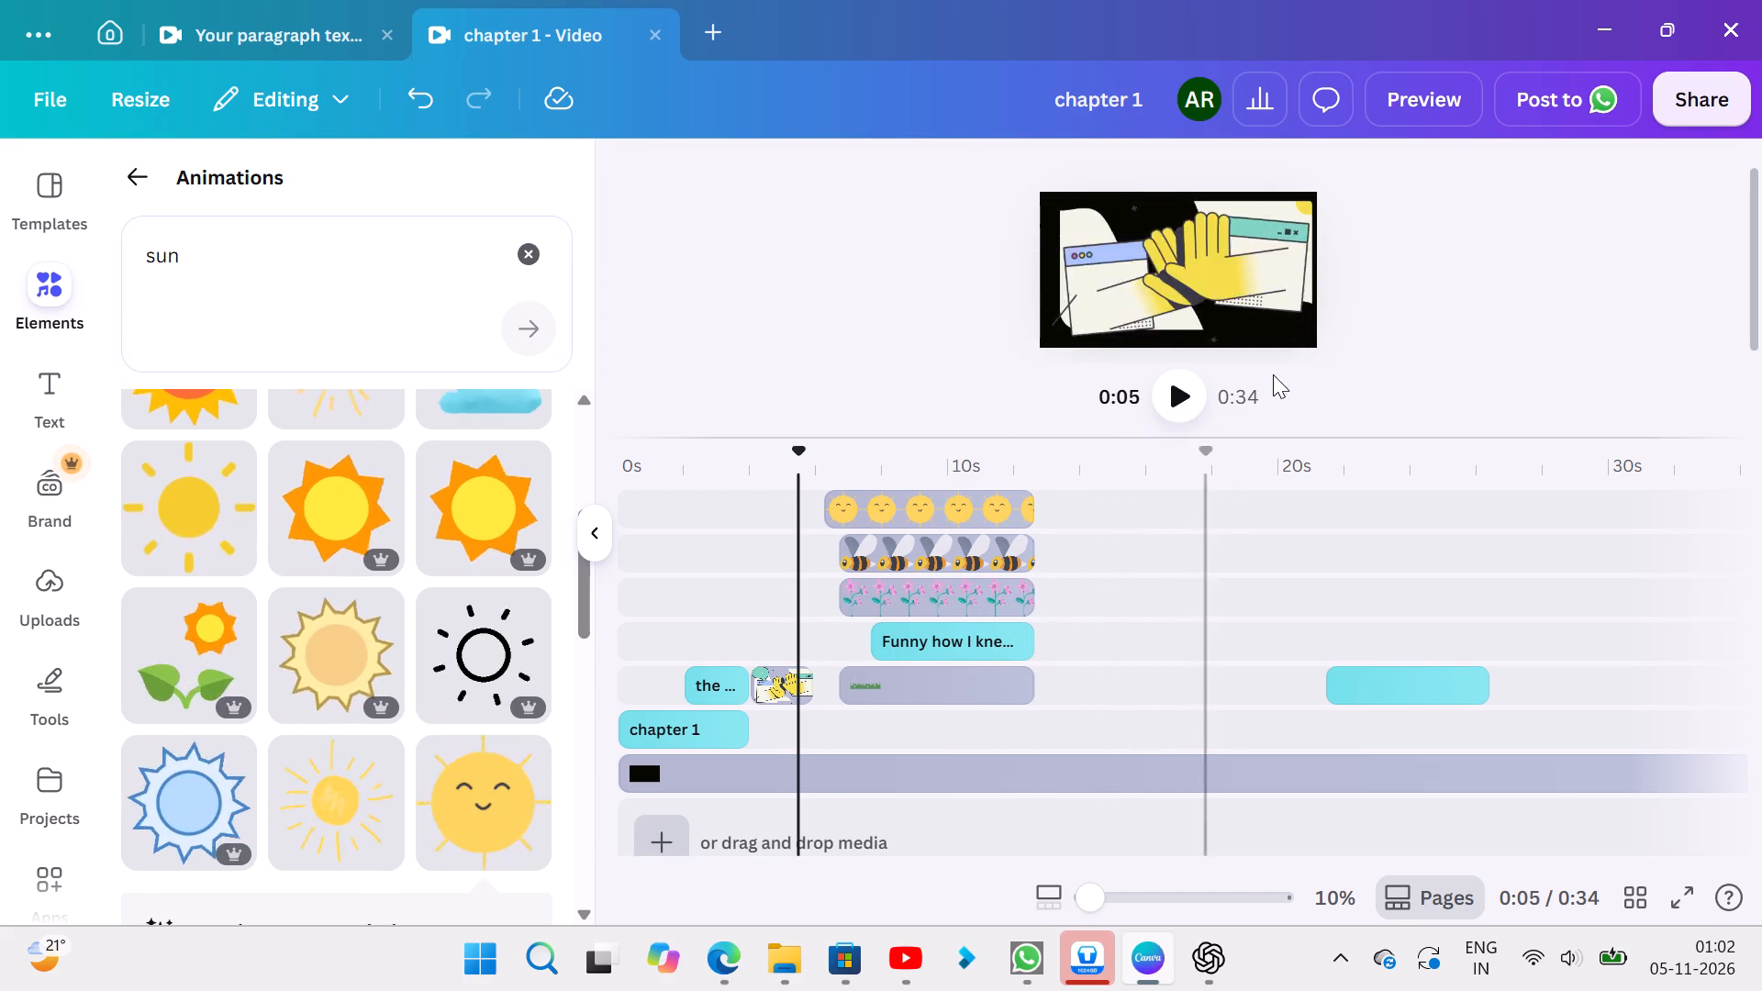
click(1235, 252)
click(1315, 160)
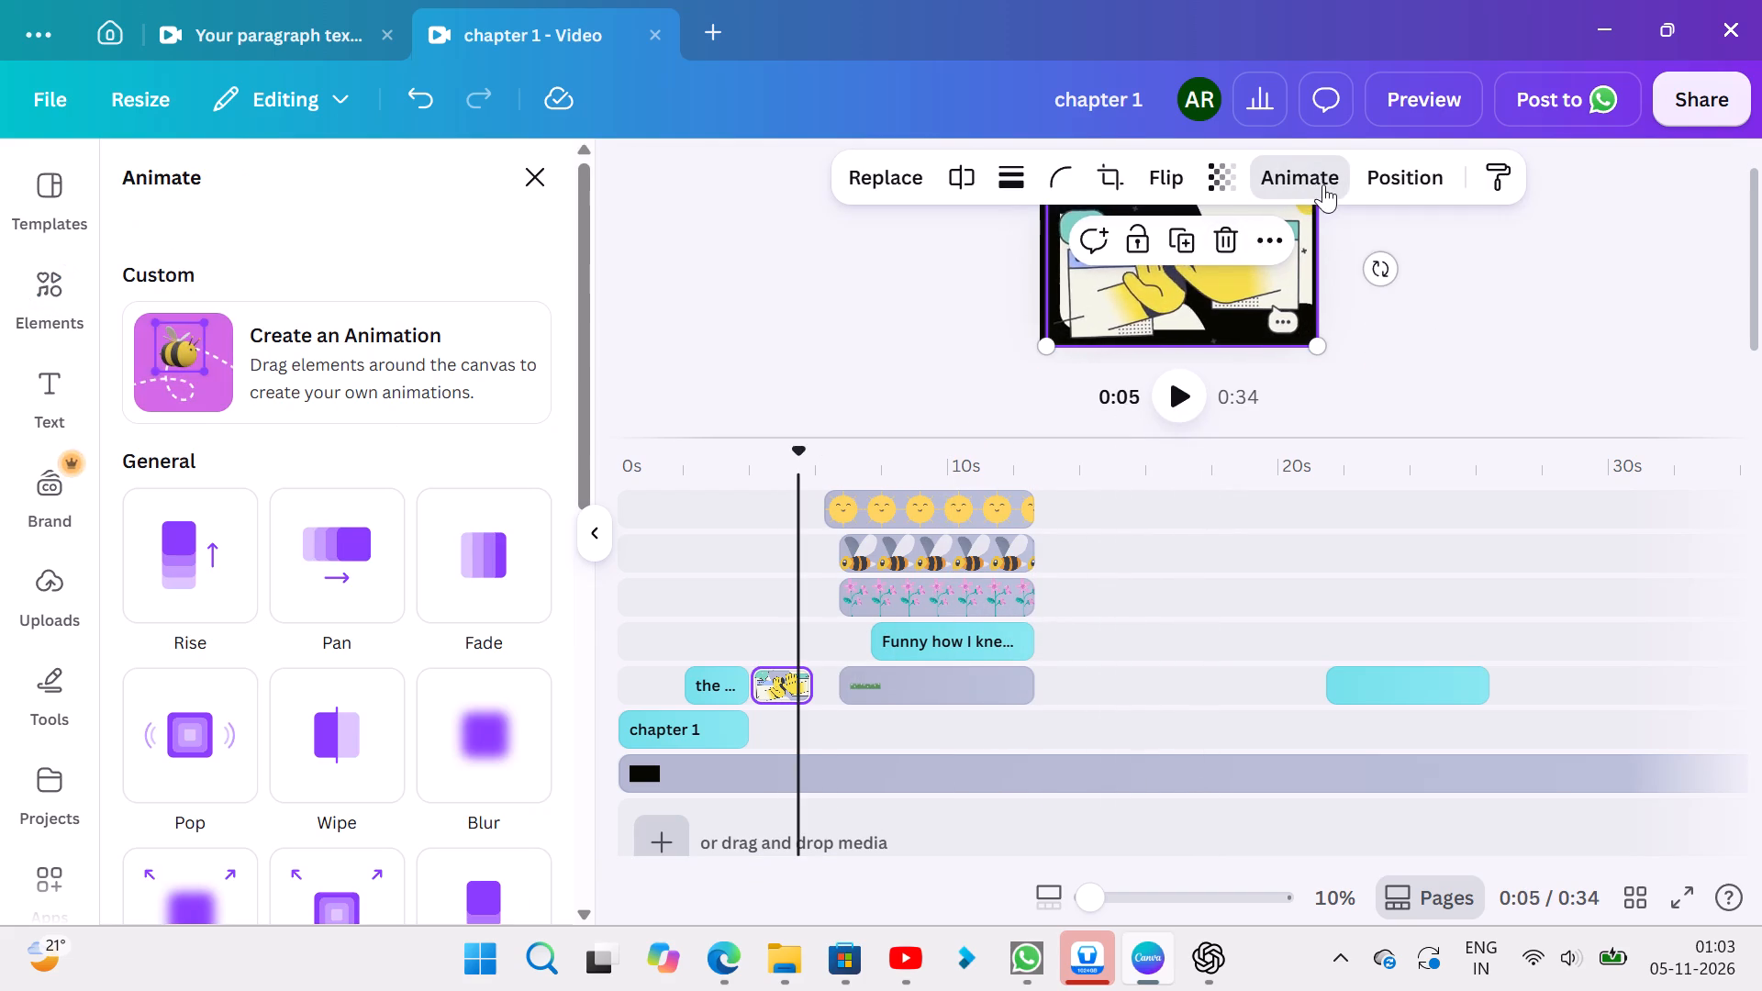
scroll(443, 471, down, 8)
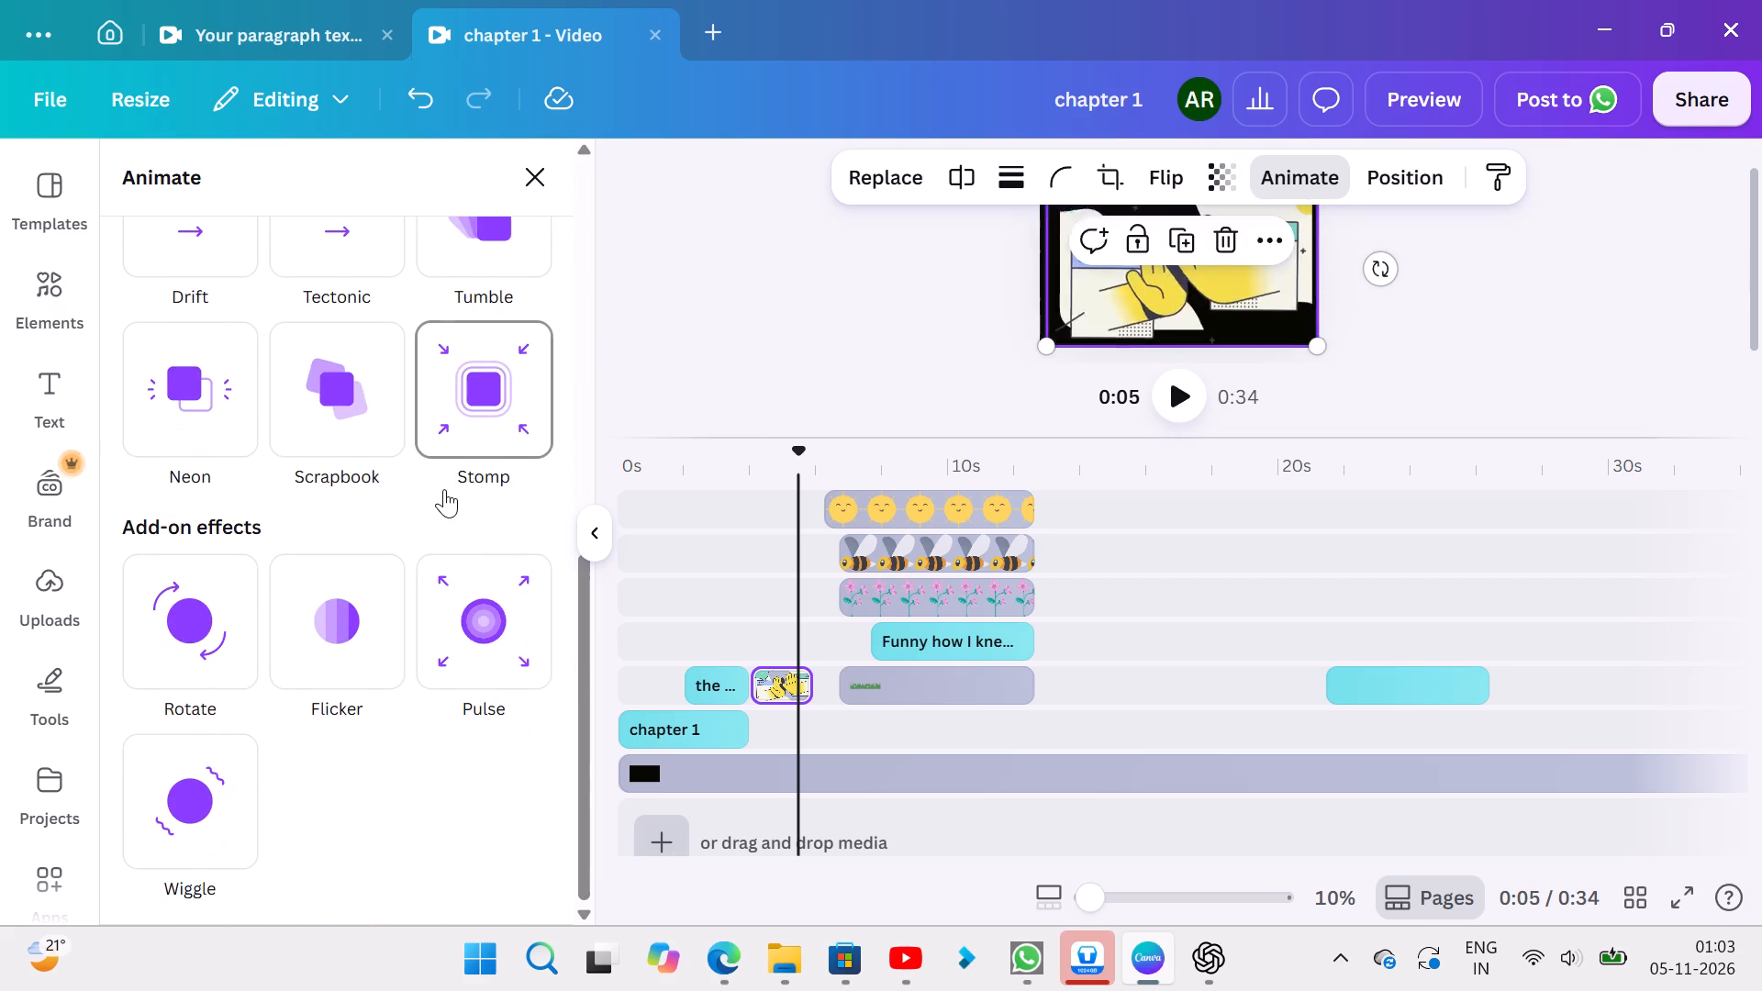
scroll(444, 489, down, 1)
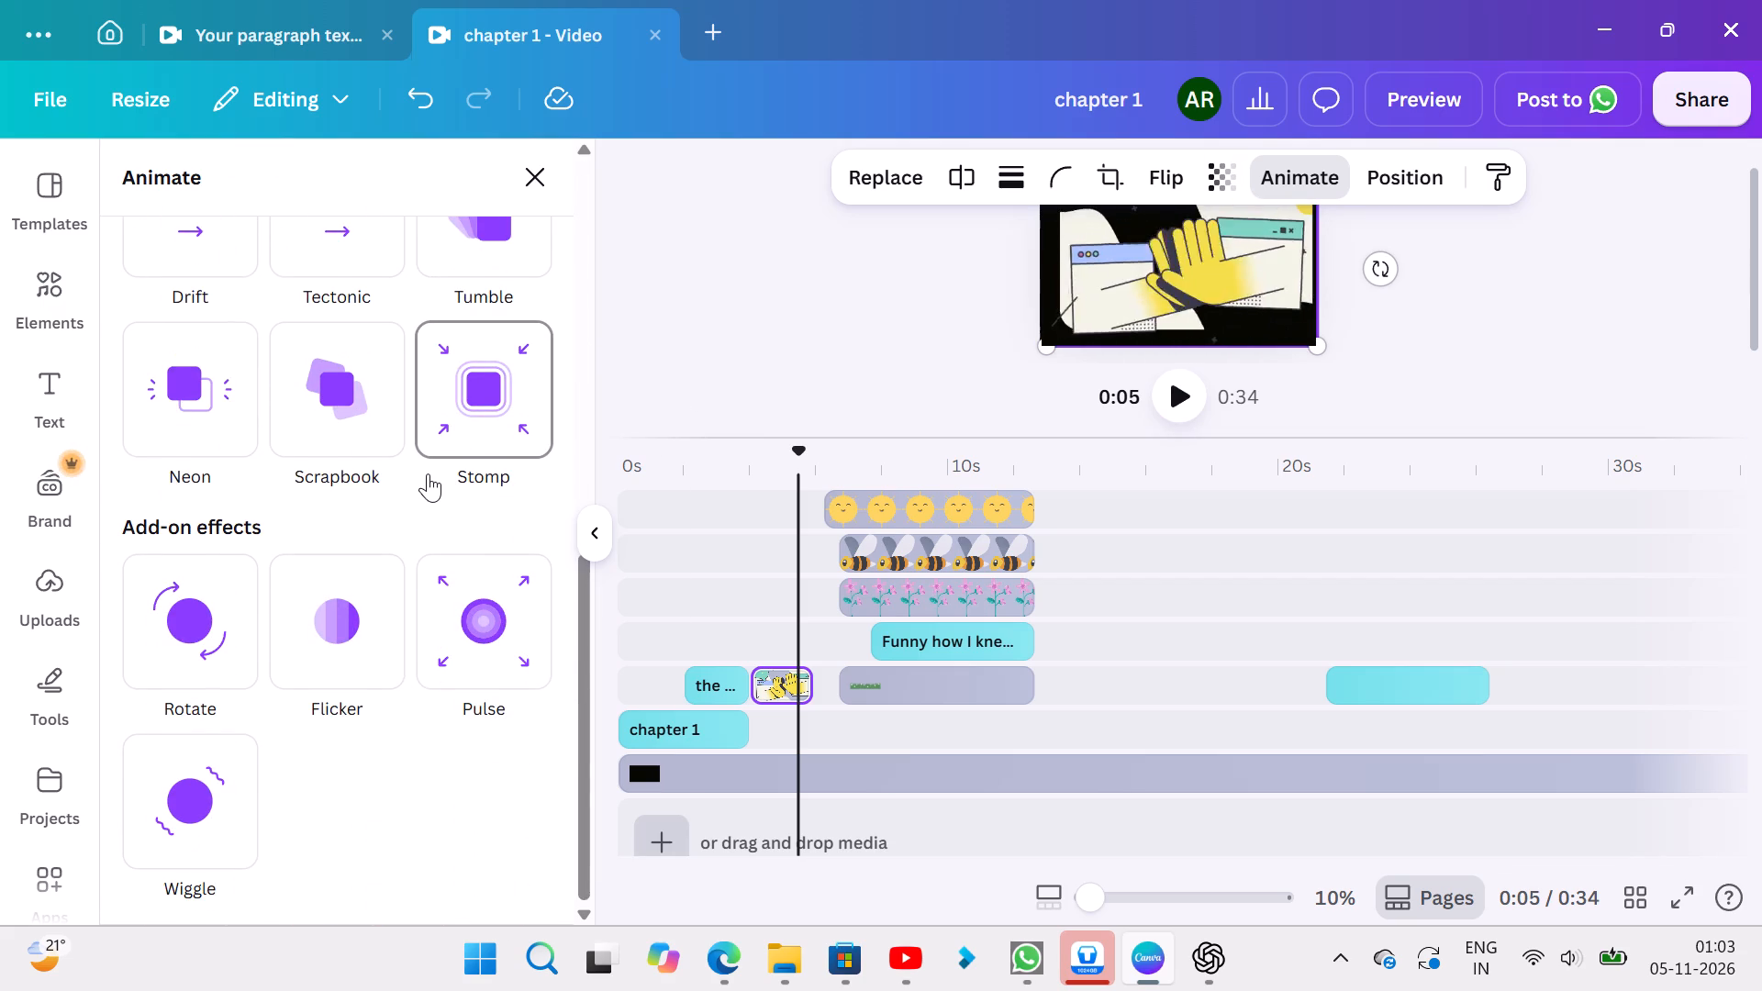